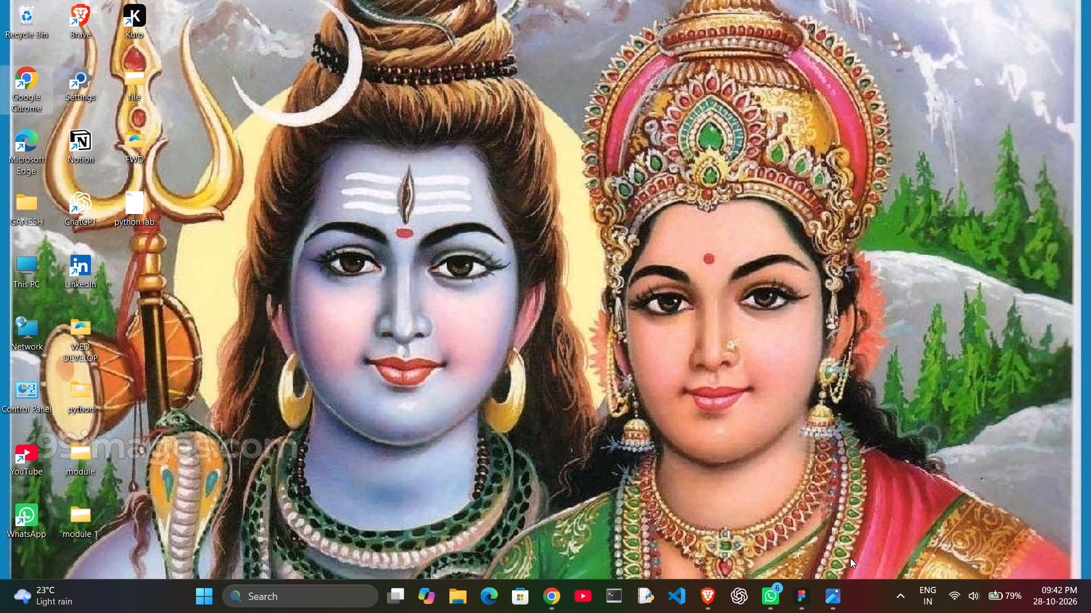
Show the hidden background app icons in the system tray.
left_click(900, 587)
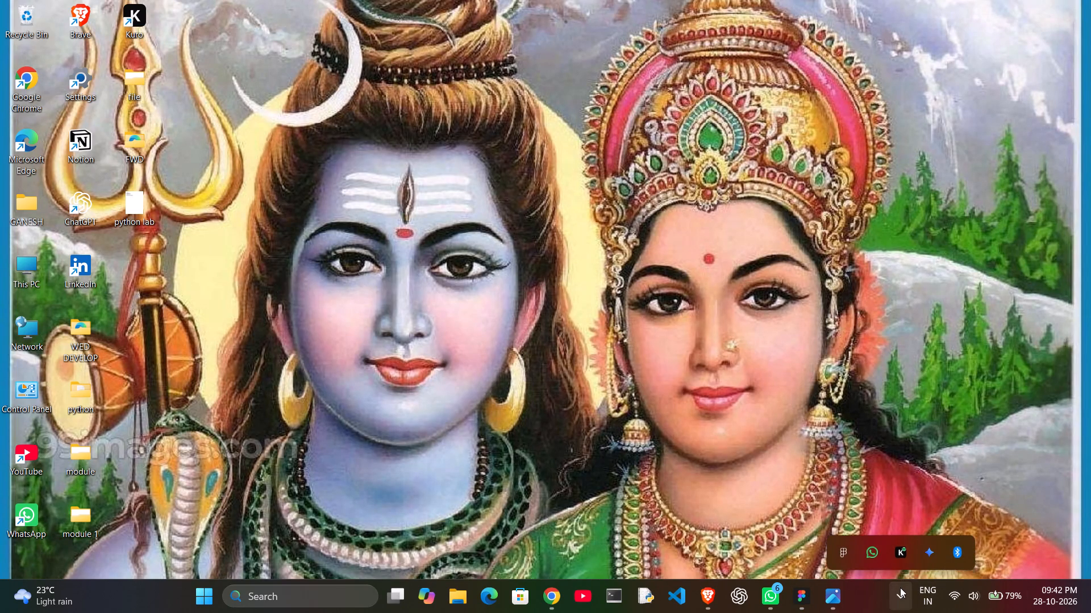
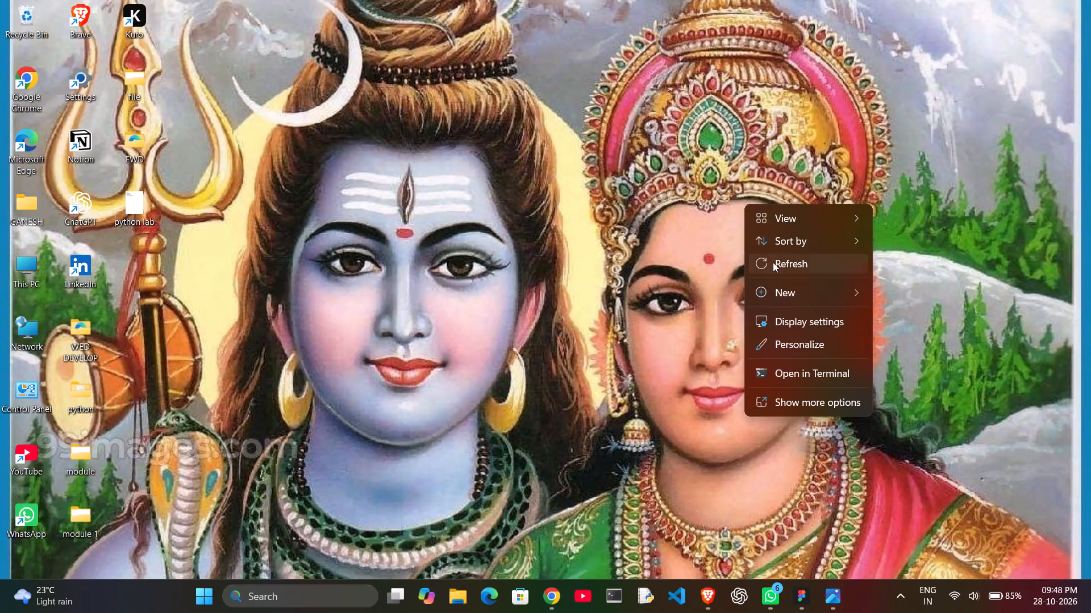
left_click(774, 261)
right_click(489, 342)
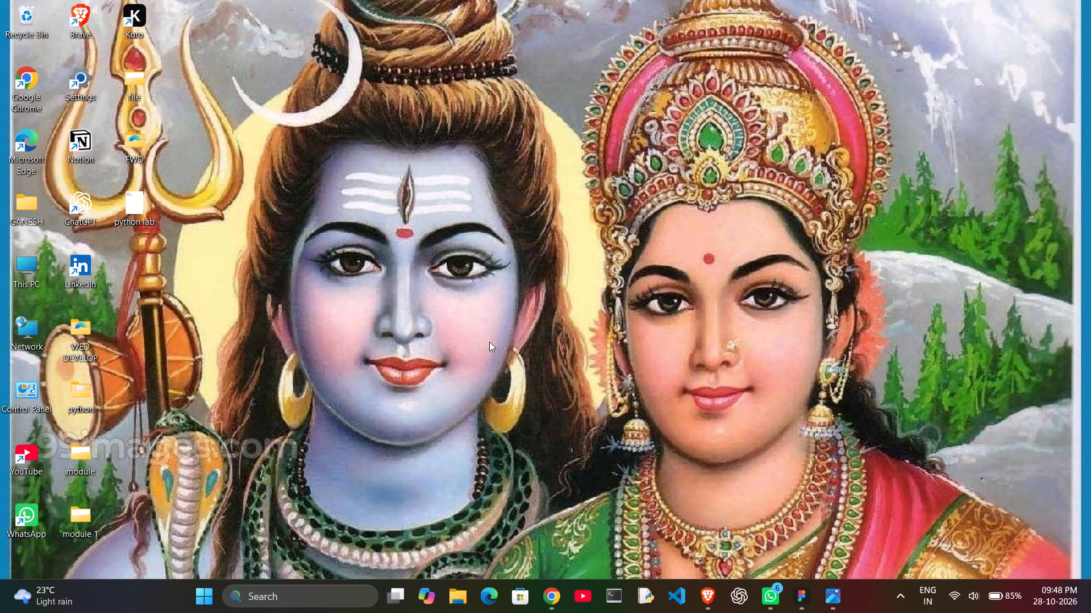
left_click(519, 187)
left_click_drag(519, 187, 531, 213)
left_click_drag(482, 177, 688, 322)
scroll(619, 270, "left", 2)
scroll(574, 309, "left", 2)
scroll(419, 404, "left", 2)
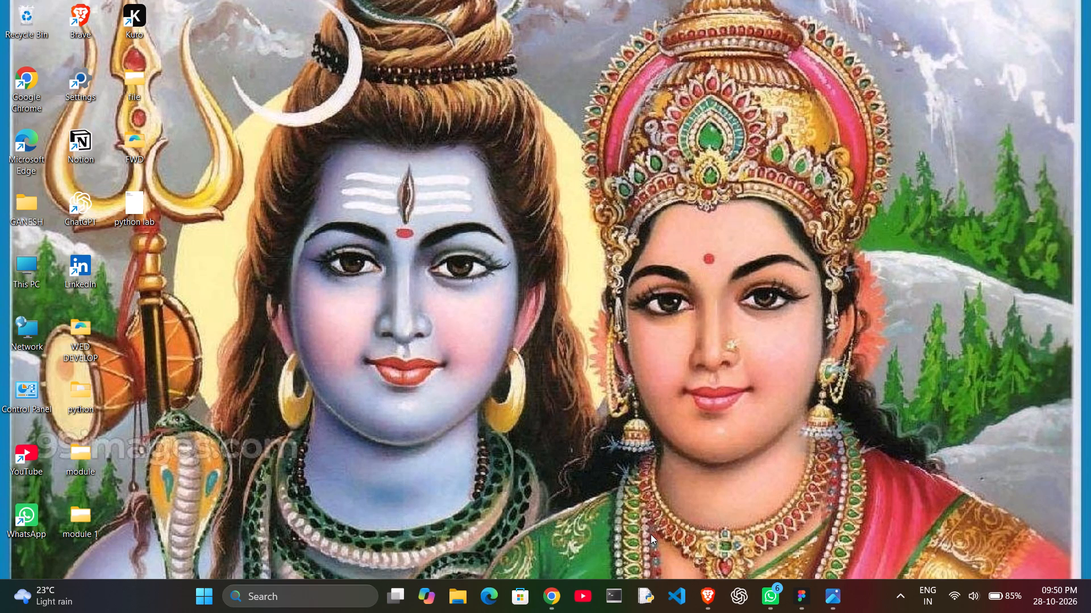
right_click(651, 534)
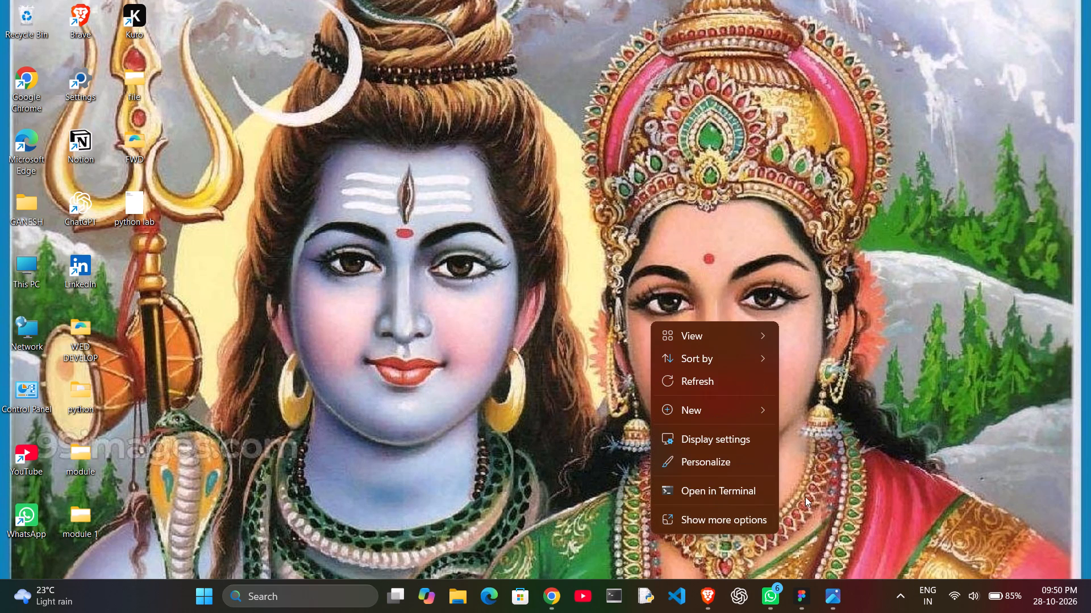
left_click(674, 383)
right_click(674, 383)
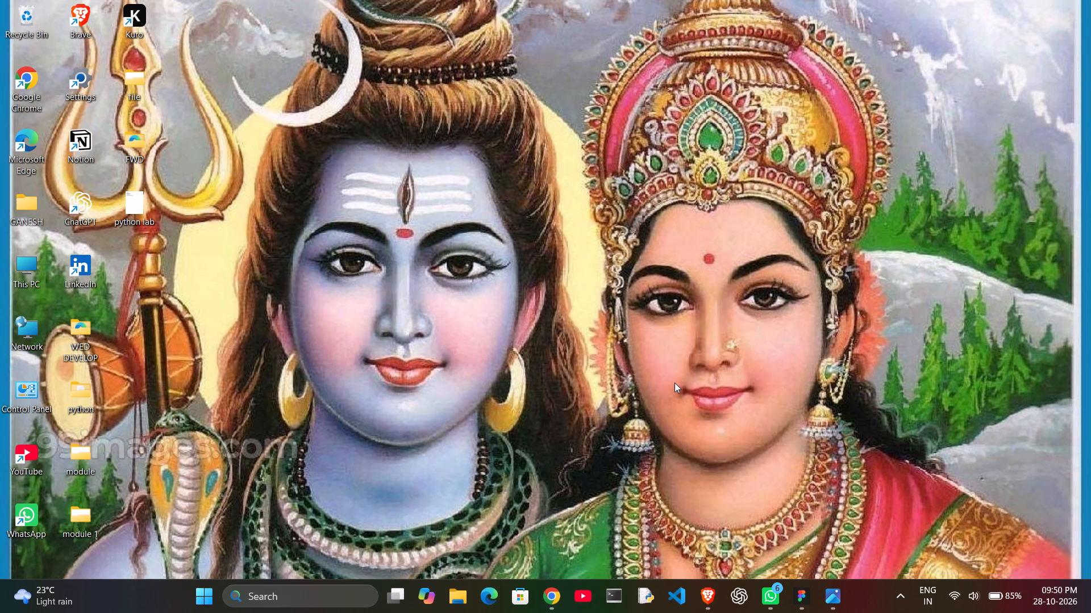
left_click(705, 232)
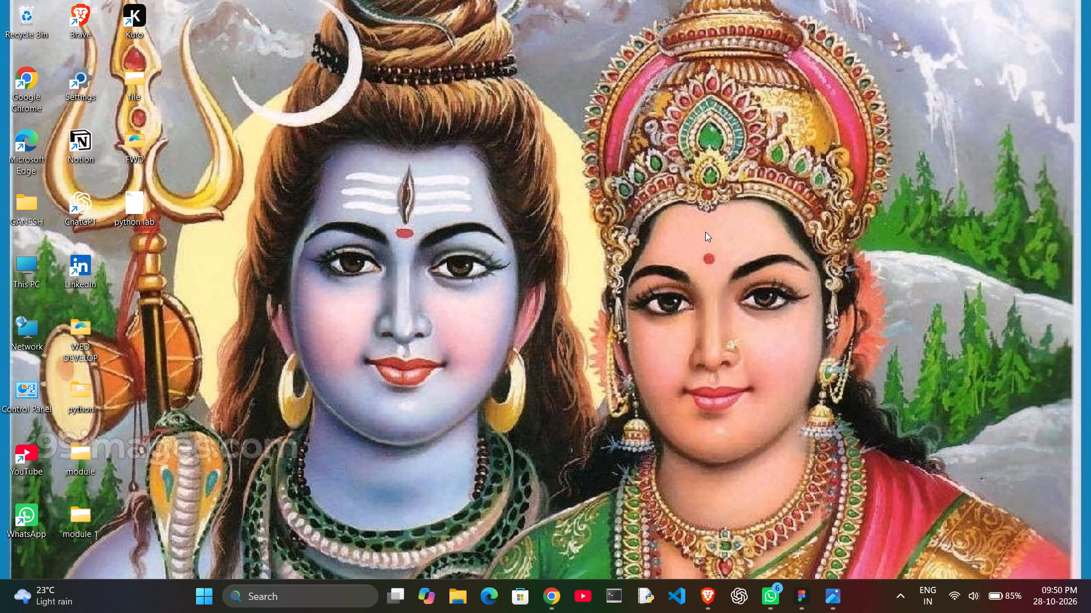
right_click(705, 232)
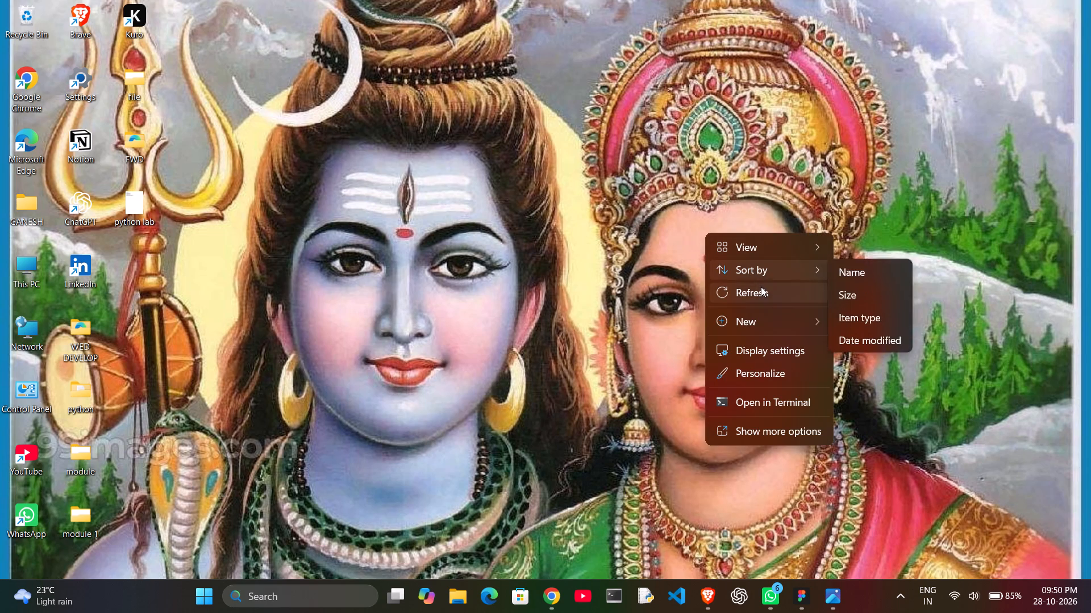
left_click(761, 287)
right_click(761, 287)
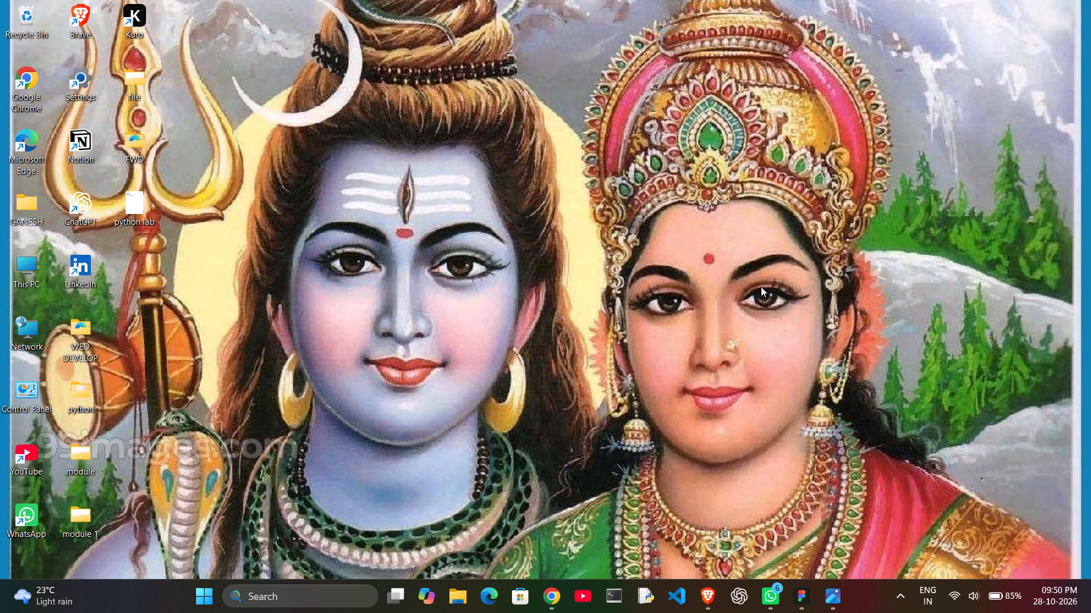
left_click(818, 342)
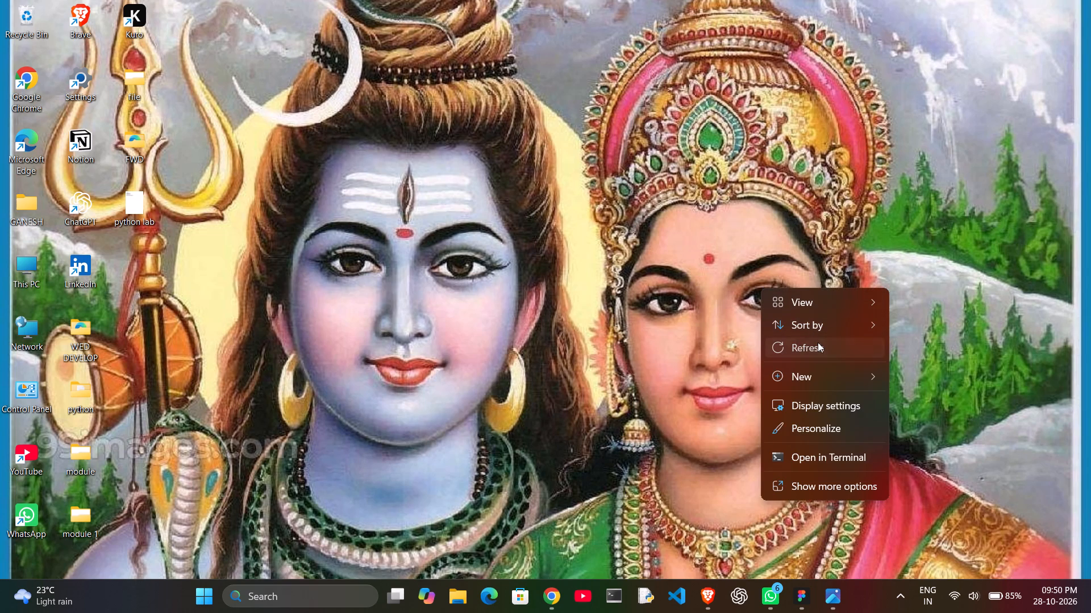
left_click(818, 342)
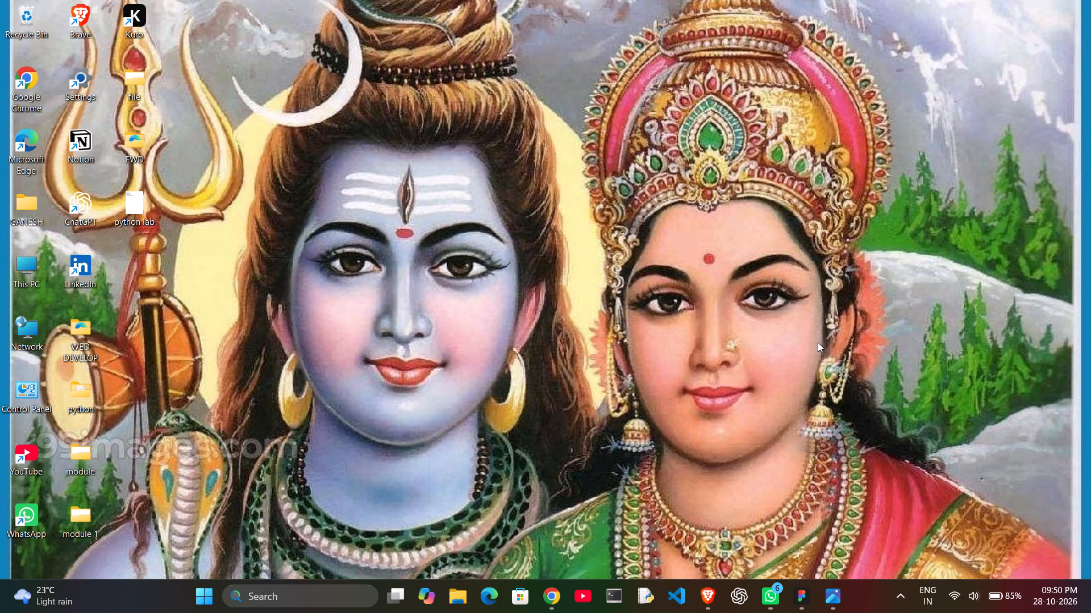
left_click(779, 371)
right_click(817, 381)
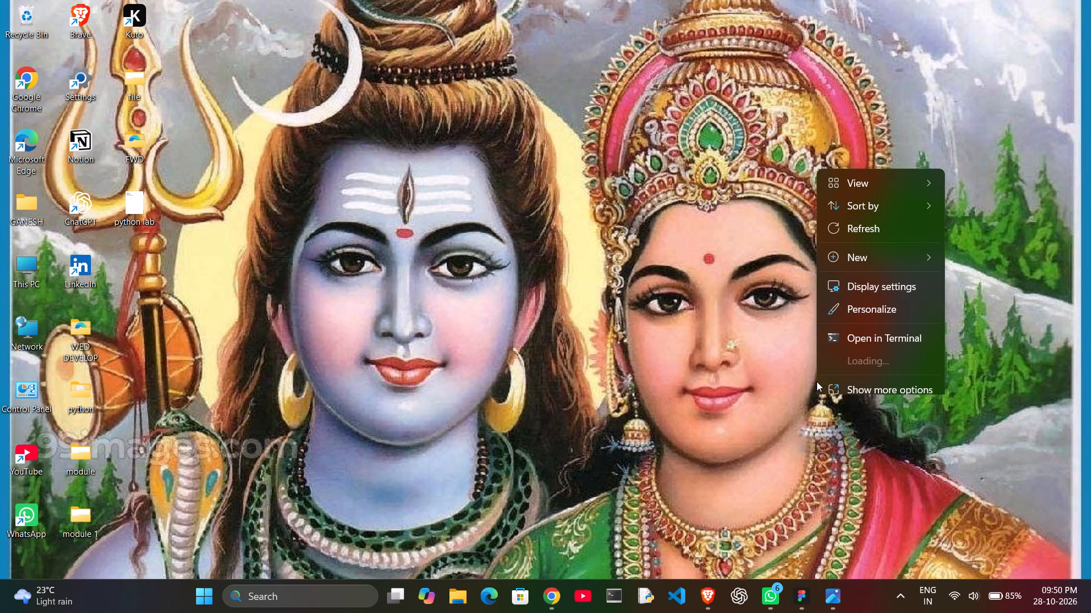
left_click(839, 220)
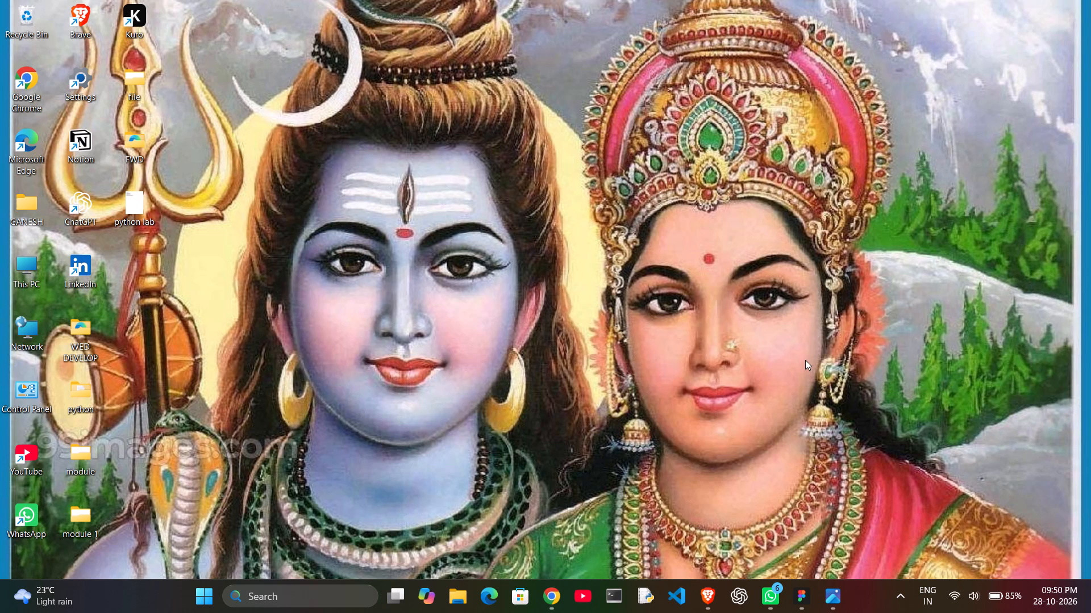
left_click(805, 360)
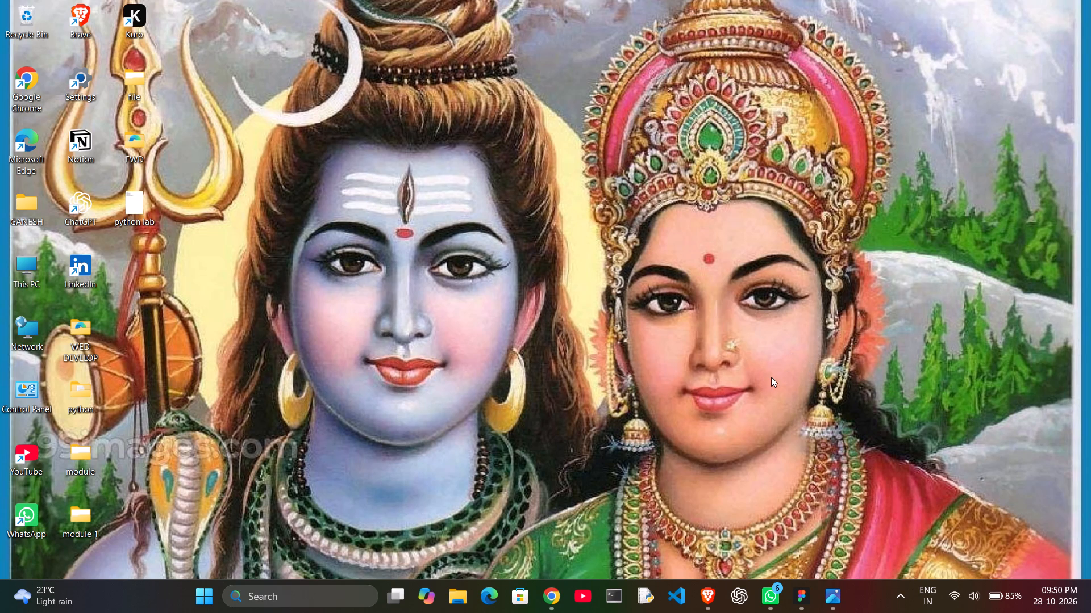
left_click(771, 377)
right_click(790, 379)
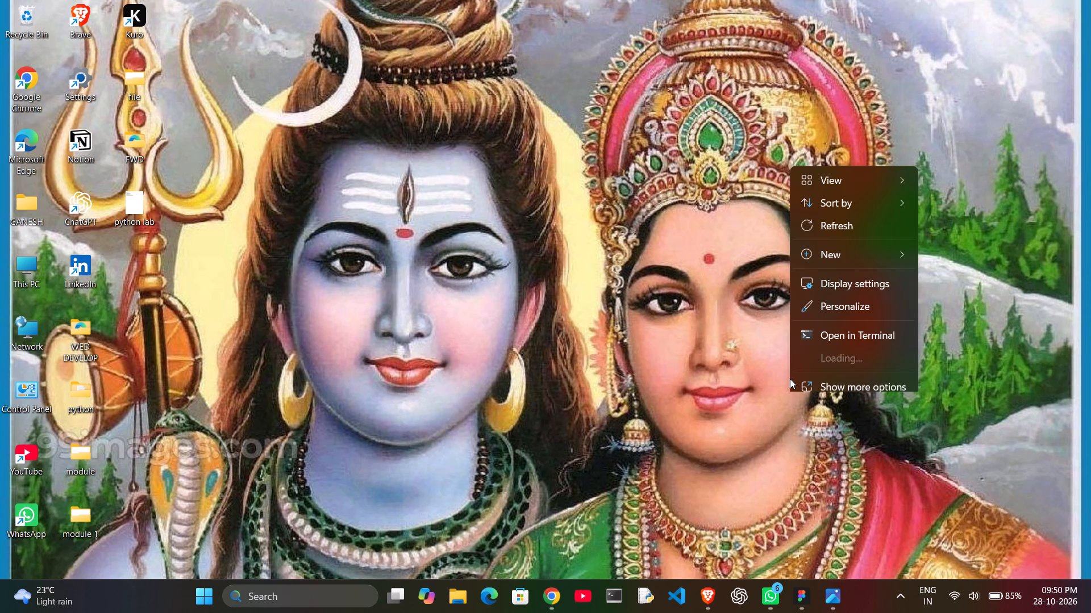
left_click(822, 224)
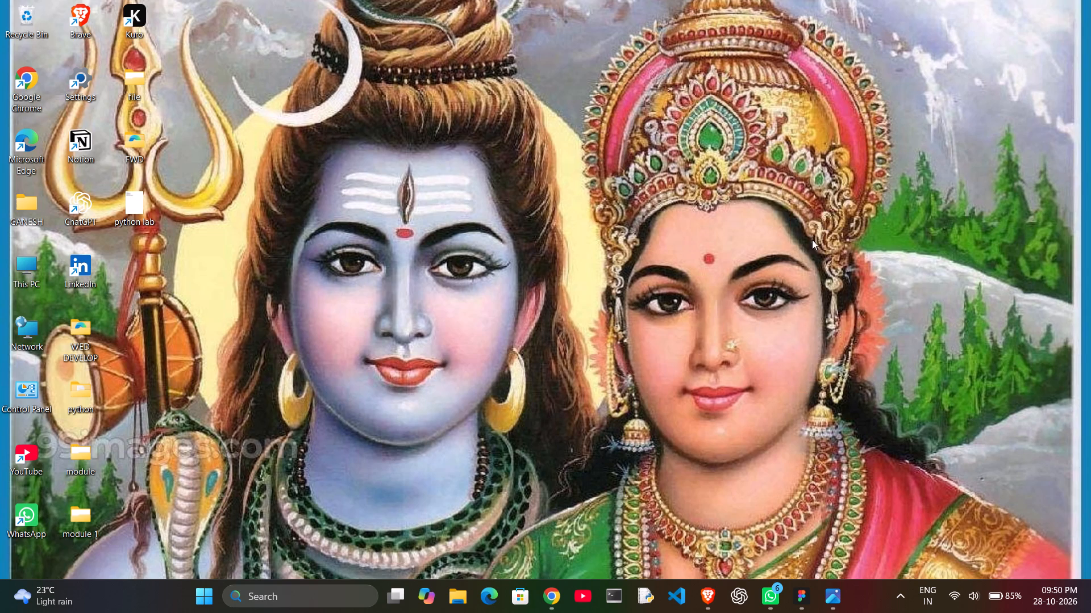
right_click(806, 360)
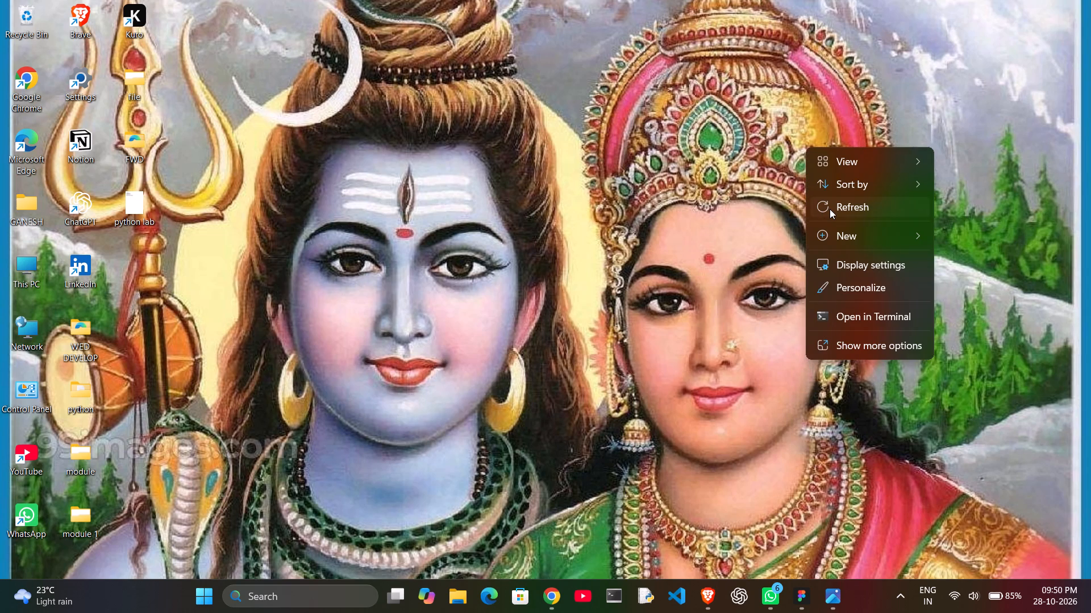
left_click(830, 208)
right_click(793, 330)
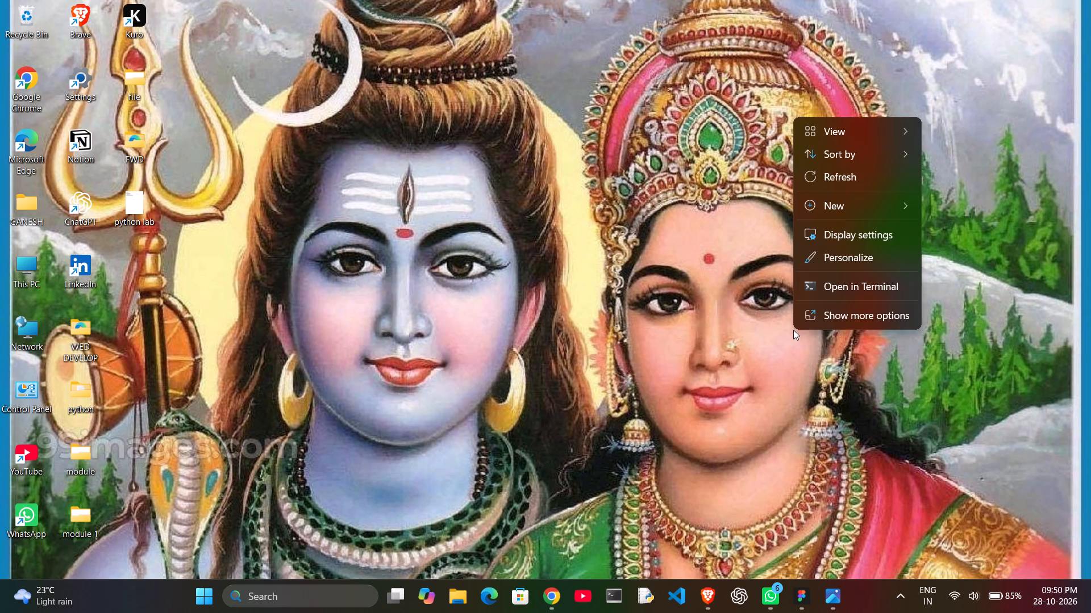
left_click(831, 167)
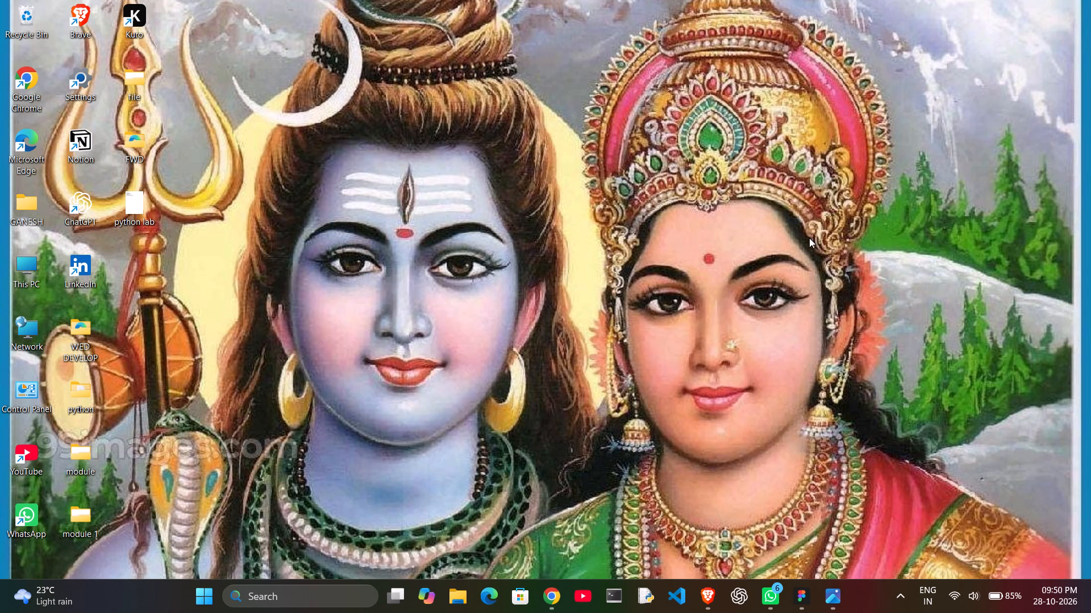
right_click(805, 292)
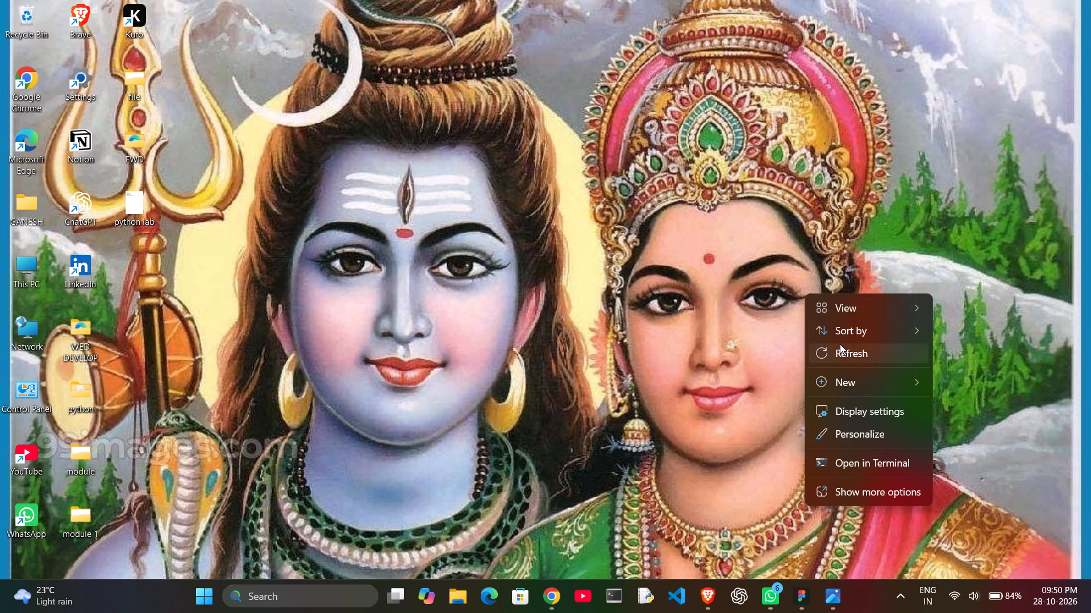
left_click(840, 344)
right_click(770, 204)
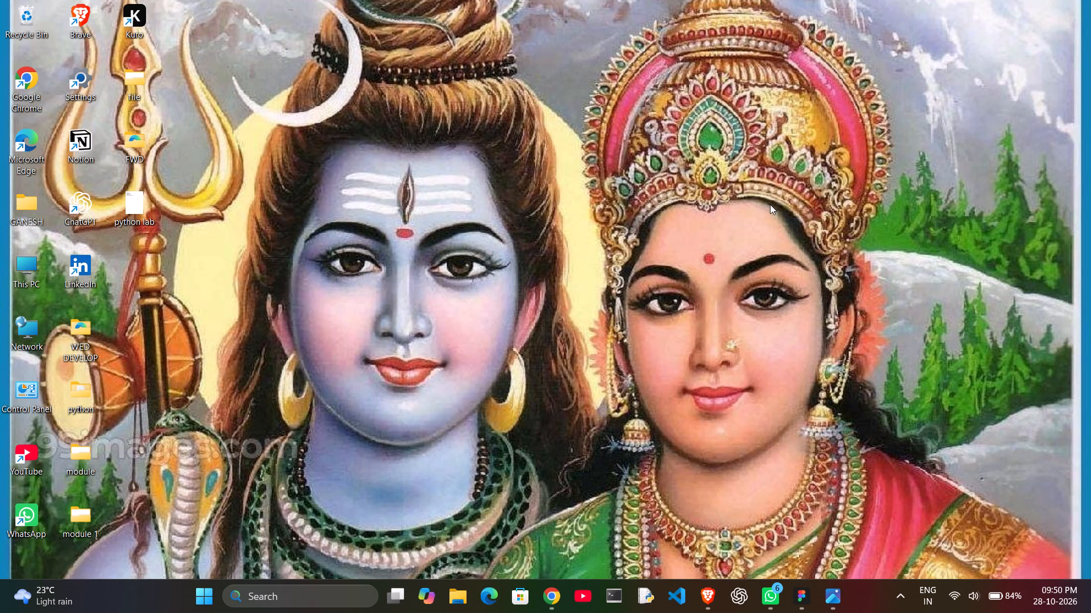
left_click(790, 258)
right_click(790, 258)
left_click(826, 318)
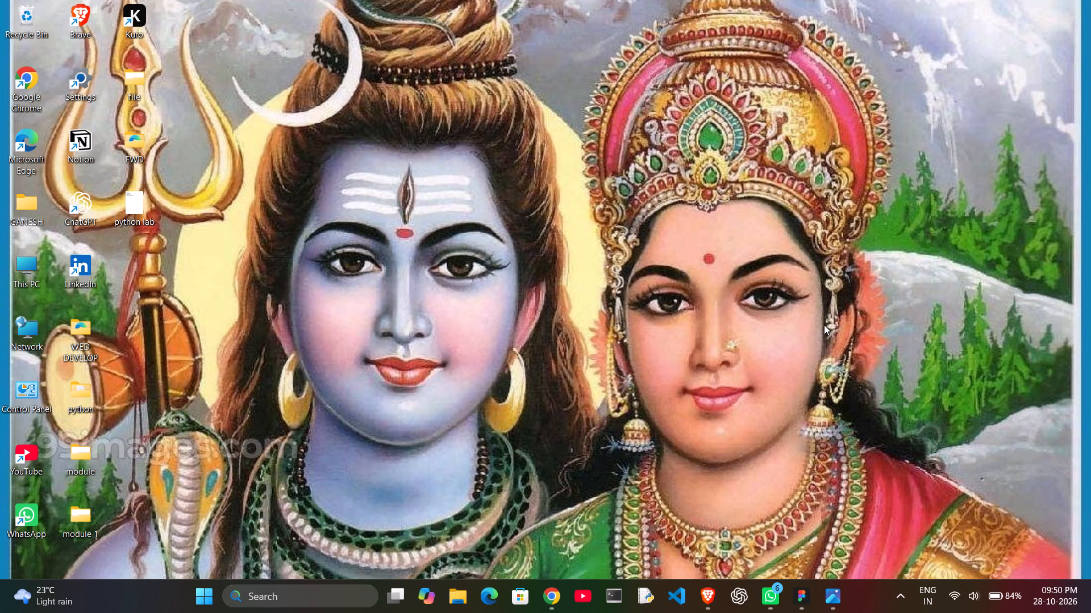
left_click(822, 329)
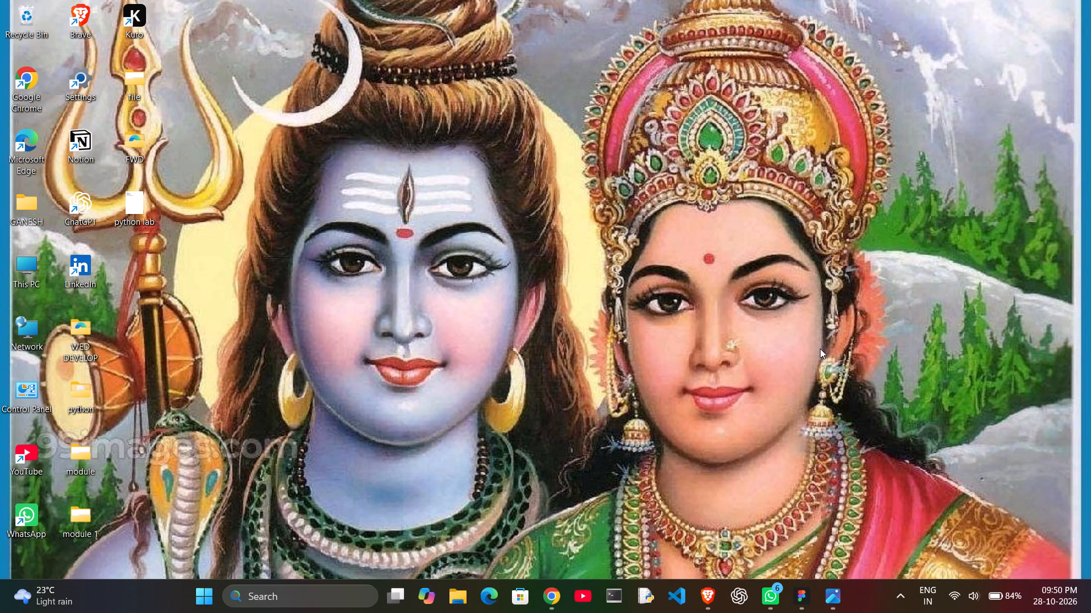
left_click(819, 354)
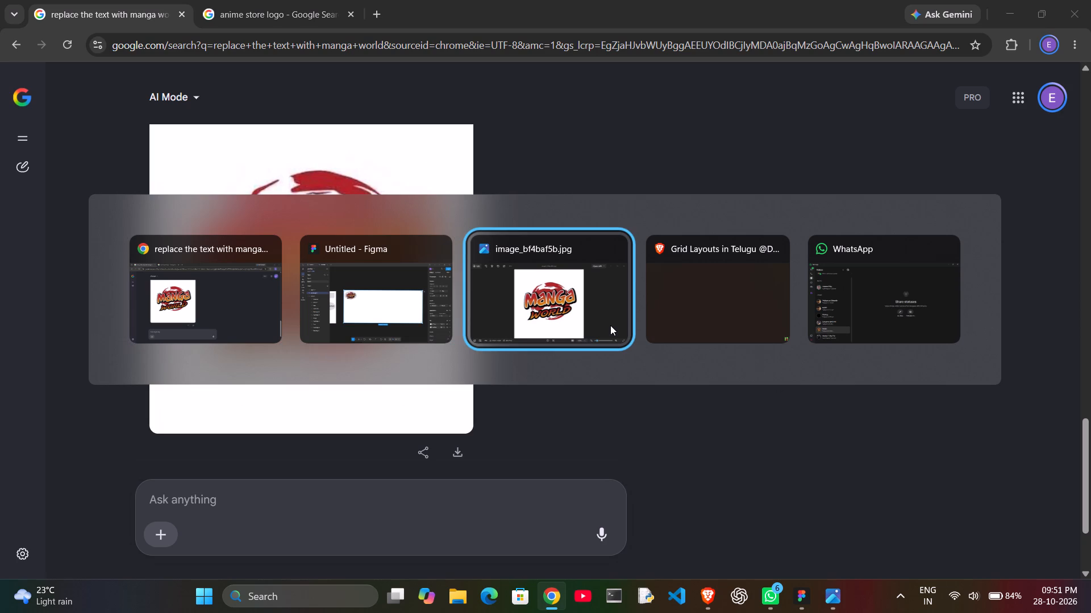
Switch to Figma and resize the white banner rectangle containing the logo to about 913 × 424.
left_click(515, 276)
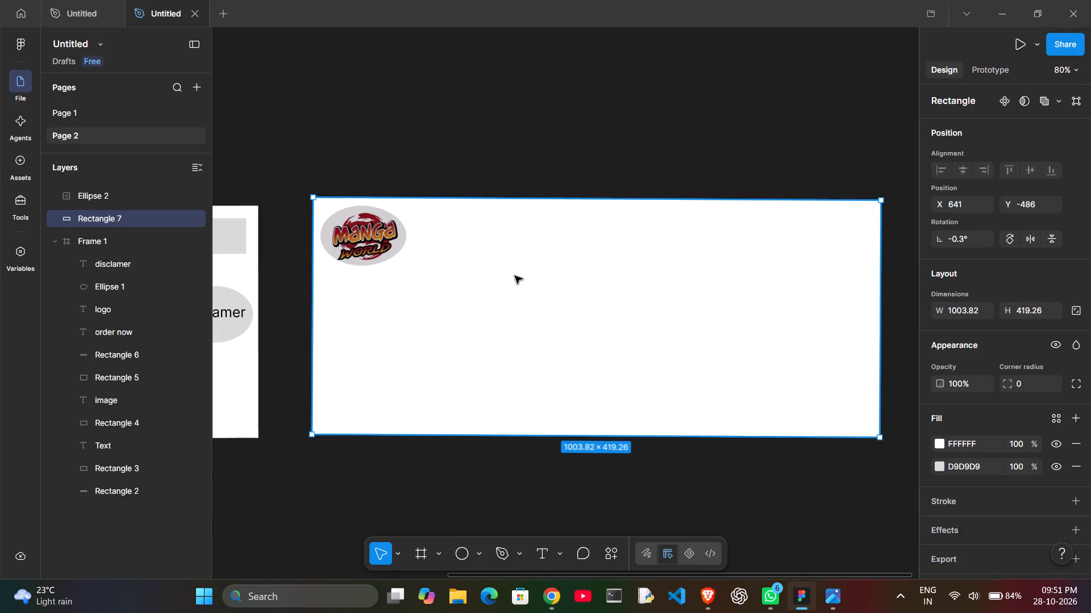
scroll(532, 285, "right", 3)
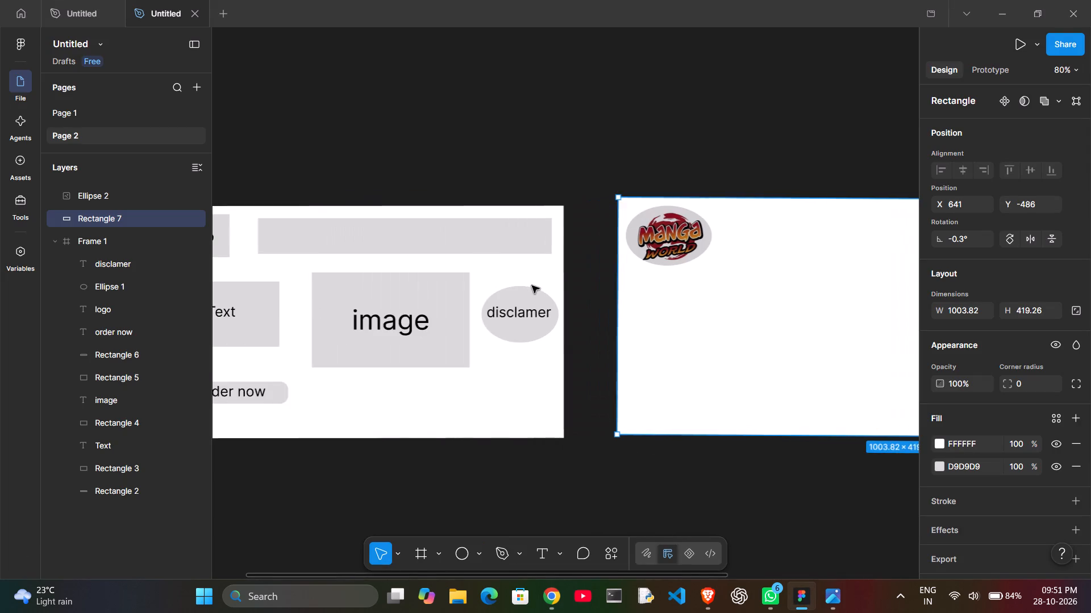
scroll(532, 285, "left", 2)
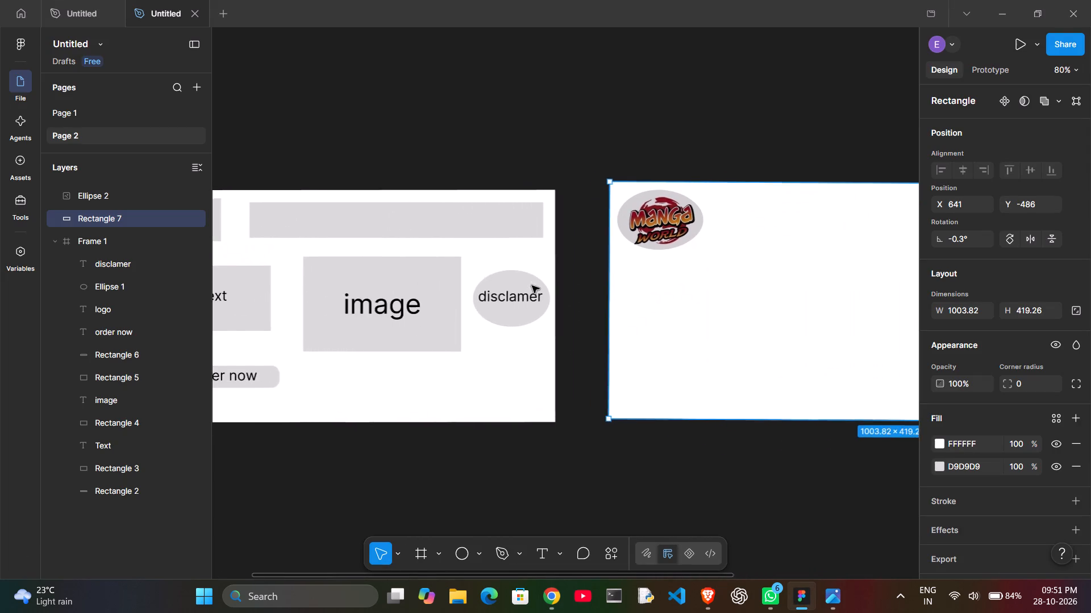
scroll(532, 285, "left", 4)
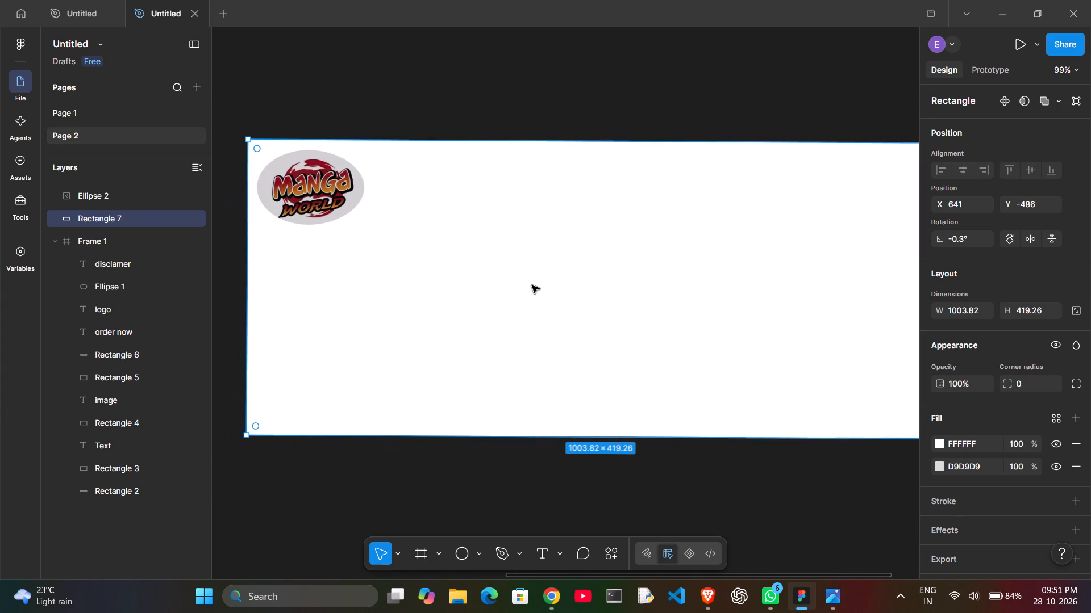
scroll(506, 282, "left", 1)
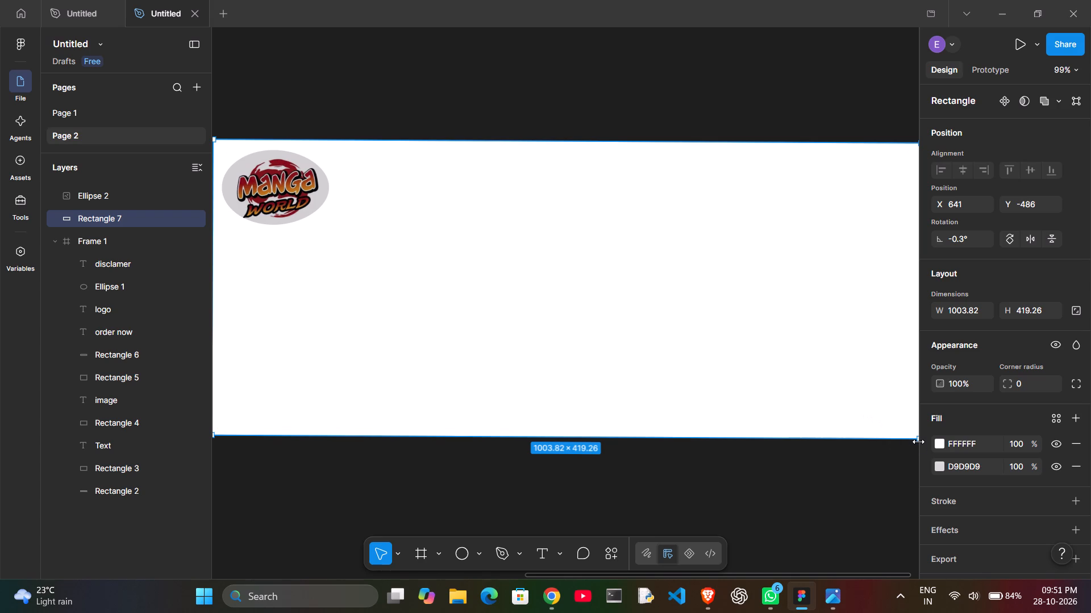
left_click_drag(918, 442, 938, 443)
left_click(885, 466)
scroll(885, 466, "left", 1)
left_click(832, 442)
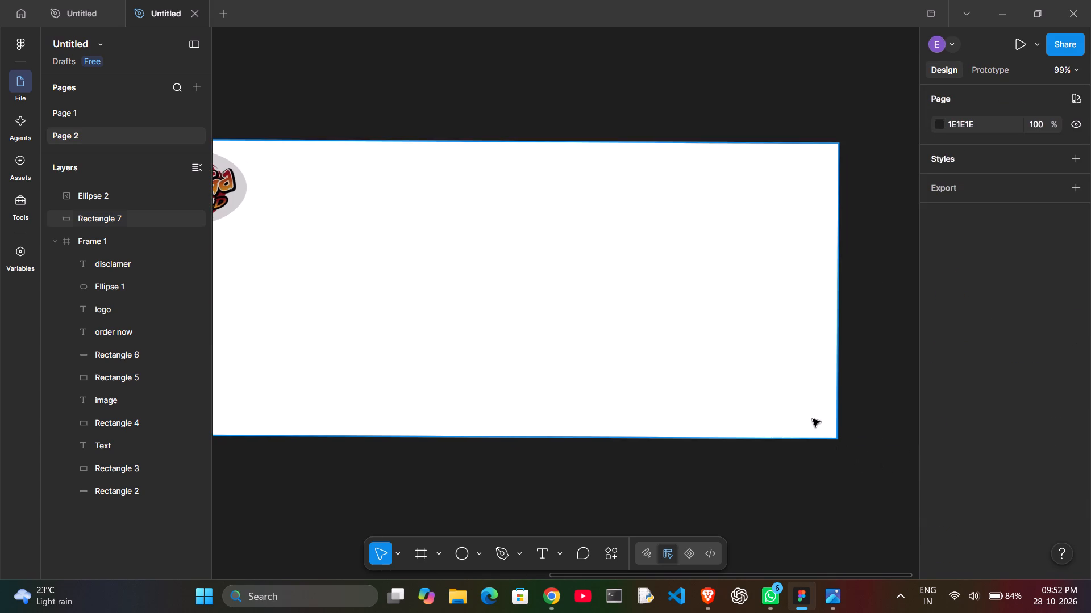
left_click(813, 419)
left_click_drag(834, 435, 787, 438)
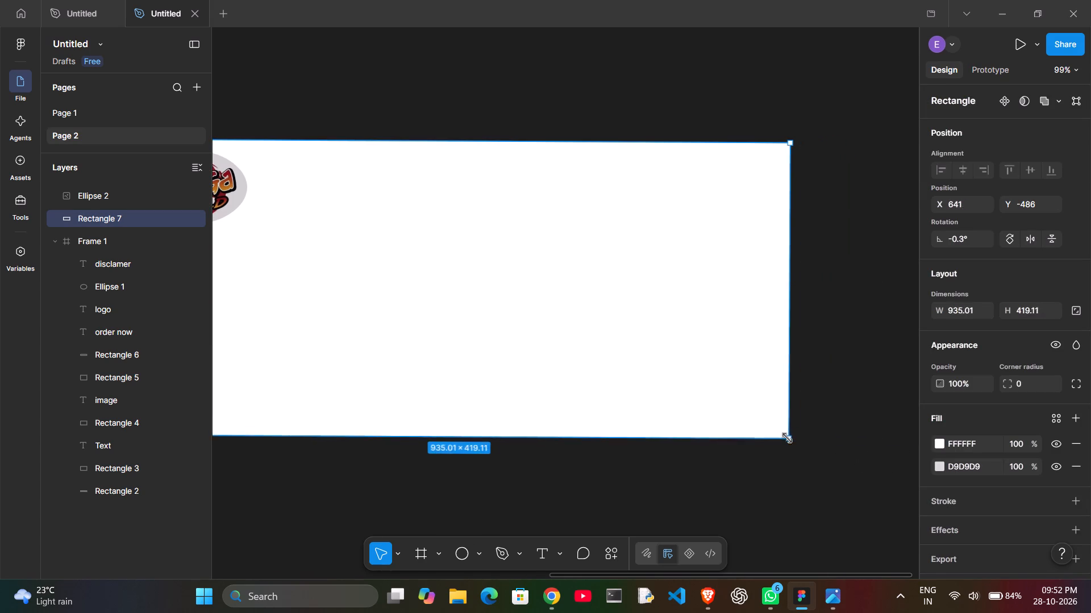
left_click_drag(787, 438, 773, 442)
scroll(773, 442, "right", 1)
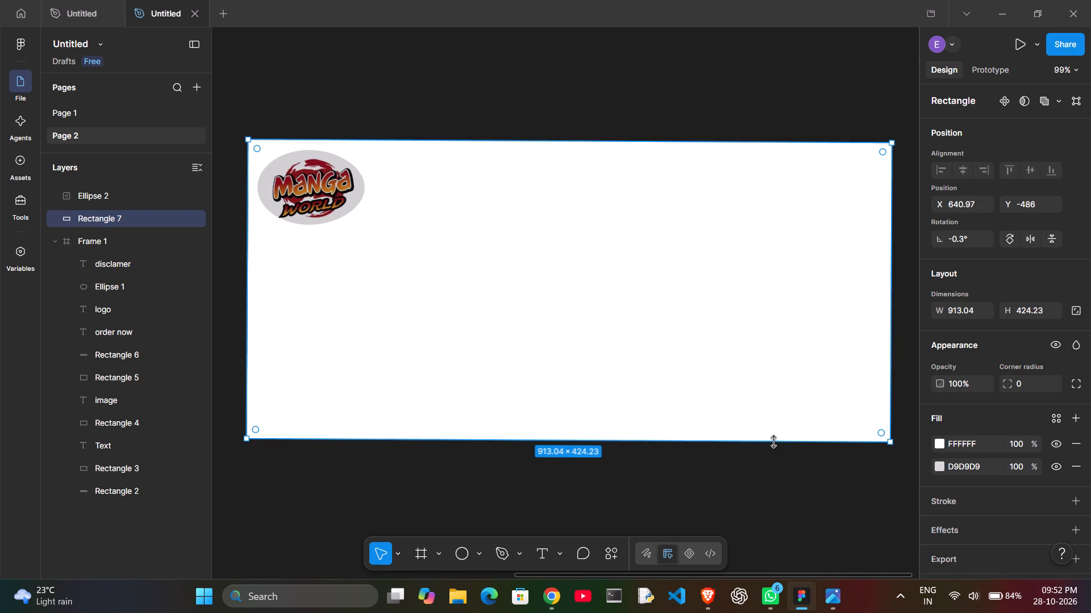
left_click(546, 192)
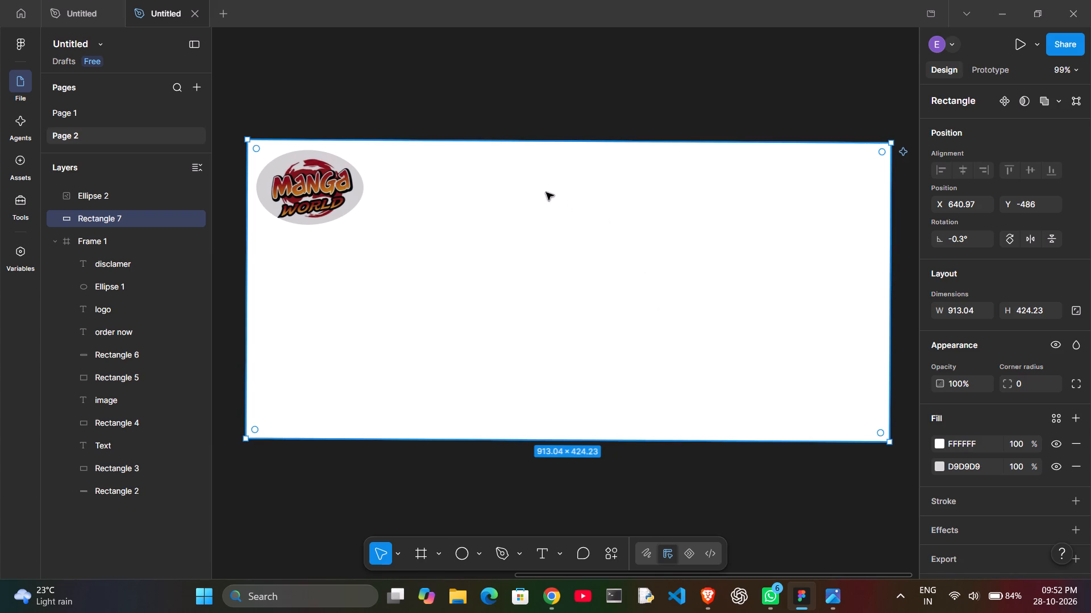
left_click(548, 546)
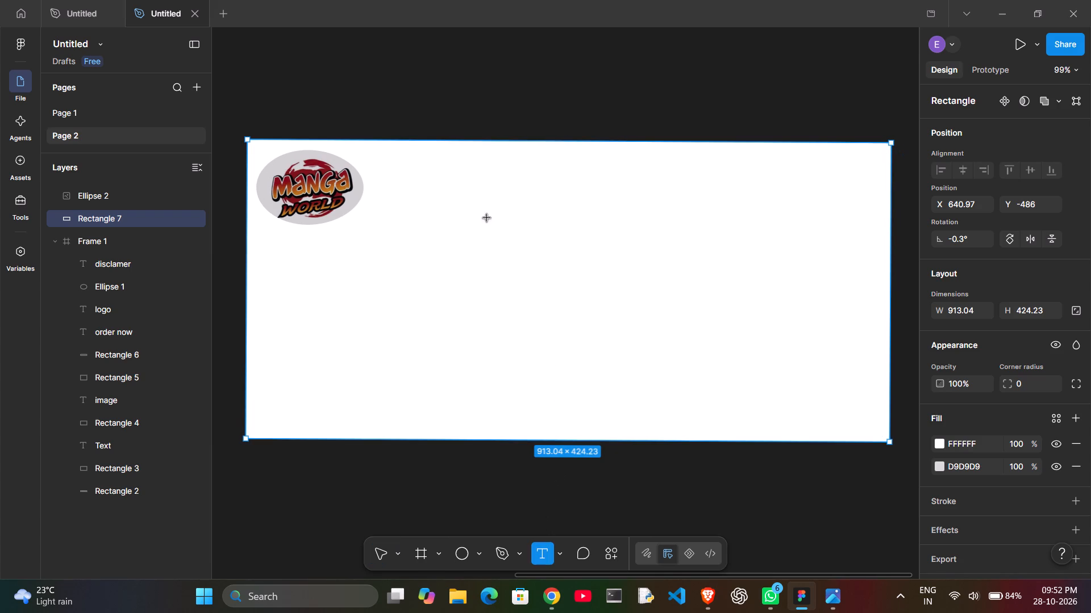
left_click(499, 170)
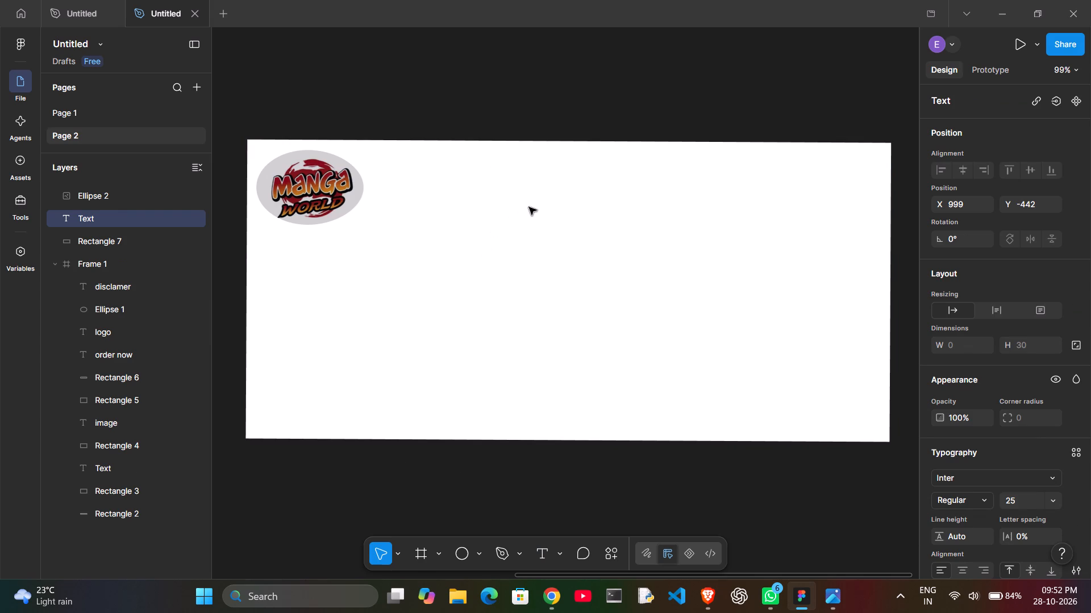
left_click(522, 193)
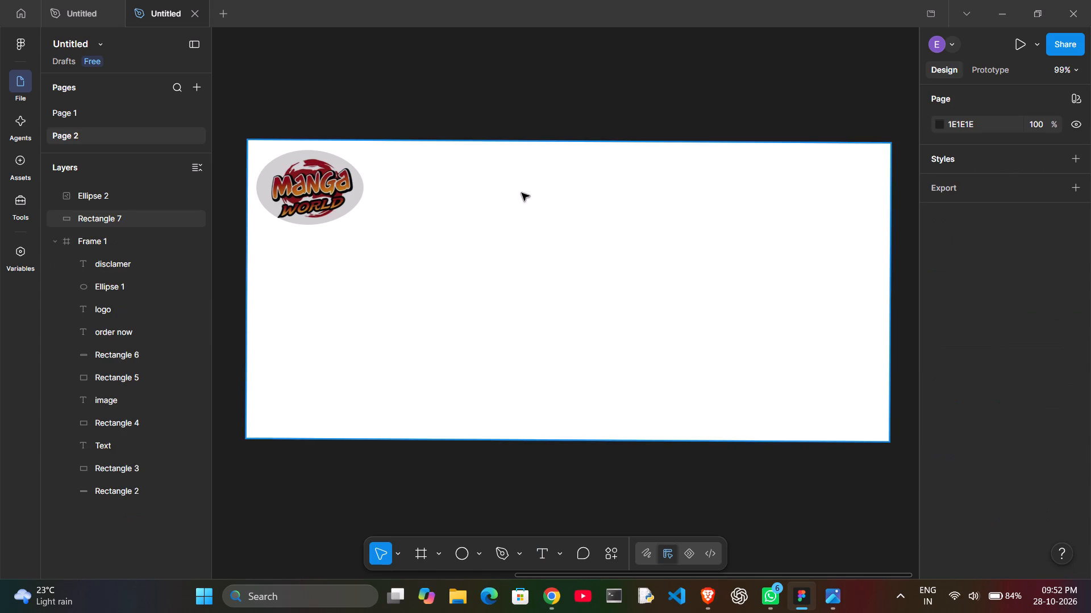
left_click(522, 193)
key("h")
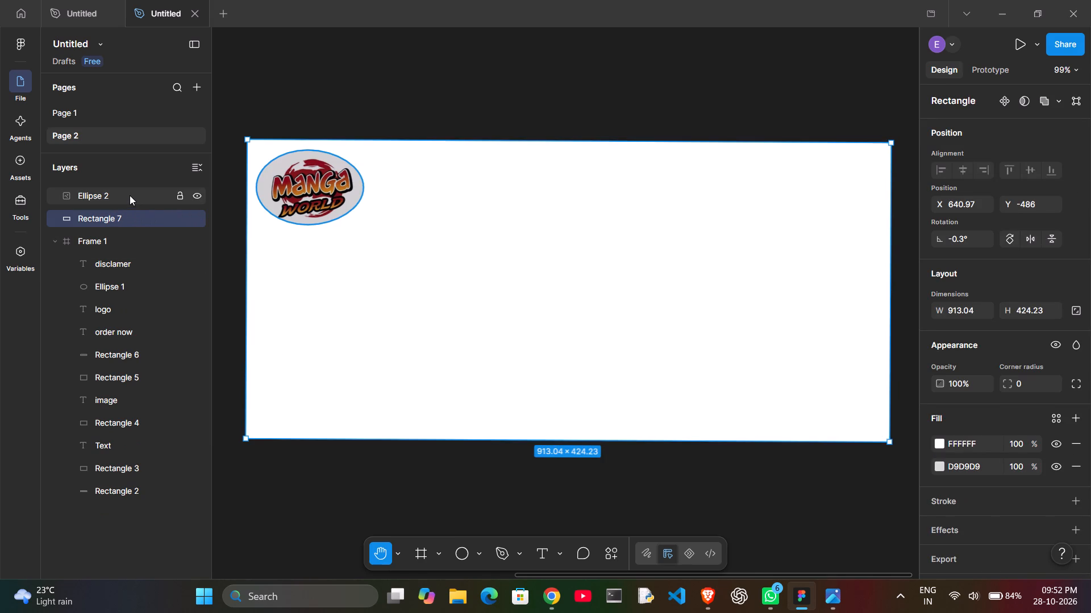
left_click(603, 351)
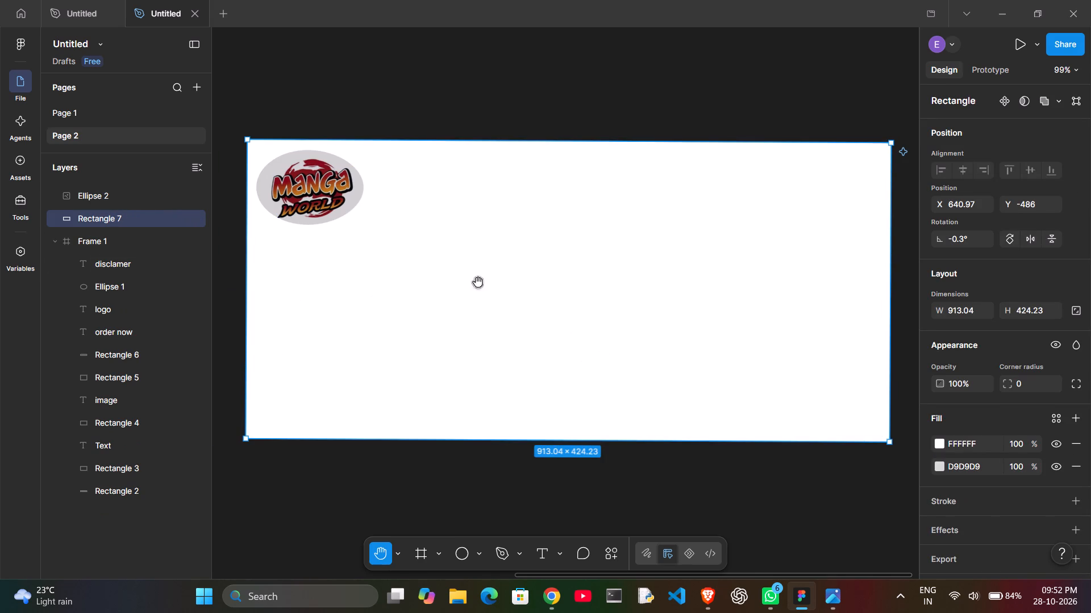
Add a text layer reading "Home" near the middle of the white banner rectangle.
left_click(540, 544)
left_click(526, 260)
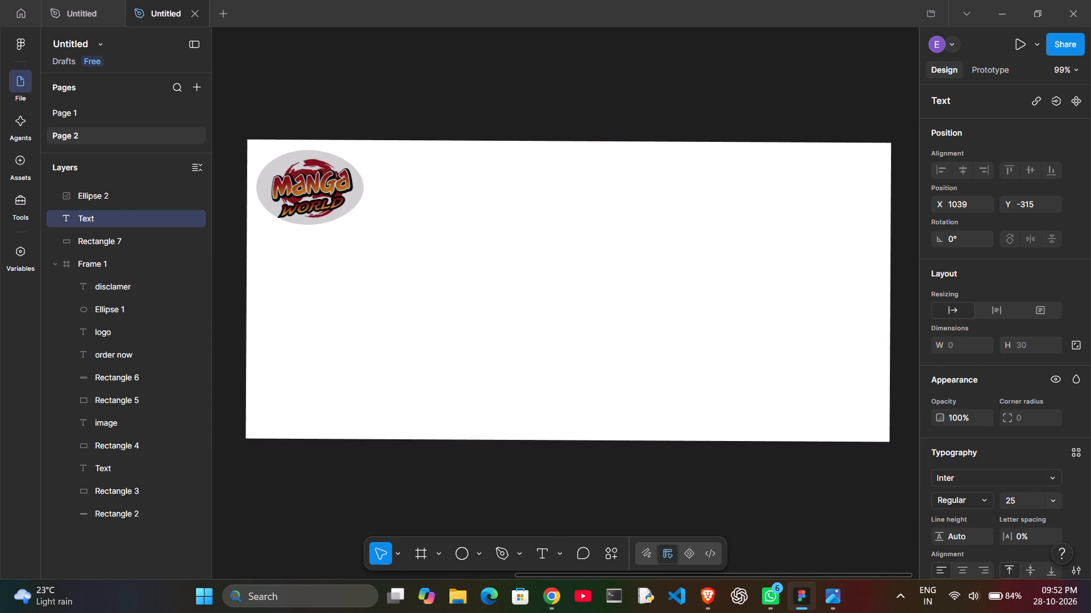
type("ho")
type("me pa")
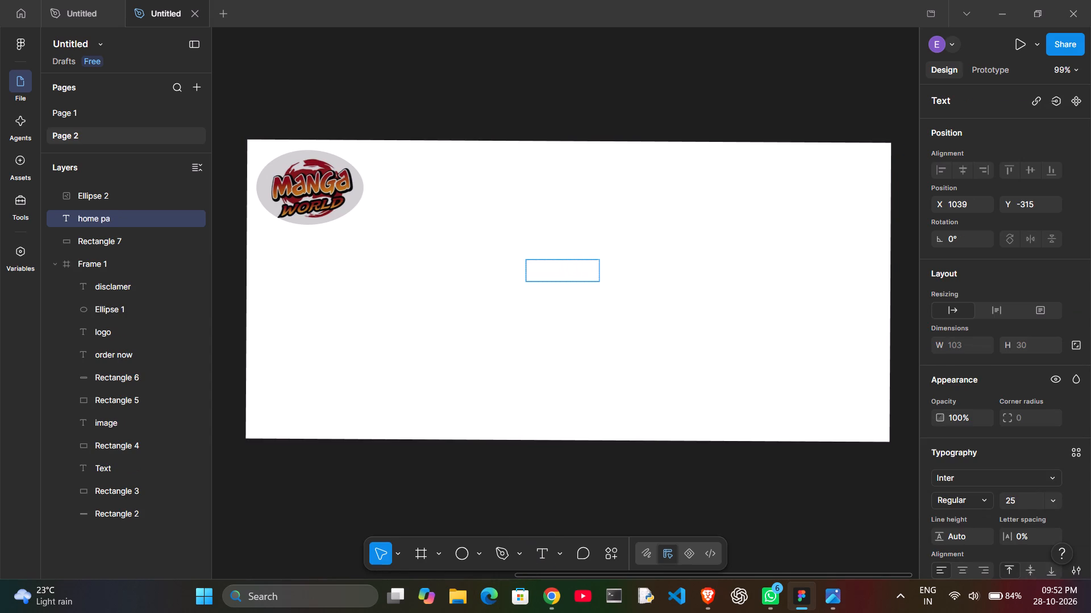
key("BackSpace")
key("BackSpace")
key("BackSpace")
key("BackSpace")
key("BackSpace")
key("BackSpace")
key("BackSpace")
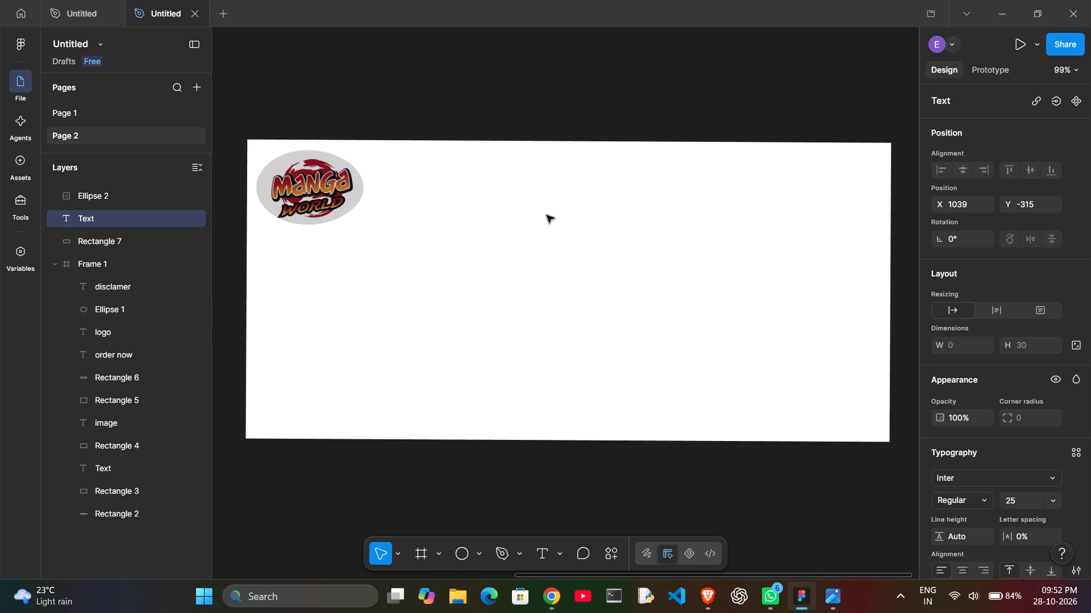
type("home")
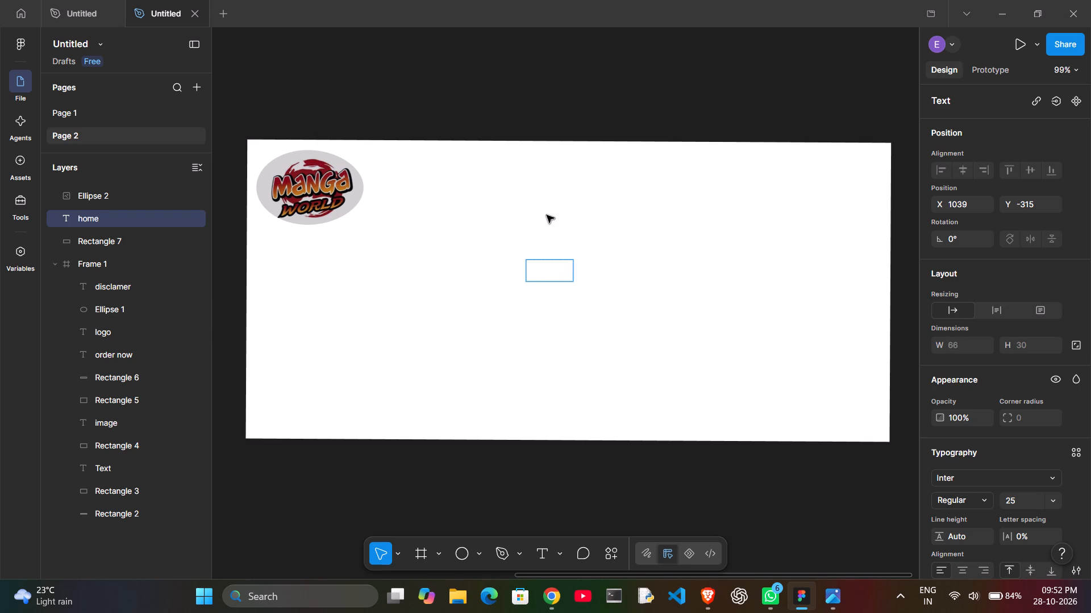
key("BackSpace")
key("BackSpace")
key("BackSpace")
key("BackSpace")
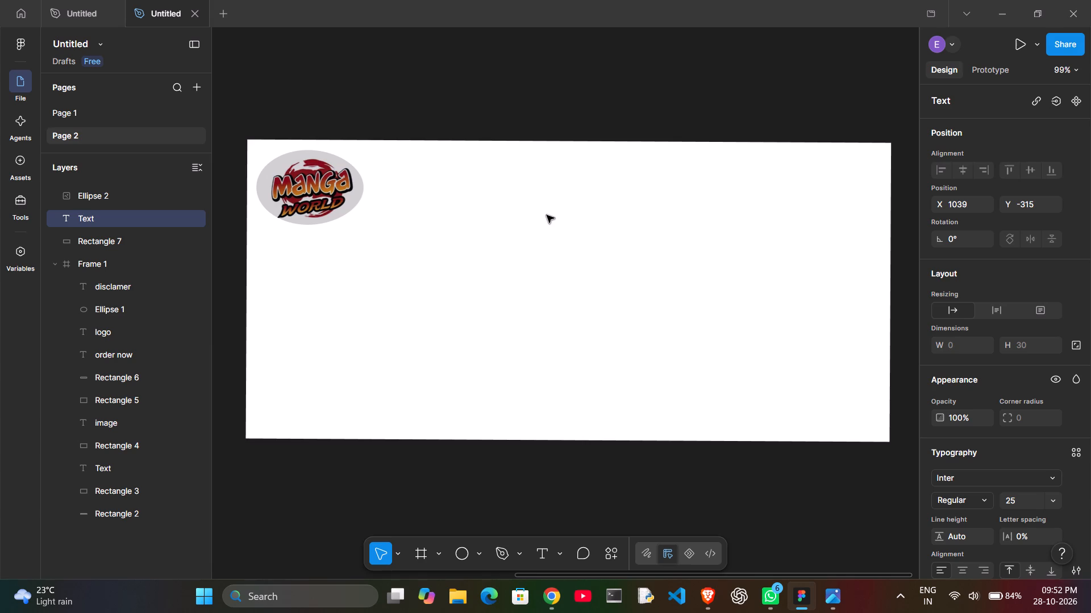
type("Home")
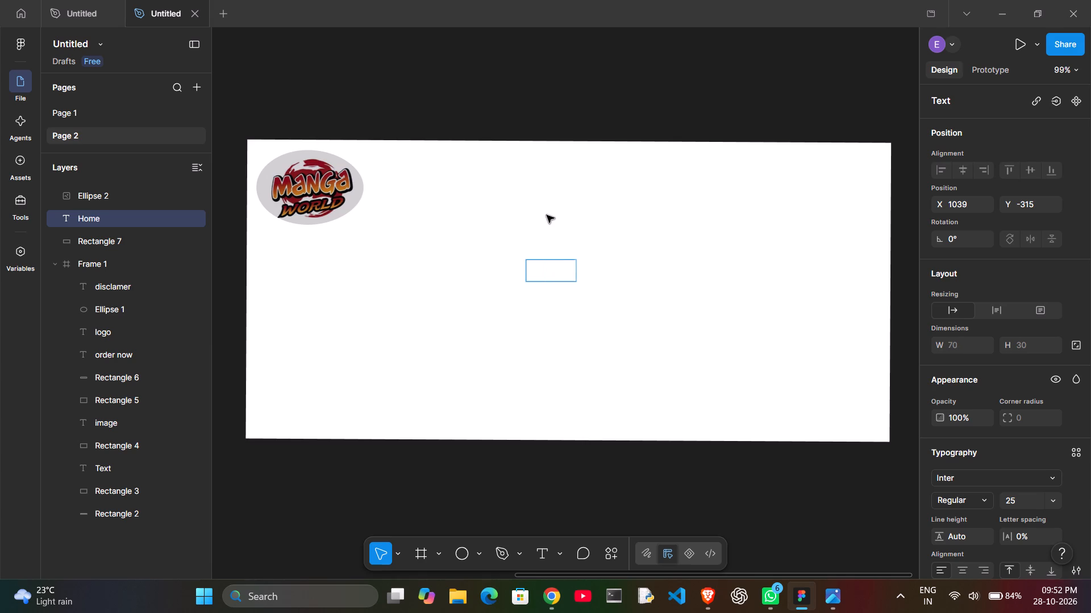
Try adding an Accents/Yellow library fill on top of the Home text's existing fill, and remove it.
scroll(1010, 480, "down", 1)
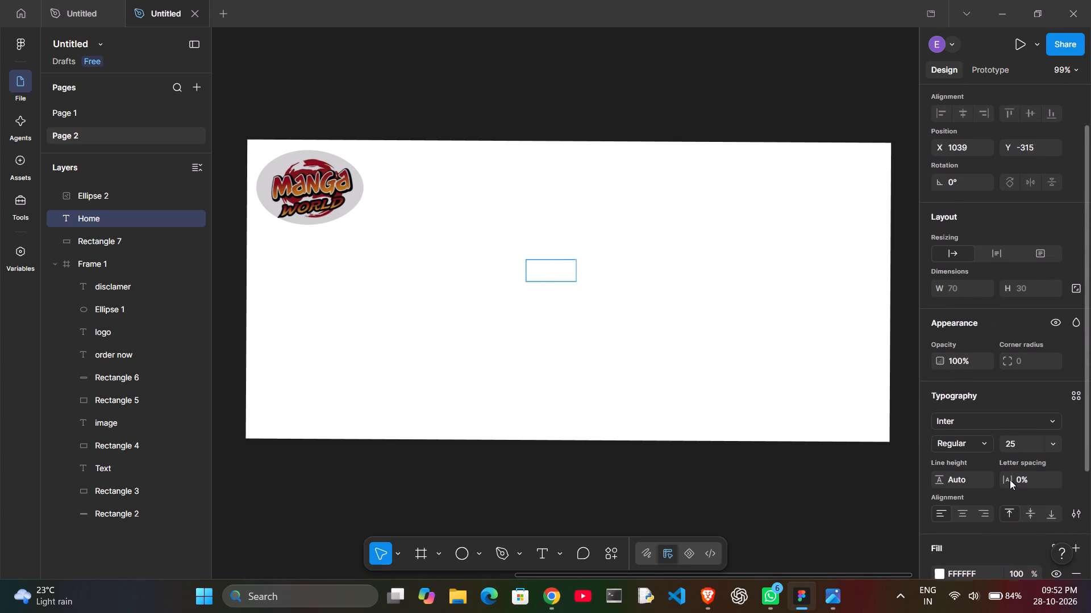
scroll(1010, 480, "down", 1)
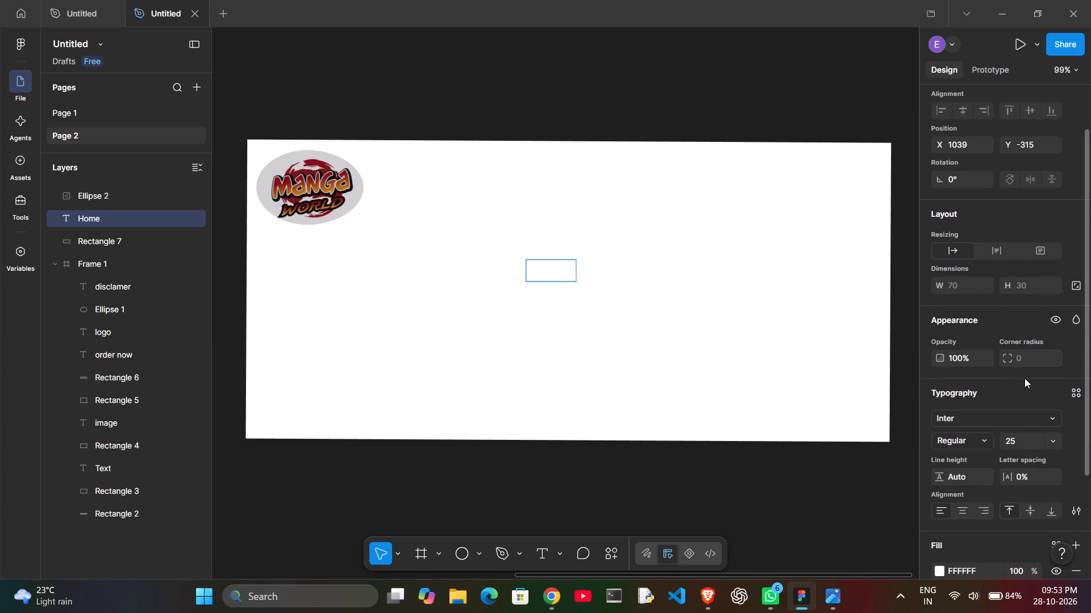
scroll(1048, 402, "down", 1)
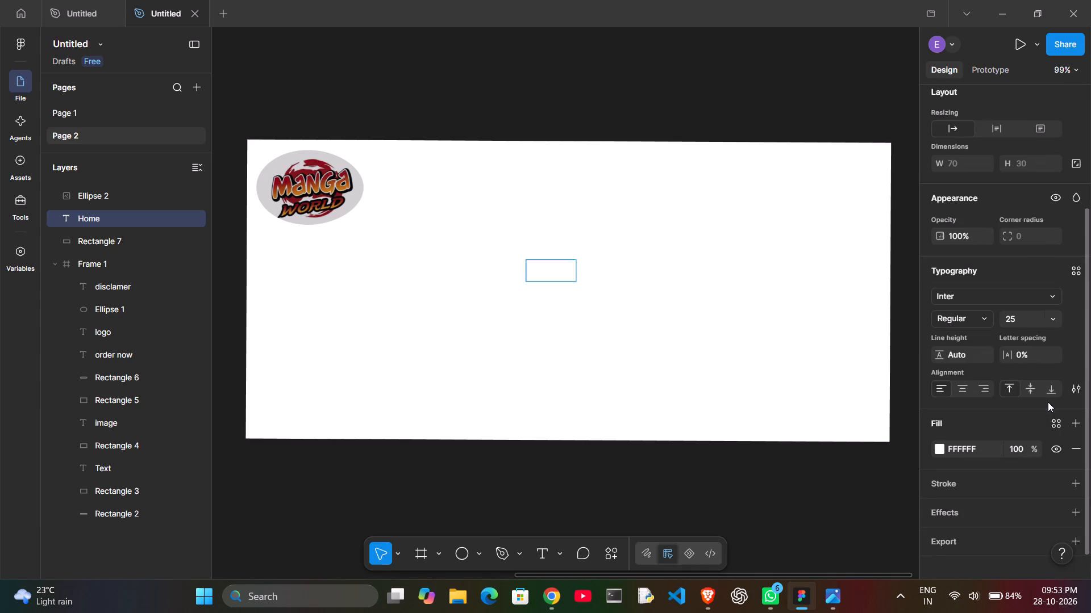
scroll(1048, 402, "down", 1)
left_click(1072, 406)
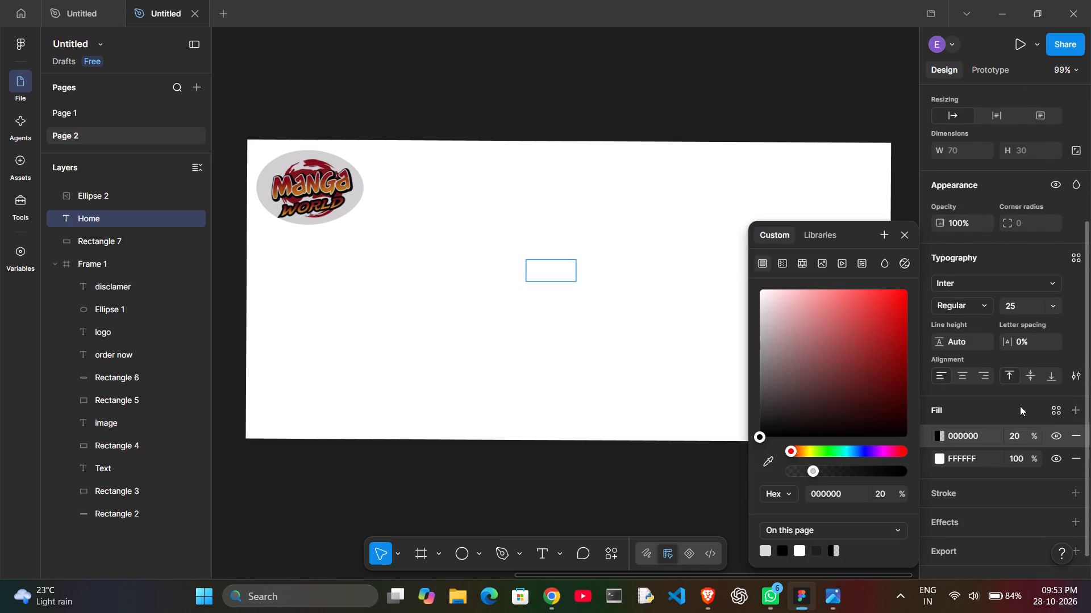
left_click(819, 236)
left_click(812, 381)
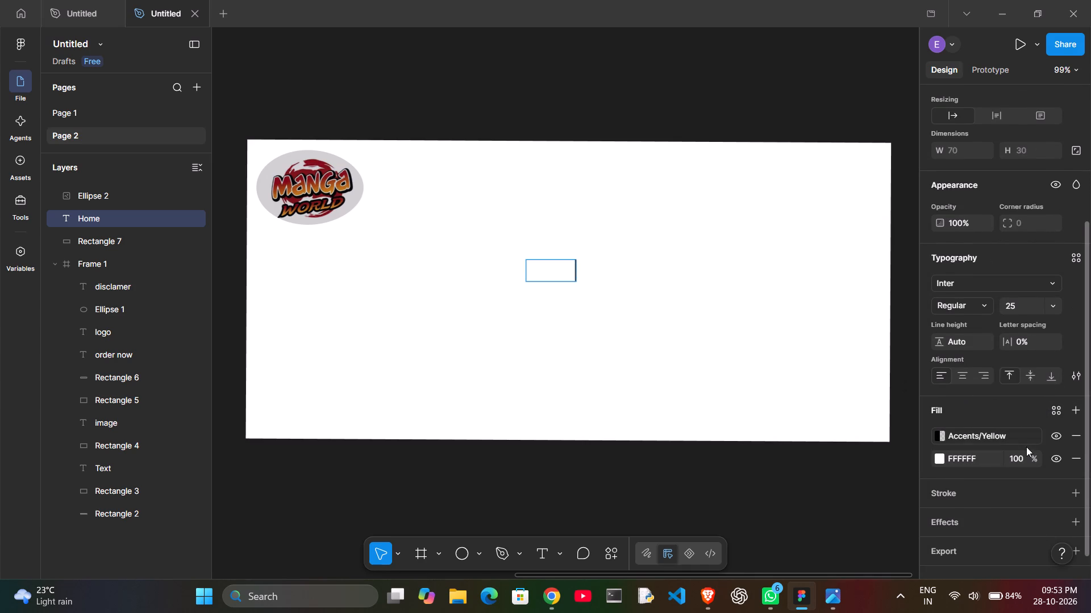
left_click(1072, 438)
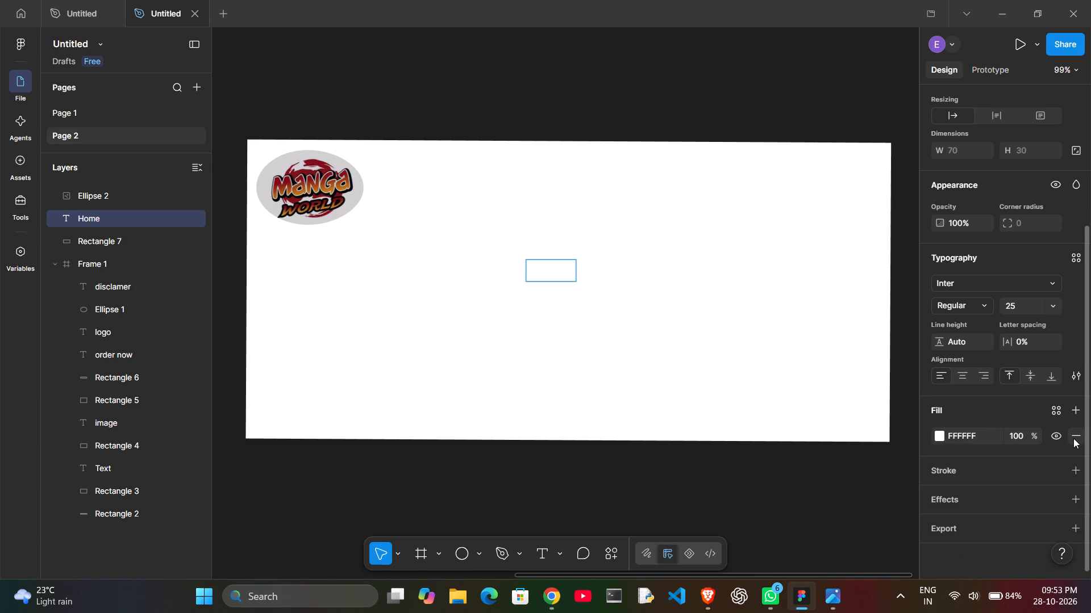
Replace the Home text's white fill with the Accents/Yellow library colour.
left_click(1073, 438)
left_click(1072, 412)
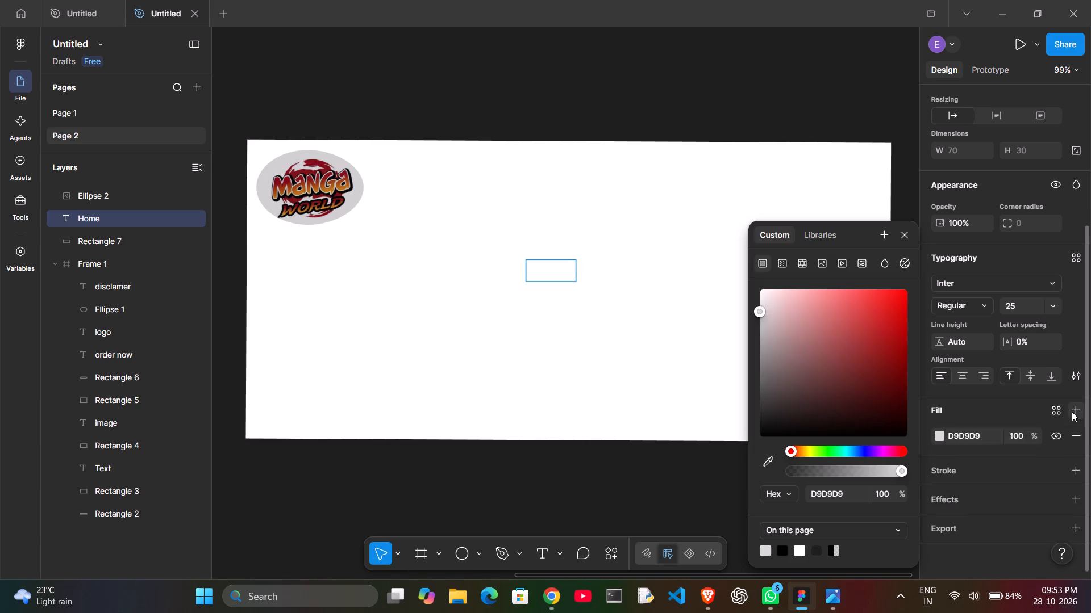
left_click(817, 236)
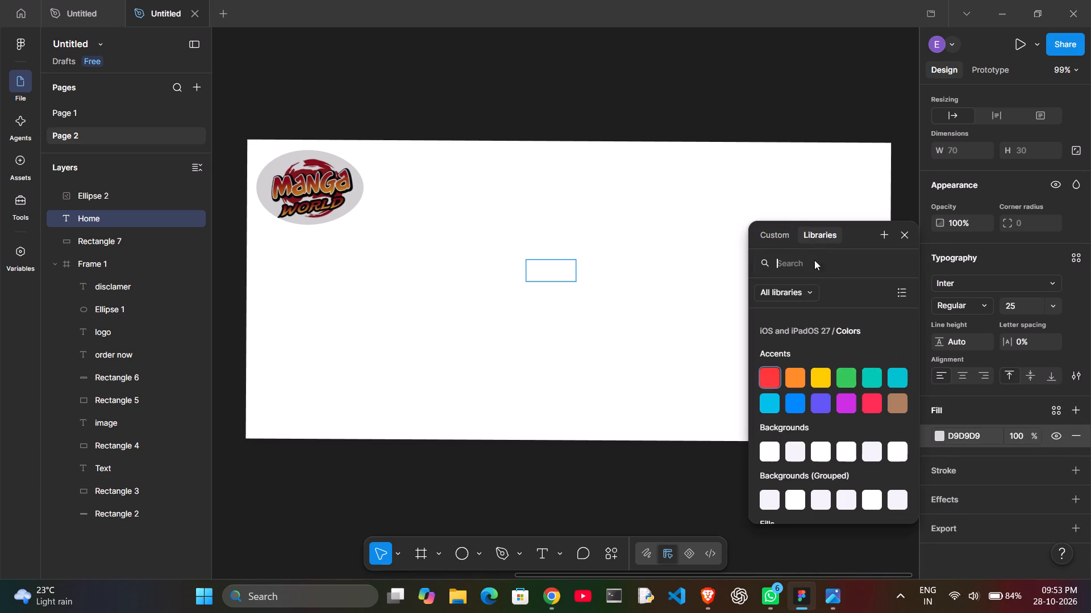
left_click(810, 372)
left_click(810, 372)
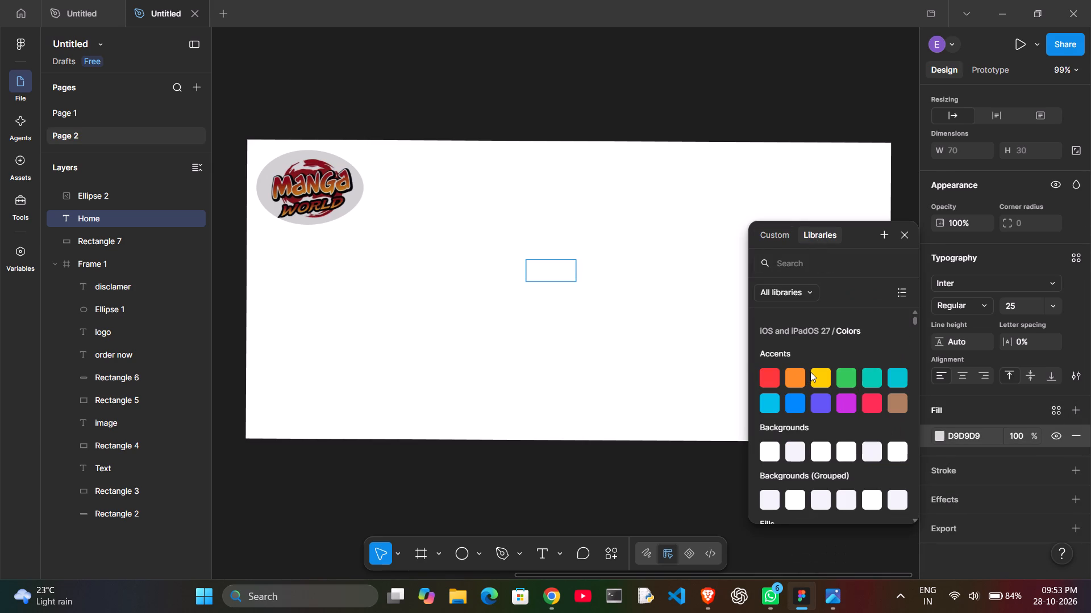
left_click(818, 375)
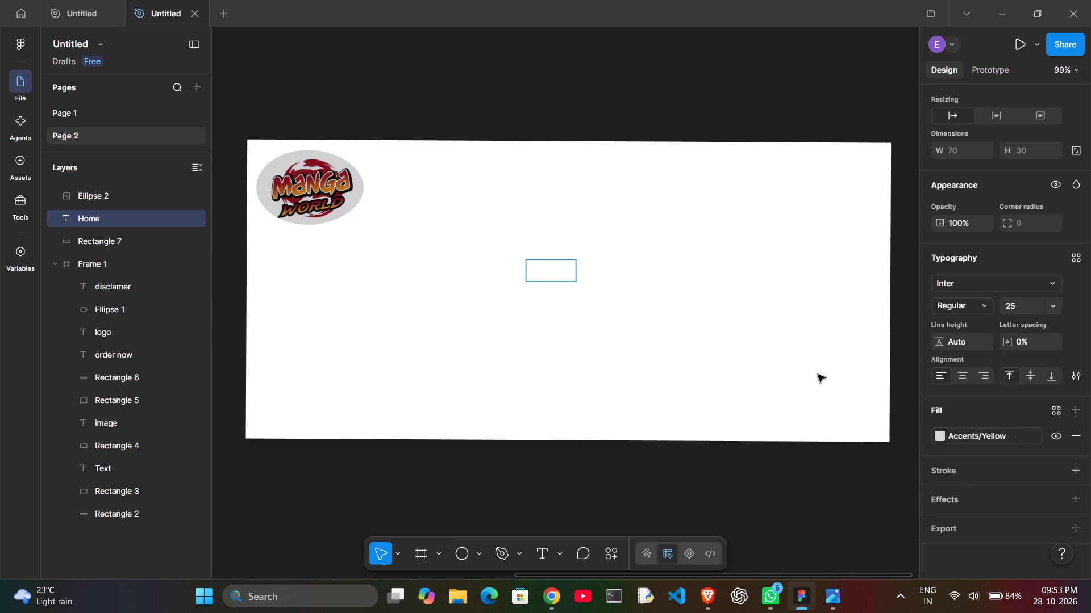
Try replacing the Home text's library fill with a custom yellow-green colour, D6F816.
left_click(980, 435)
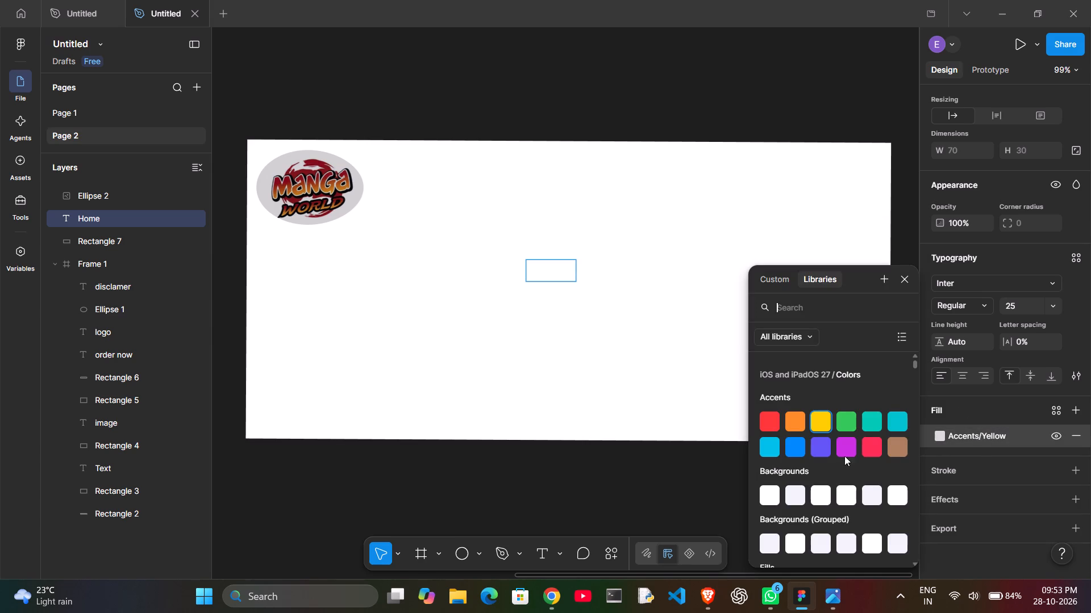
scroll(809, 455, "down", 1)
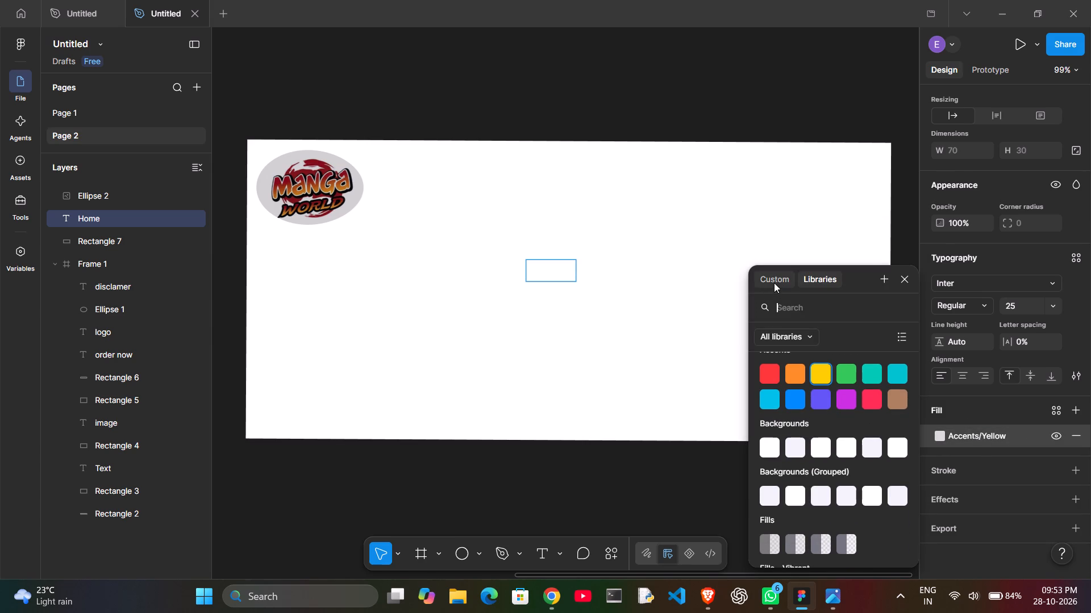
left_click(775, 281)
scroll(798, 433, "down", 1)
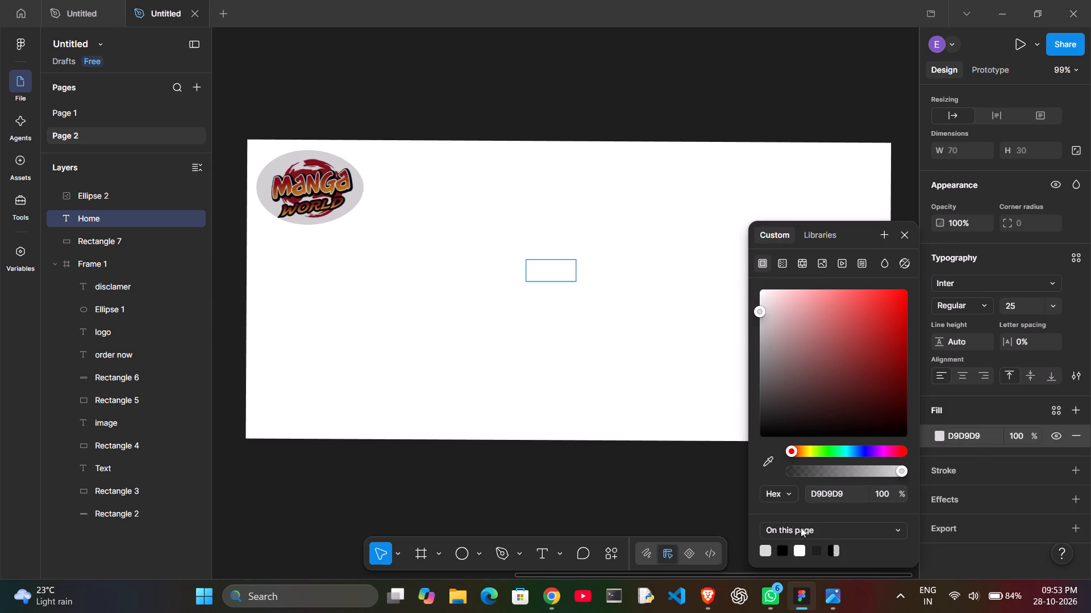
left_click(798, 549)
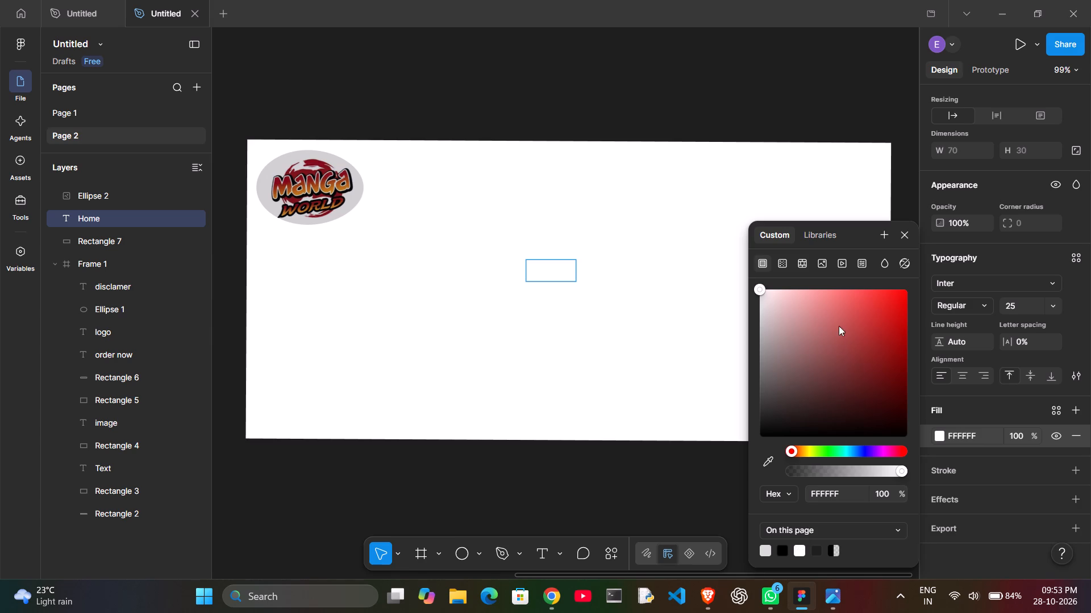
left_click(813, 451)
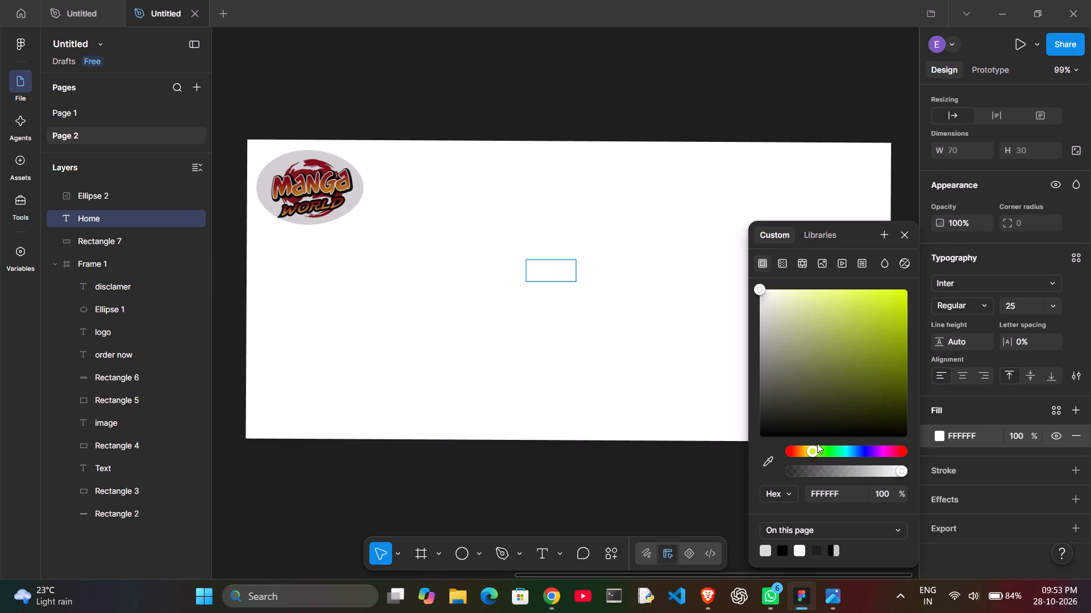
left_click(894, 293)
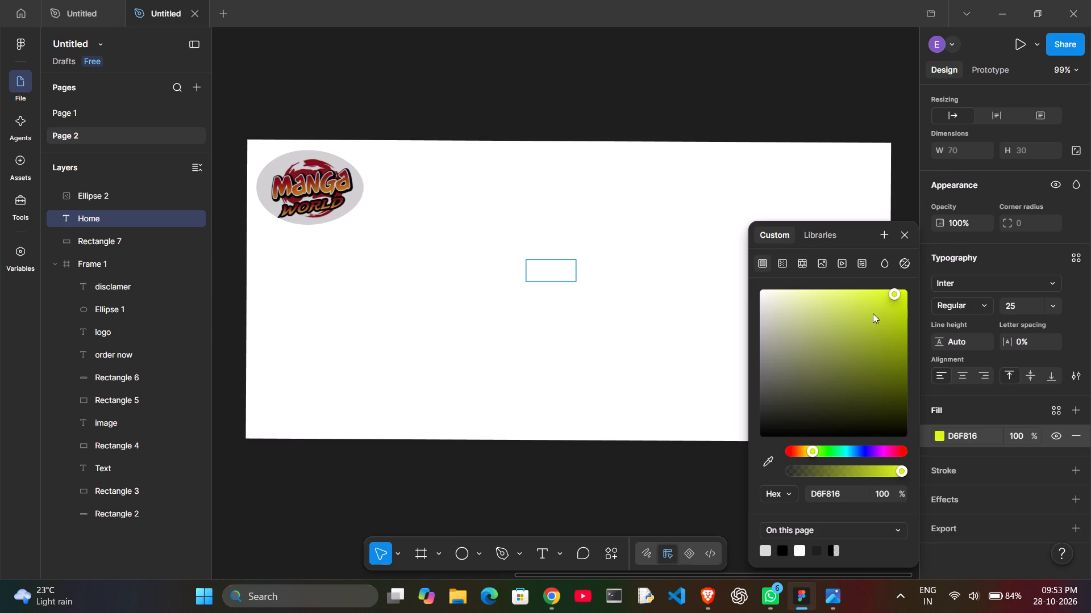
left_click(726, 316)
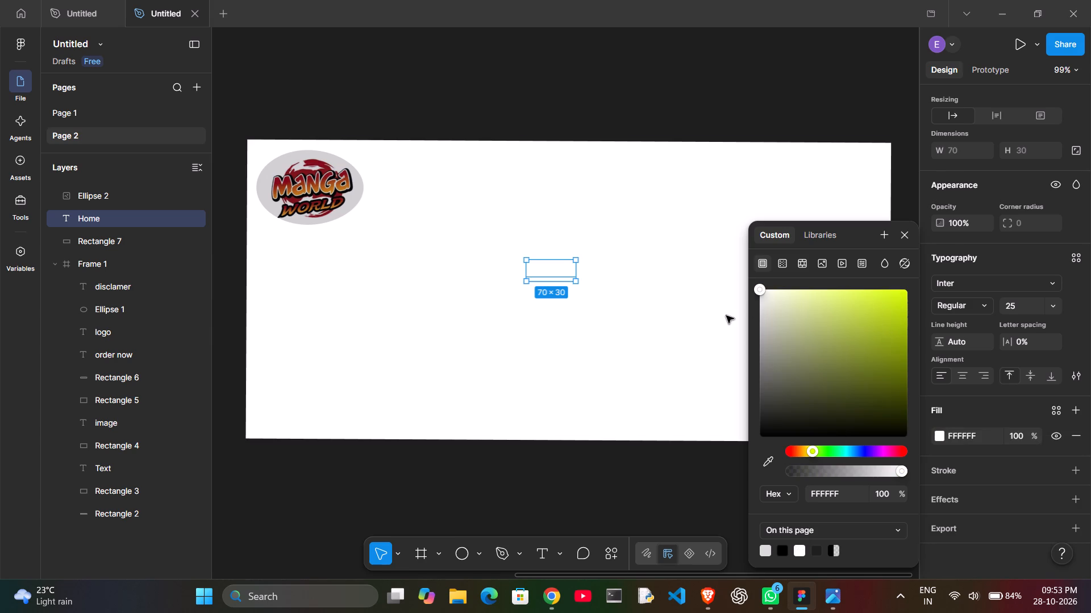
Select all the characters of the Home text and apply the Accents/Yellow library colour to them.
left_click(553, 267)
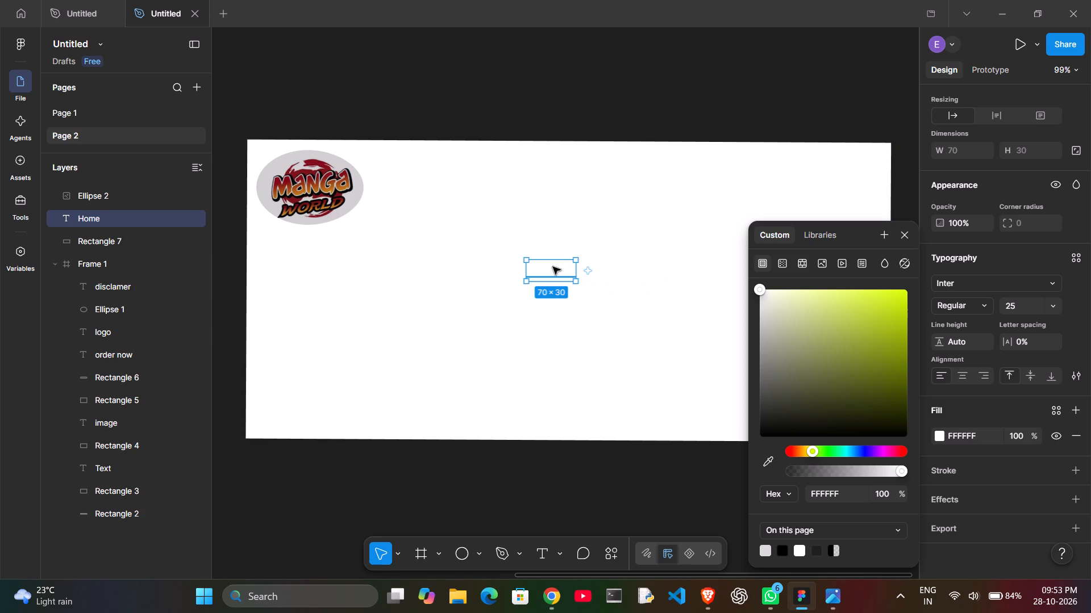
left_click(553, 267)
left_click_drag(553, 267, 553, 276)
double_click(553, 276)
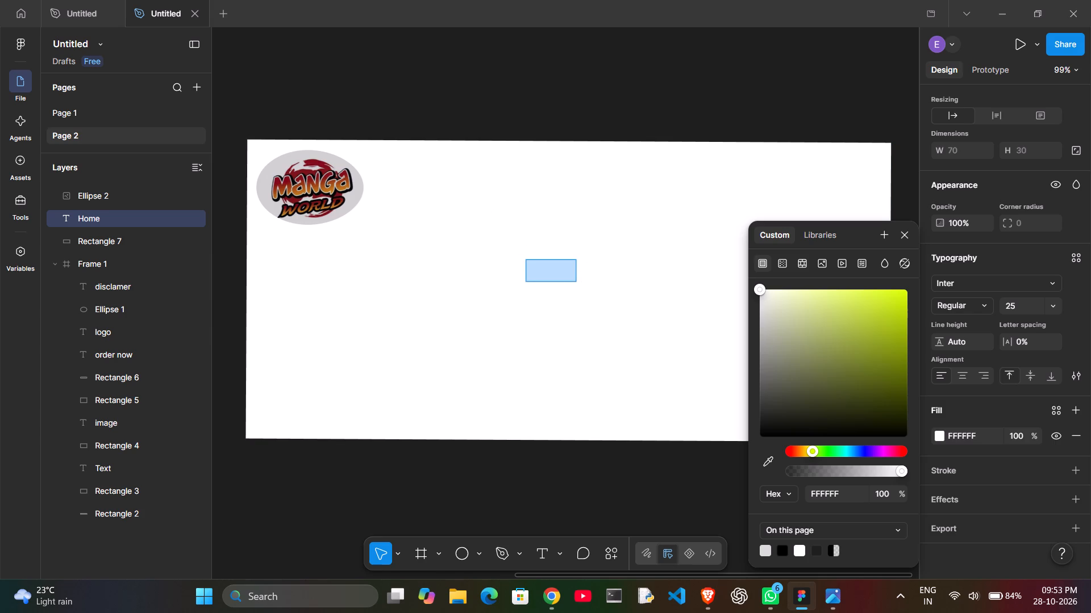
left_click(860, 311)
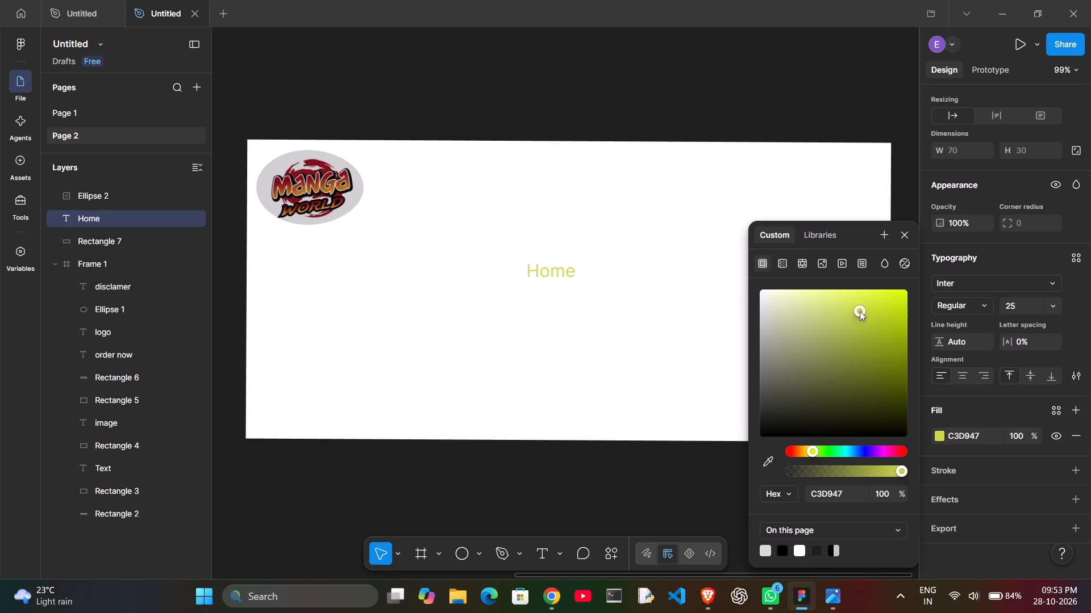
left_click(886, 301)
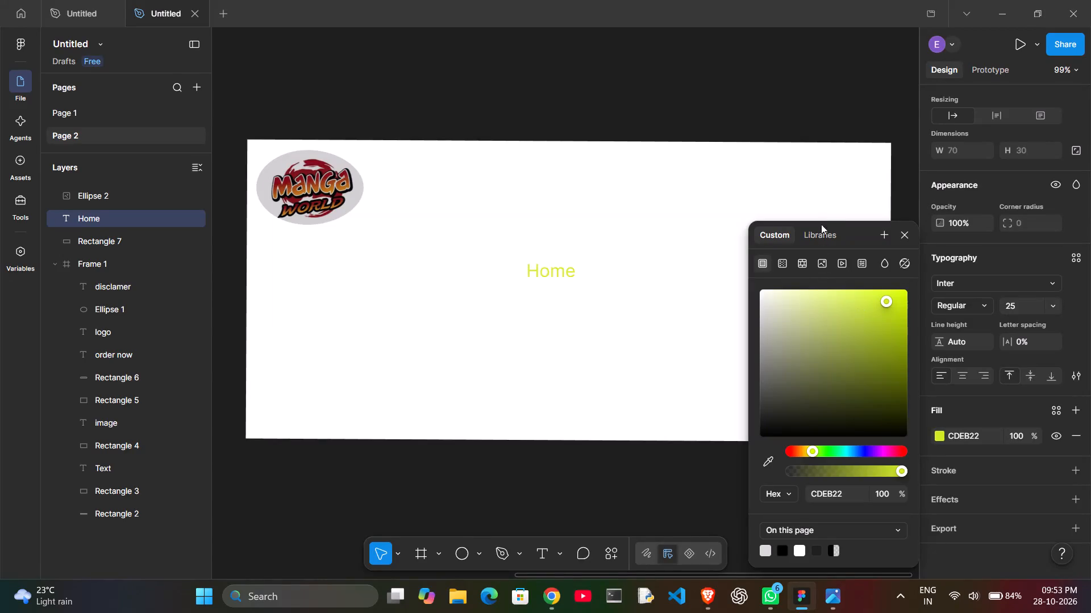
left_click(821, 232)
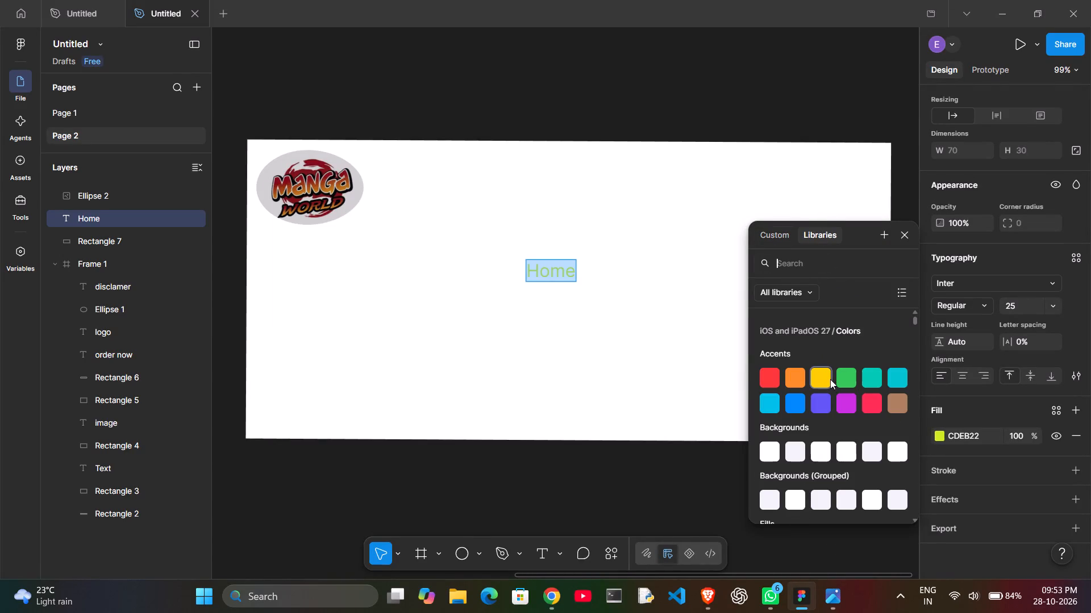
left_click(830, 379)
left_click_drag(566, 271, 562, 270)
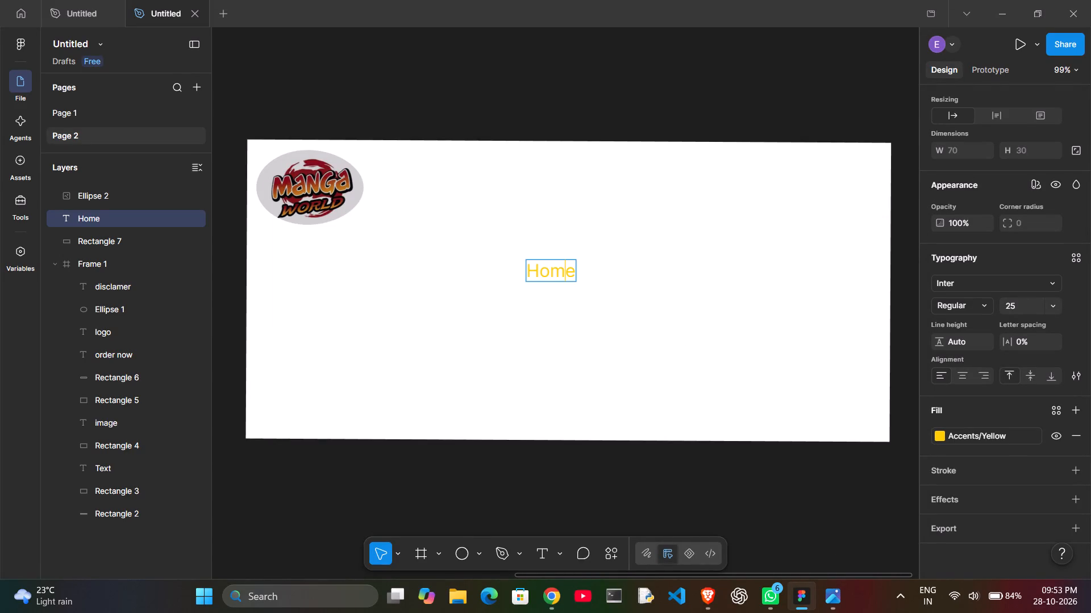
left_click_drag(562, 270, 663, 263)
left_click(663, 263)
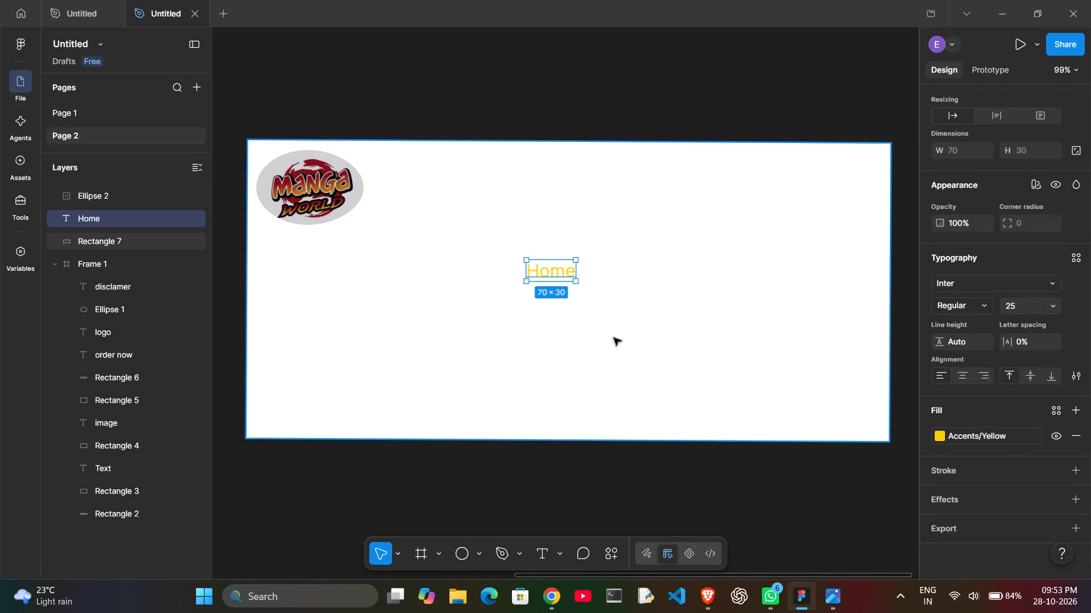
Place a 100 × 100 grey rectangle at the banner's upper edge, above the Home text.
left_click(438, 556)
left_click_drag(391, 492, 480, 558)
left_click(480, 558)
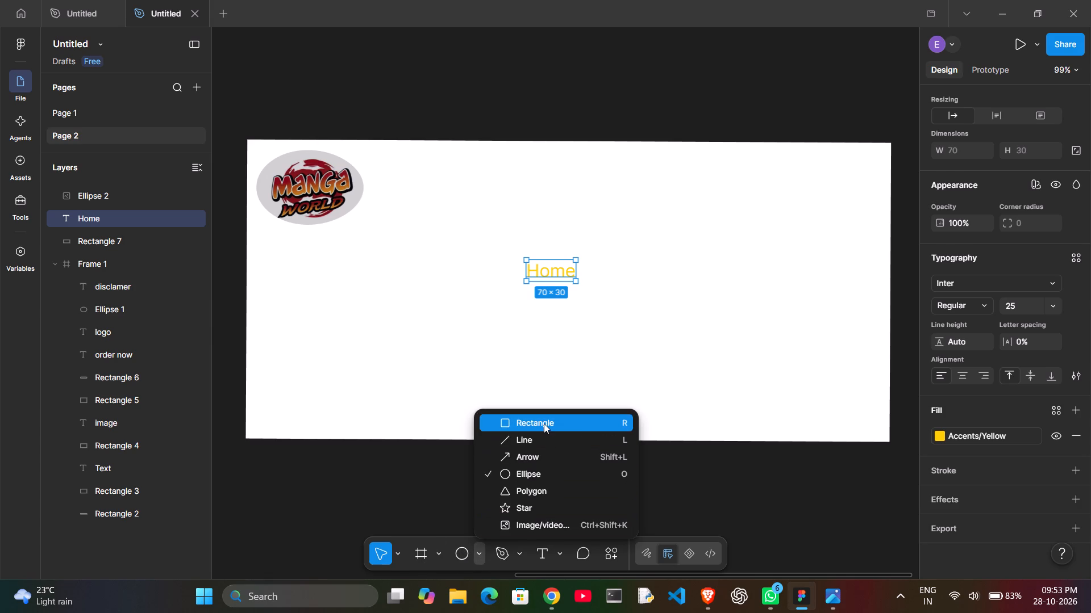
left_click(544, 423)
left_click(497, 173)
left_click_drag(497, 173, 509, 173)
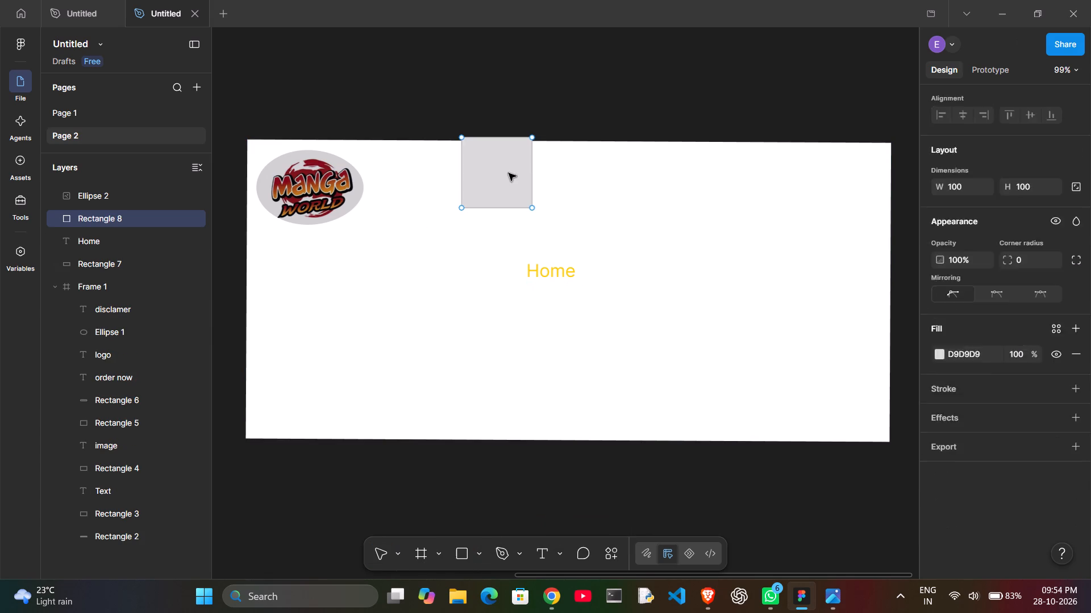
Stretch the new grey rectangle toward the banner's right edge, to about 593 × 148.
left_click_drag(509, 173, 528, 205)
left_click_drag(528, 205, 647, 221)
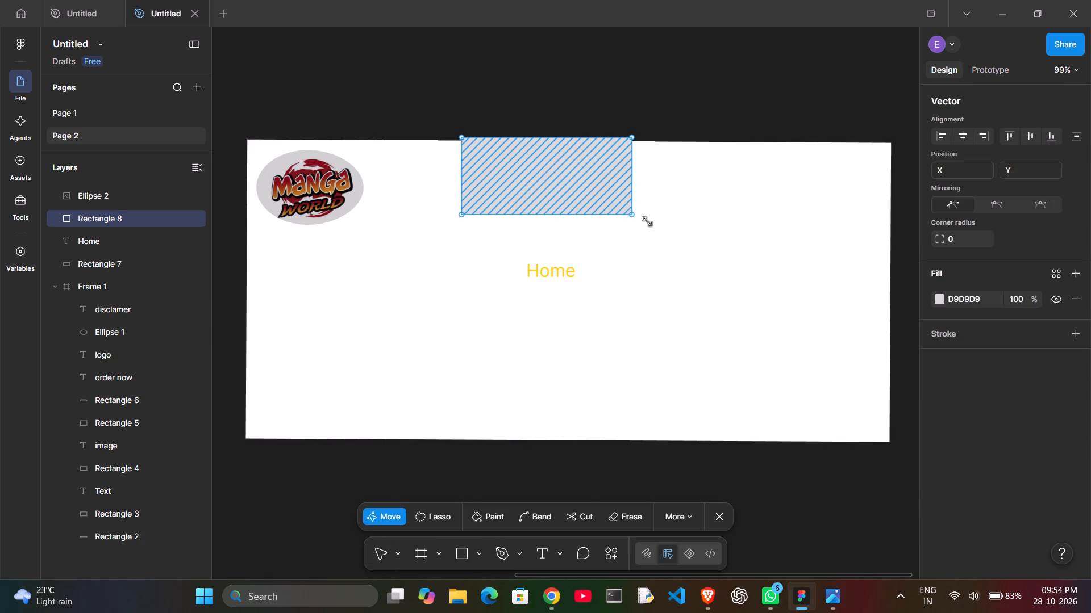
left_click_drag(648, 220, 773, 242)
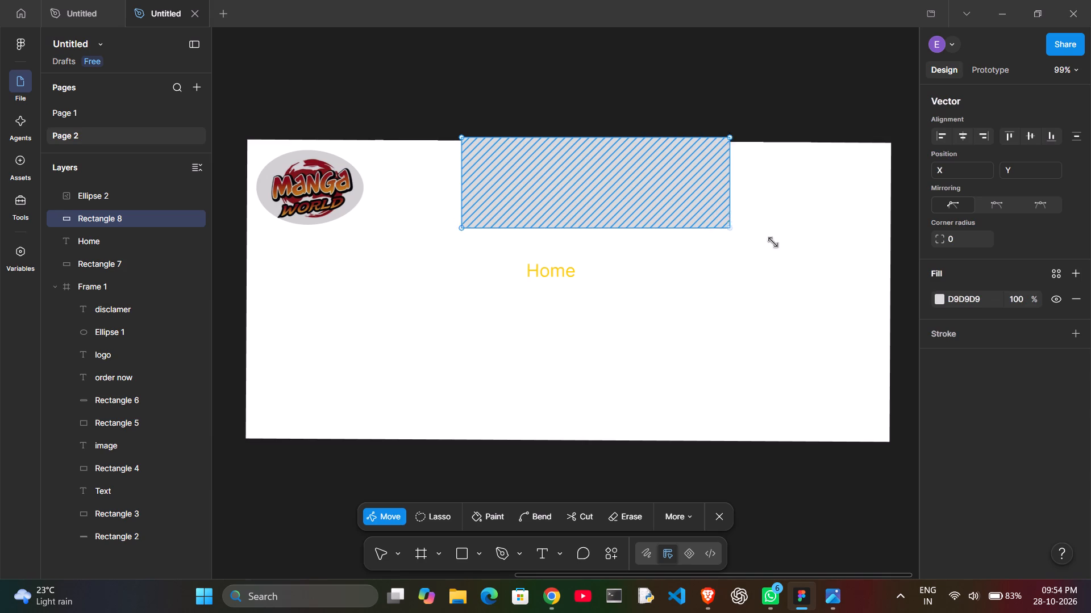
left_click_drag(773, 242, 847, 247)
left_click_drag(841, 247, 717, 256)
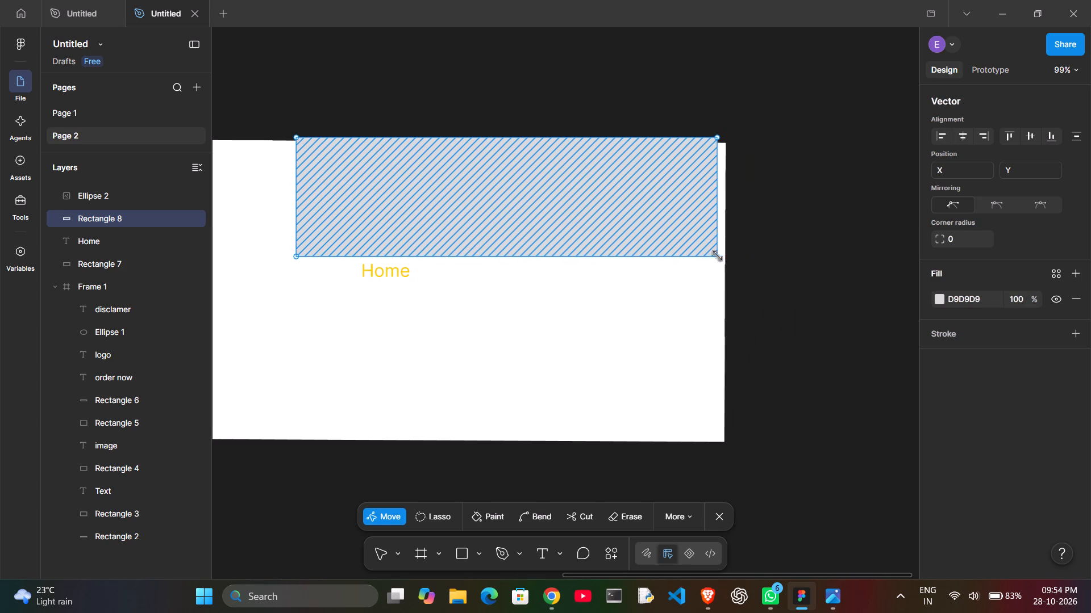
left_click_drag(717, 256, 726, 253)
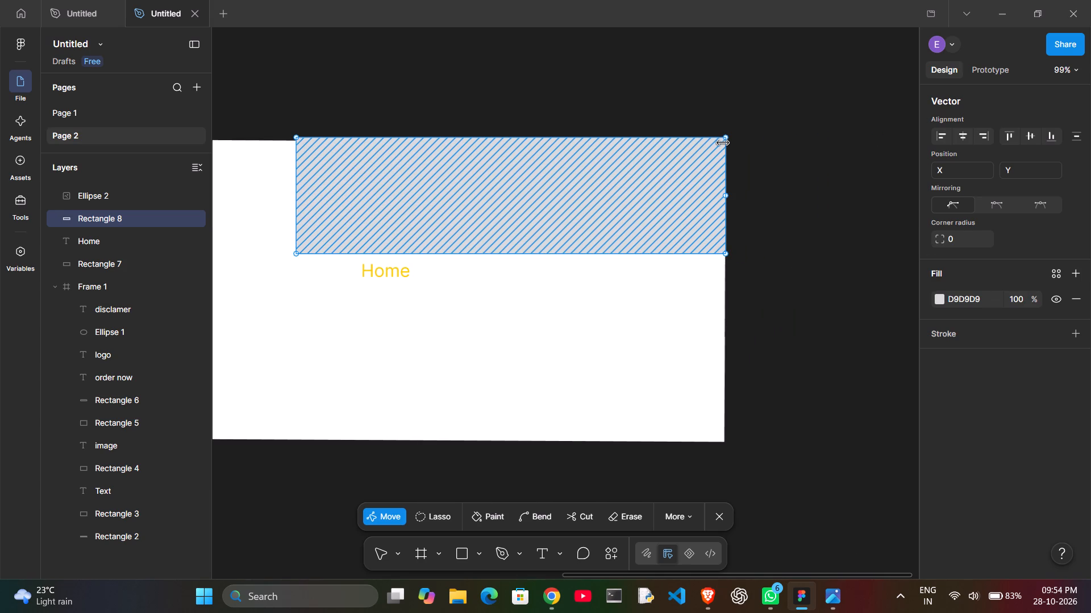
left_click_drag(723, 142, 728, 140)
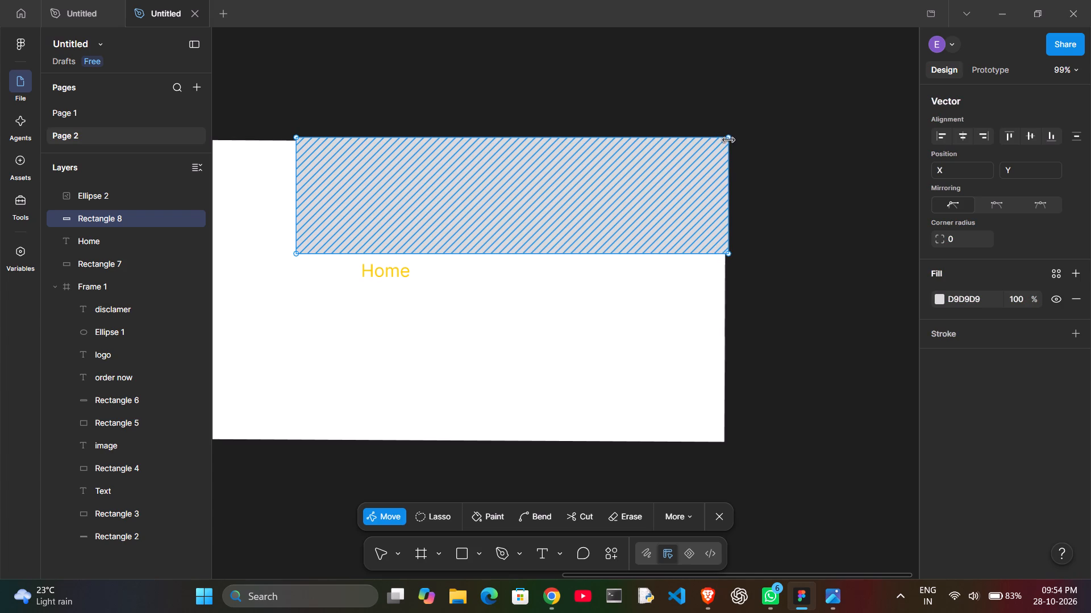
left_click_drag(728, 140, 728, 137)
double_click(728, 137)
left_click_drag(728, 138, 714, 149)
Reshape the grey rectangle into a bar of about 694 × 79 and position it beside the logo at about X 834, Y -457.
scroll(622, 265, "right", 1)
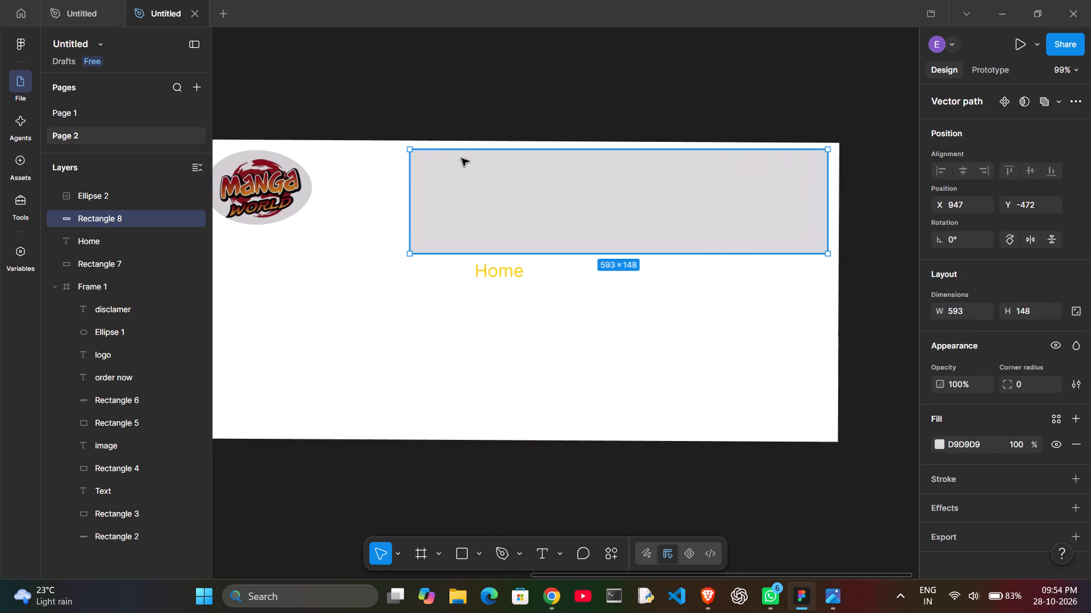
left_click_drag(409, 151, 384, 156)
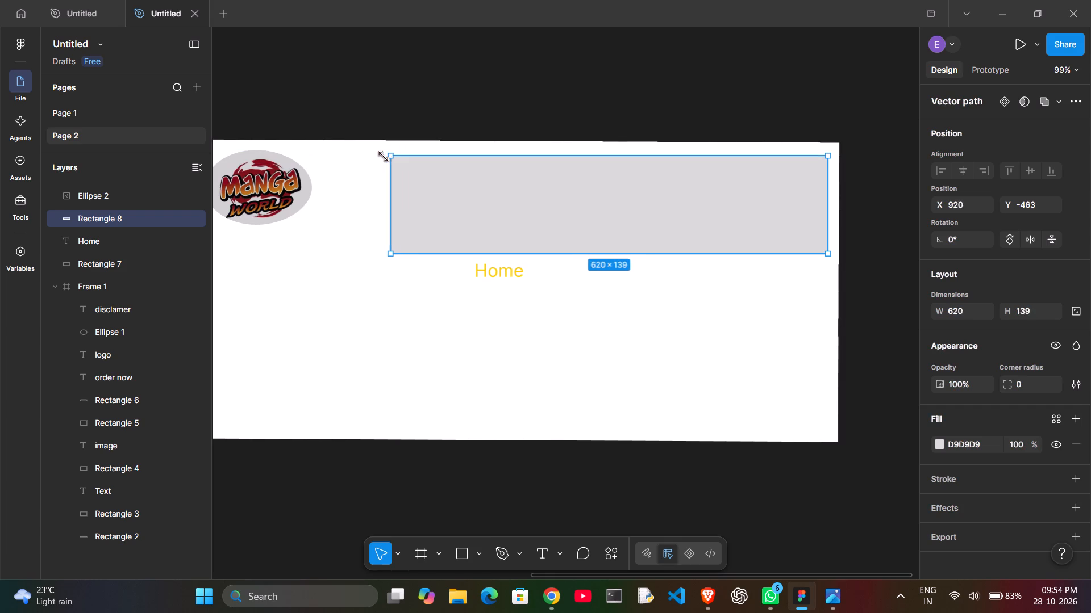
left_click_drag(384, 156, 354, 151)
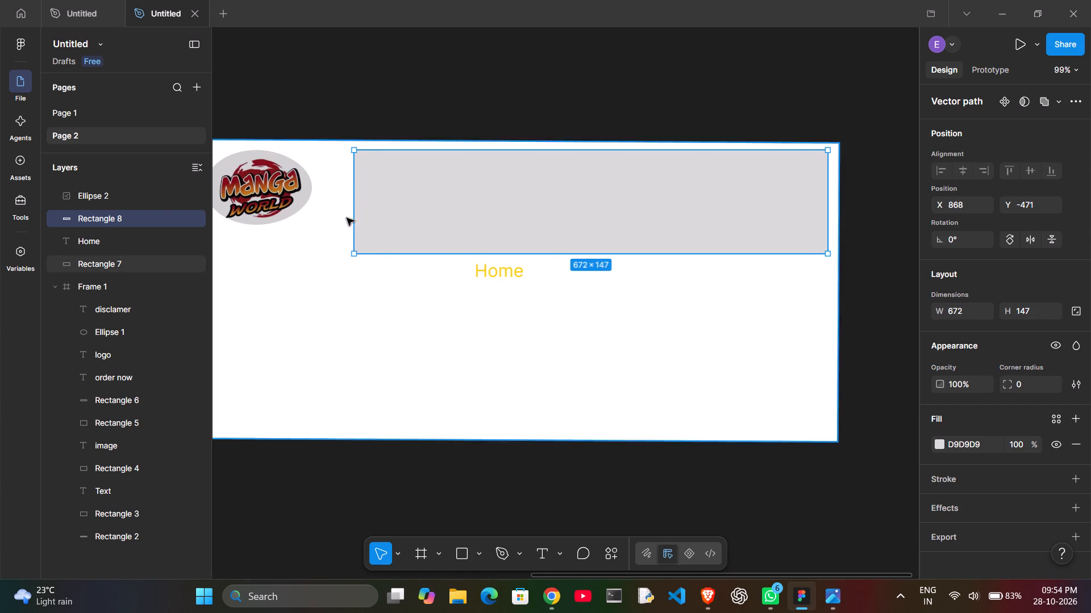
double_click(357, 252)
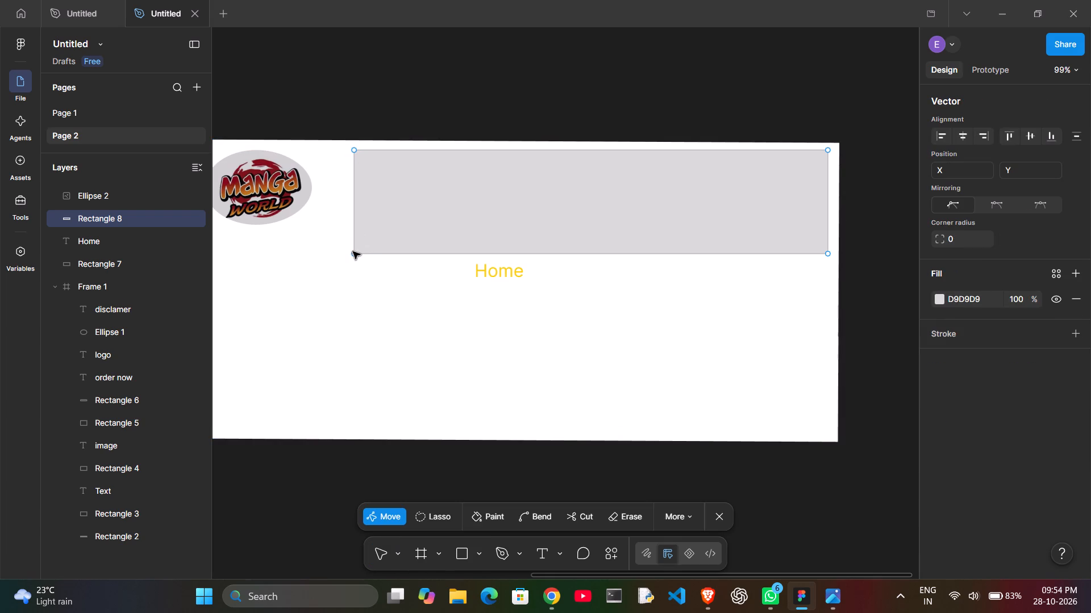
double_click(353, 251)
left_click_drag(356, 254, 360, 236)
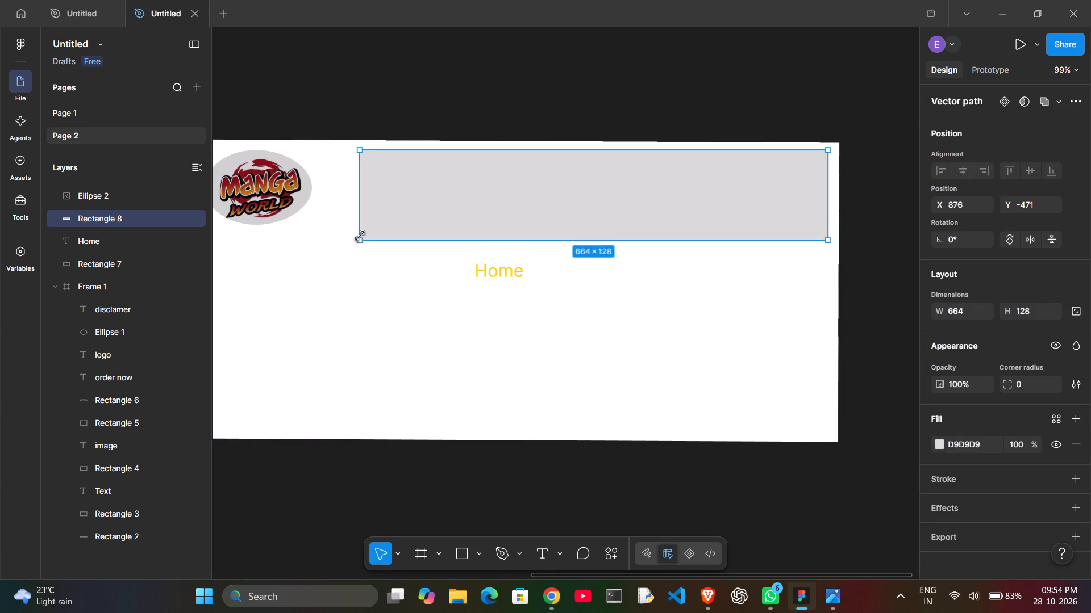
left_click_drag(360, 236, 339, 206)
left_click_drag(410, 184, 404, 196)
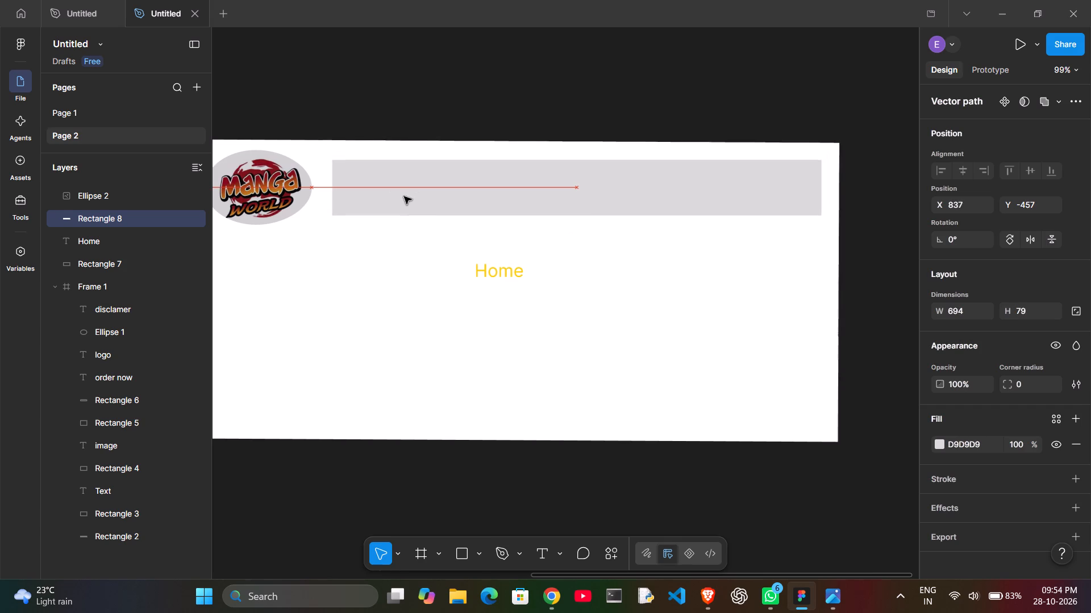
left_click_drag(404, 196, 402, 196)
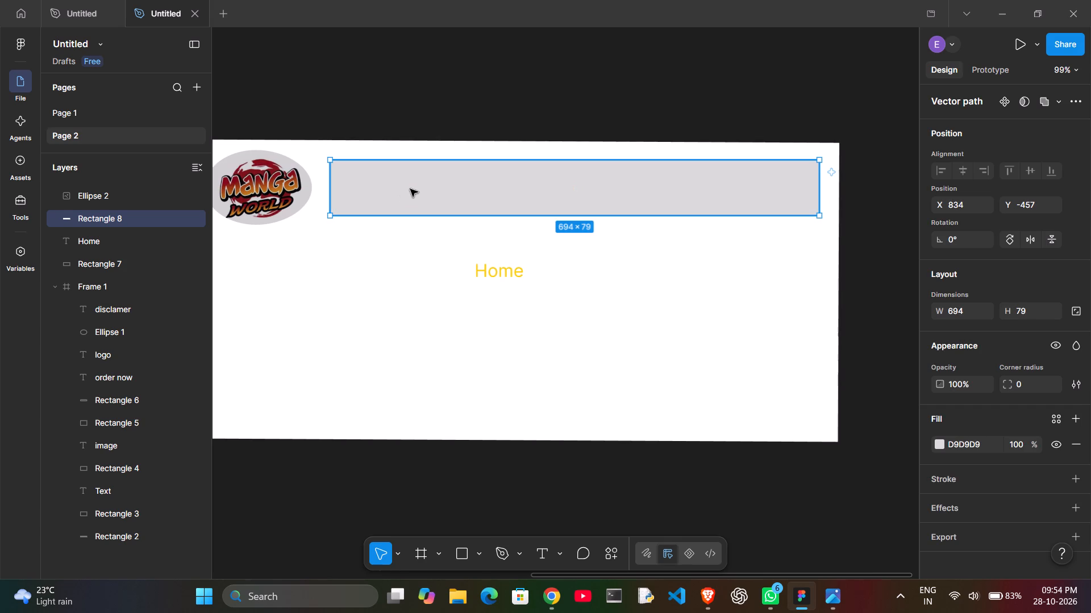
left_click(411, 189)
Move the Home text onto the grey bar, to about X 901, Y -433.
left_click_drag(482, 268, 427, 211)
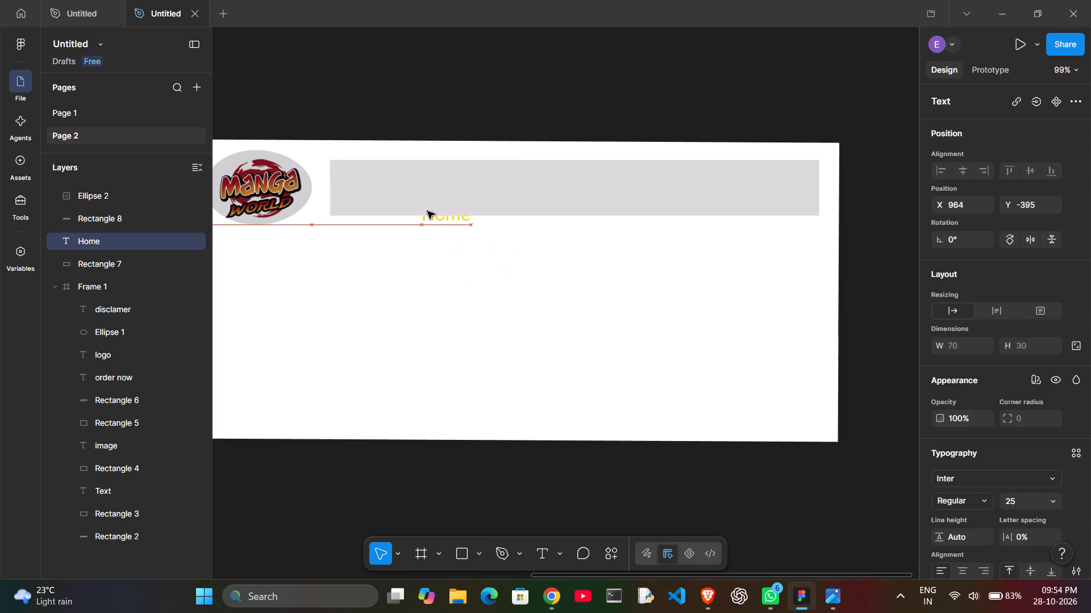
left_click_drag(427, 211, 385, 184)
left_click(240, 305)
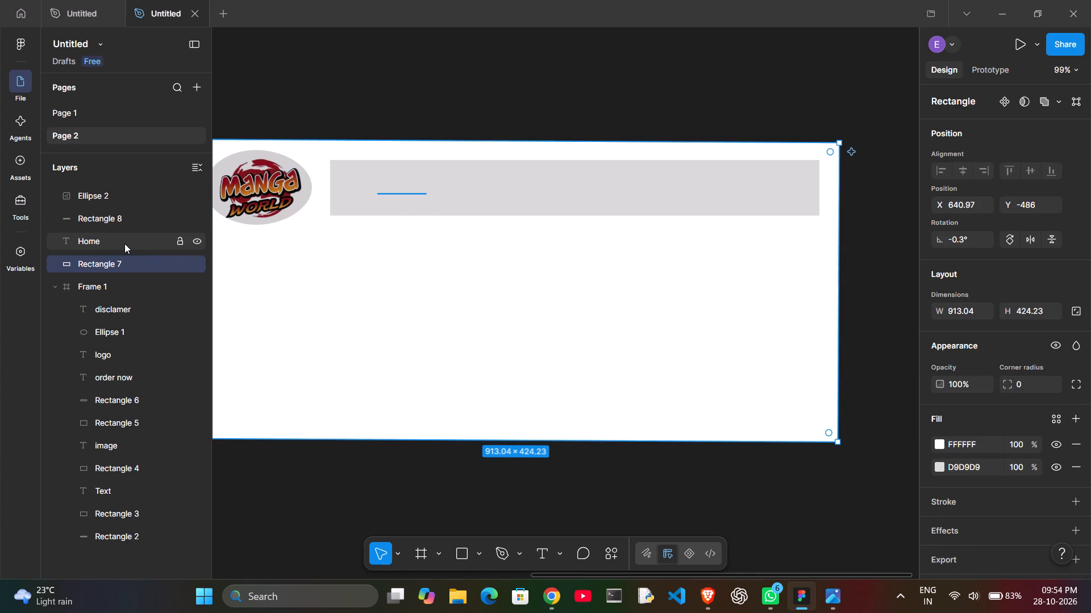
Reorder the Home text layer so it sits above Rectangle 8, the grey bar.
left_click_drag(124, 243, 378, 346)
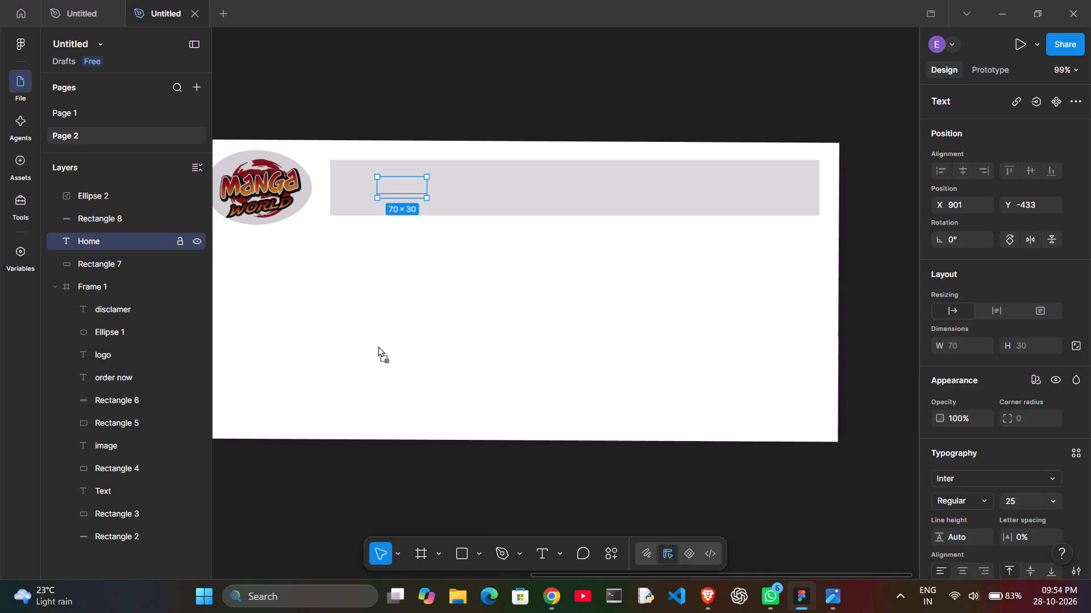
left_click_drag(378, 346, 380, 347)
left_click(380, 347)
double_click(377, 93)
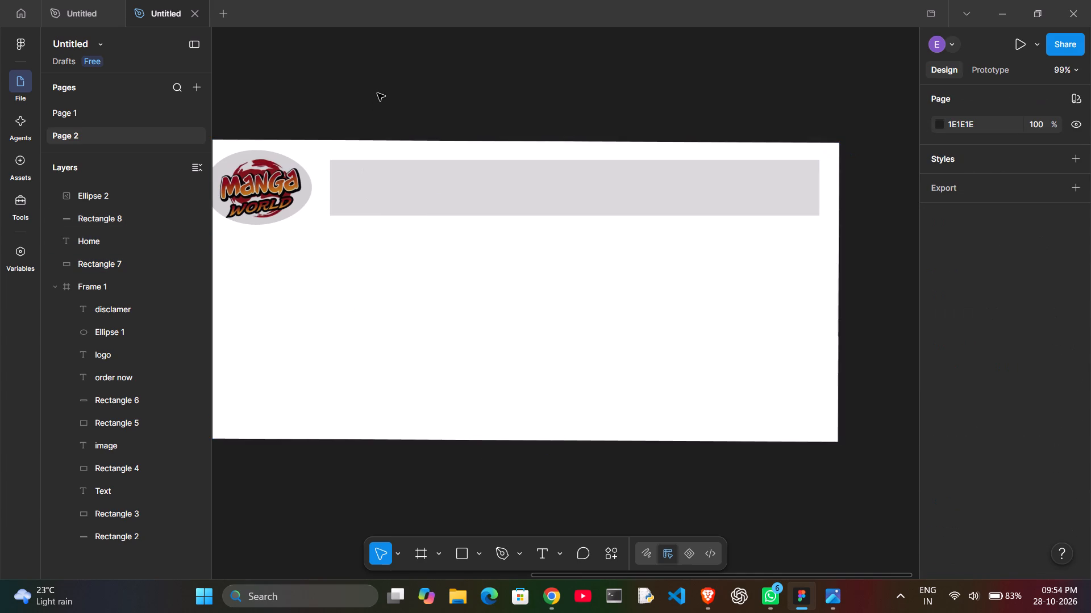
left_click_drag(124, 239, 124, 212)
Reposition the Home text on the grey bar at about X 930, Y -433.
left_click_drag(390, 186, 379, 192)
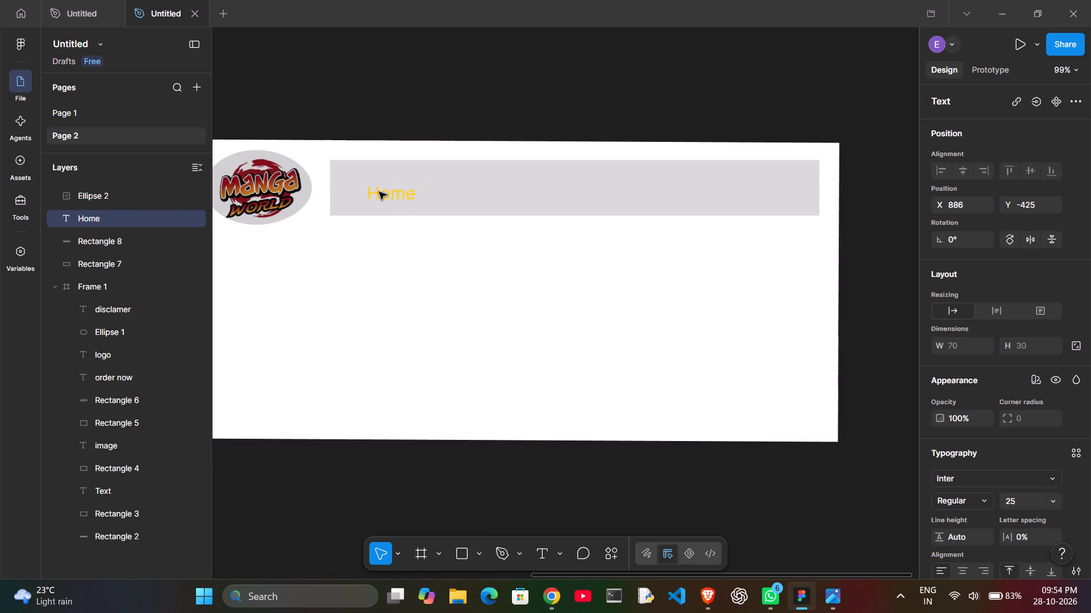
left_click_drag(379, 192, 411, 188)
left_click(411, 188)
left_click(557, 274)
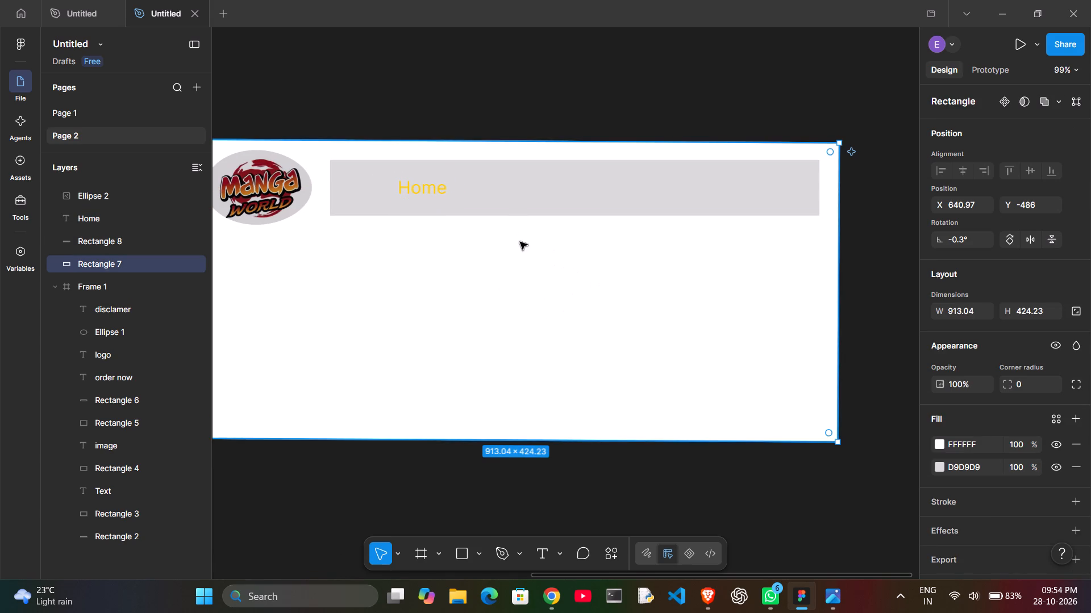
left_click(435, 186)
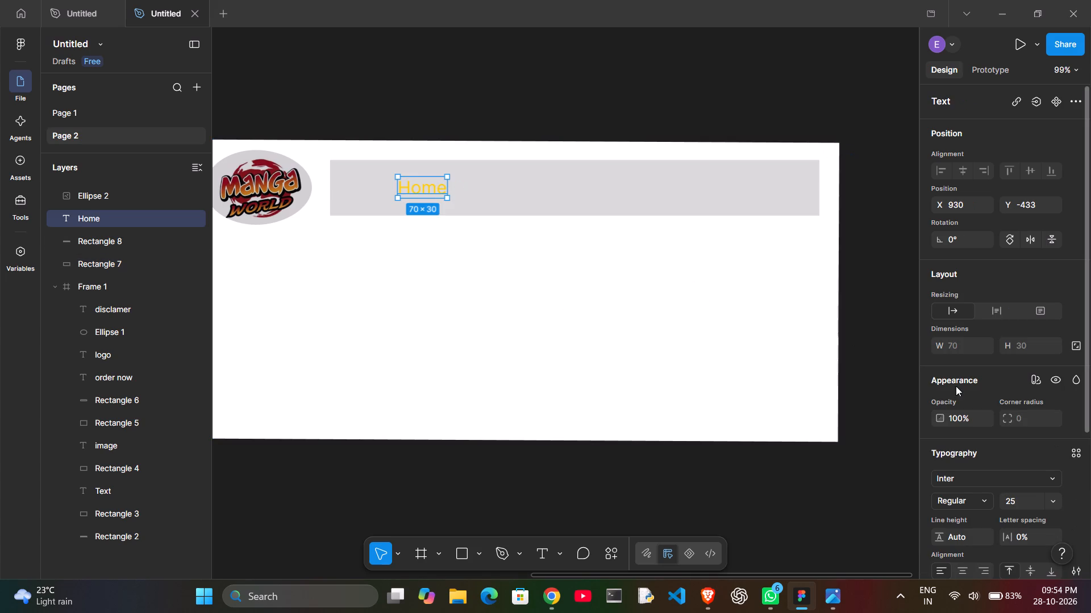
Add a second fill to the Home text and apply the Red accent colour from the iOS and iPadOS 27 library.
scroll(985, 459, "down", 2)
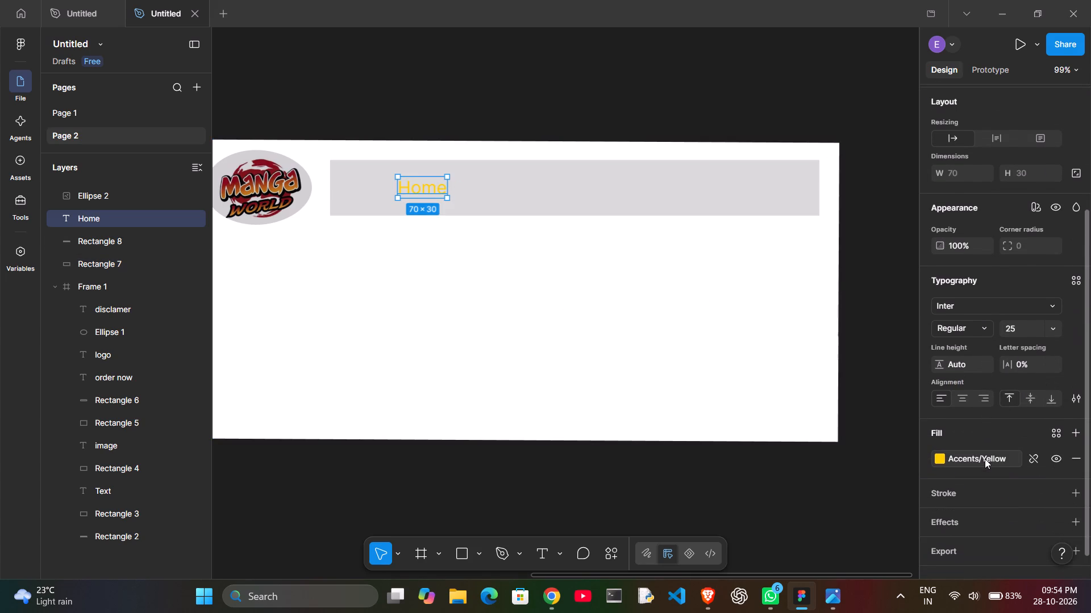
left_click(1073, 430)
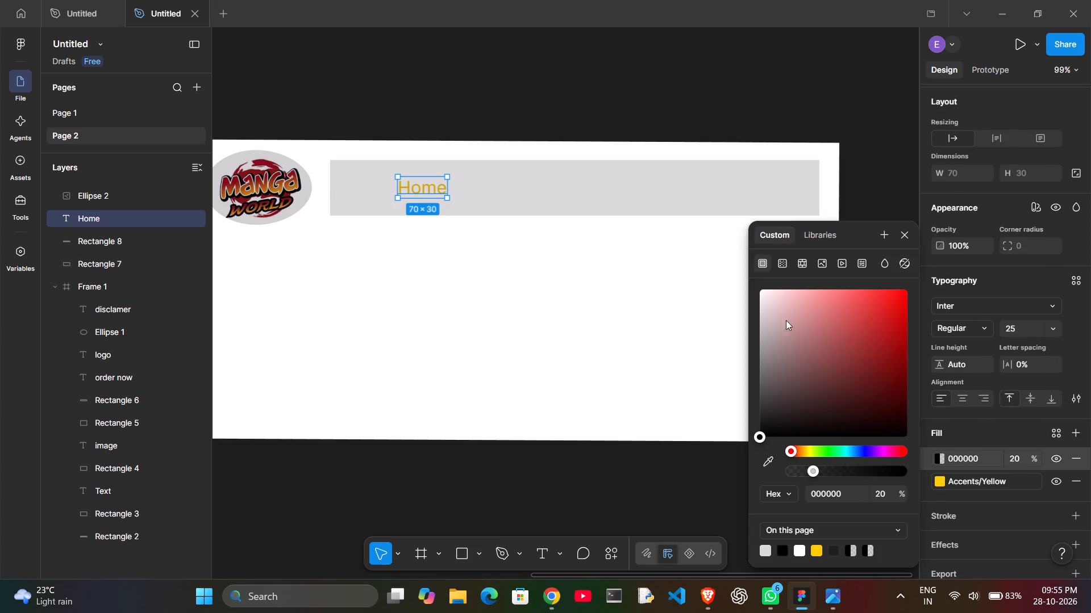
left_click(811, 230)
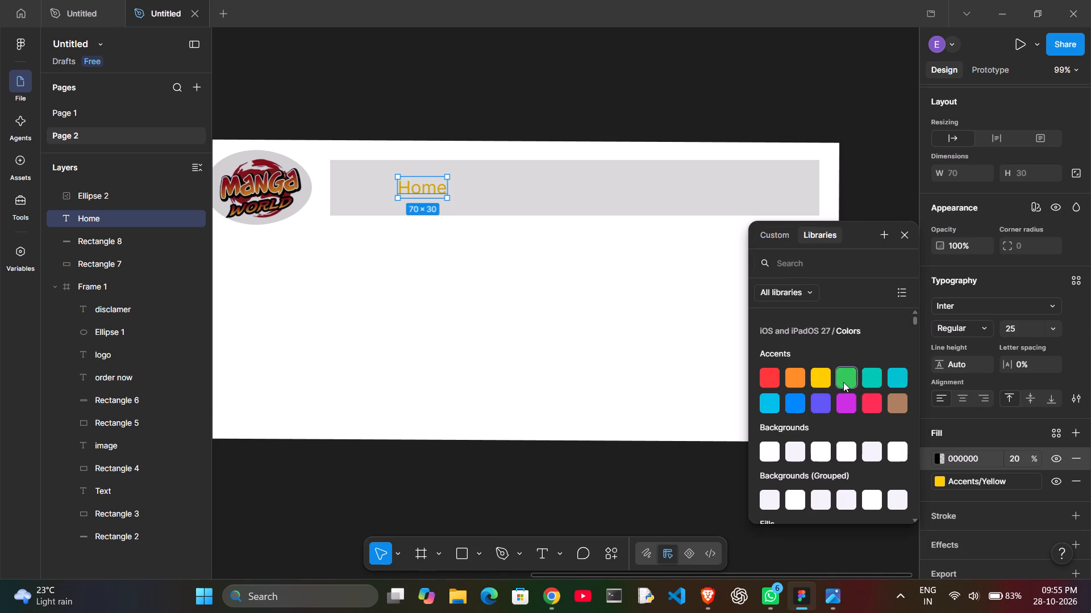
left_click(778, 371)
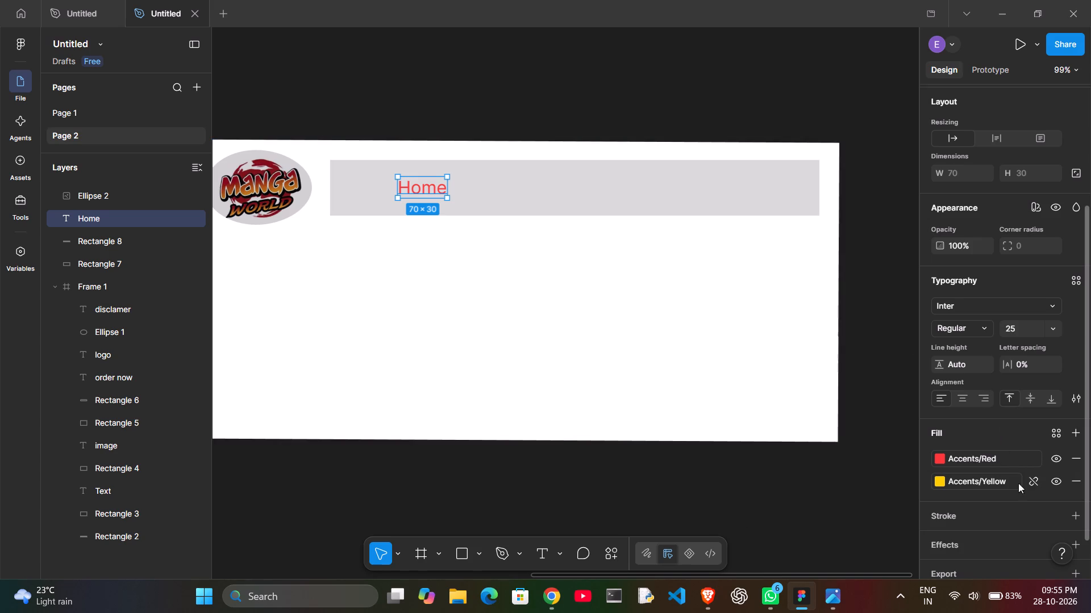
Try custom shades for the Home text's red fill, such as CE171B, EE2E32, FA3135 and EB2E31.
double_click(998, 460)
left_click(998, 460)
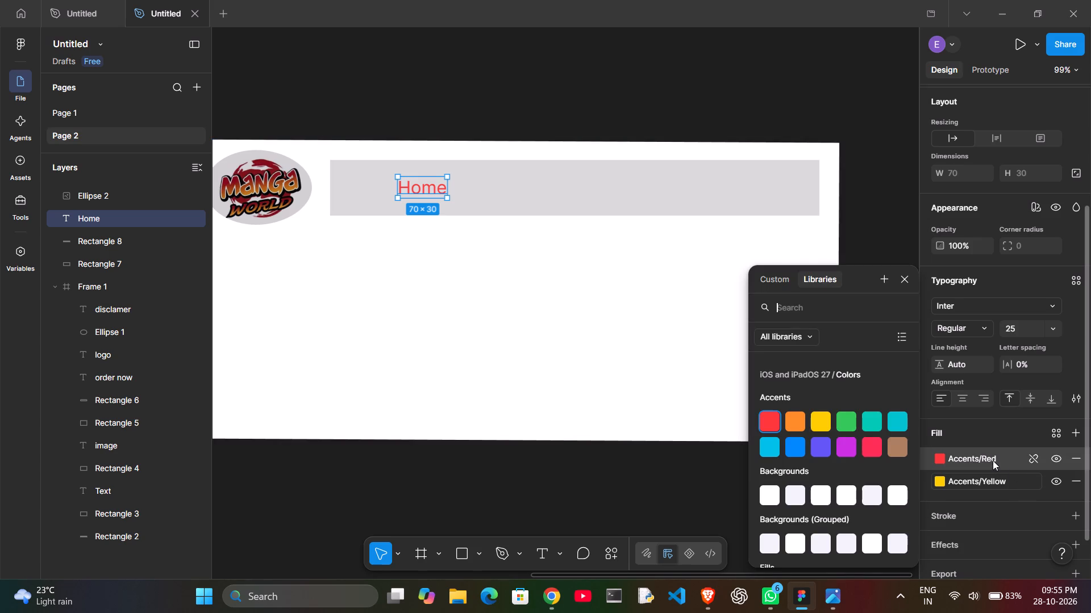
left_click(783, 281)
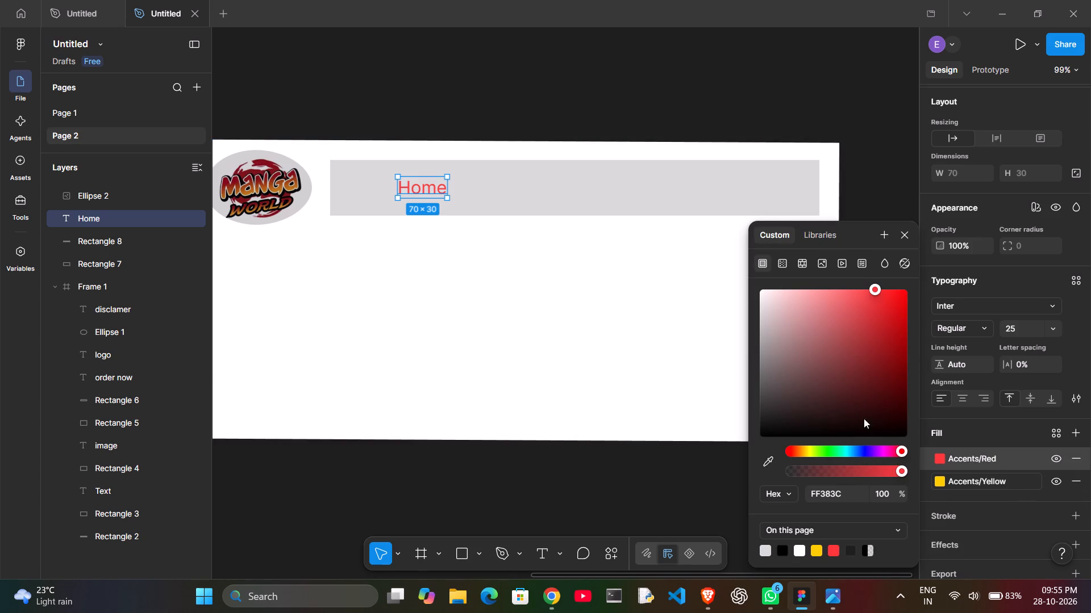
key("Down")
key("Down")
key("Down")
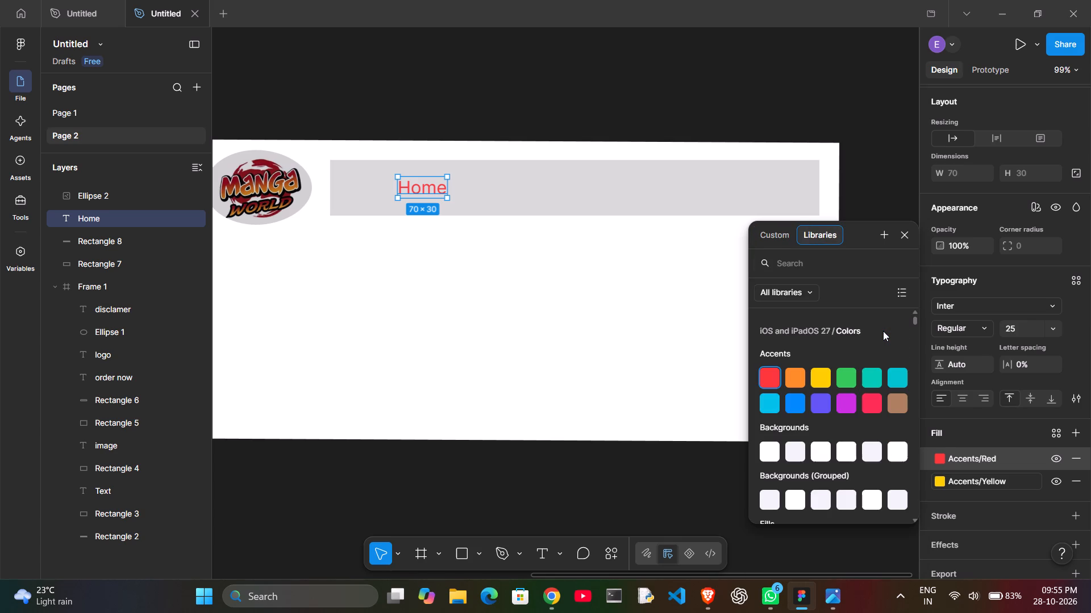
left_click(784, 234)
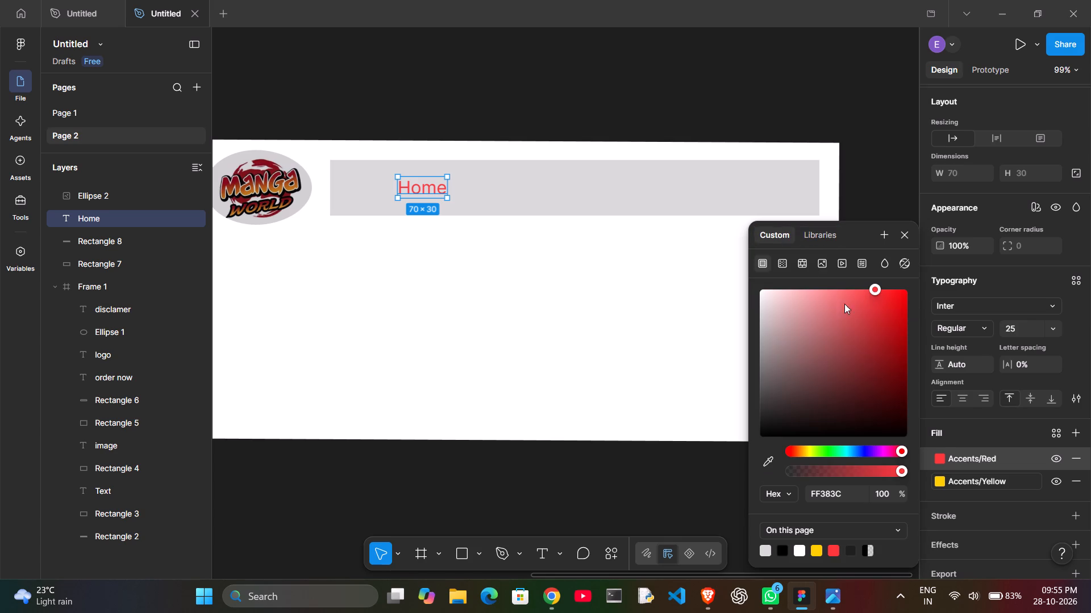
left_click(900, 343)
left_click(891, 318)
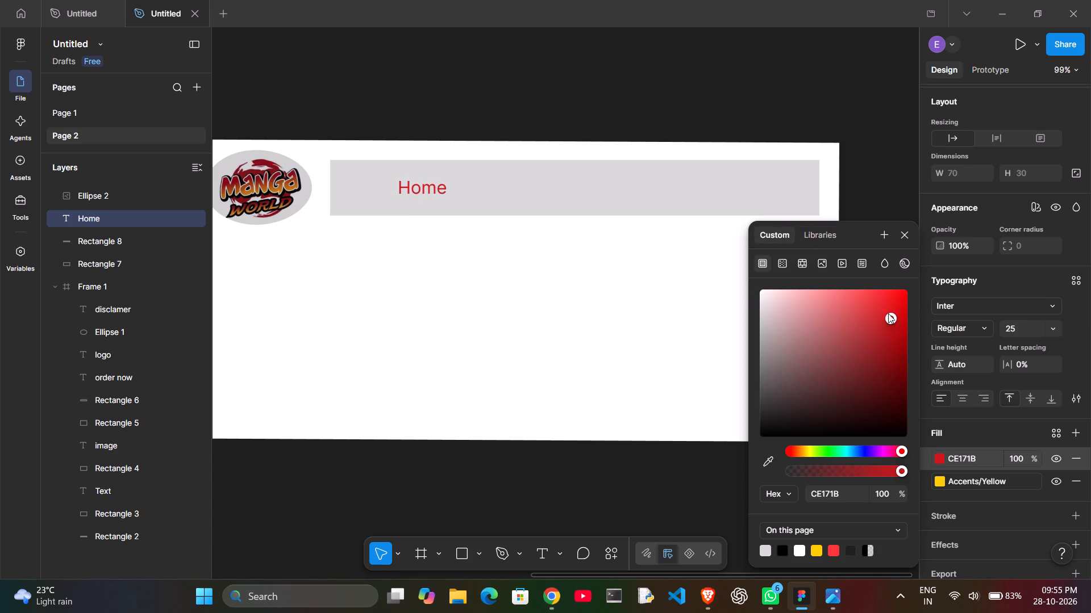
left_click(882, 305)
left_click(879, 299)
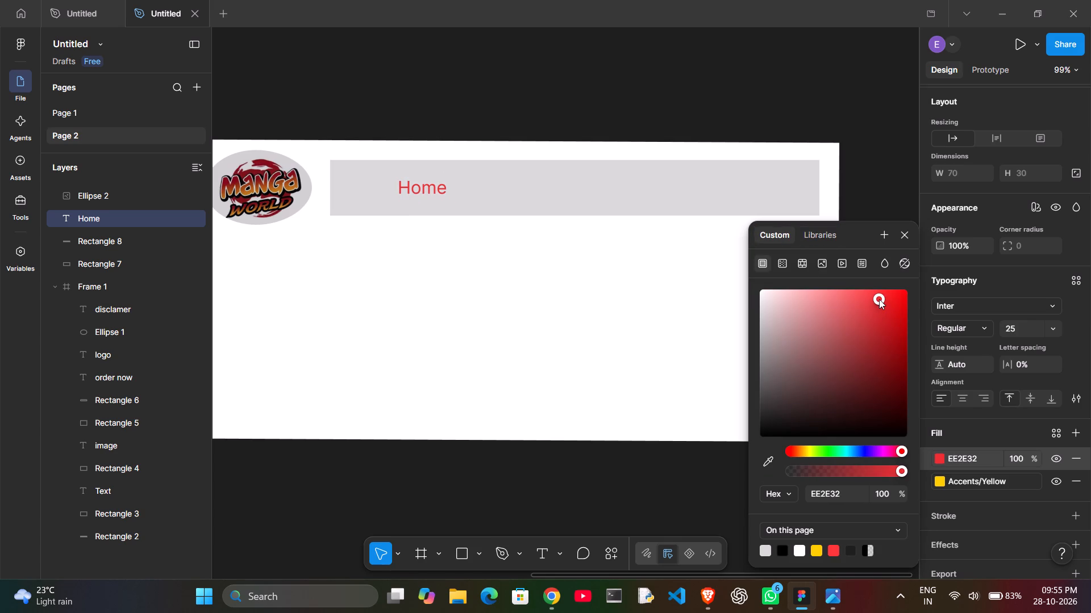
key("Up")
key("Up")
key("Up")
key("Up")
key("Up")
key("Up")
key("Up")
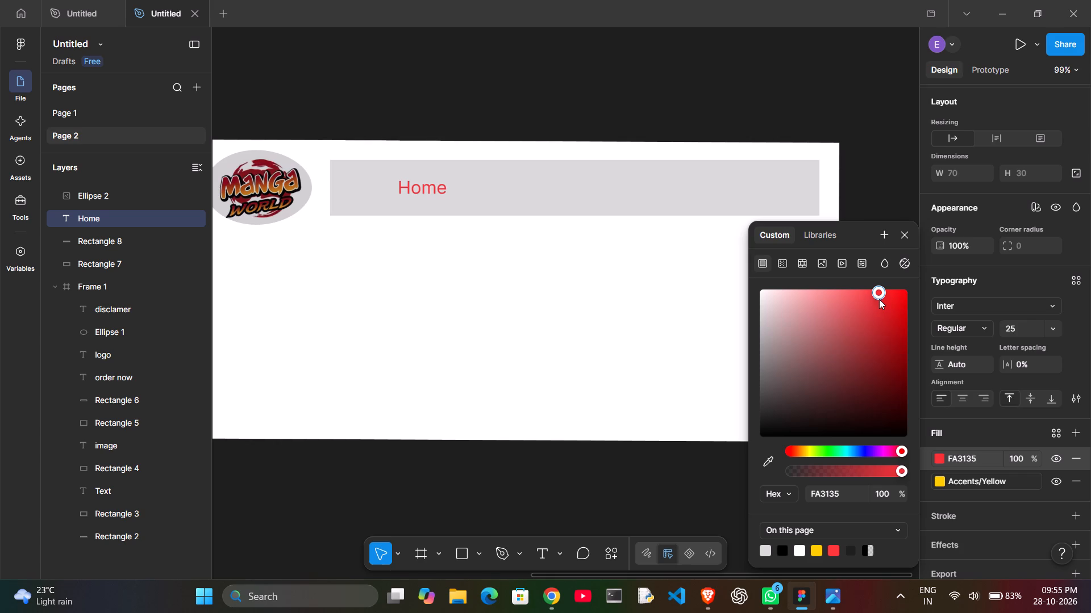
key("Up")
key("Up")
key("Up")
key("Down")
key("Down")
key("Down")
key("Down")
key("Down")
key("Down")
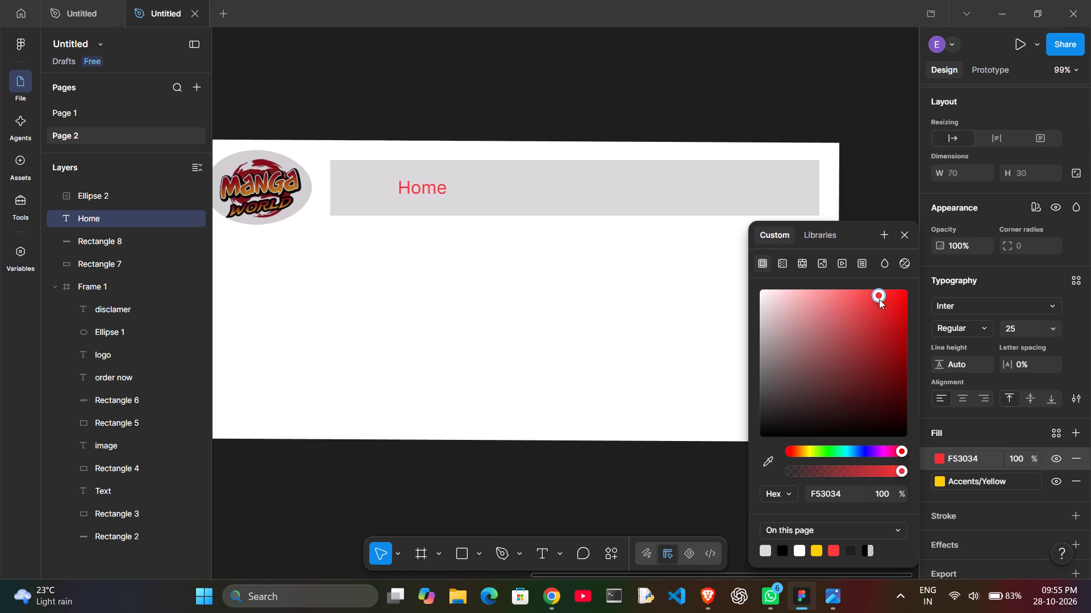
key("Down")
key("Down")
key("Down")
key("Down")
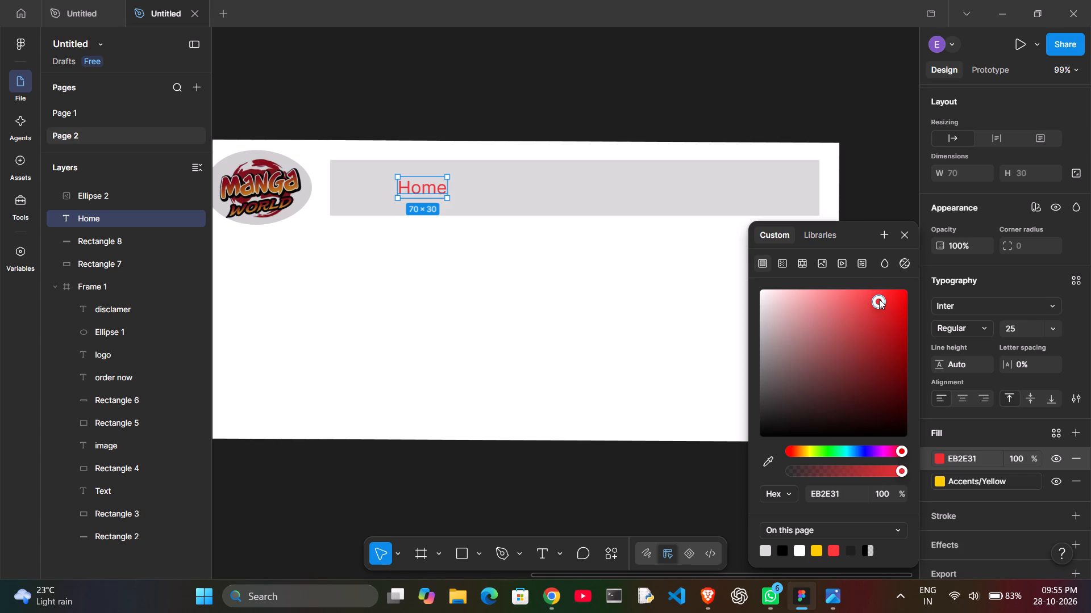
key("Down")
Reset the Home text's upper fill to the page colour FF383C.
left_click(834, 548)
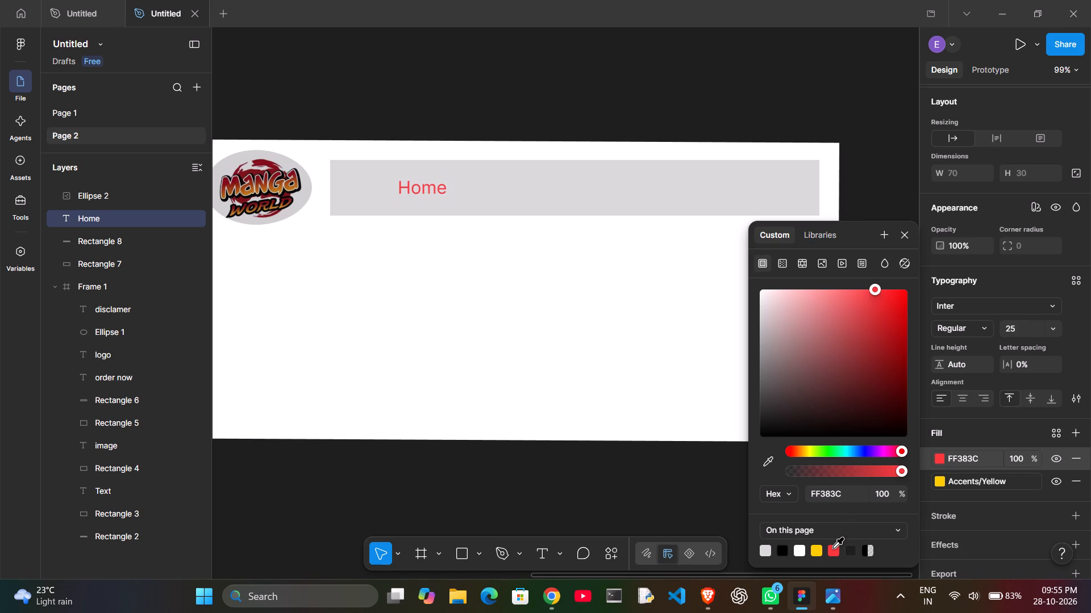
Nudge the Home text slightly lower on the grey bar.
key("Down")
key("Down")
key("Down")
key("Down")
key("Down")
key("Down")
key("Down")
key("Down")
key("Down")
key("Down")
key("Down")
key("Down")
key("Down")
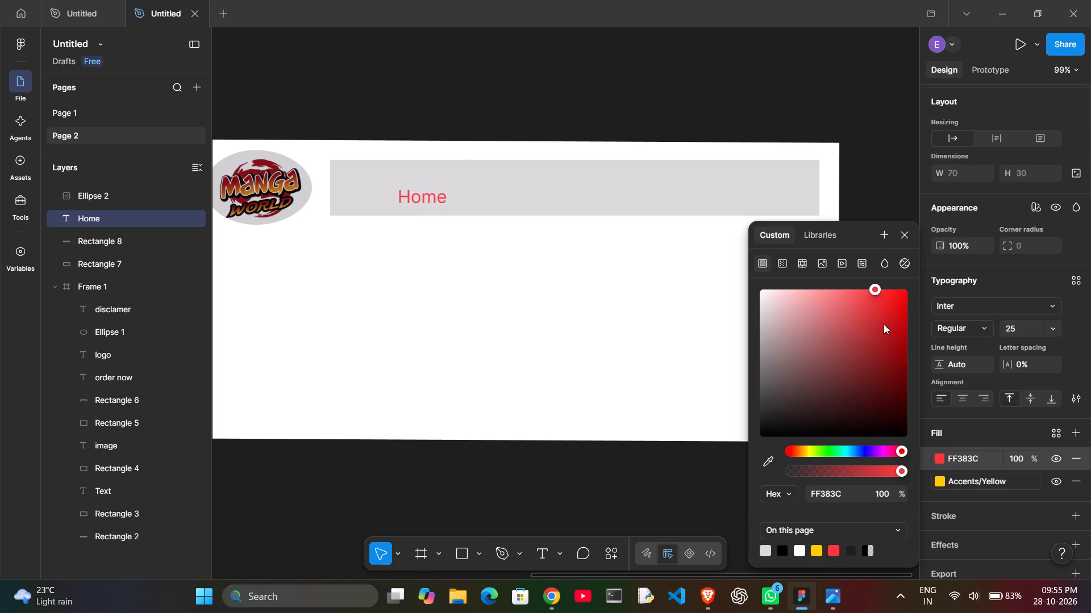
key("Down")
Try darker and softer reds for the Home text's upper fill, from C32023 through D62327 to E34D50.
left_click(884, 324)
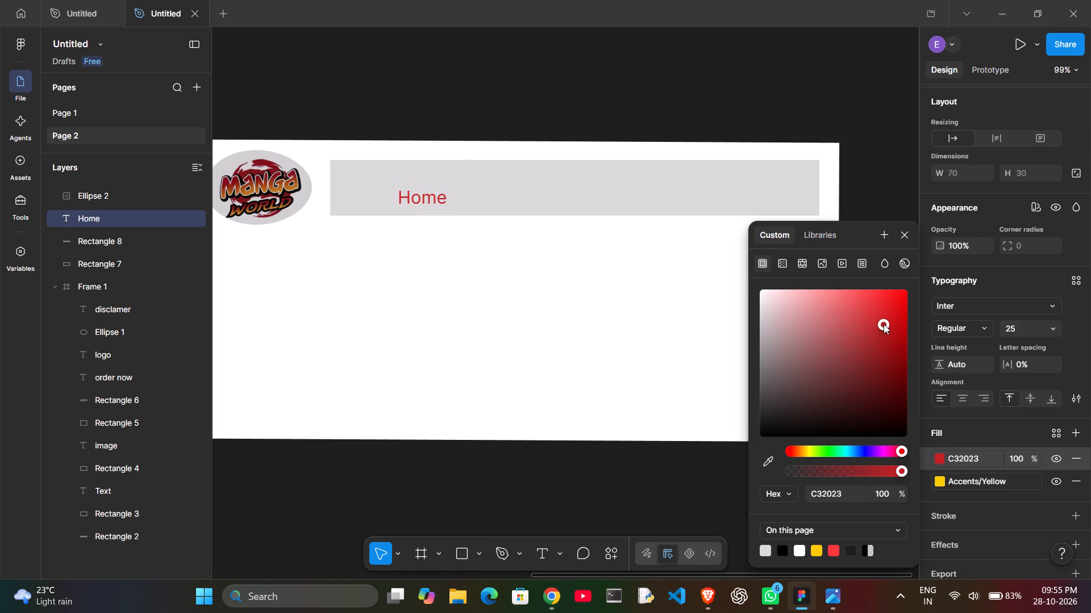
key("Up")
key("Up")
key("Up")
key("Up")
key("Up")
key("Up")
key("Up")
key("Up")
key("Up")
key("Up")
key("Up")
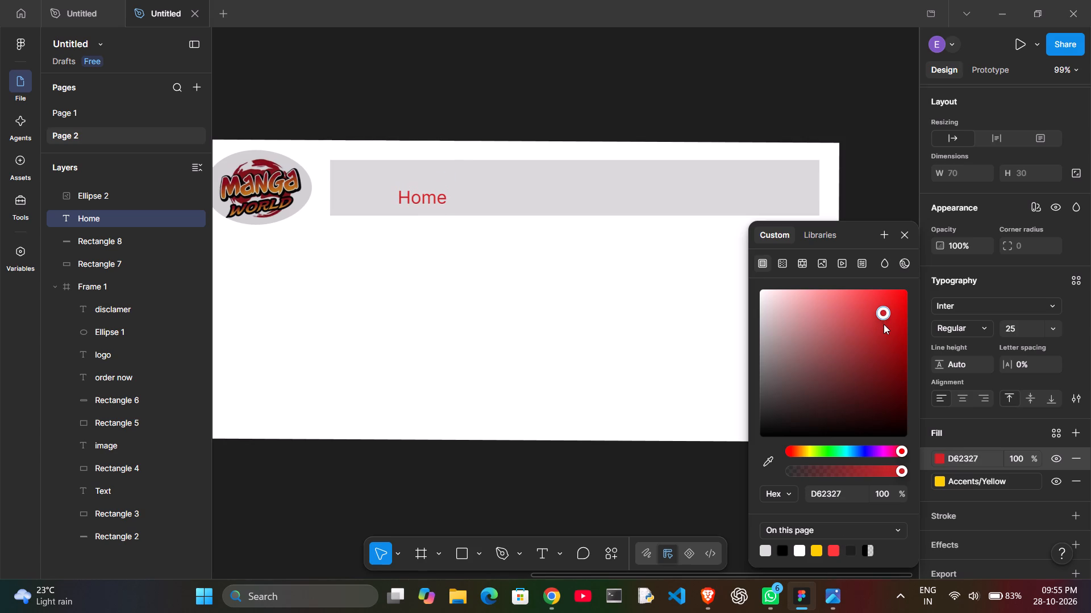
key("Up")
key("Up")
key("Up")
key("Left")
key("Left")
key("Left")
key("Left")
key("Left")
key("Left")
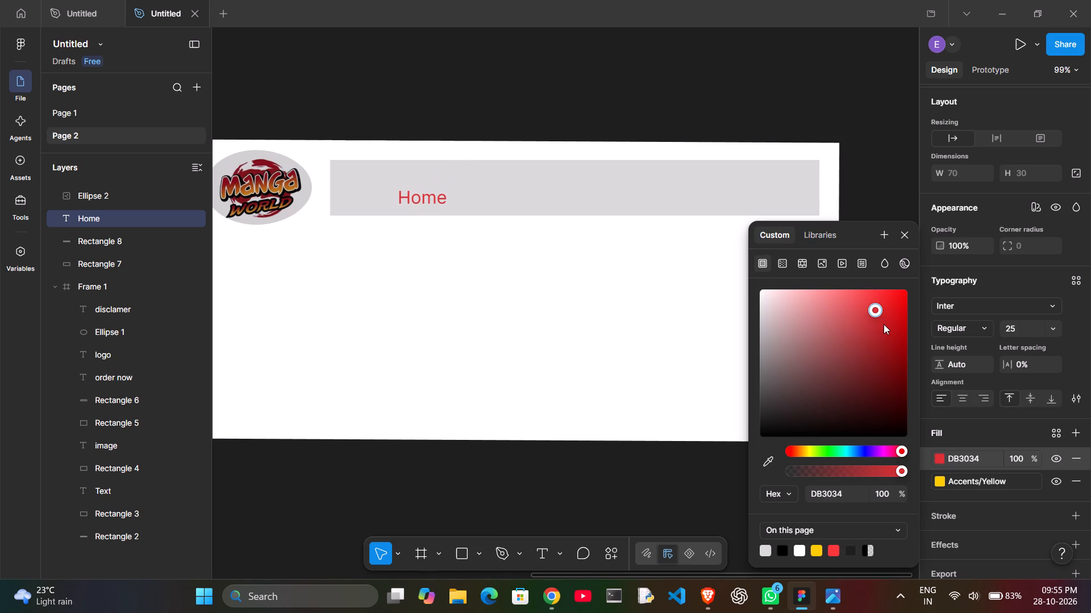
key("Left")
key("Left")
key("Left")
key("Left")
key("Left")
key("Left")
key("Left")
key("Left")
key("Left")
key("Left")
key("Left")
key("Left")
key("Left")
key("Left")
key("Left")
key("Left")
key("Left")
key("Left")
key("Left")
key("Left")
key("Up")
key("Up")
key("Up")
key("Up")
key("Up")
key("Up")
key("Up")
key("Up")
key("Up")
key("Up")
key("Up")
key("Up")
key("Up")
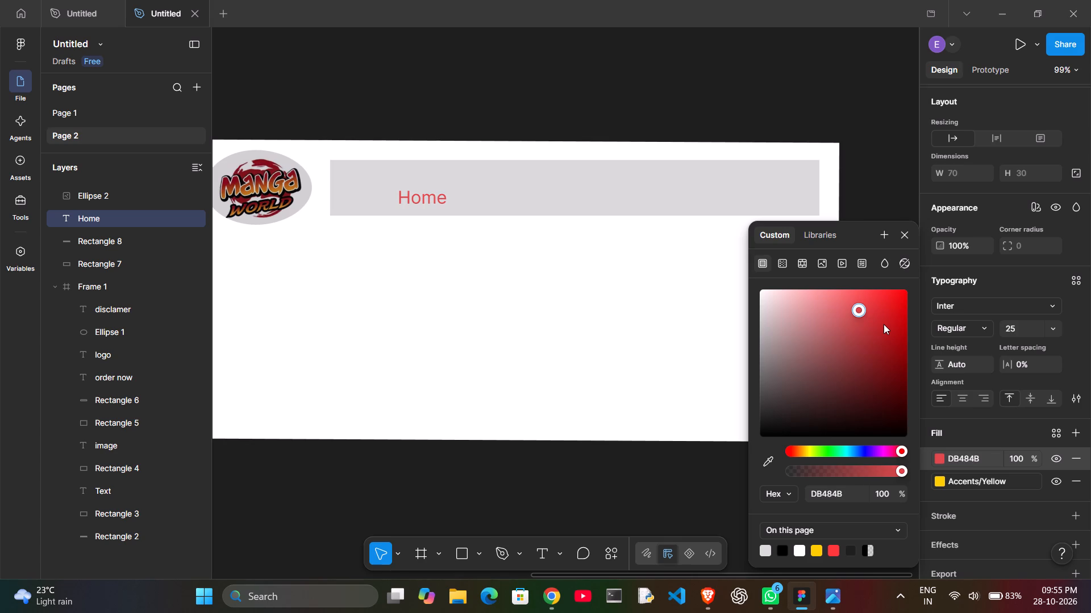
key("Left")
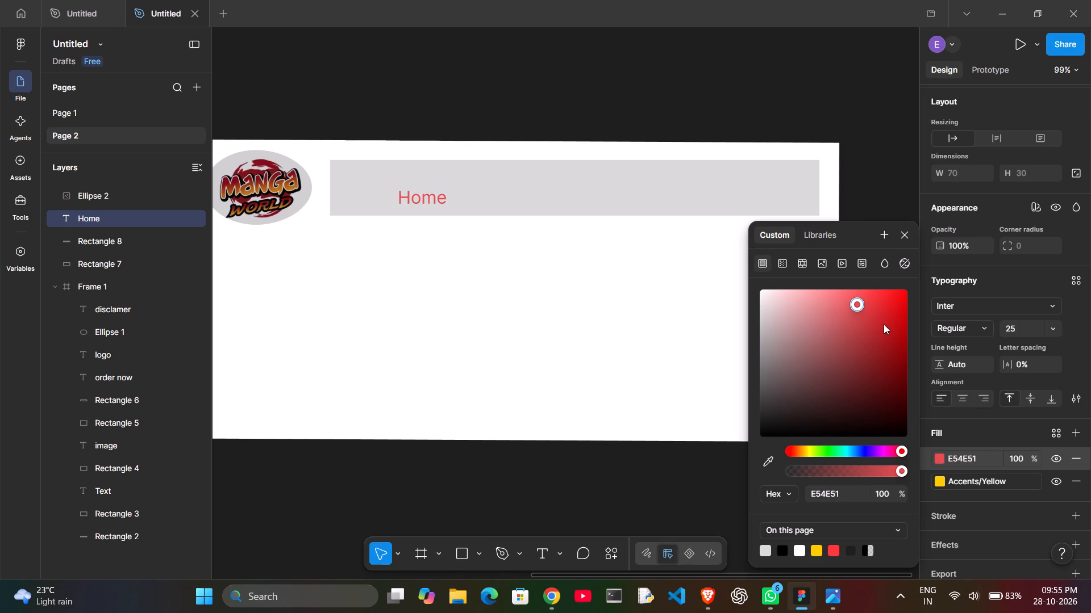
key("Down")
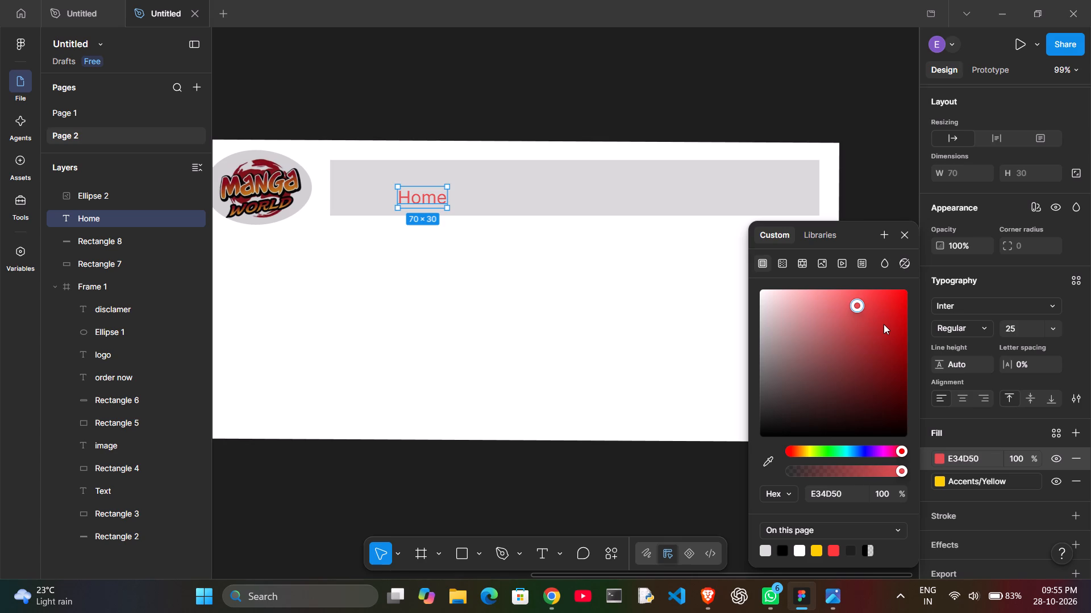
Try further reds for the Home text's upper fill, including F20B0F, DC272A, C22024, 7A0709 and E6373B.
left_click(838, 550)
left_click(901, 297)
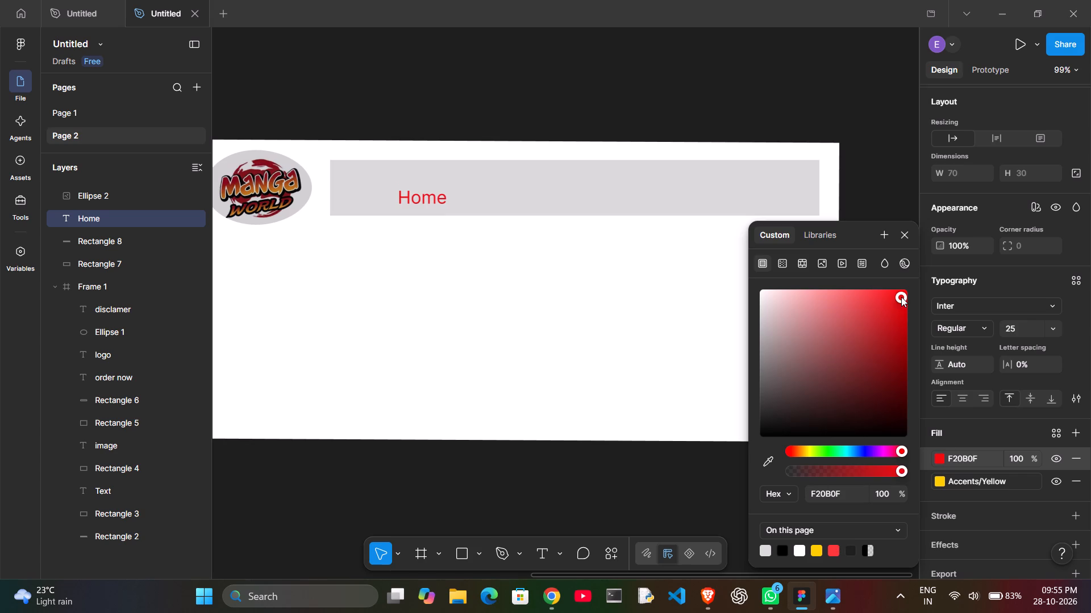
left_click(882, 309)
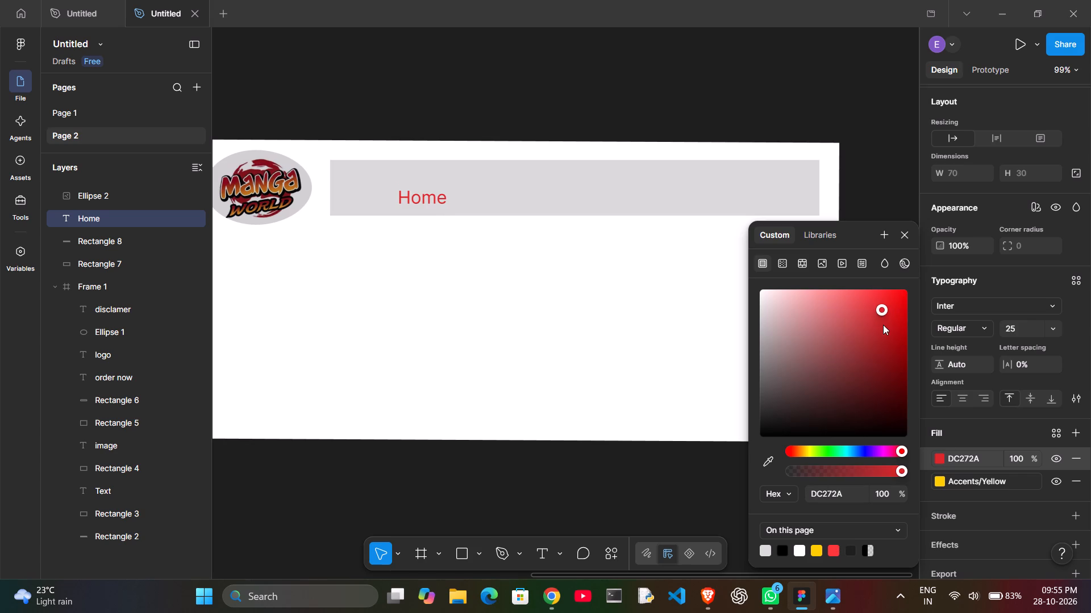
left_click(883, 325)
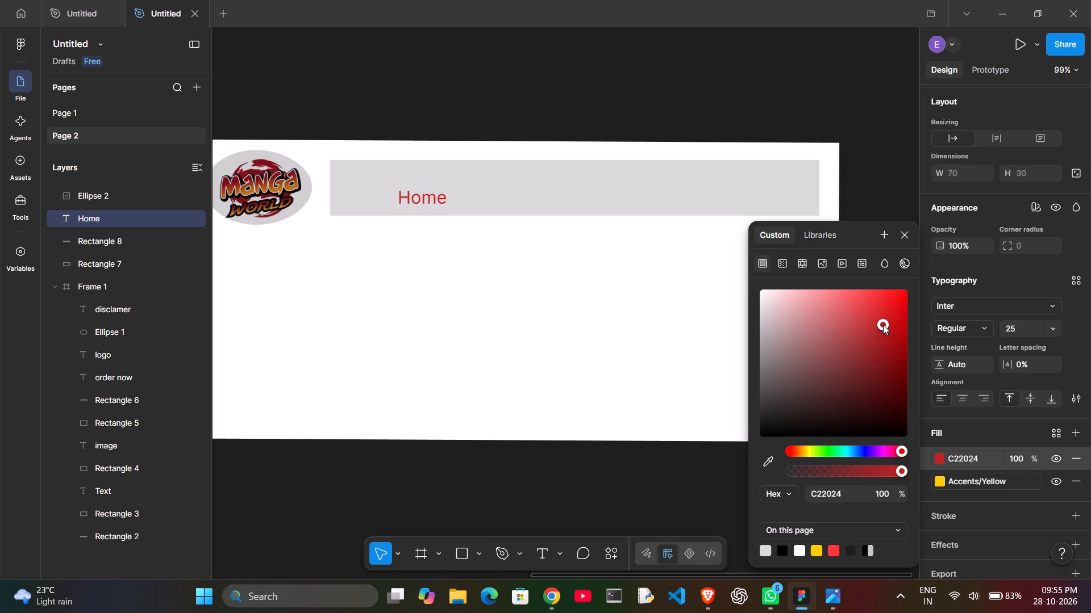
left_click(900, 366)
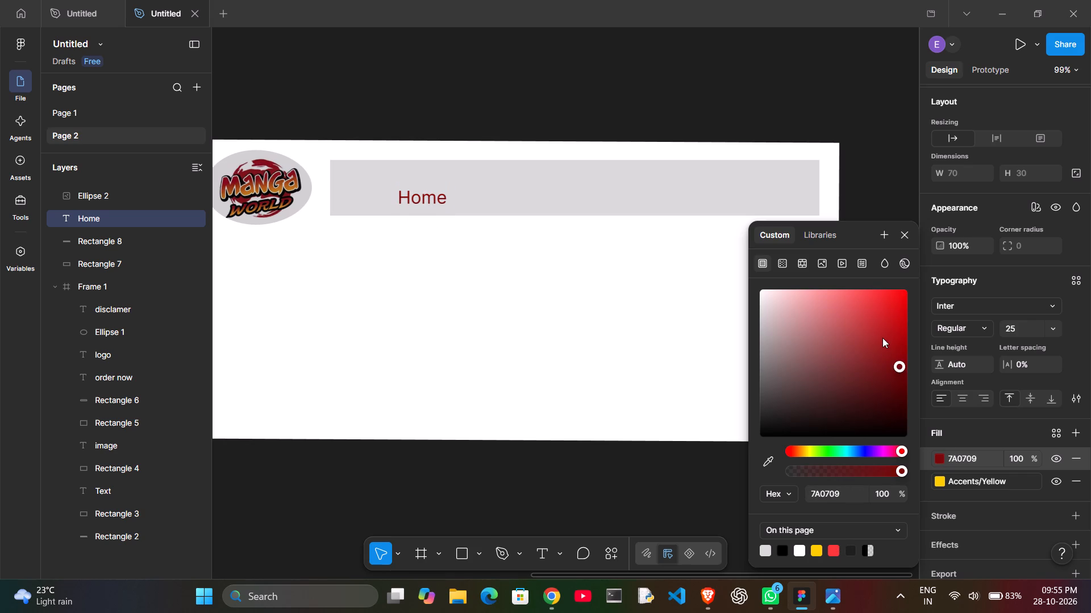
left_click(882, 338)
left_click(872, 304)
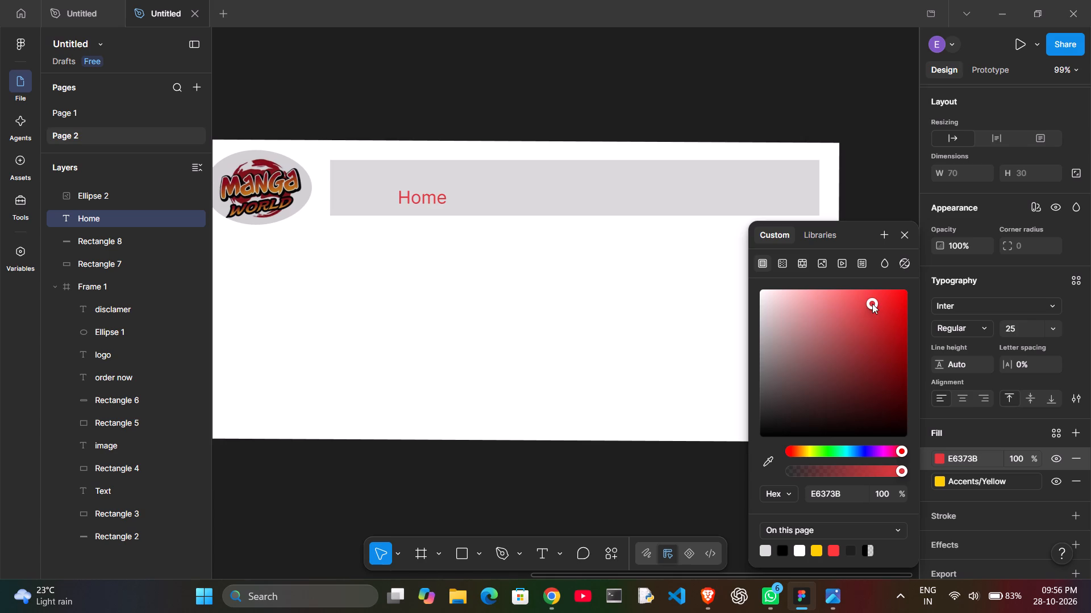
Set the Home text's upper fill to F02F33 at 70% opacity over the yellow fill.
left_click(869, 469)
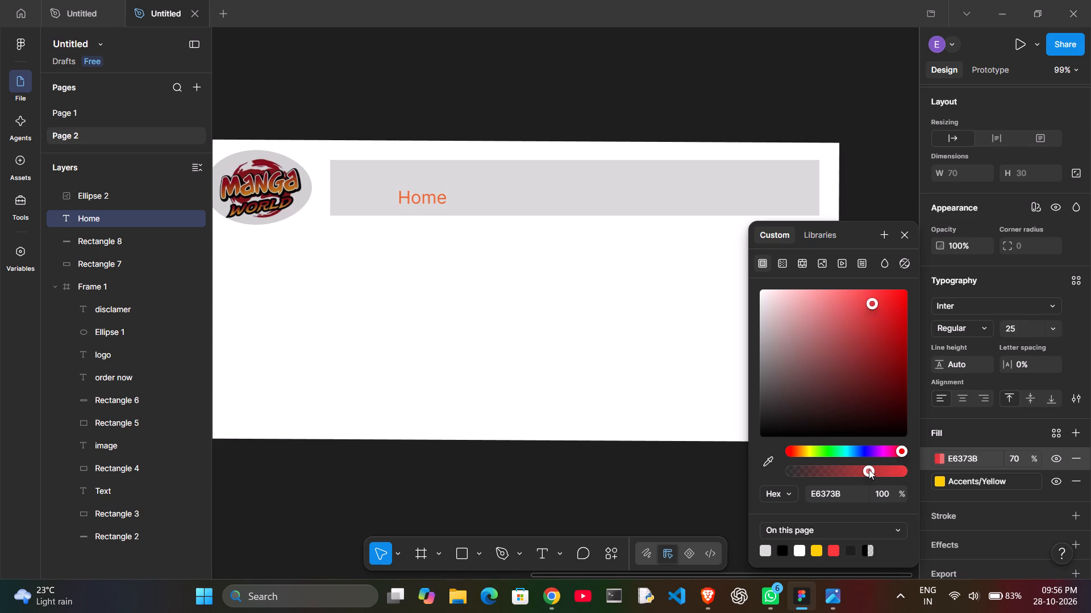
left_click(882, 308)
left_click(879, 298)
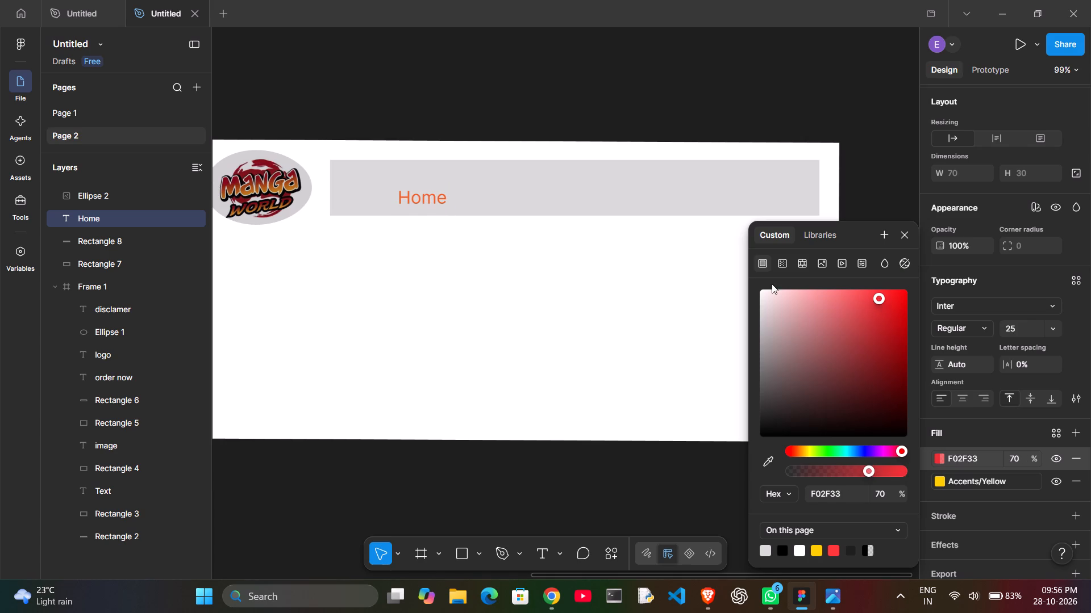
Reposition the Home text on the grey bar at X 920, Y -433, vertically centred with the bar.
left_click_drag(433, 194, 429, 191)
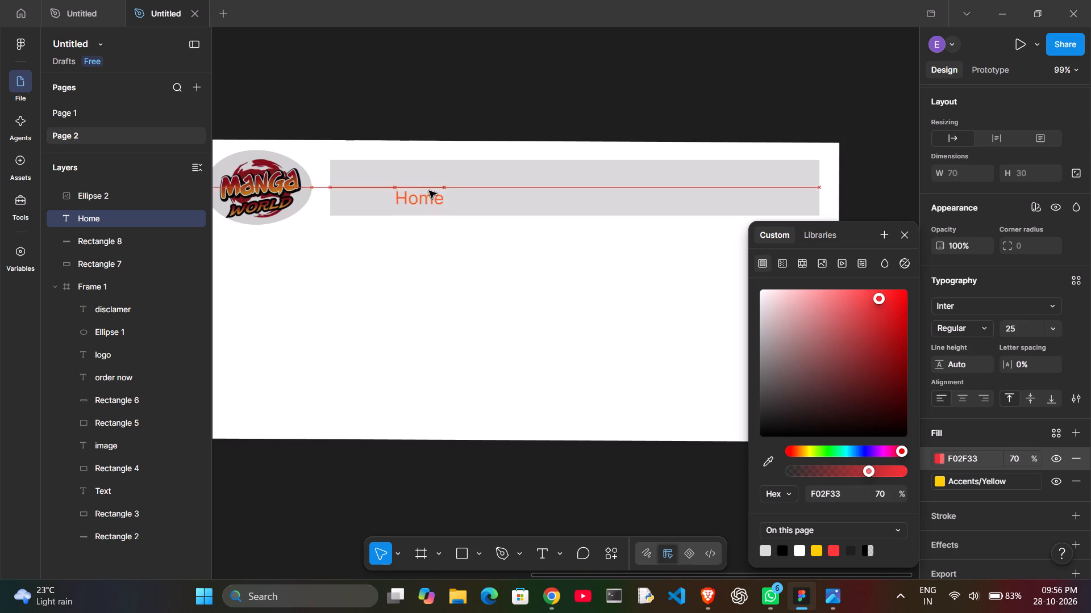
left_click_drag(429, 191, 426, 182)
left_click(473, 305)
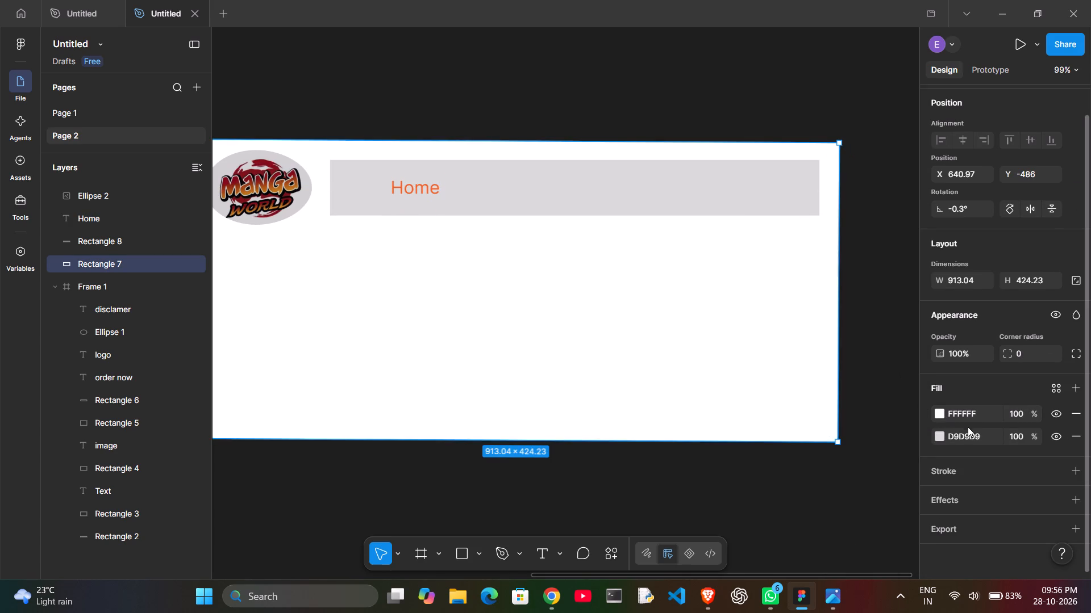
Set the Home text's font weight to Semi Bold.
left_click(422, 184)
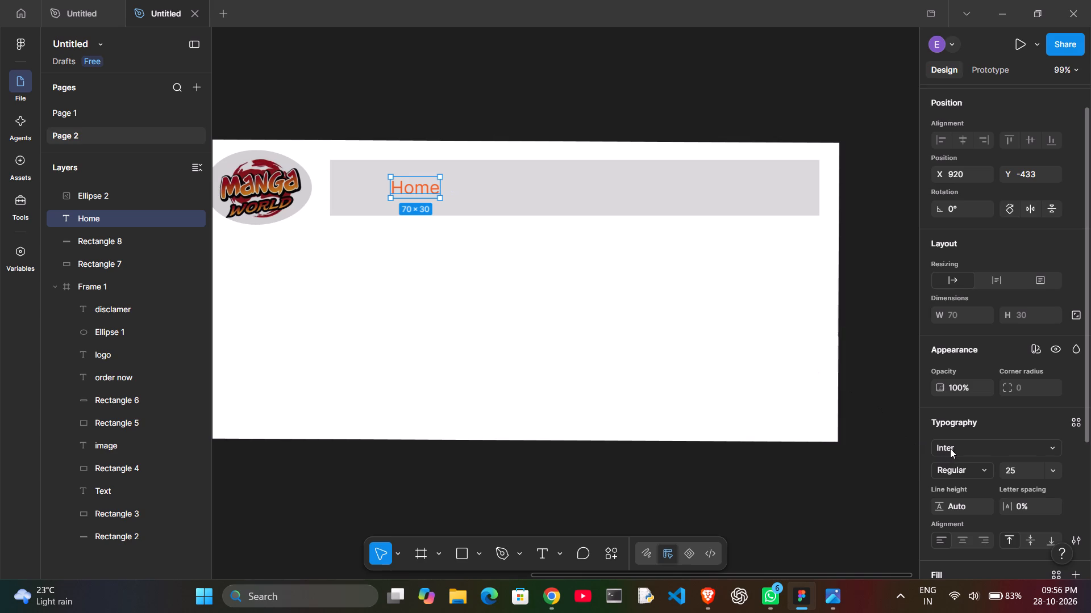
scroll(952, 509, "down", 2)
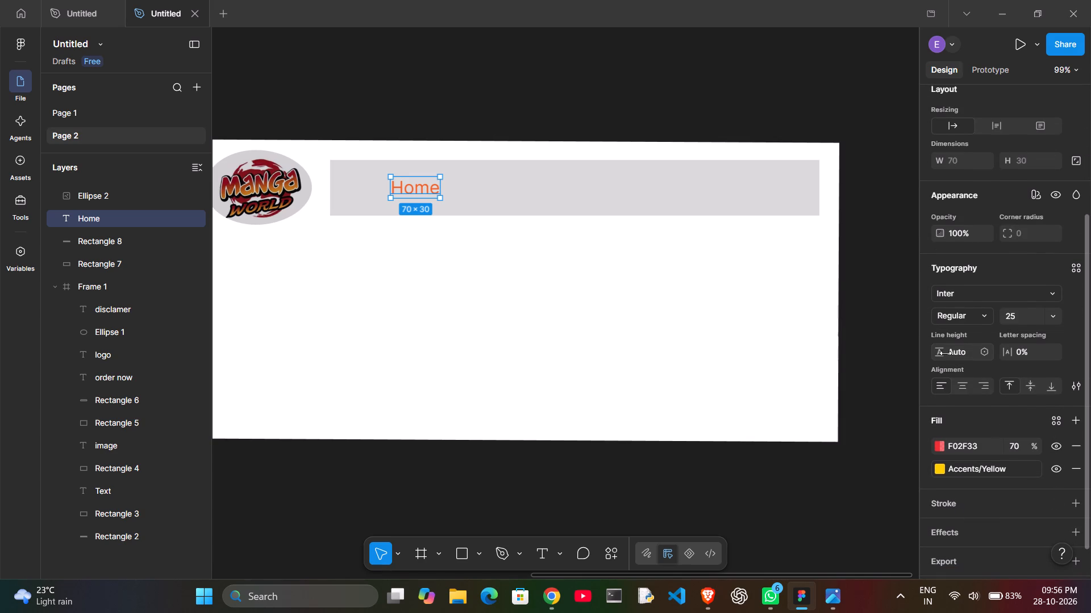
left_click(960, 317)
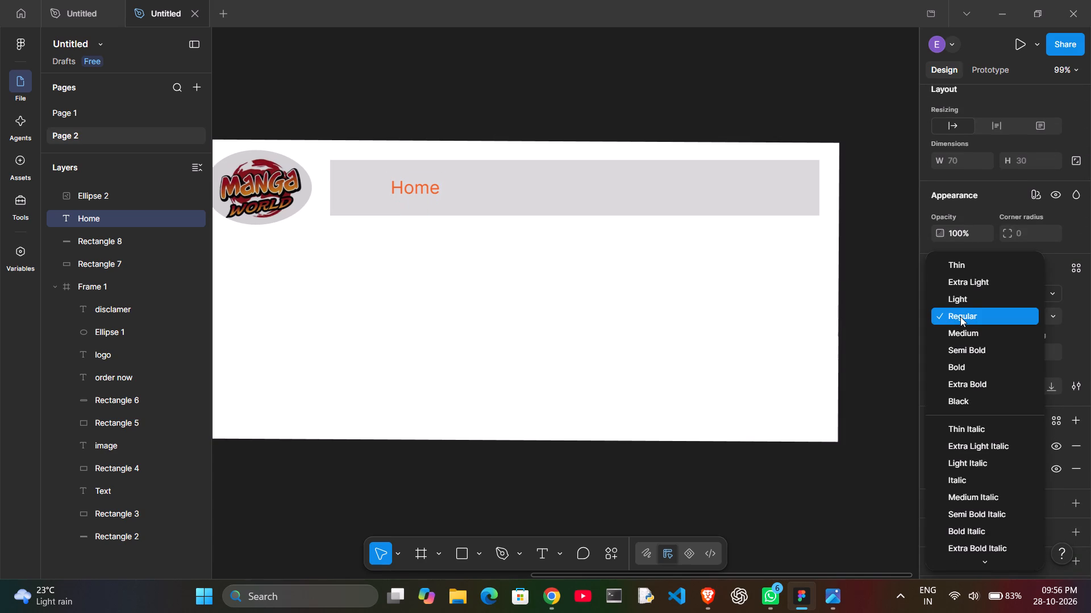
left_click(960, 343)
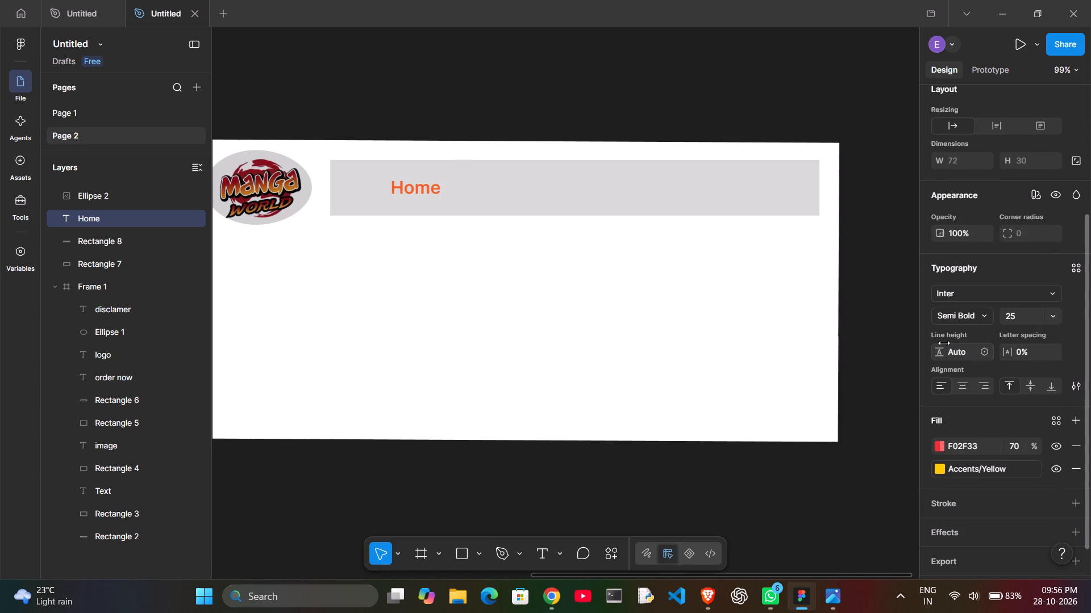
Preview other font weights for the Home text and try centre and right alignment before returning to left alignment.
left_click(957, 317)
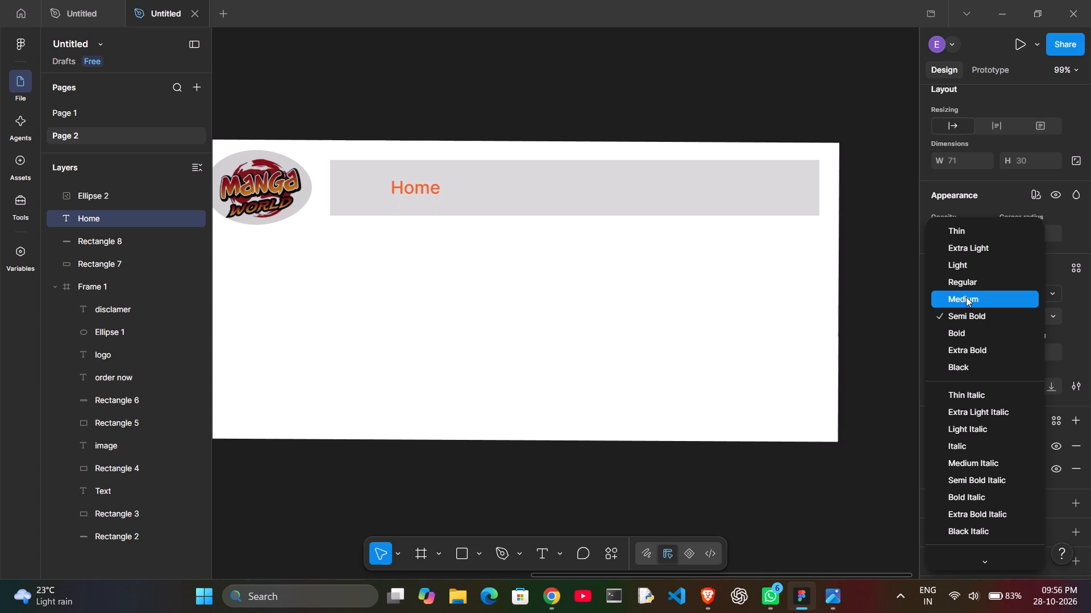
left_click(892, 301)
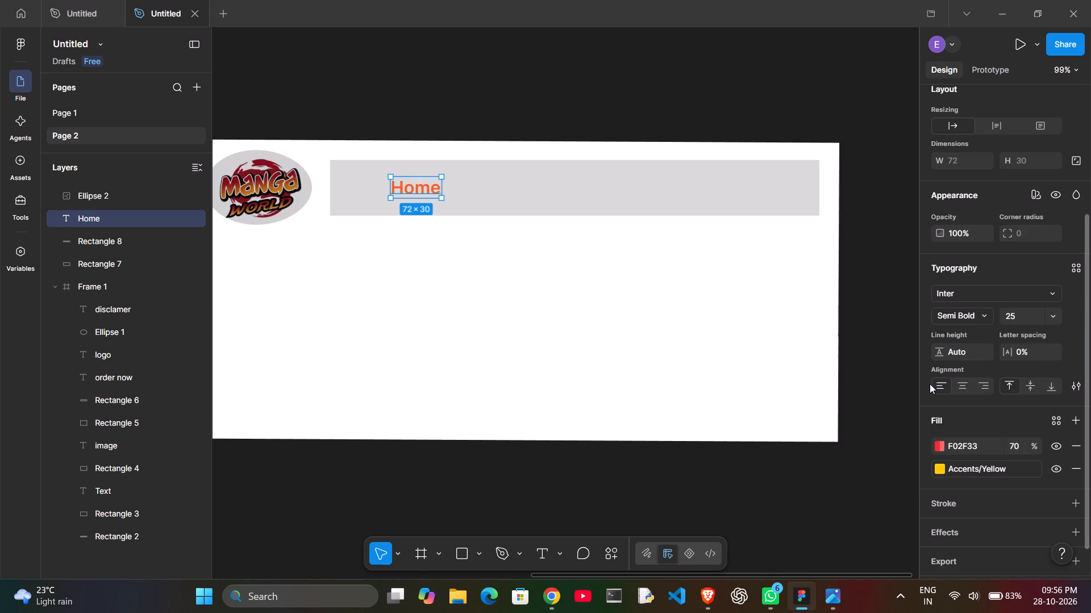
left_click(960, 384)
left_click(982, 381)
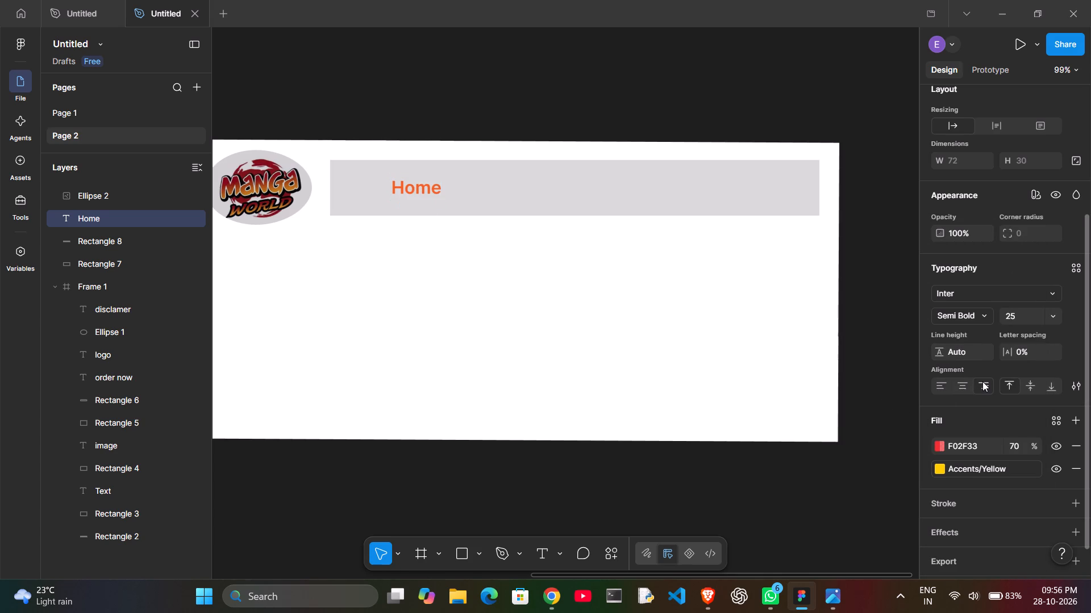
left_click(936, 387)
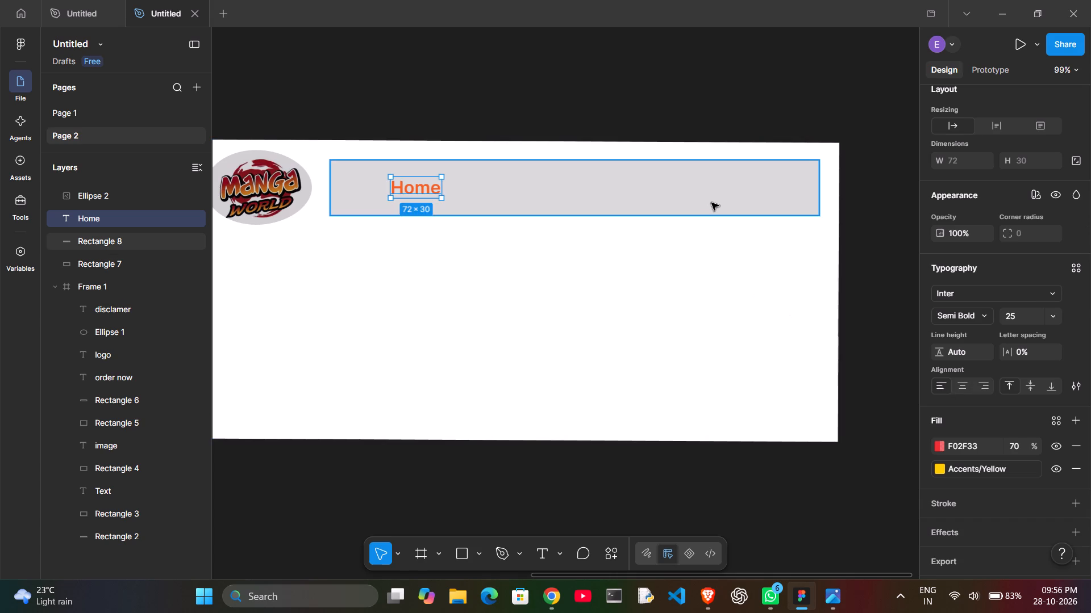
Add a white FFFFFF fill at 100% opacity over the grey fill of the navigation bar rectangle.
left_click(711, 202)
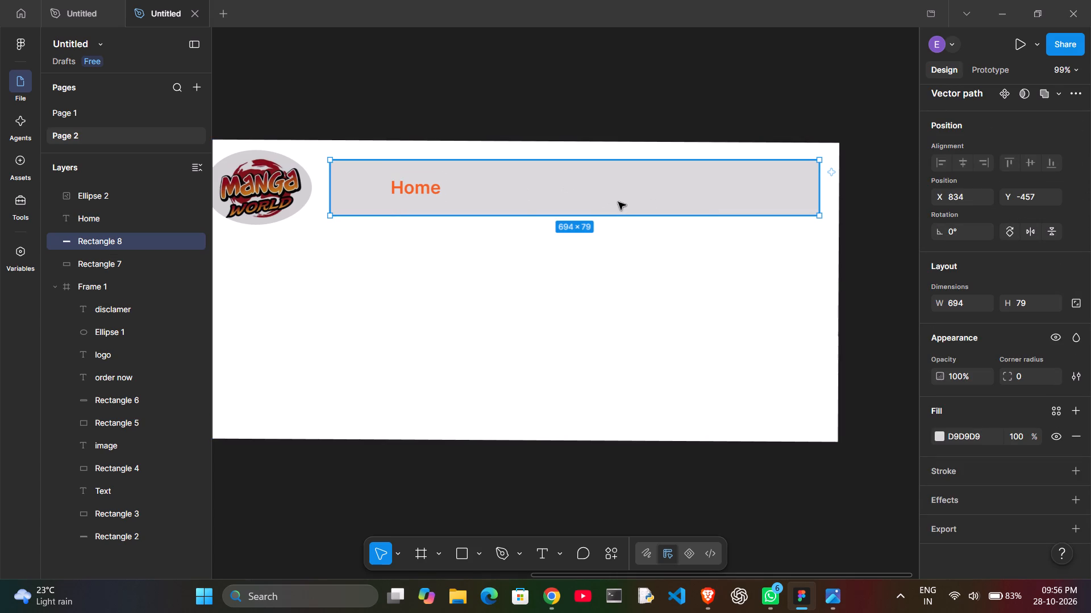
left_click(413, 186)
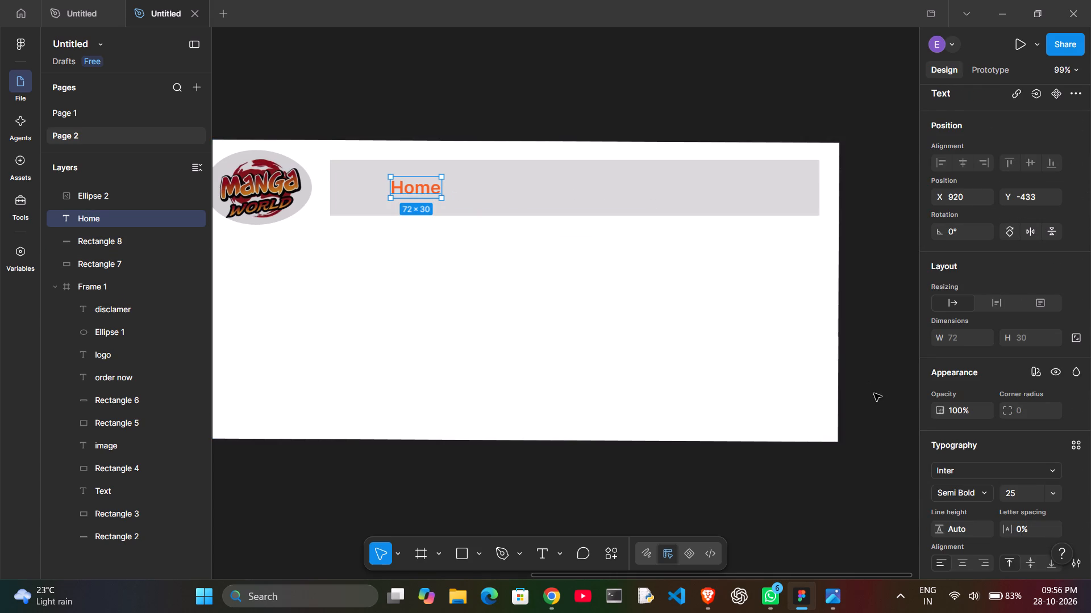
left_click(790, 205)
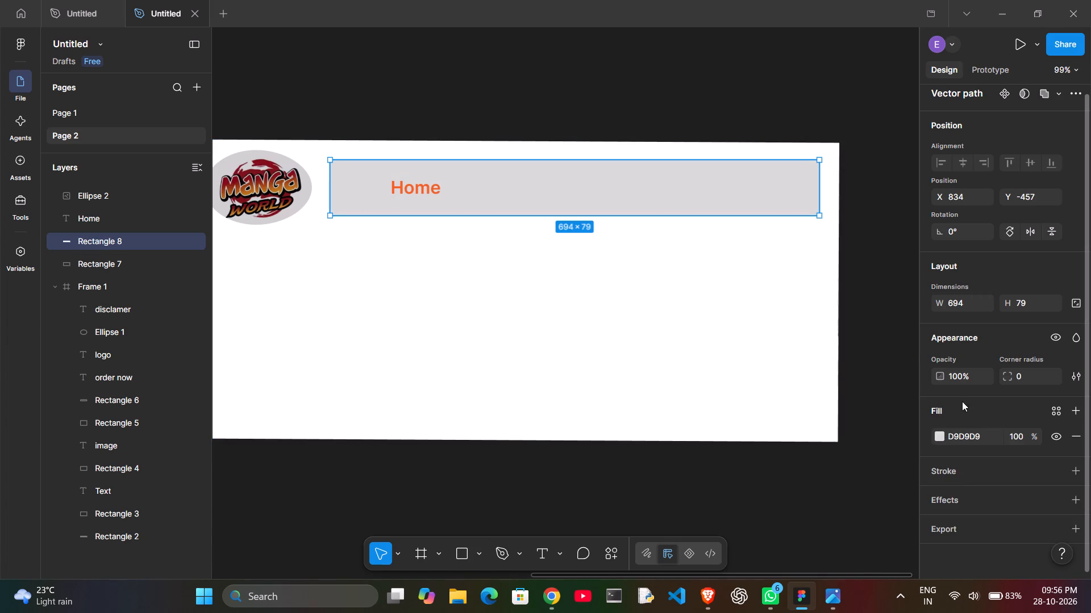
left_click(1075, 410)
left_click(799, 551)
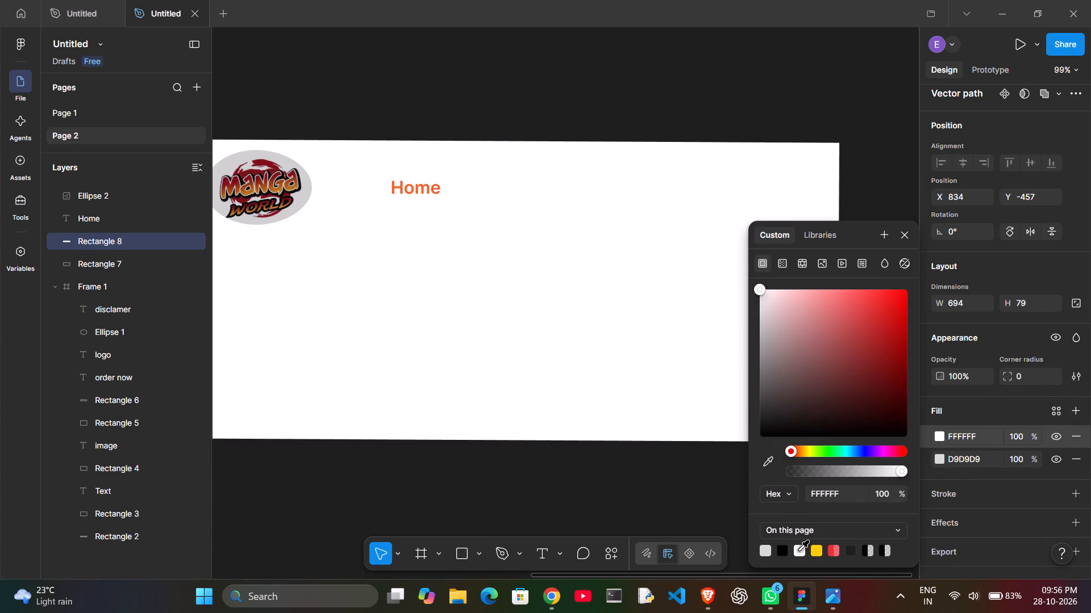
left_click(574, 404)
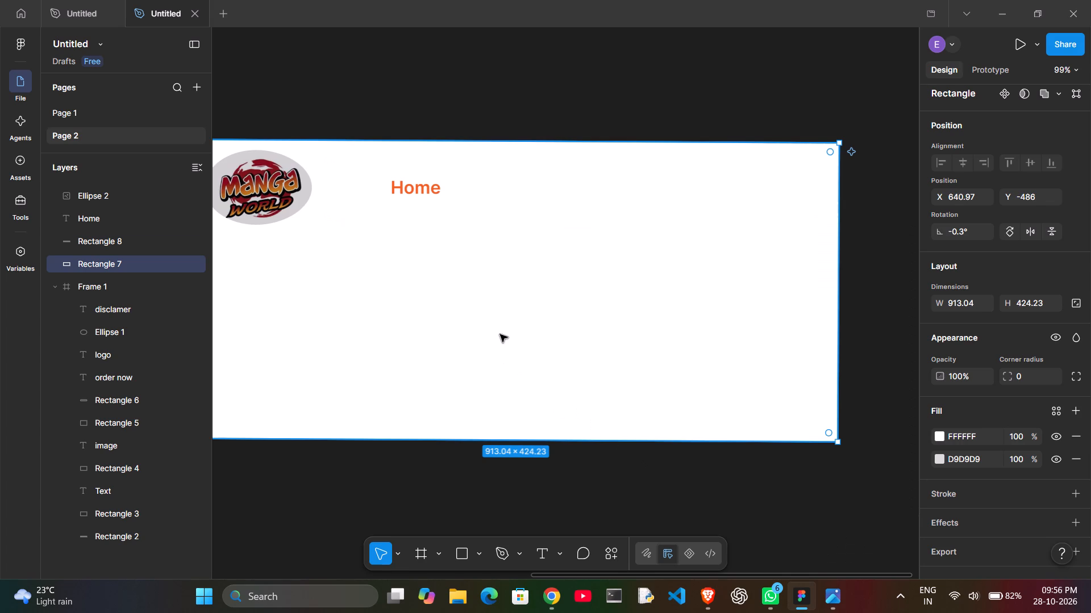
Shift the white background rectangle slightly to X 648, Y -485.
left_click_drag(420, 186, 425, 186)
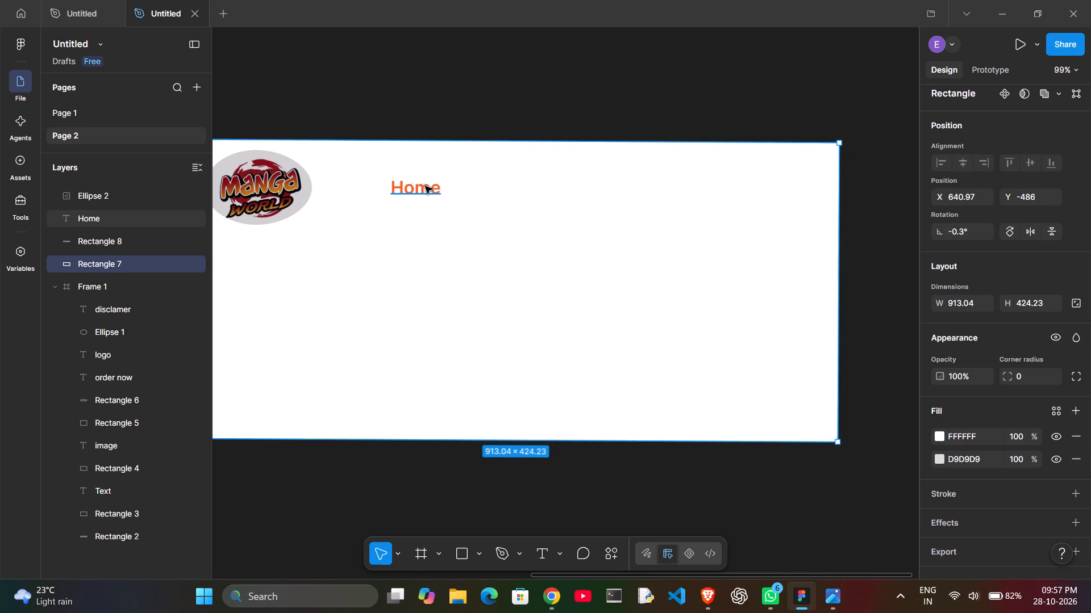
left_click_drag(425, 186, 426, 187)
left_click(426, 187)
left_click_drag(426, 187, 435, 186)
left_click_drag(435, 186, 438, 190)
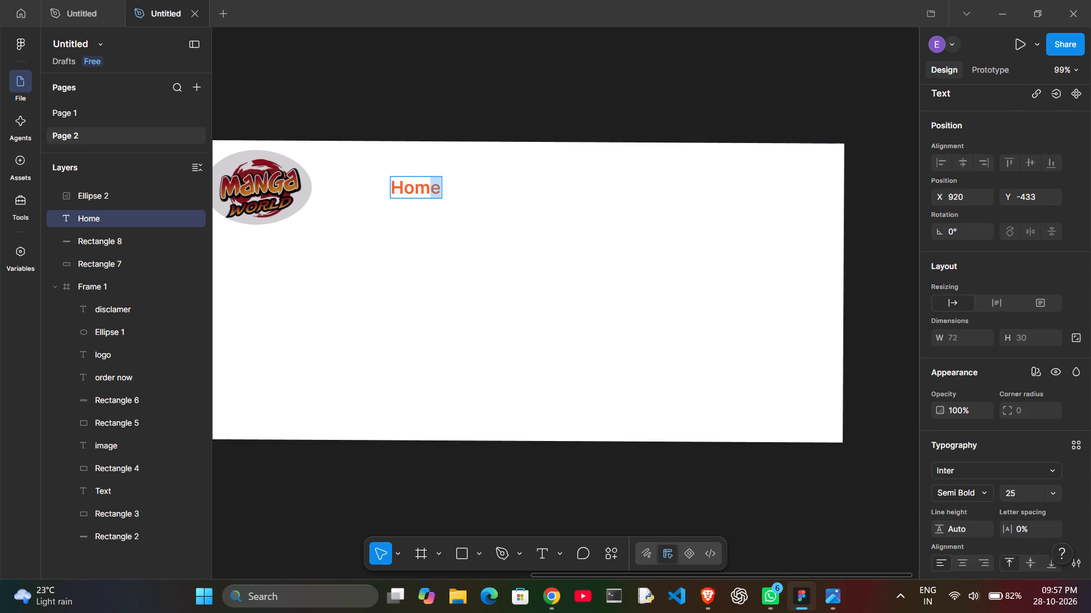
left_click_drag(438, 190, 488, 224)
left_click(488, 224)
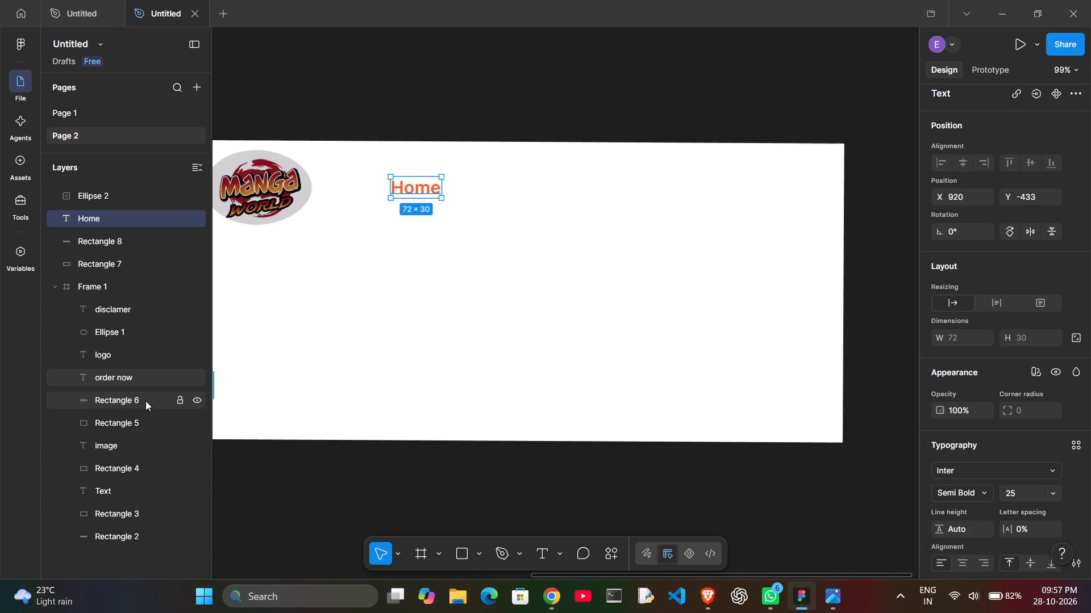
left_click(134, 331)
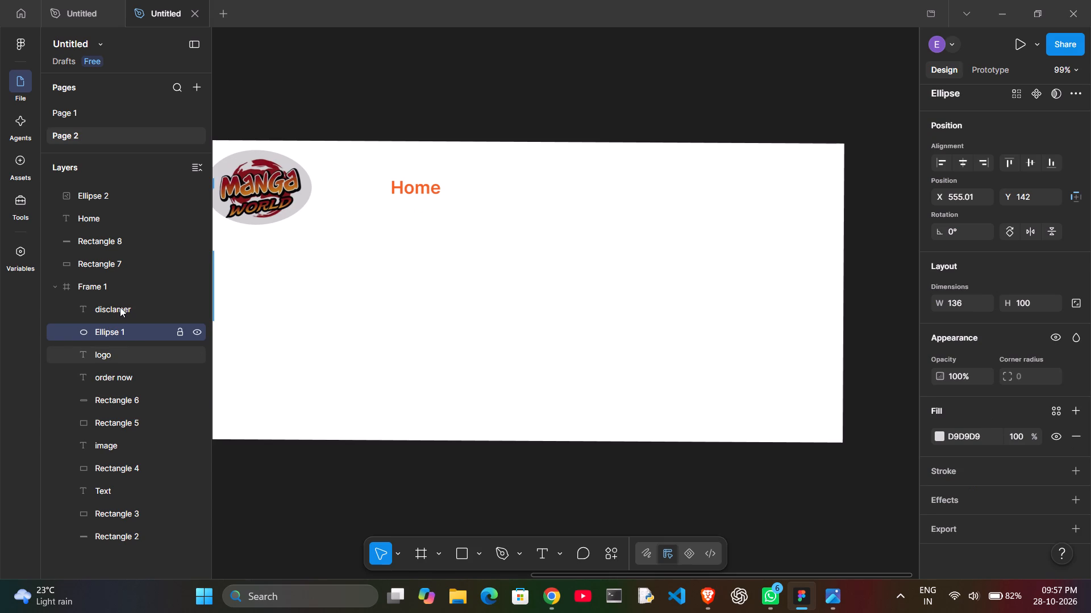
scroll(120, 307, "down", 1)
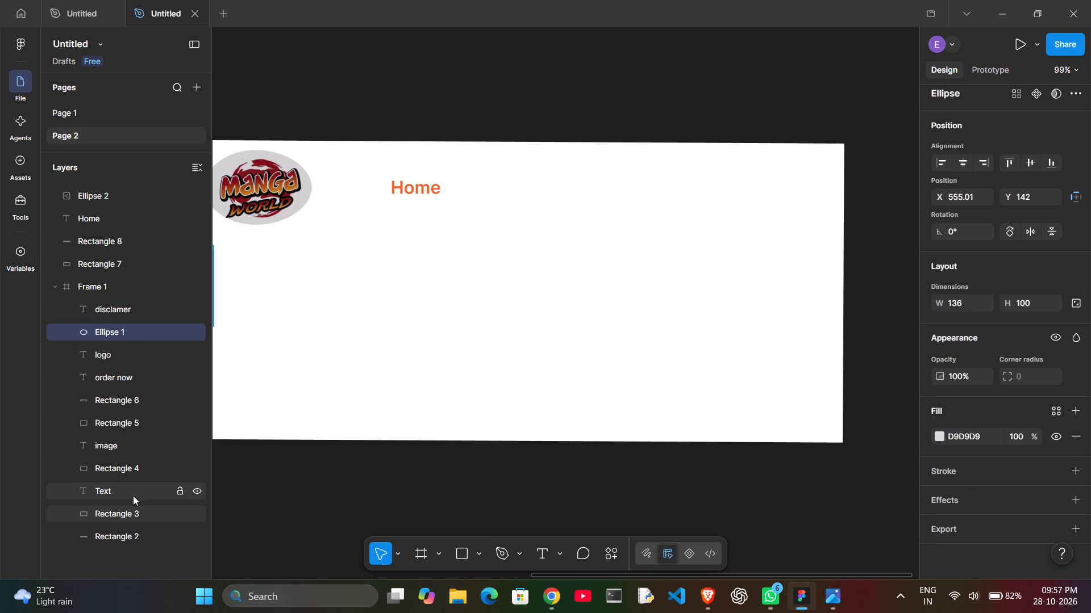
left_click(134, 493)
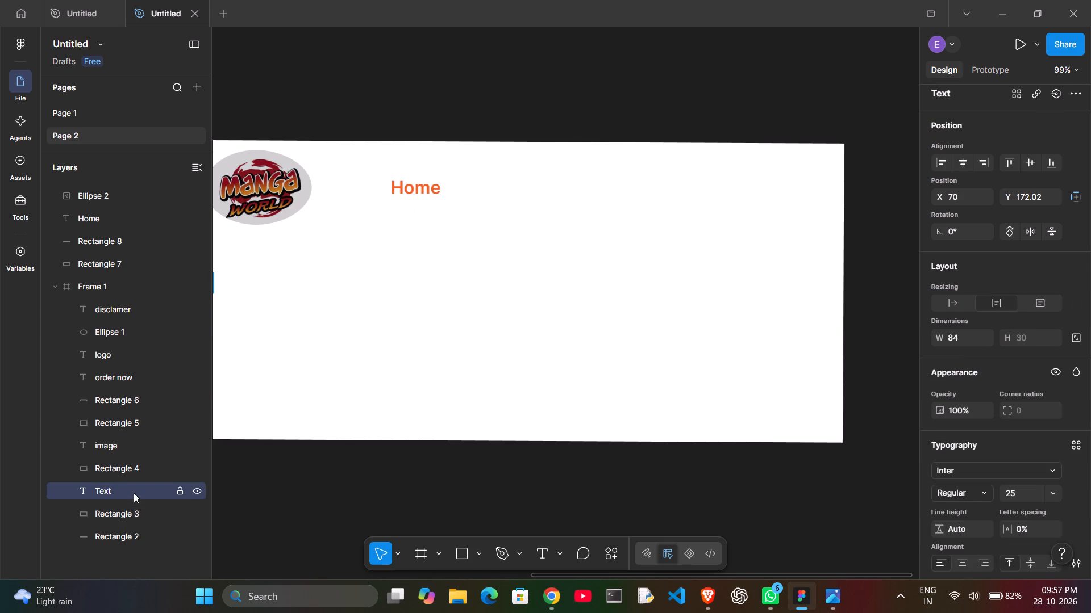
Enlarge the Home text box to 76 × 34, with its origin at X 915, Y -437.
left_click(97, 220)
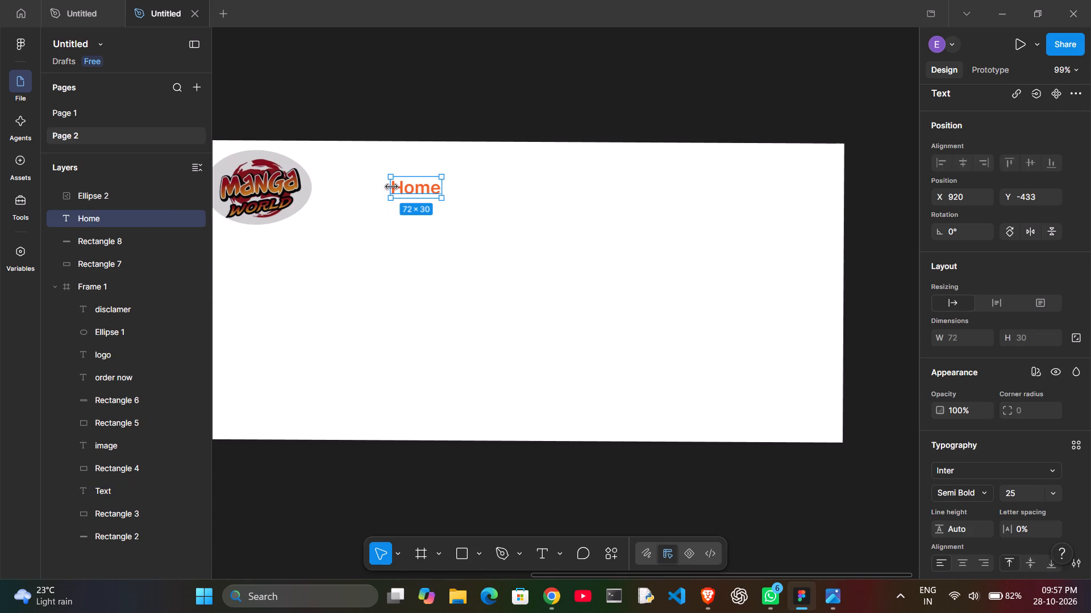
left_click_drag(392, 186, 389, 187)
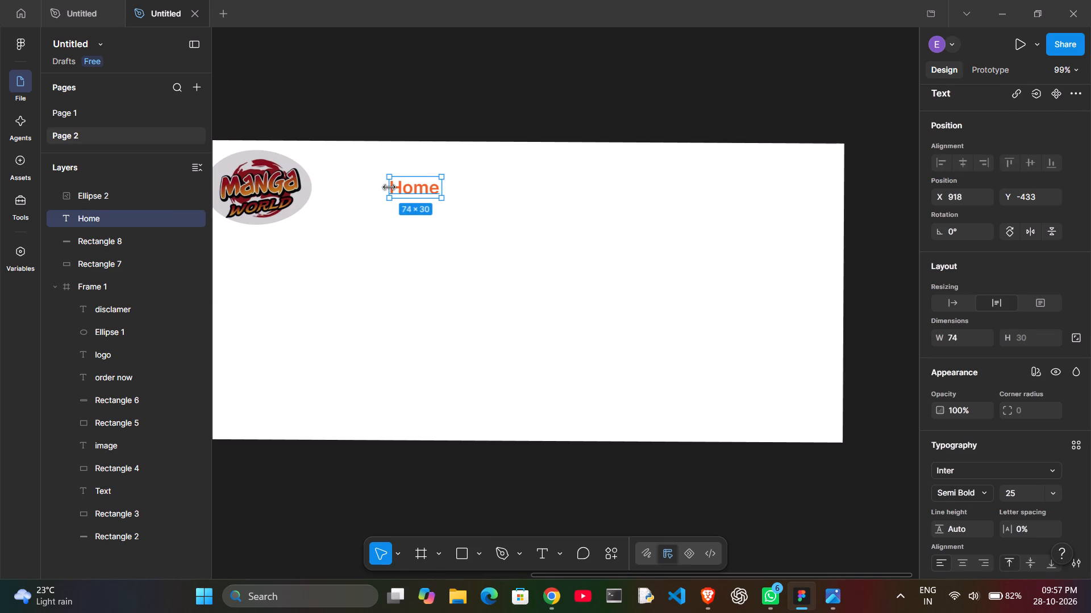
left_click_drag(389, 187, 387, 187)
left_click(441, 175)
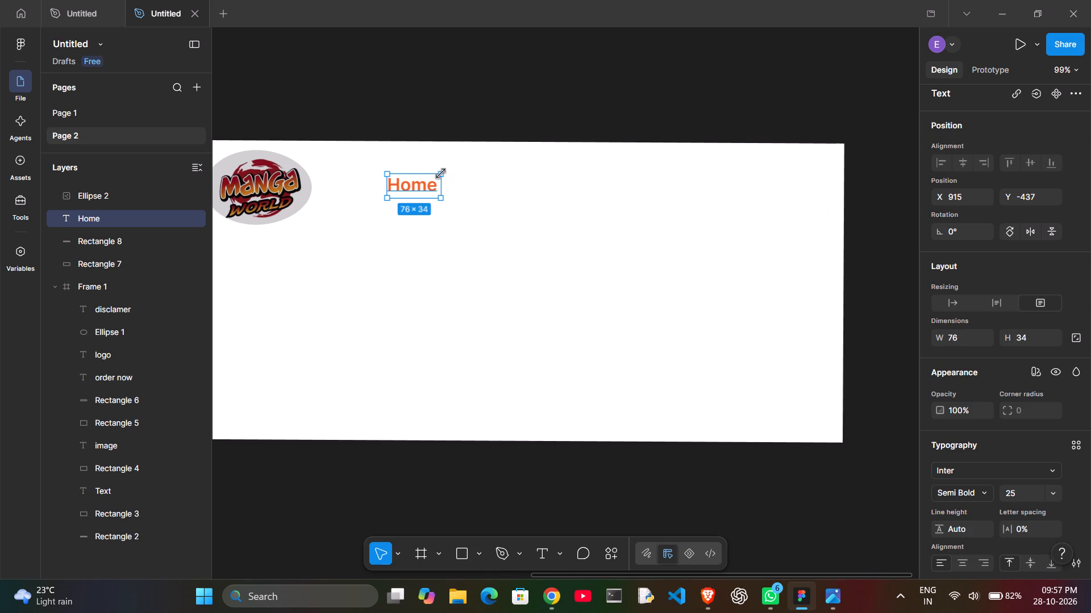
left_click(535, 267)
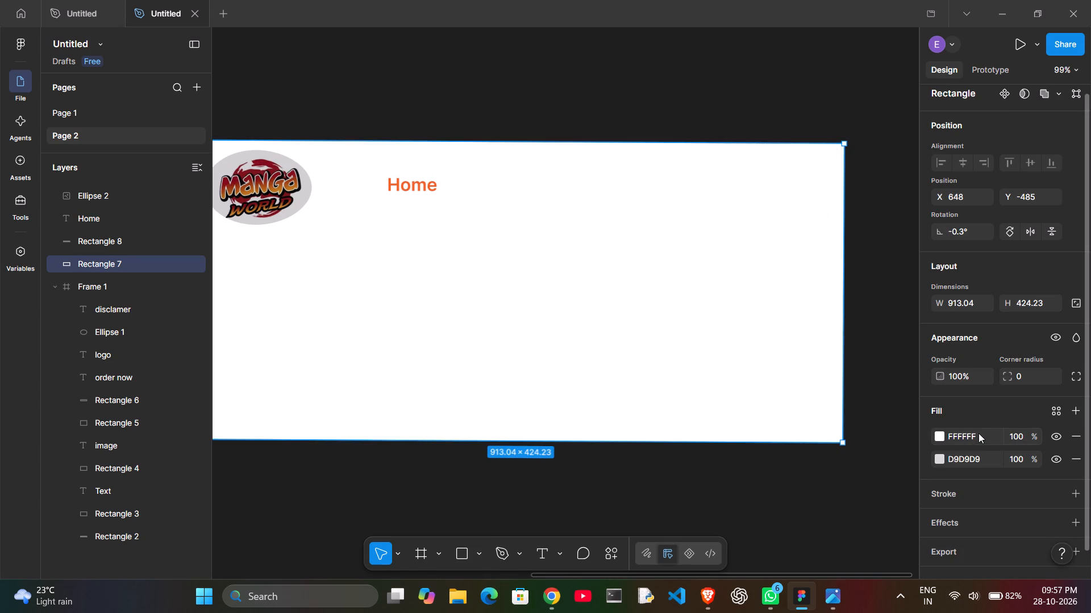
left_click(765, 457)
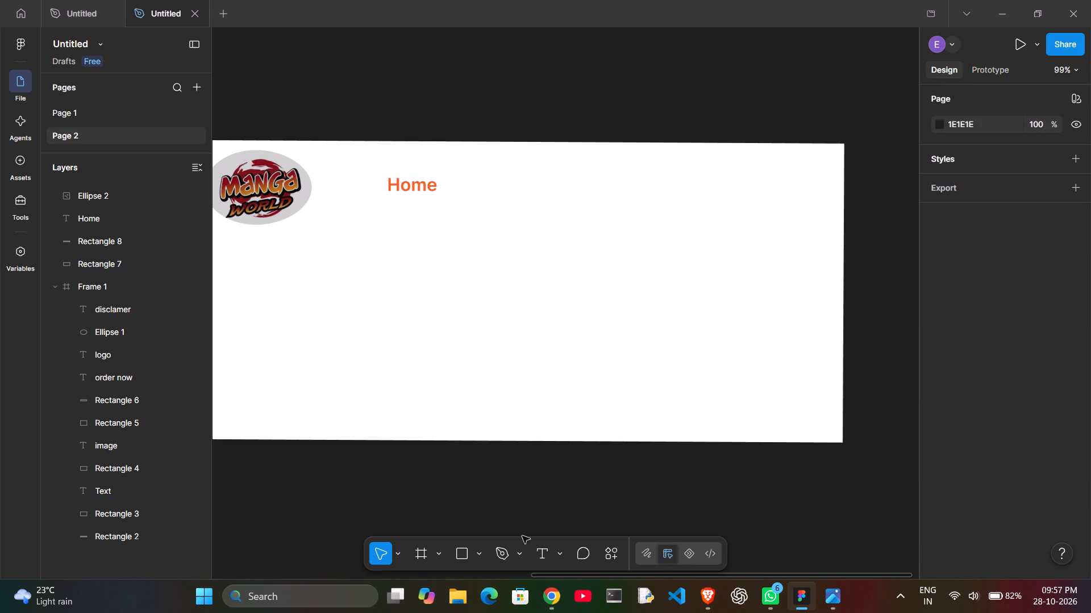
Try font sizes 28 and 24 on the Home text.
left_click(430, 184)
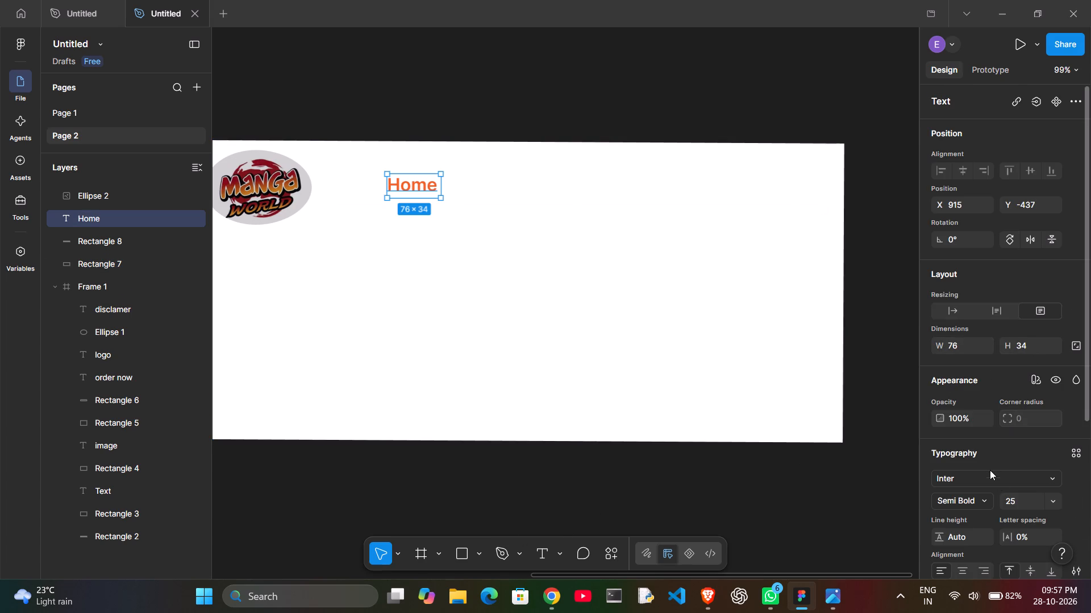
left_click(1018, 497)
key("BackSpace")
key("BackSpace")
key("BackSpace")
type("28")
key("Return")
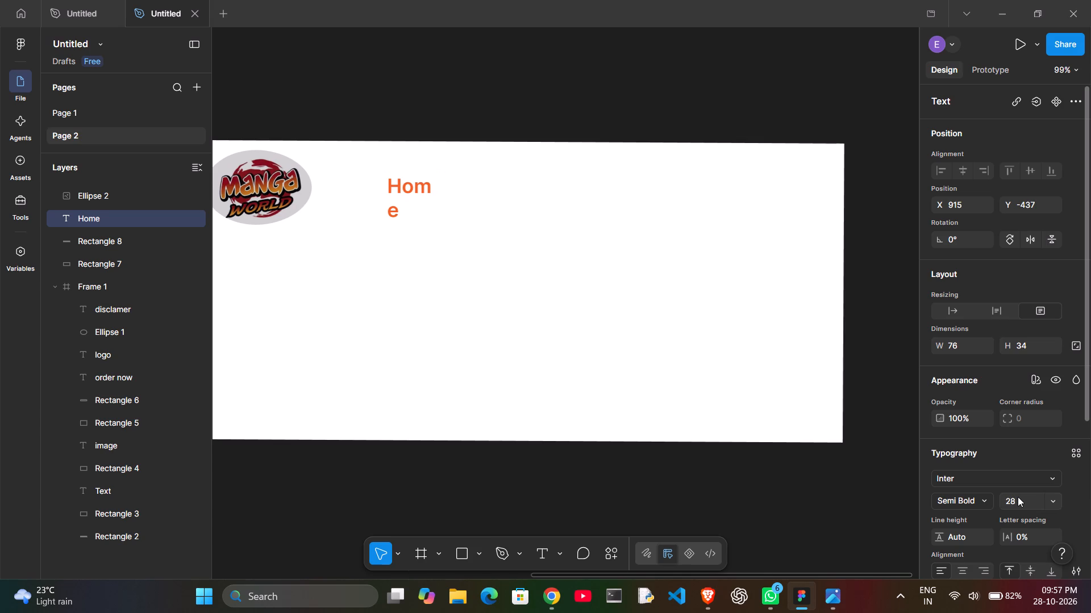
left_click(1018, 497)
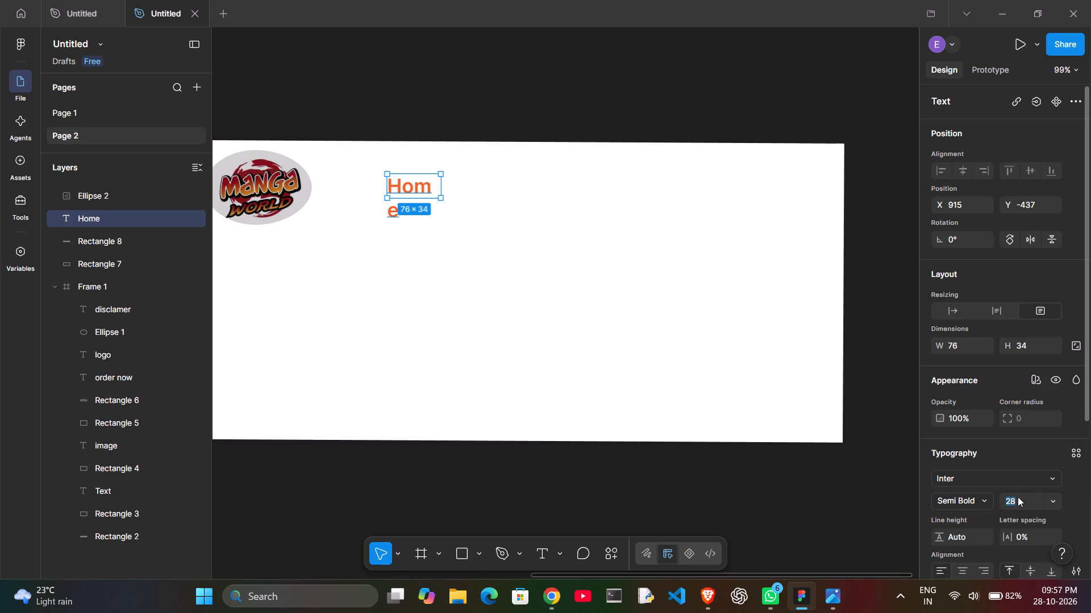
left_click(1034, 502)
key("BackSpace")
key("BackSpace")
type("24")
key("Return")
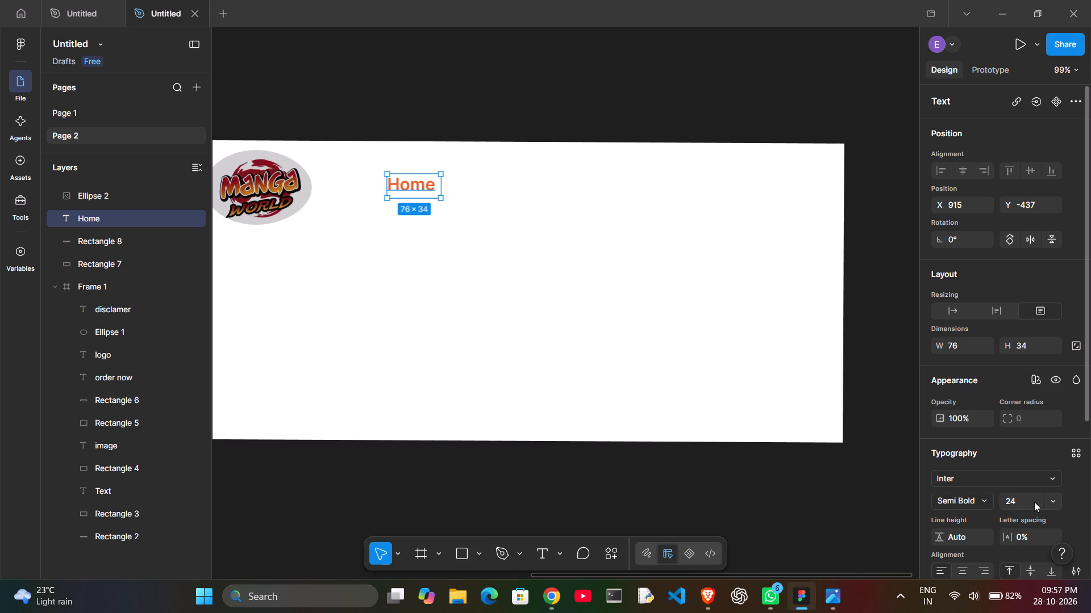
Set the Home text's font size to 26.
double_click(1034, 502)
key("BackSpace")
key("2")
key("6")
key("Return")
Change the Home text's font to IBM Plex Sans.
scroll(939, 496, "down", 1)
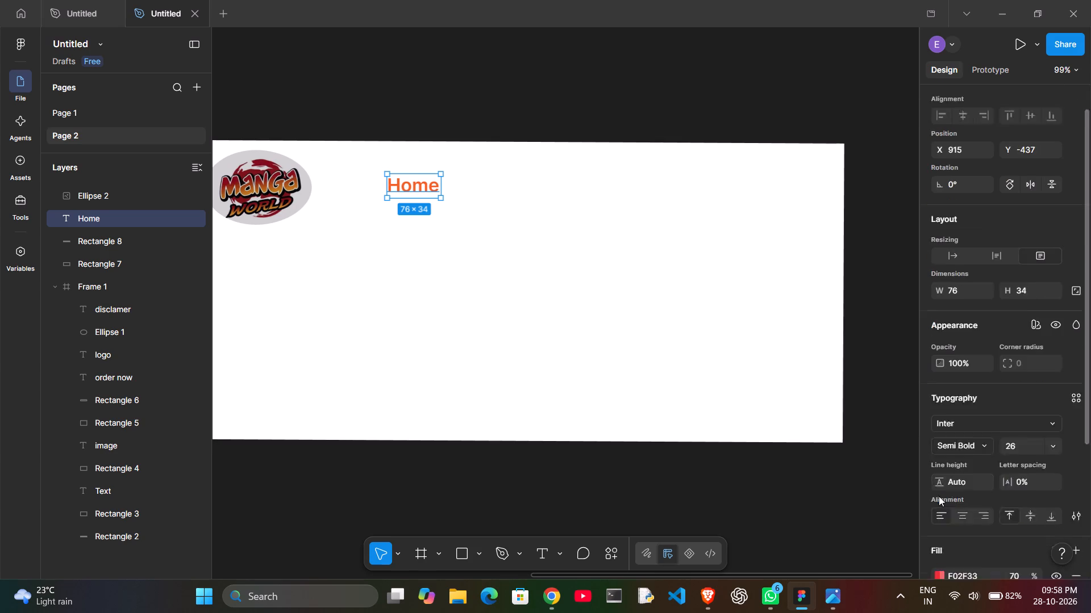
scroll(939, 496, "down", 1)
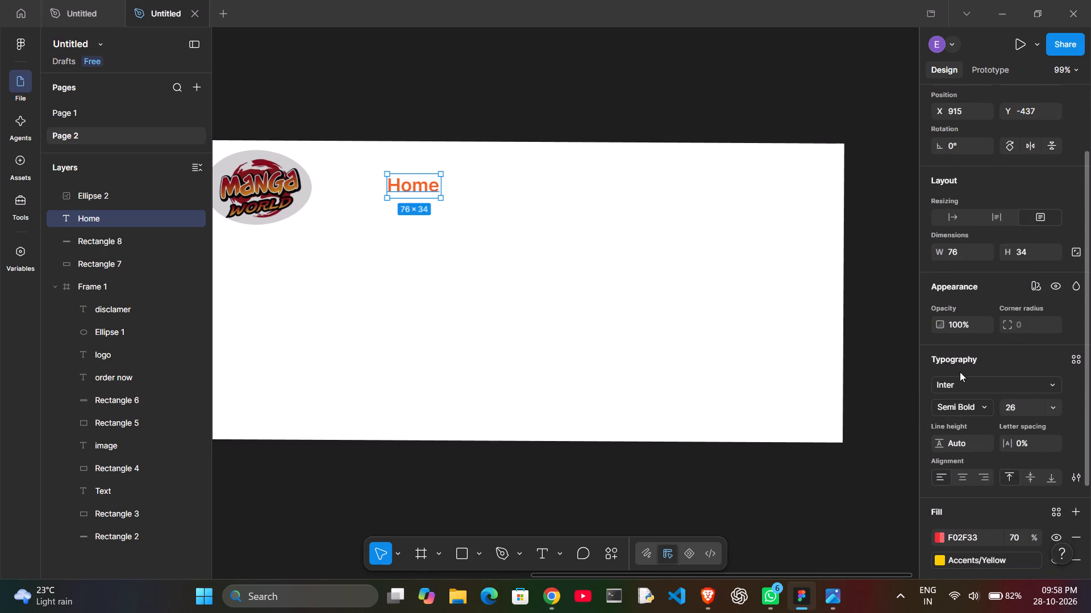
left_click(959, 385)
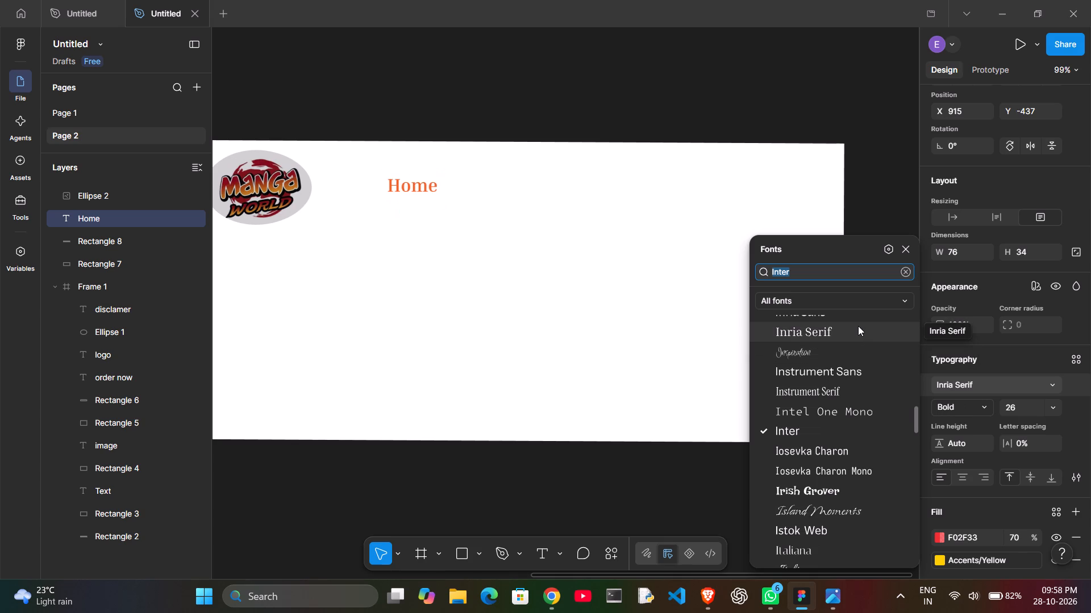
scroll(858, 326, "up", 2)
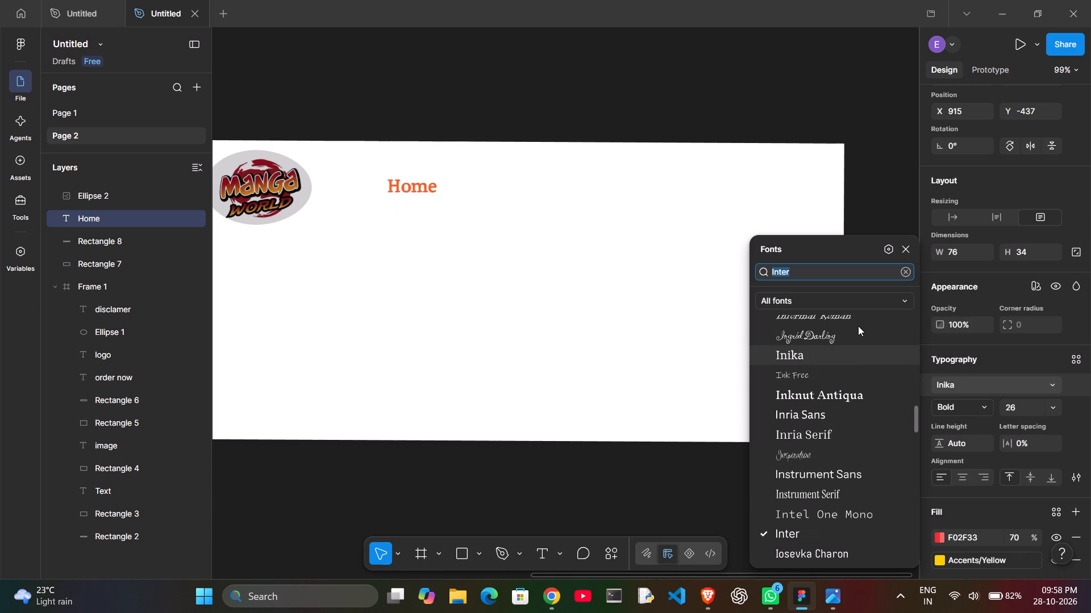
scroll(858, 326, "up", 1)
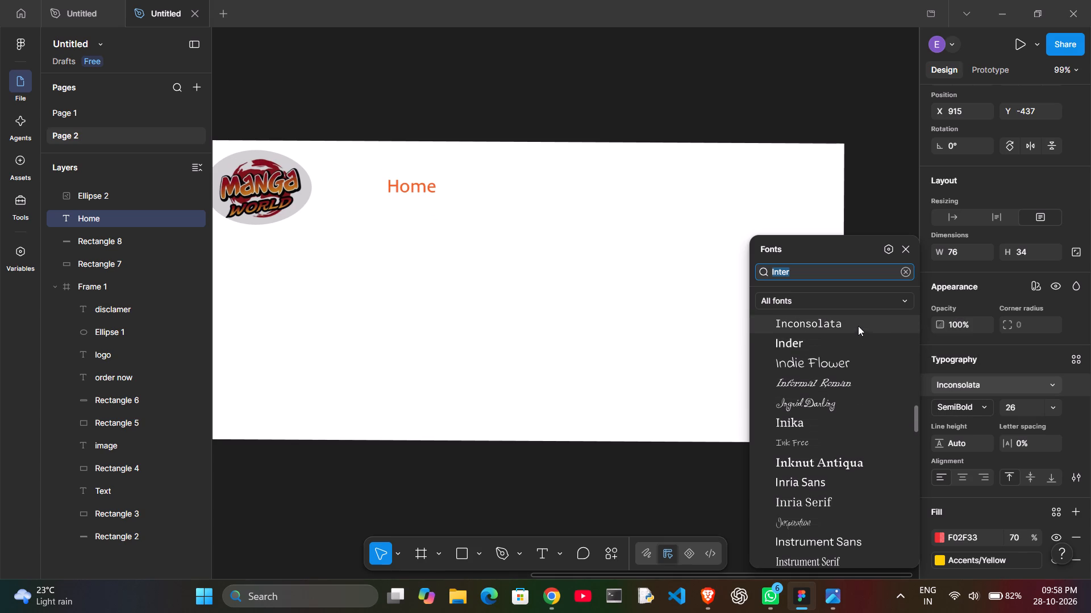
scroll(858, 326, "up", 2)
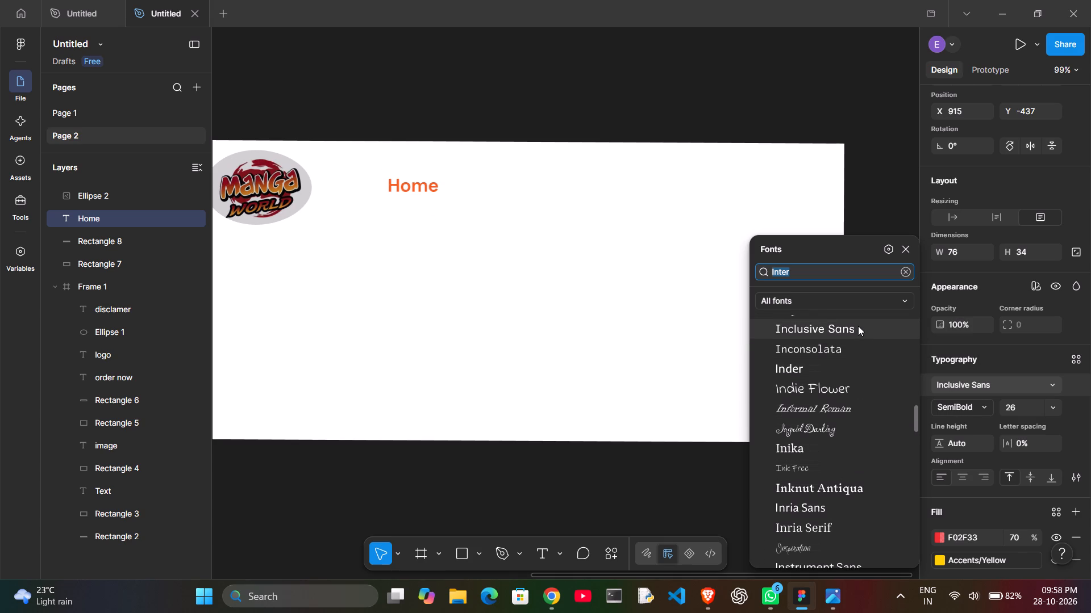
scroll(858, 326, "up", 1)
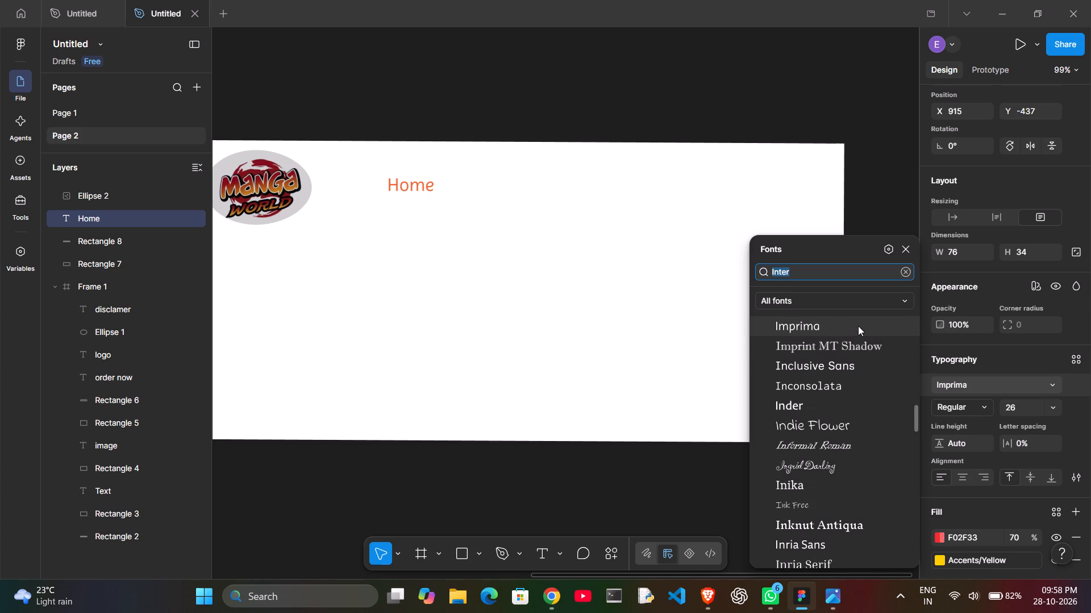
scroll(858, 326, "up", 3)
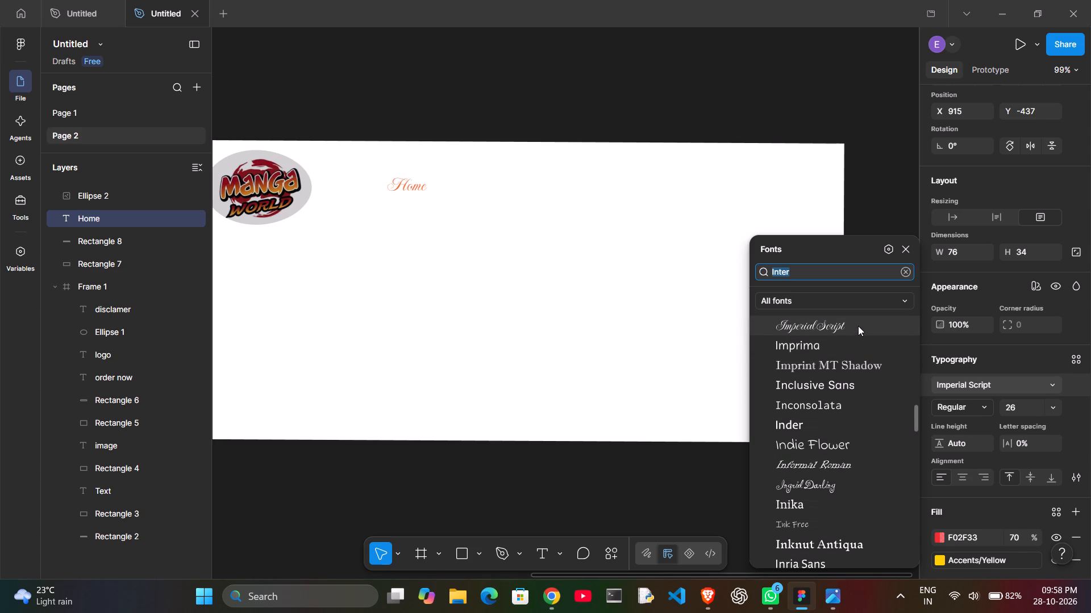
scroll(858, 326, "up", 2)
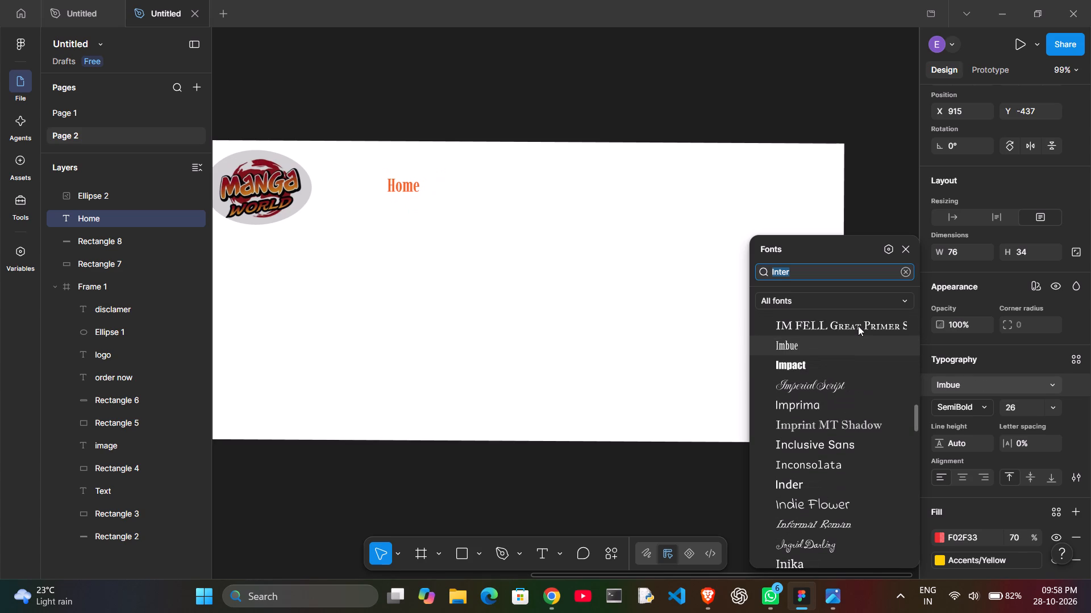
scroll(858, 326, "up", 3)
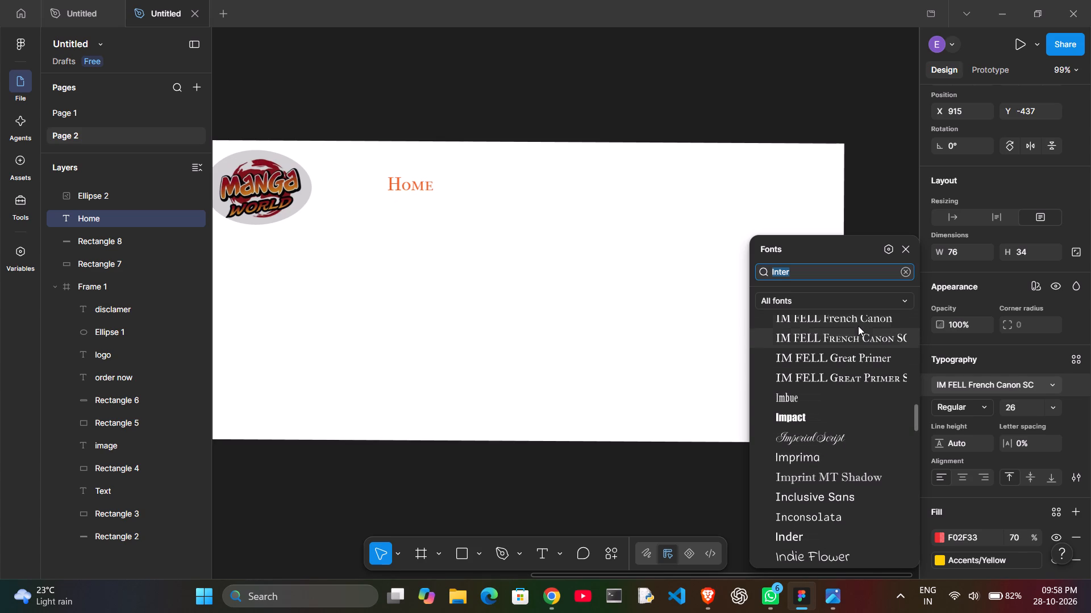
scroll(858, 326, "up", 3)
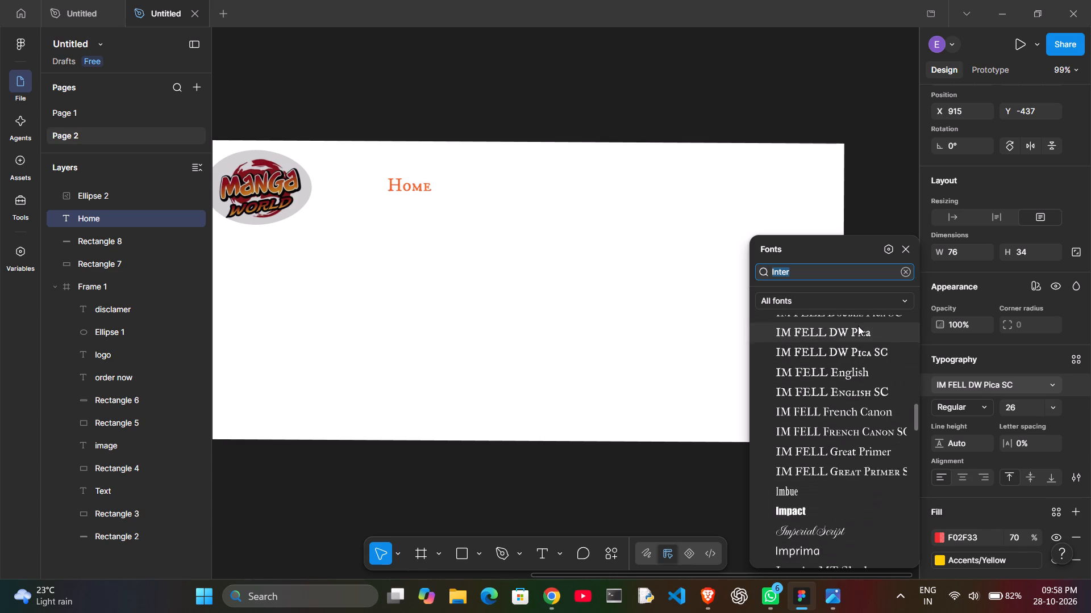
scroll(858, 326, "up", 4)
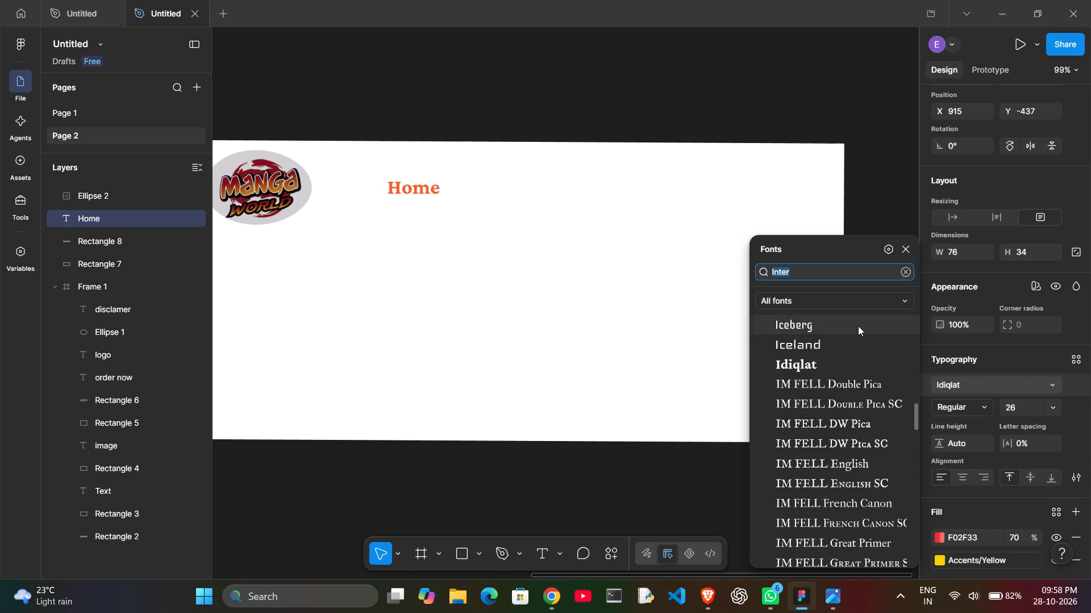
scroll(858, 326, "up", 3)
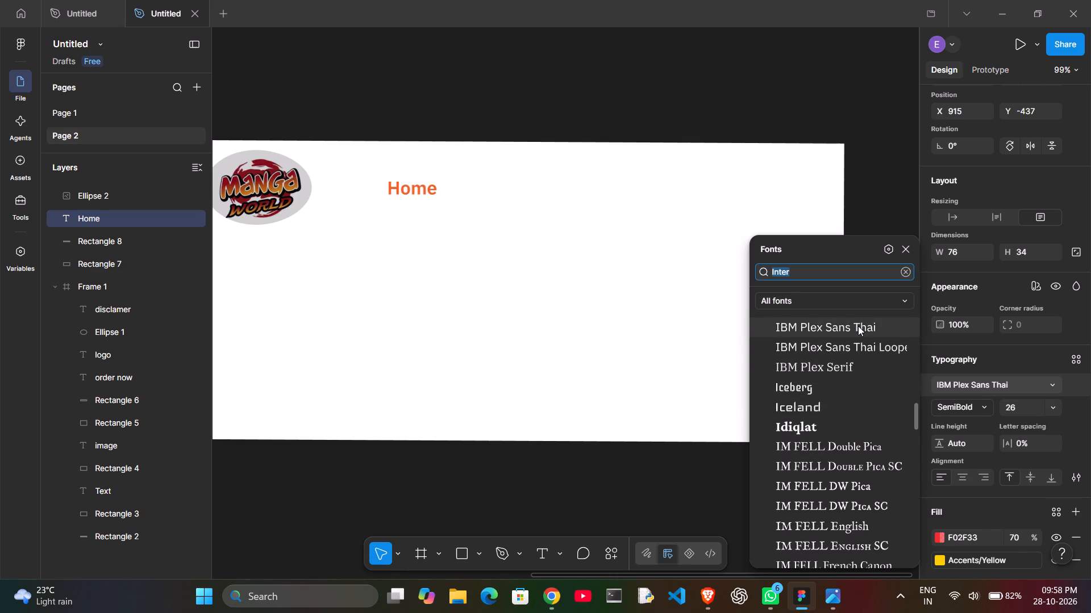
scroll(858, 326, "up", 3)
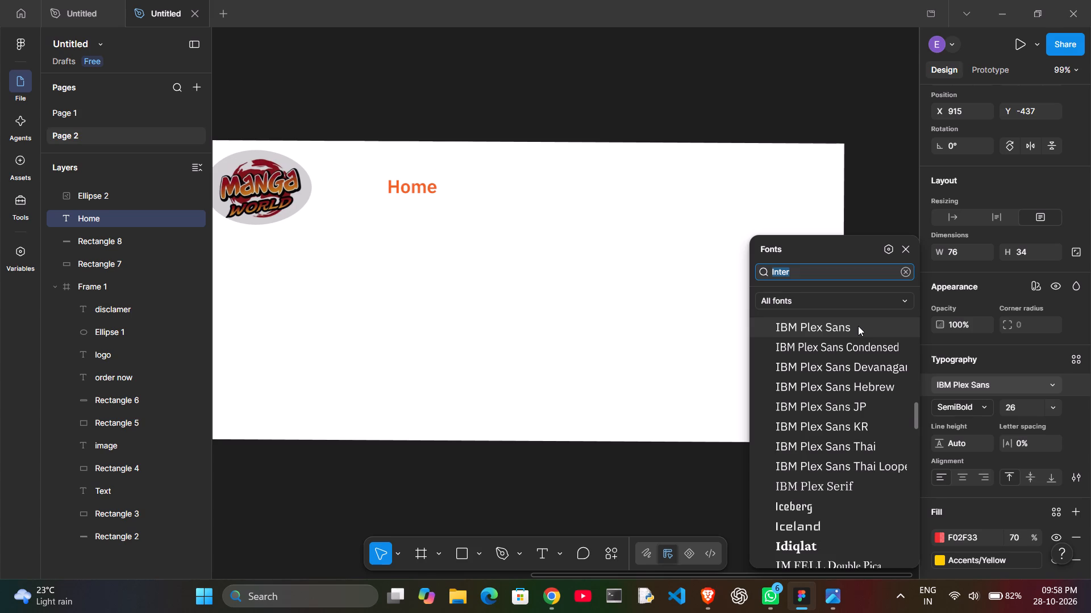
left_click(858, 326)
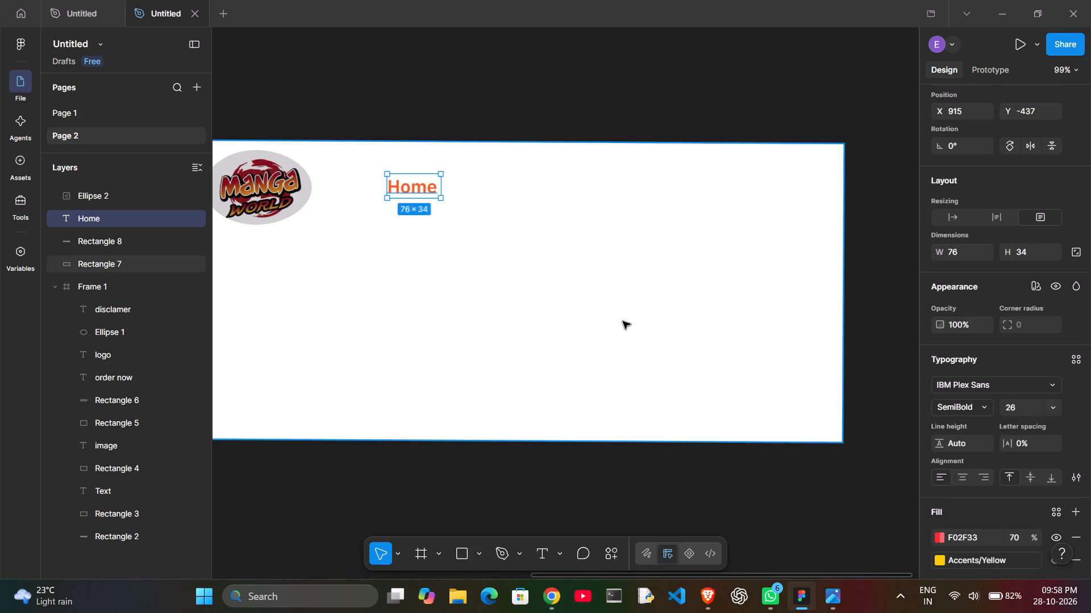
Move the Home text to X 940, Y -445 within the navigation bar.
left_click_drag(435, 193, 476, 187)
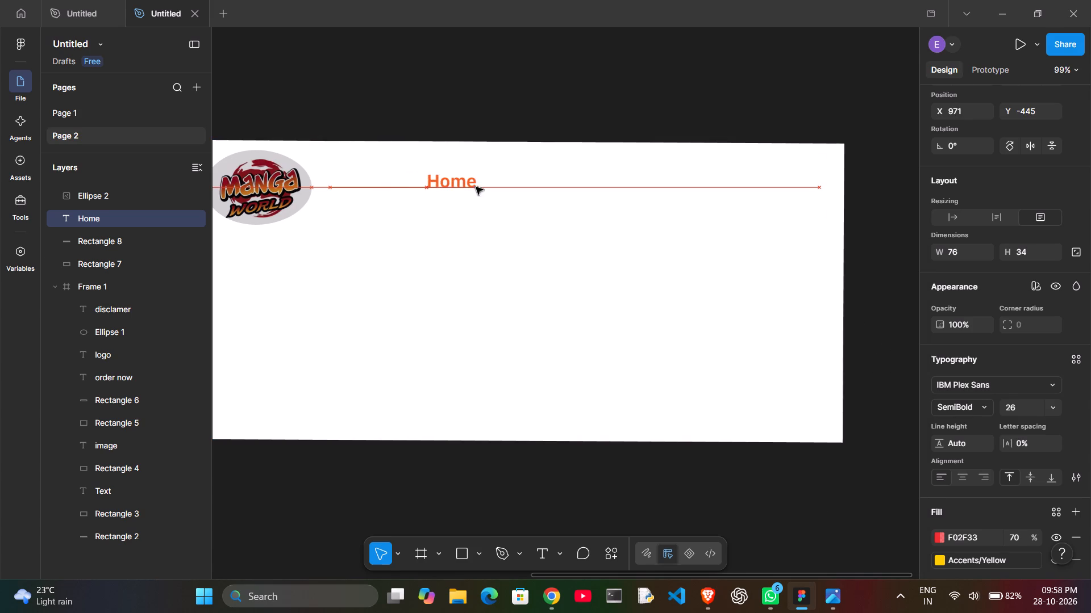
left_click_drag(476, 187, 453, 190)
left_click(443, 187)
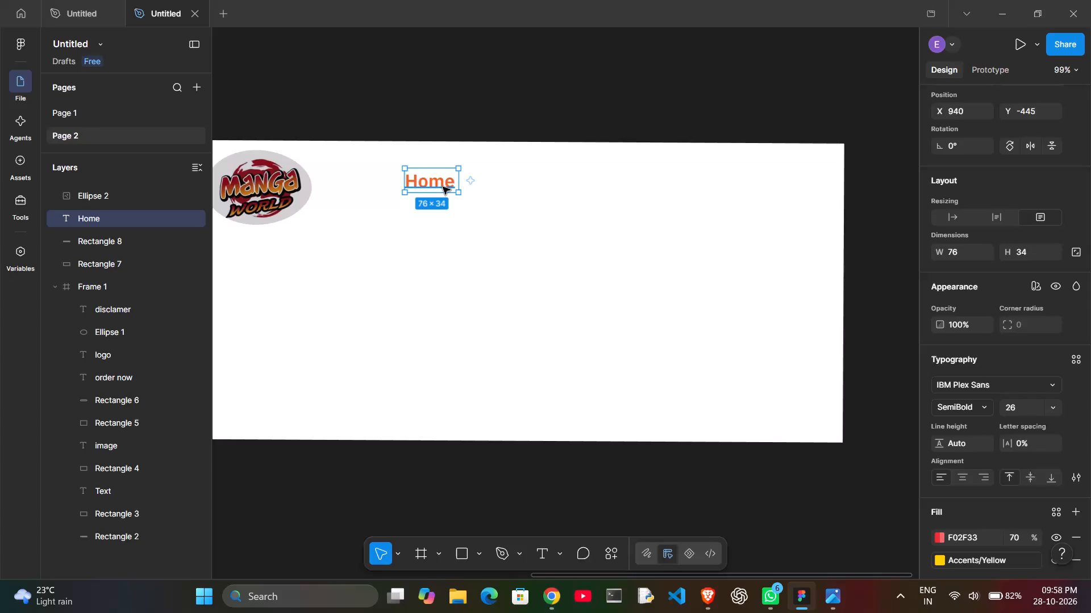
Copy the Home text and paste three copies of it in place on the navigation bar.
double_click(444, 185)
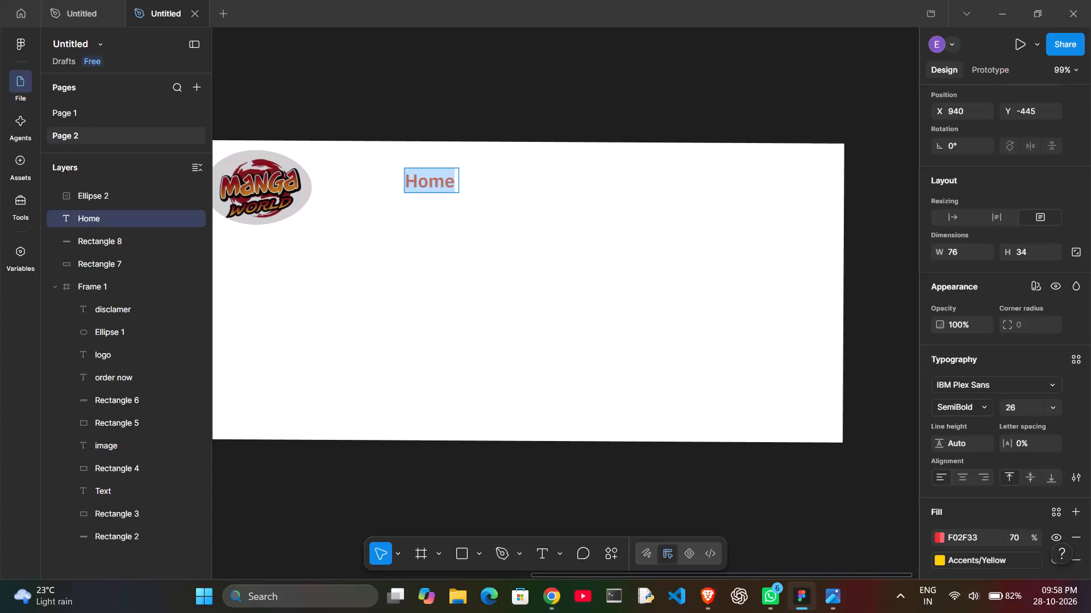
key("ctrl+c")
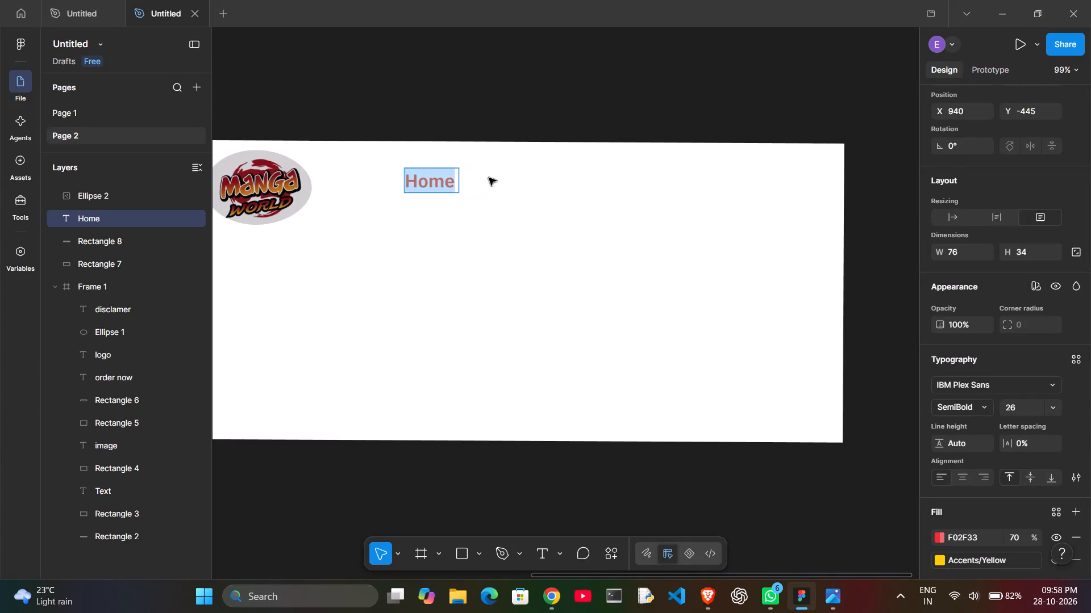
left_click(489, 178)
left_click(494, 179)
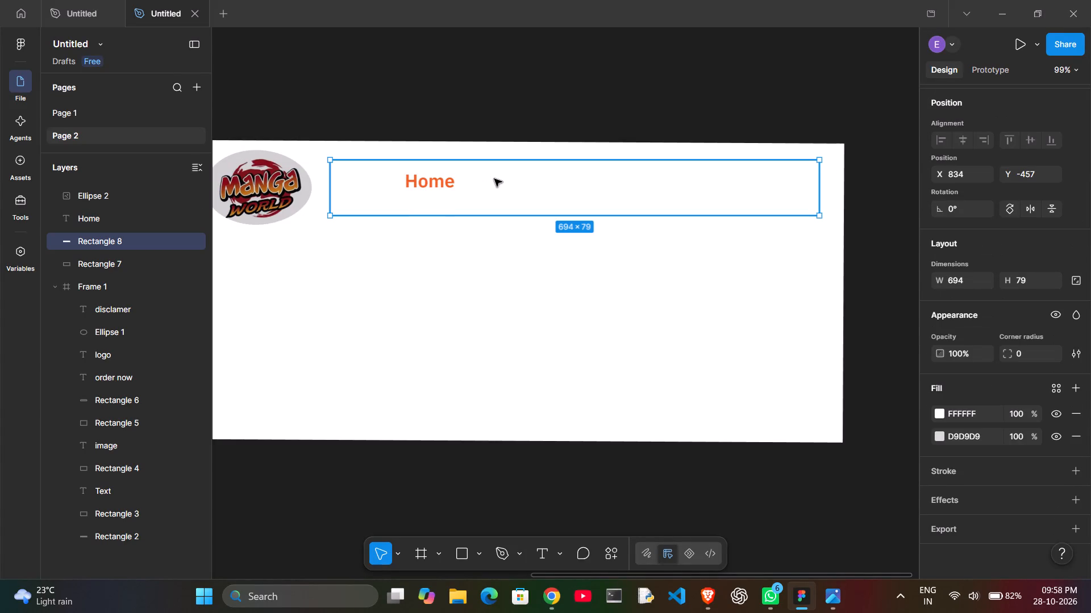
key("ctrl+v")
key("ctrl+v")
key("ctrl+v")
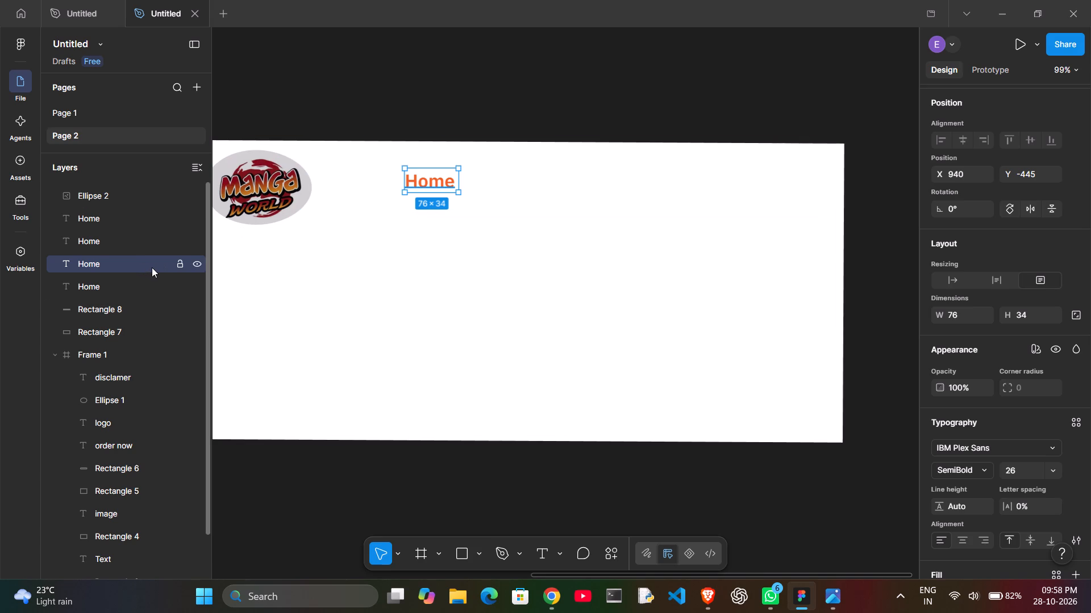
Delete two of the four stacked Home text layers.
key("Delete")
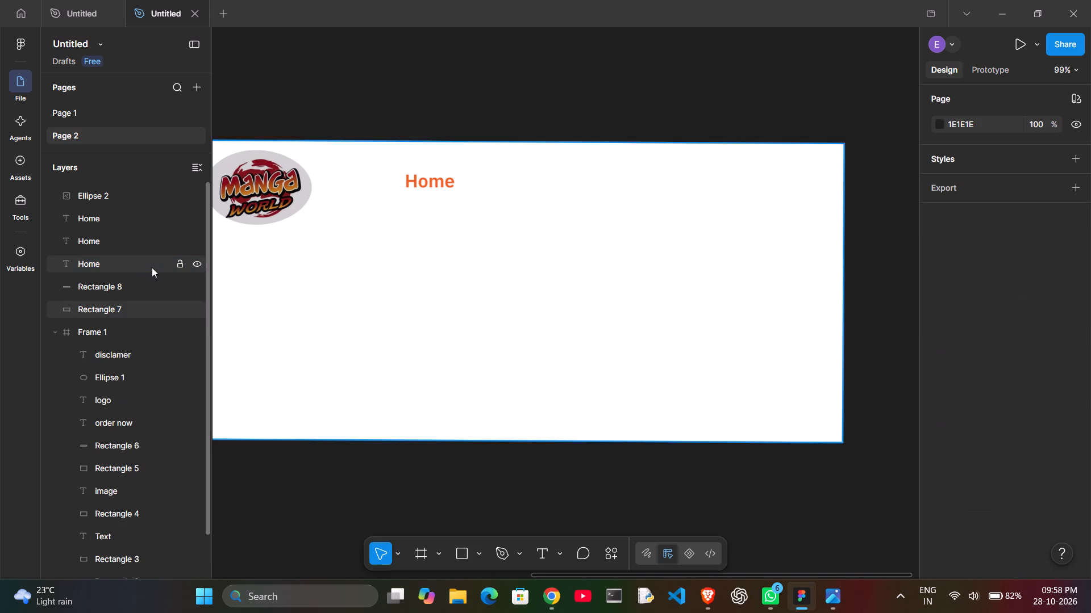
left_click(152, 267)
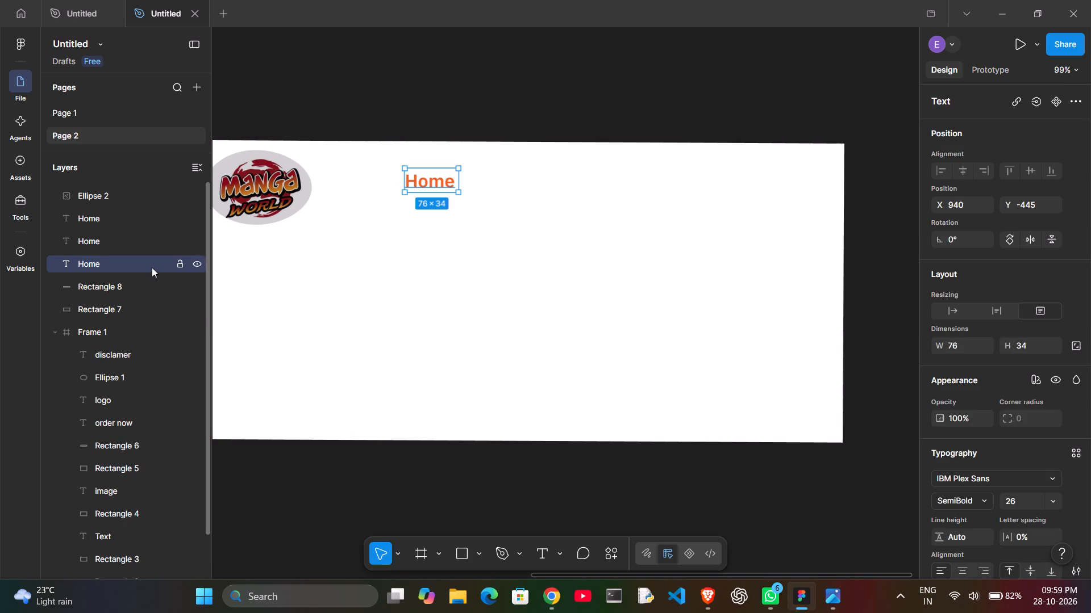
key("Delete")
Reorder the layers so both Home texts sit at the top of the stack, above Ellipse 2.
left_click_drag(146, 242, 137, 237)
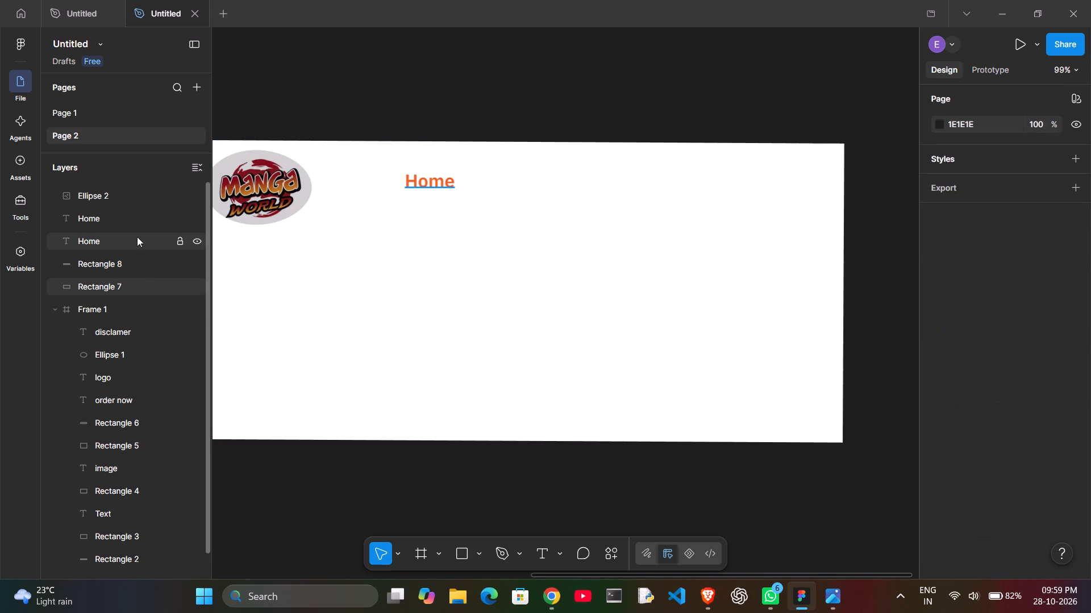
left_click_drag(137, 237, 144, 186)
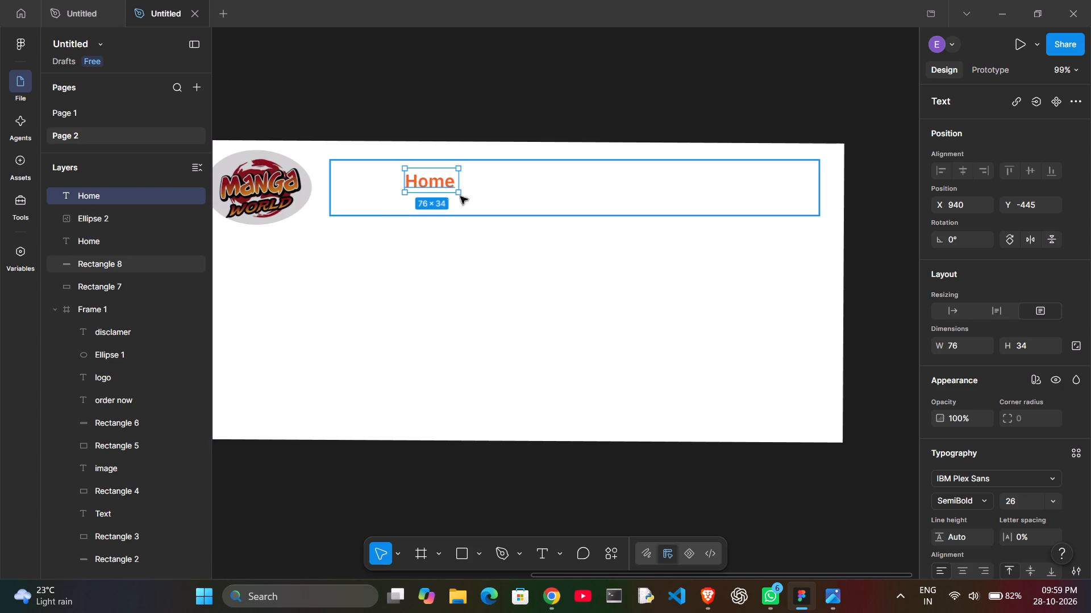
left_click(528, 172)
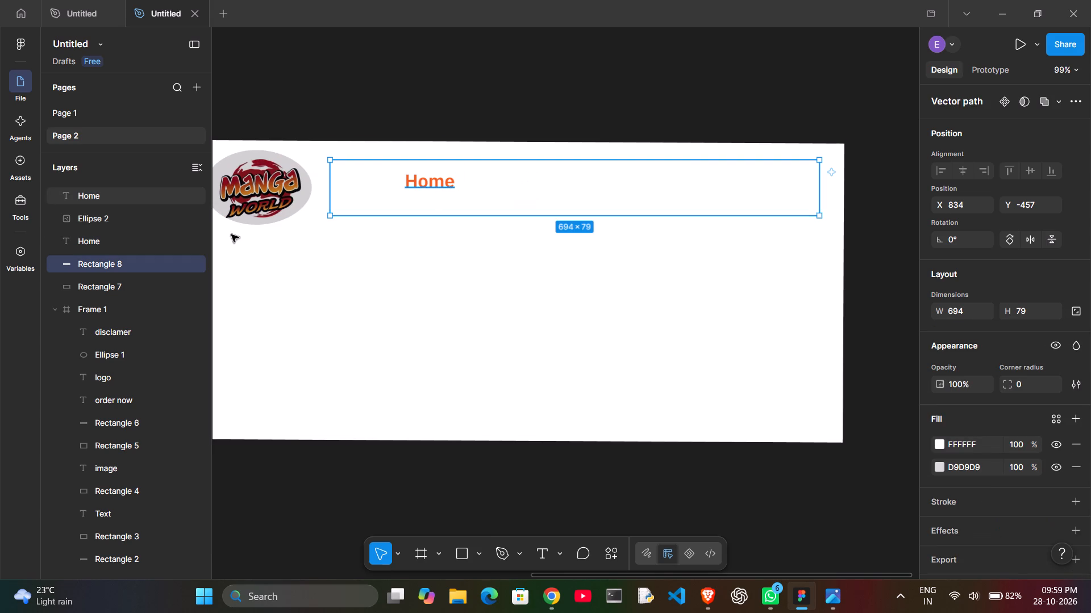
left_click(131, 247)
left_click_drag(131, 247, 130, 205)
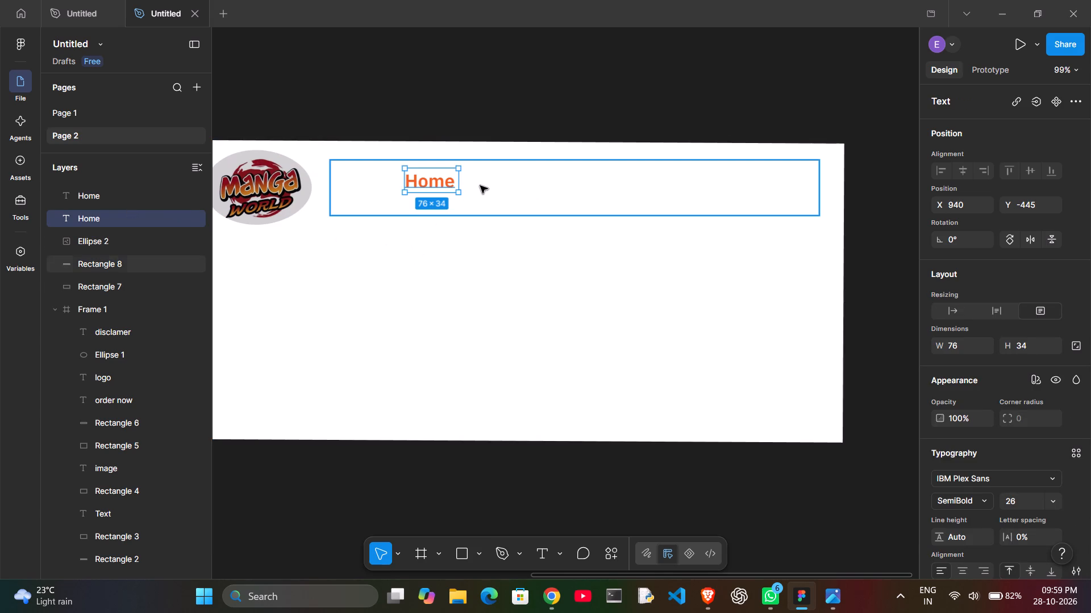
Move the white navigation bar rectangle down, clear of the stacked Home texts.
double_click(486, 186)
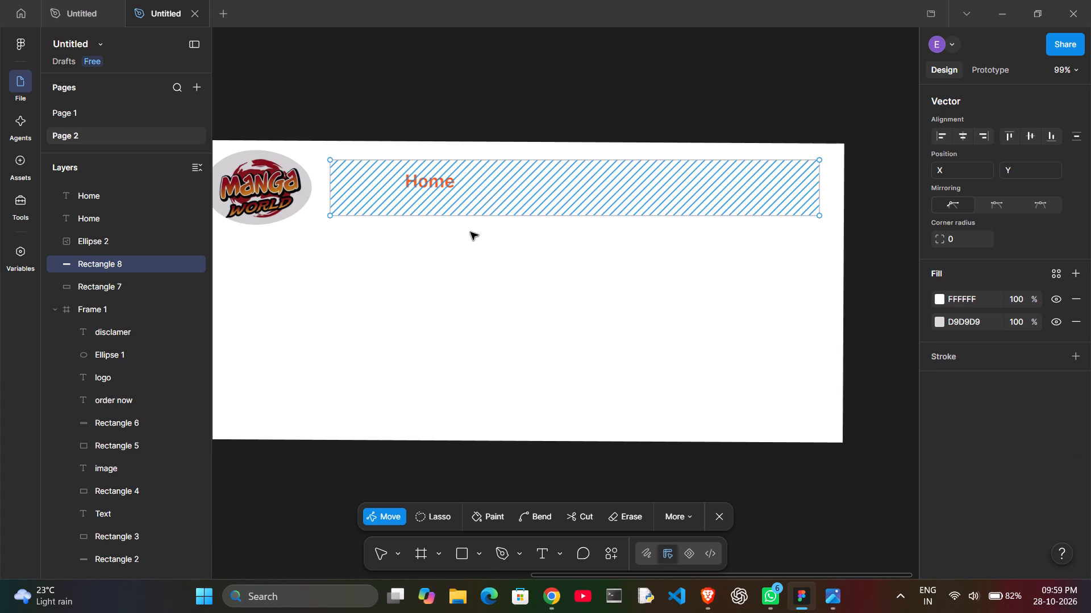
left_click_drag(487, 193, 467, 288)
Separate the top Home copy from the original by moving it across to the navigation bar's right half.
left_click(434, 187)
left_click(435, 182)
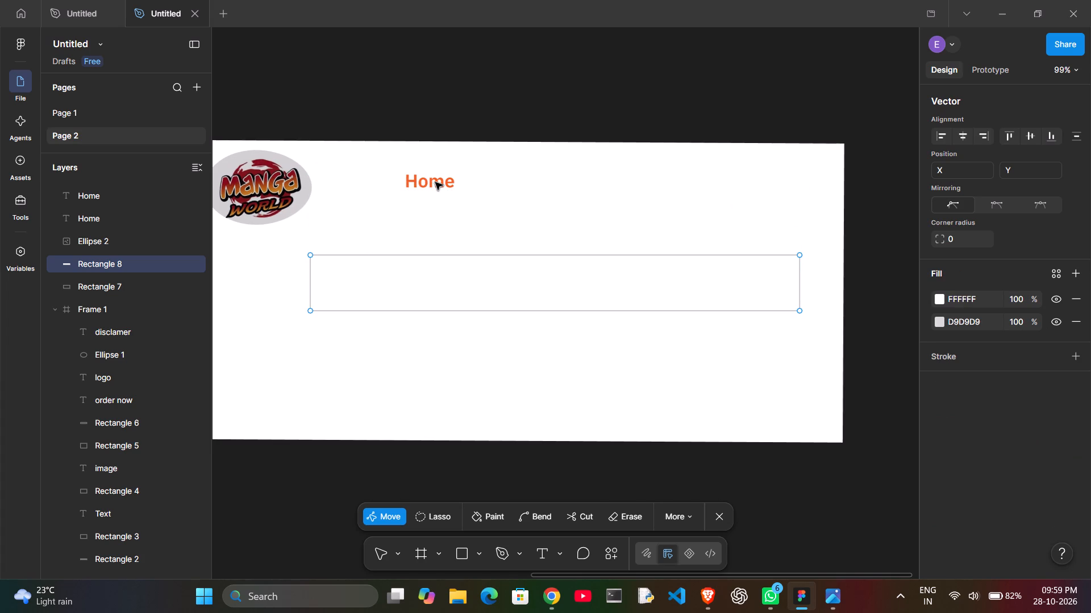
triple_click(435, 182)
left_click_drag(435, 182, 532, 182)
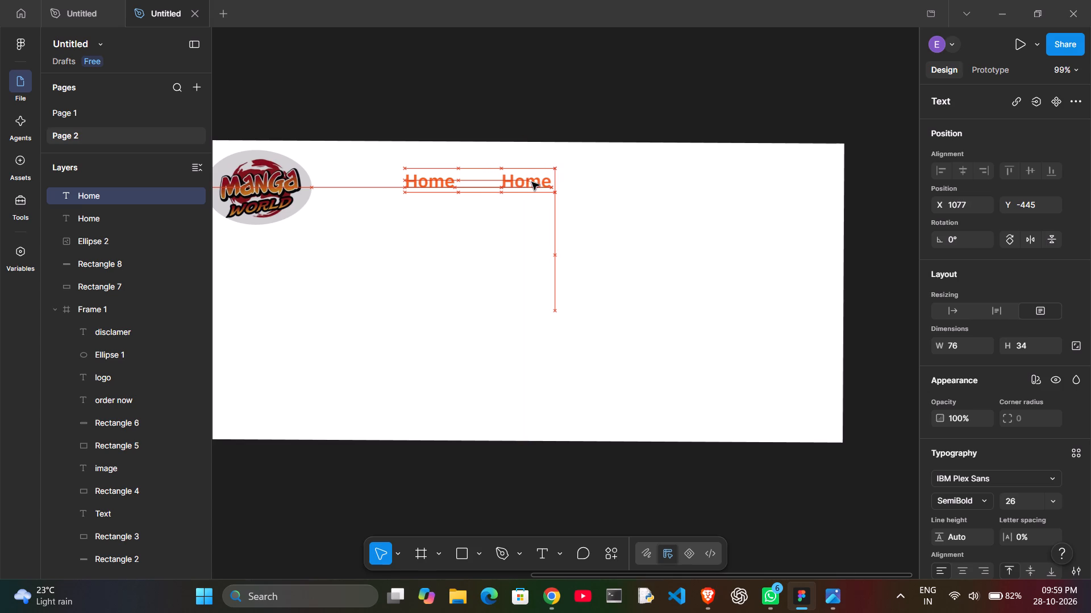
left_click_drag(532, 182, 537, 184)
left_click(537, 184)
left_click_drag(537, 184, 678, 195)
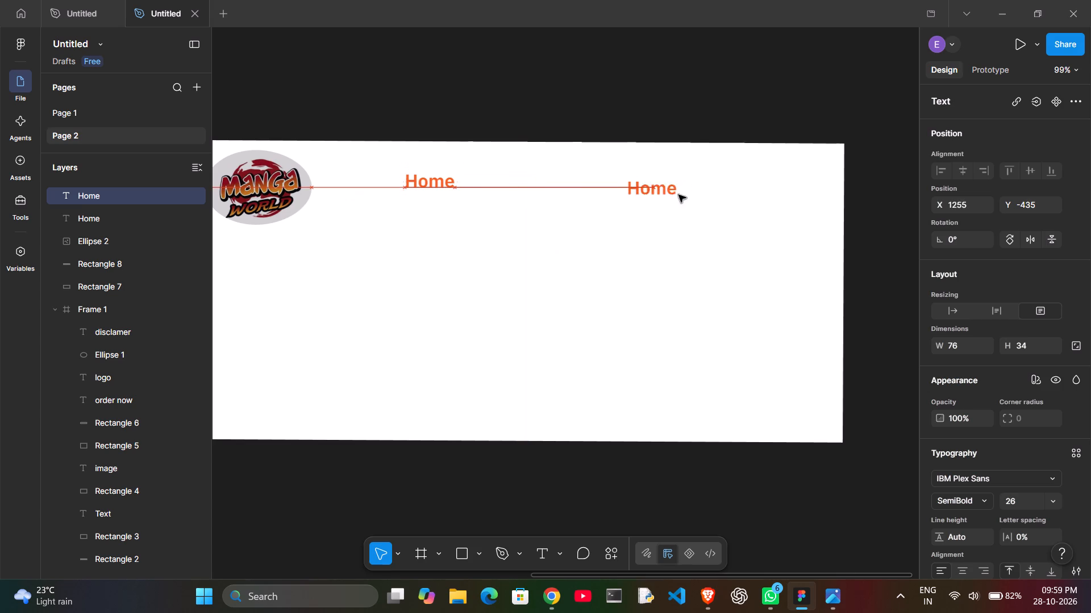
left_click_drag(678, 195, 685, 195)
Move the white navigation bar rectangle back up behind the Home texts, to X 836, Y -457.
left_click_drag(506, 283, 515, 253)
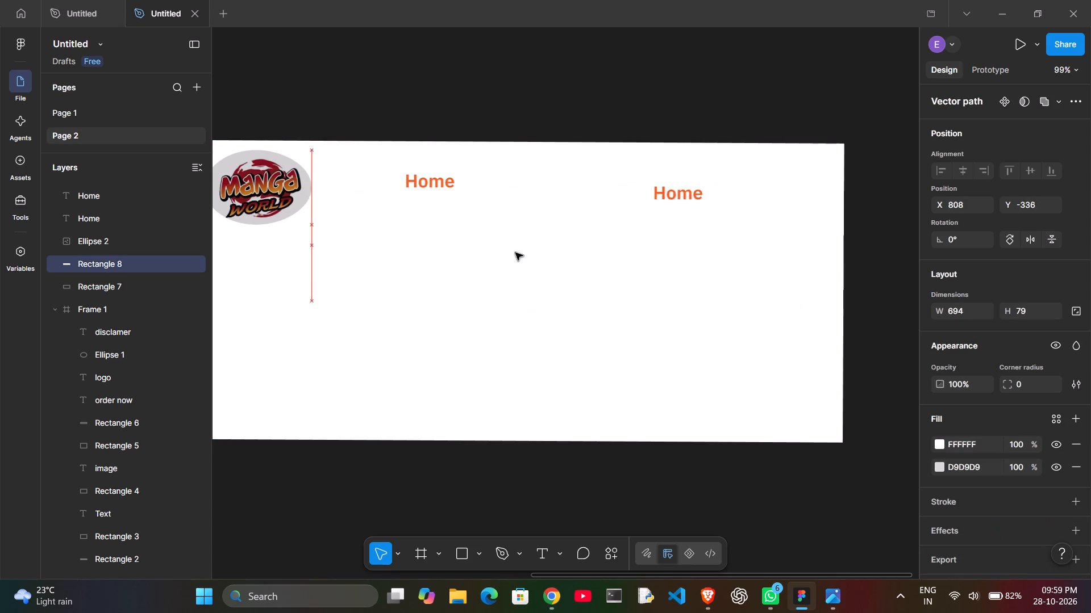
left_click_drag(515, 253, 530, 196)
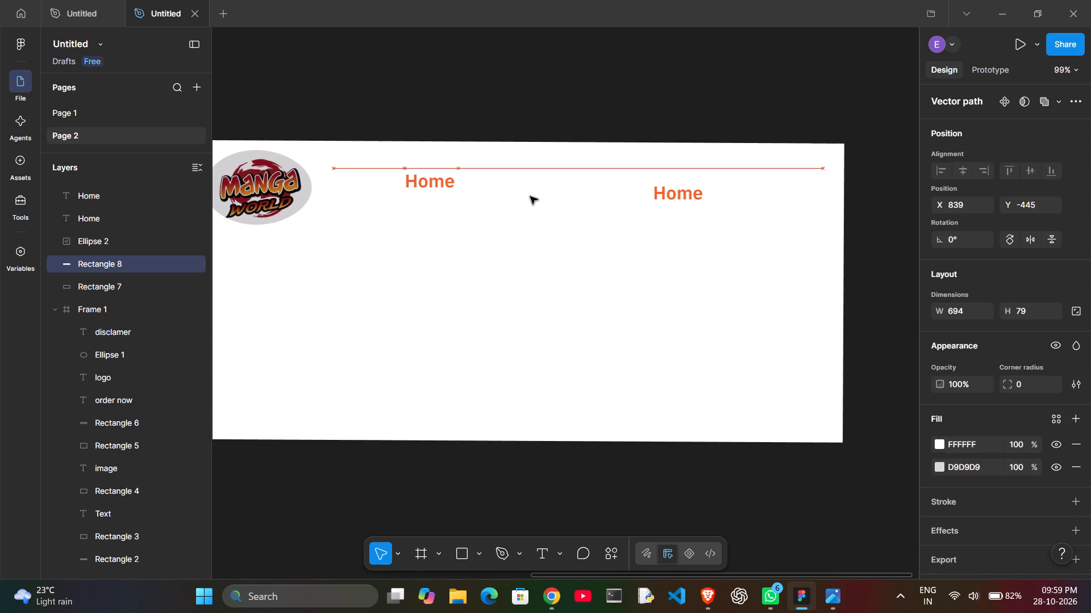
left_click_drag(530, 196, 531, 192)
left_click(531, 192)
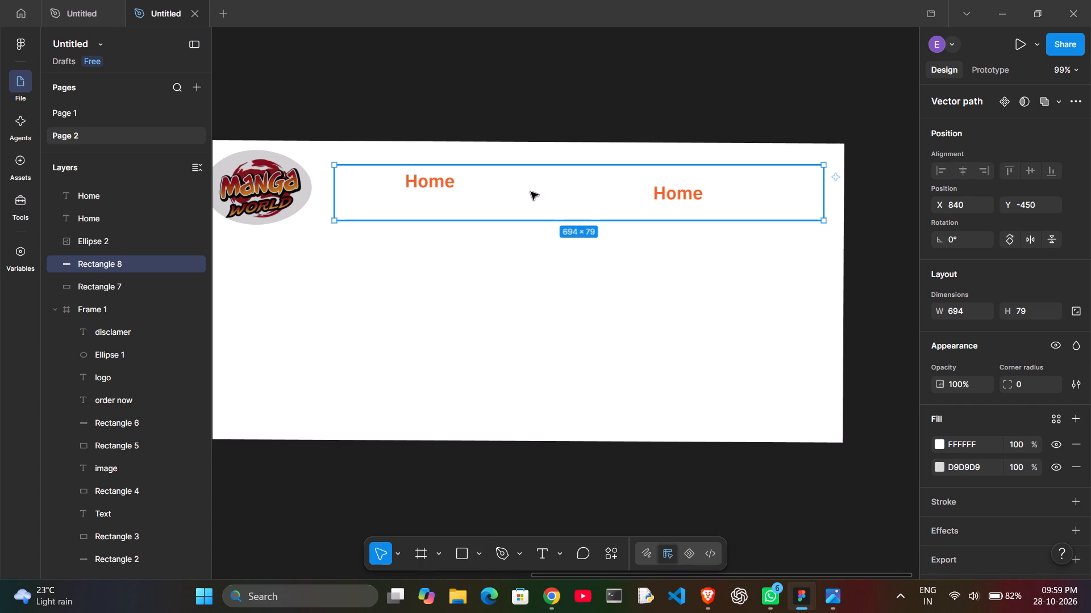
left_click(531, 192)
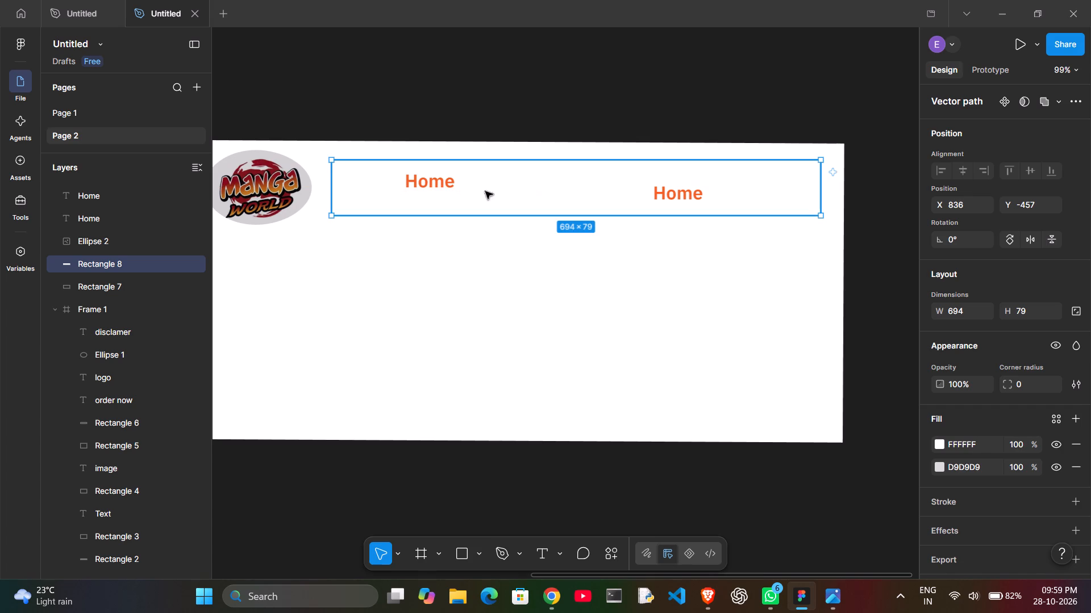
Move the white navigation bar rectangle closer to the logo, to X 820, Y -450.
left_click_drag(440, 182, 428, 186)
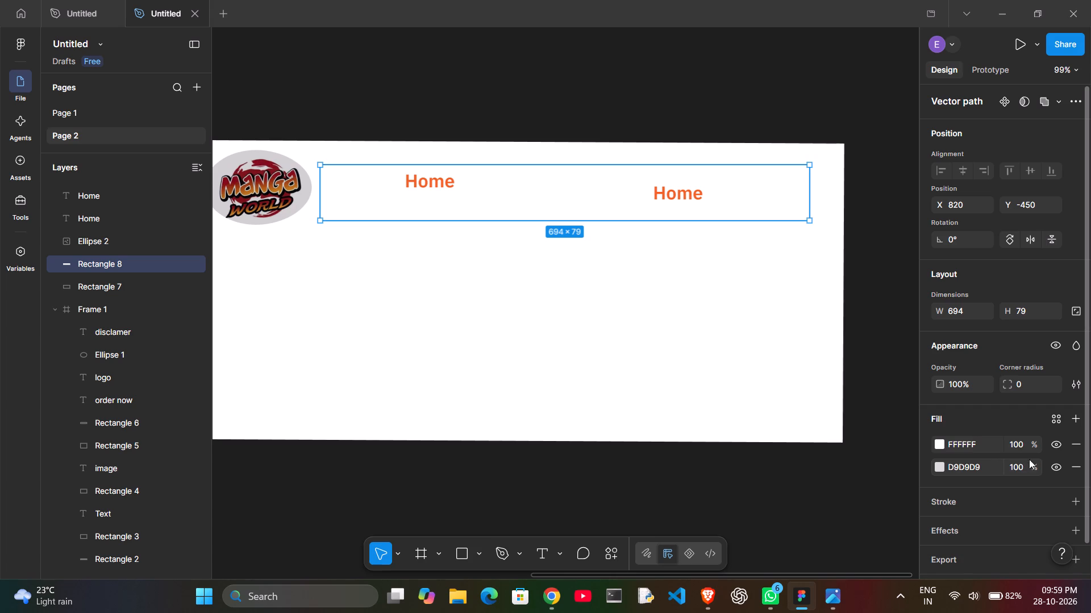
Remove the white FFFFFF fill from the navigation bar rectangle, keeping only the D9D9D9 fill.
left_click(987, 467)
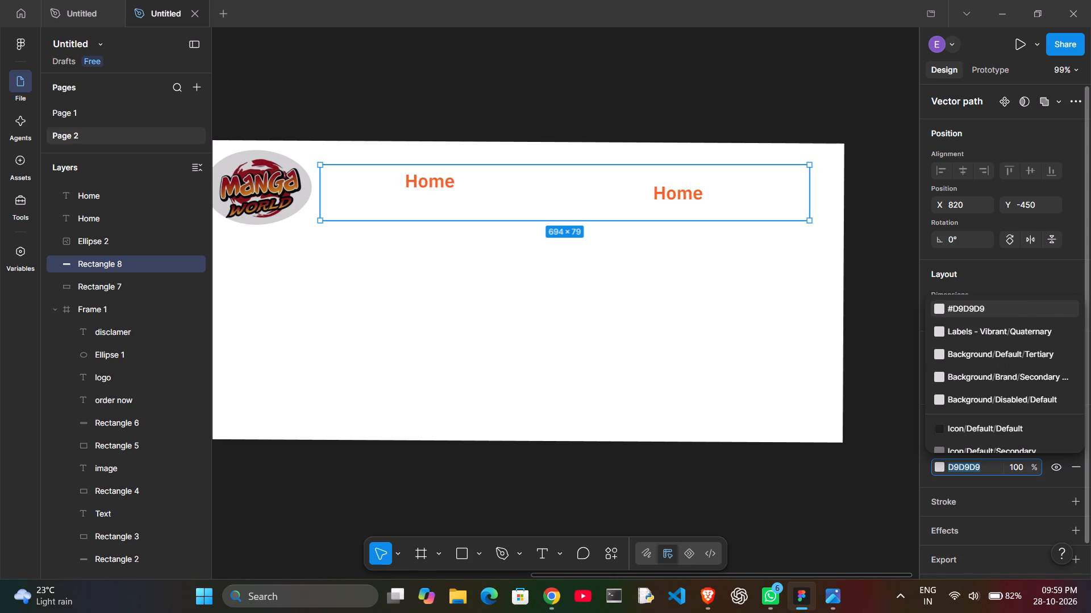
left_click(886, 464)
left_click(624, 195)
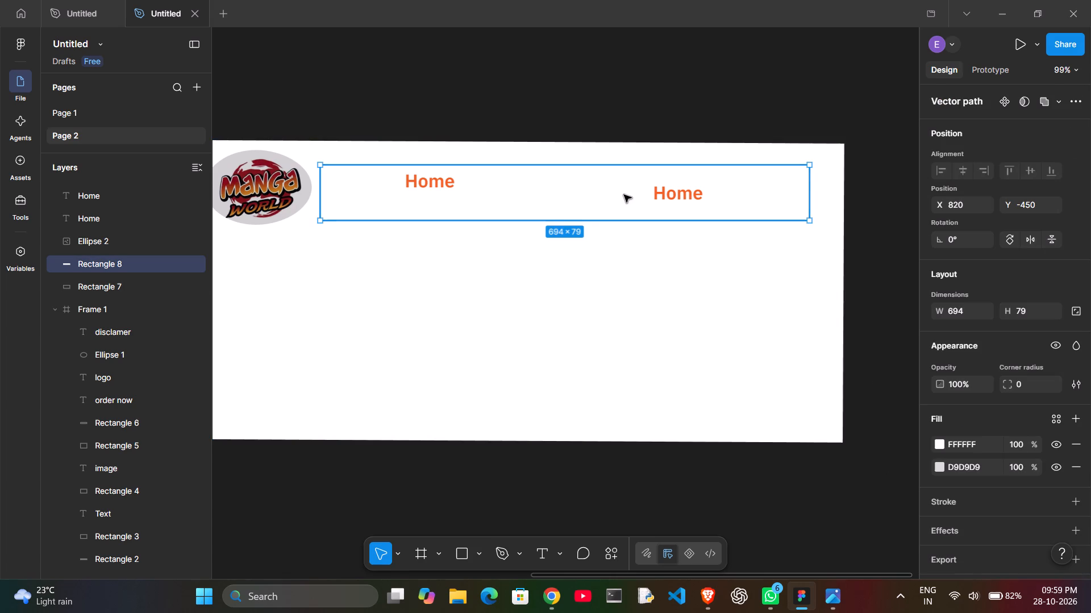
left_click(1081, 443)
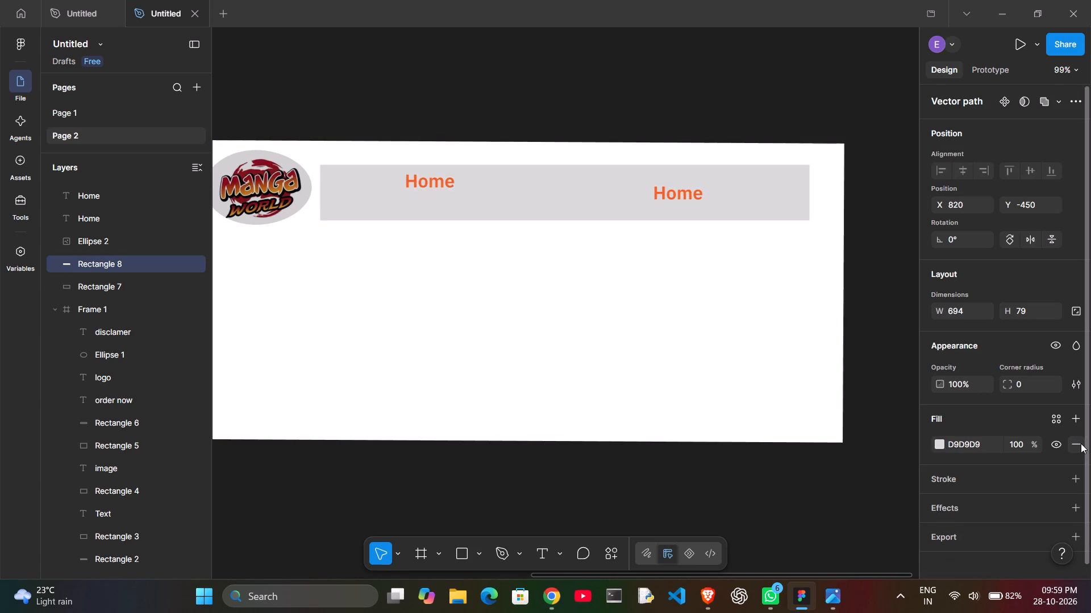
Move the grey navigation bar rectangle slightly up, to X 820, Y -462.
left_click(672, 198)
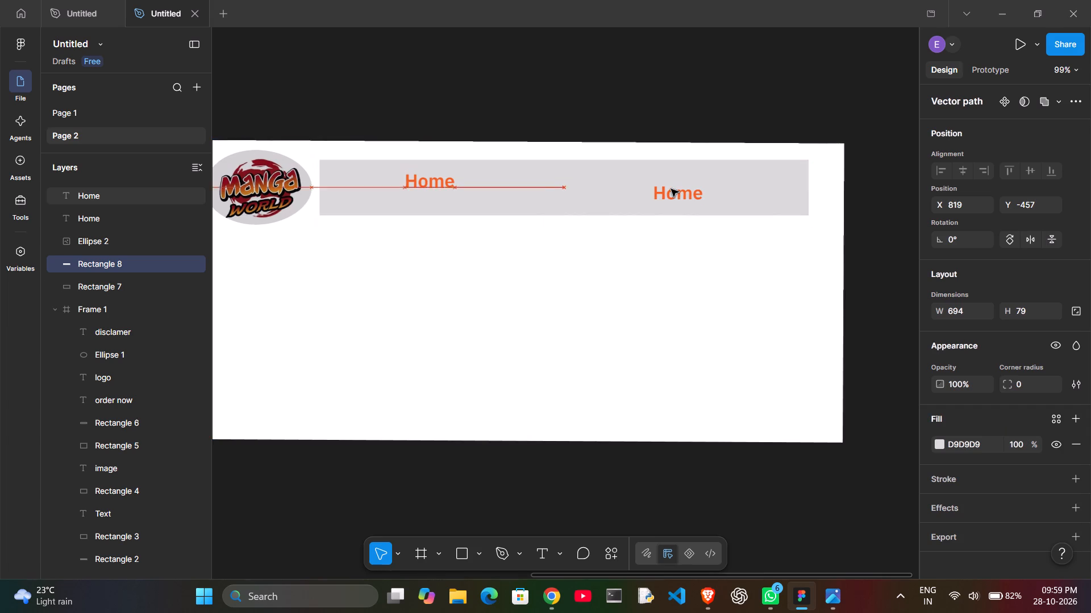
double_click(494, 174)
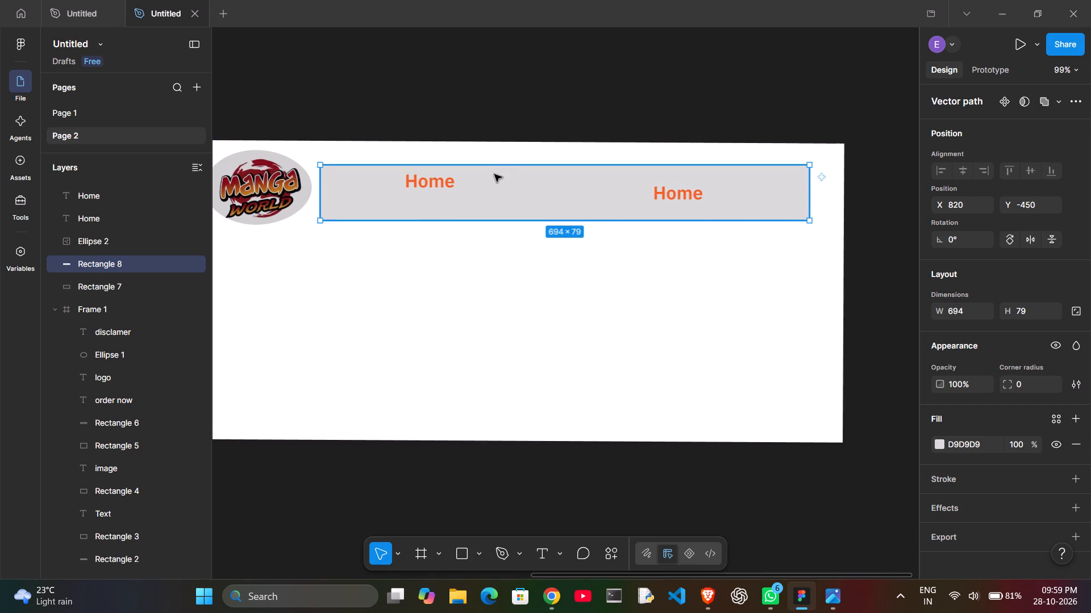
left_click_drag(493, 179, 491, 170)
left_click(444, 183)
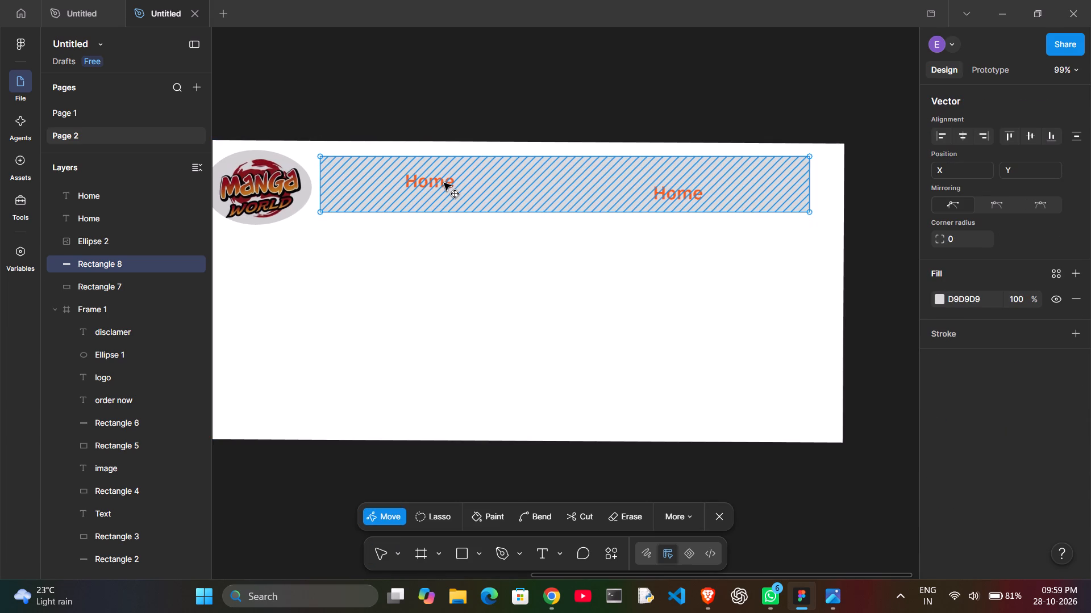
left_click(419, 274)
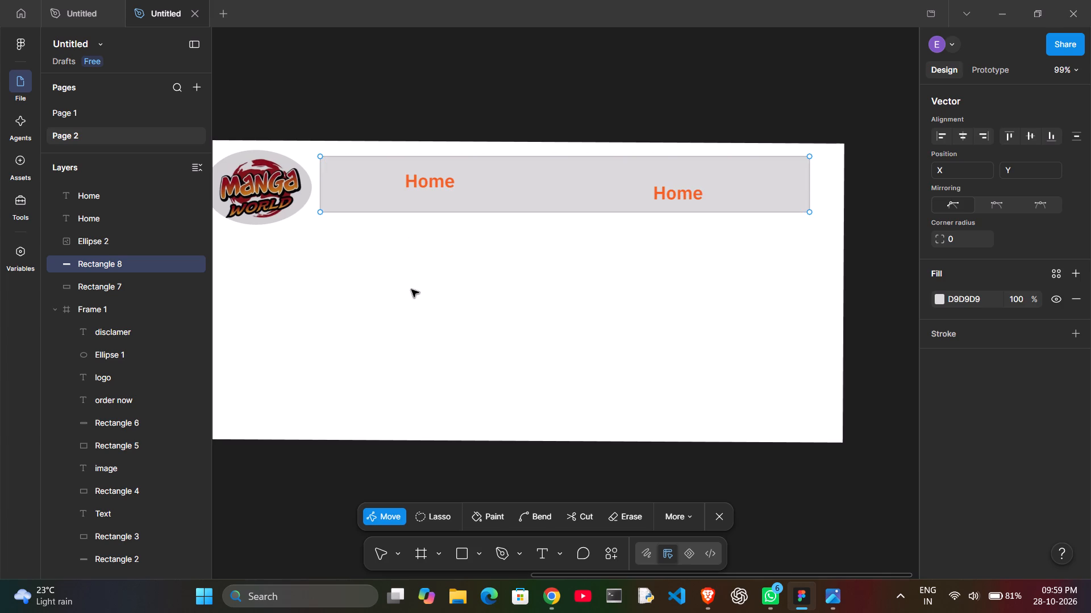
left_click(411, 289)
left_click(411, 289)
left_click(81, 224)
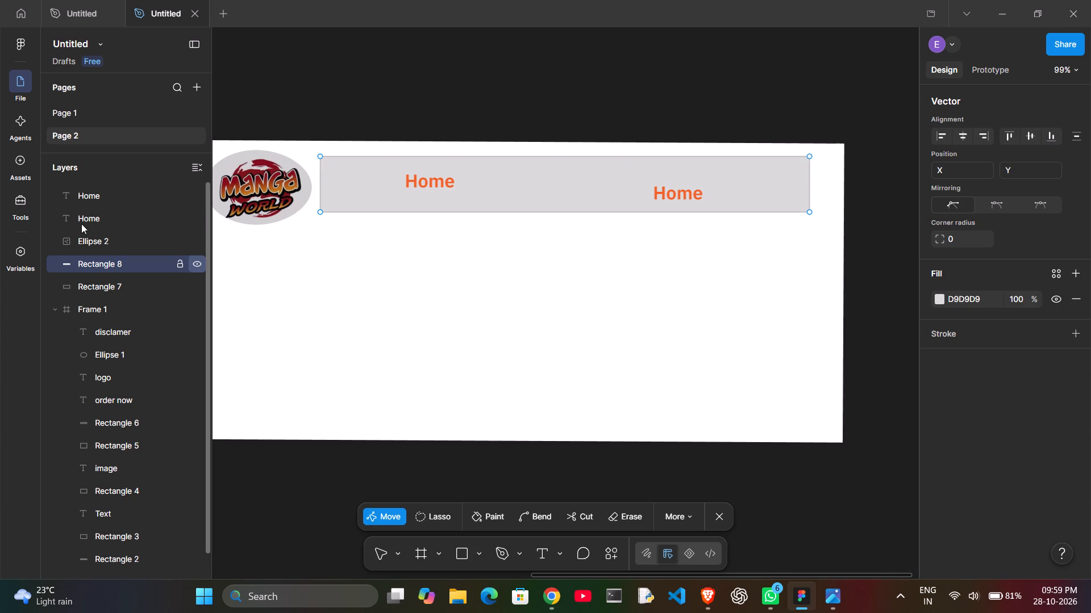
Line up the two Home texts inside the navigation bar, at X 935 and X 1138, both at Y -440.
left_click(419, 188)
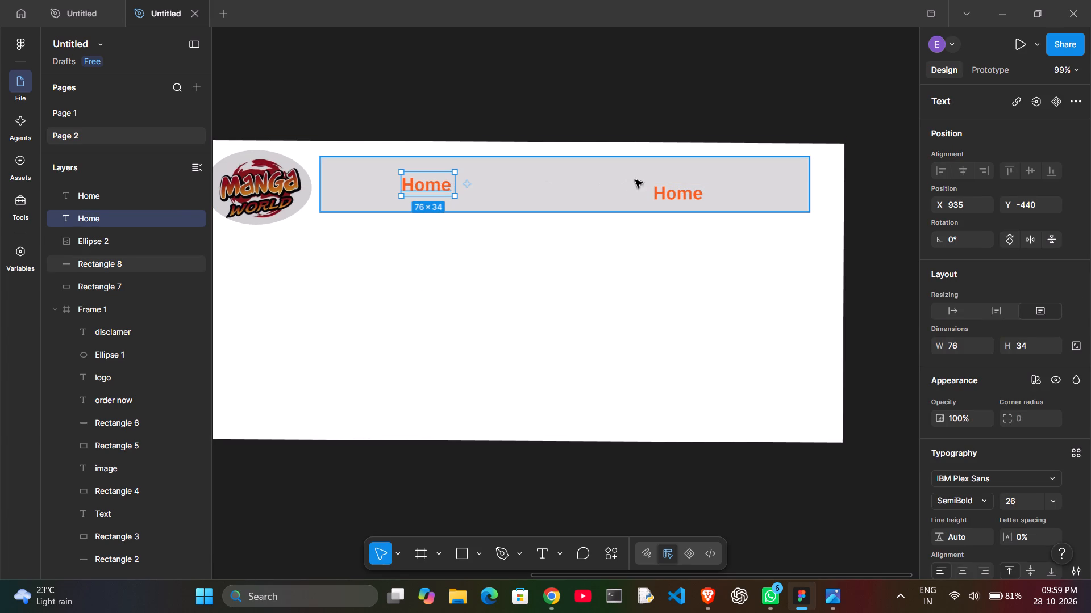
left_click_drag(668, 184, 564, 178)
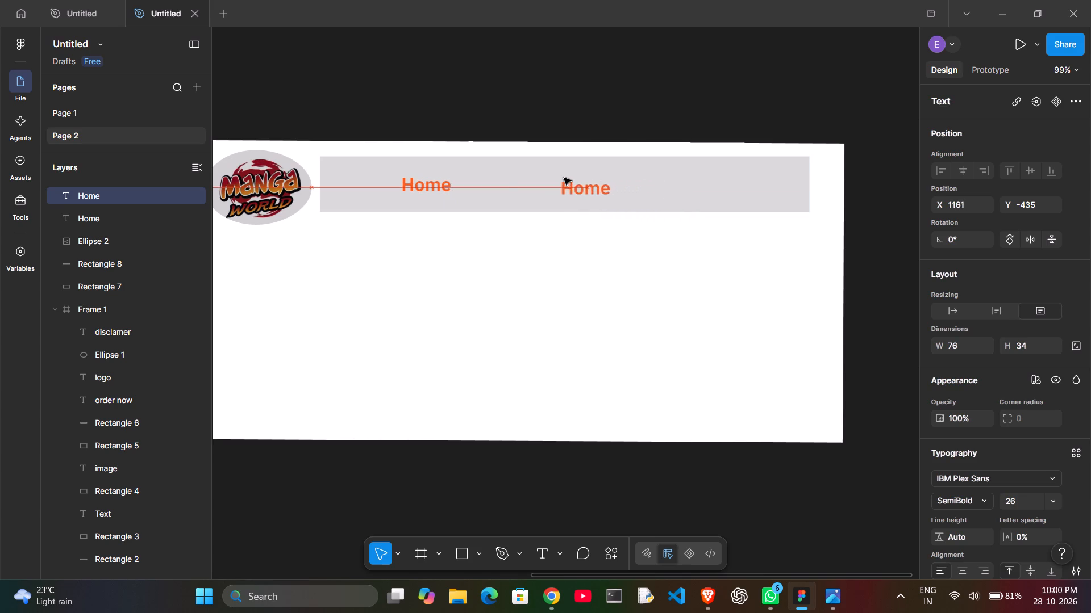
left_click_drag(564, 178, 553, 176)
left_click(561, 182)
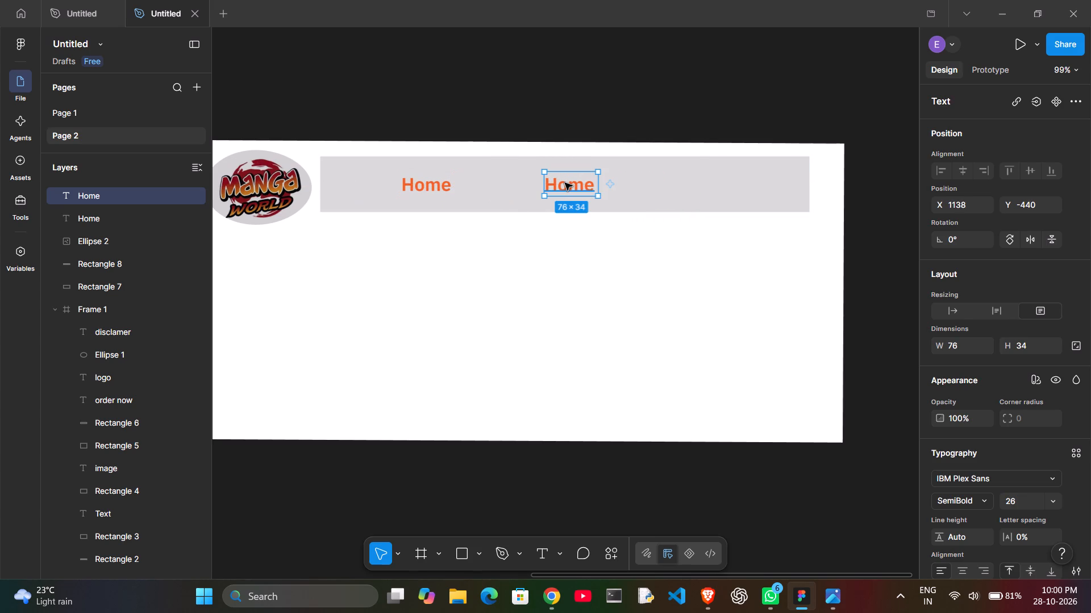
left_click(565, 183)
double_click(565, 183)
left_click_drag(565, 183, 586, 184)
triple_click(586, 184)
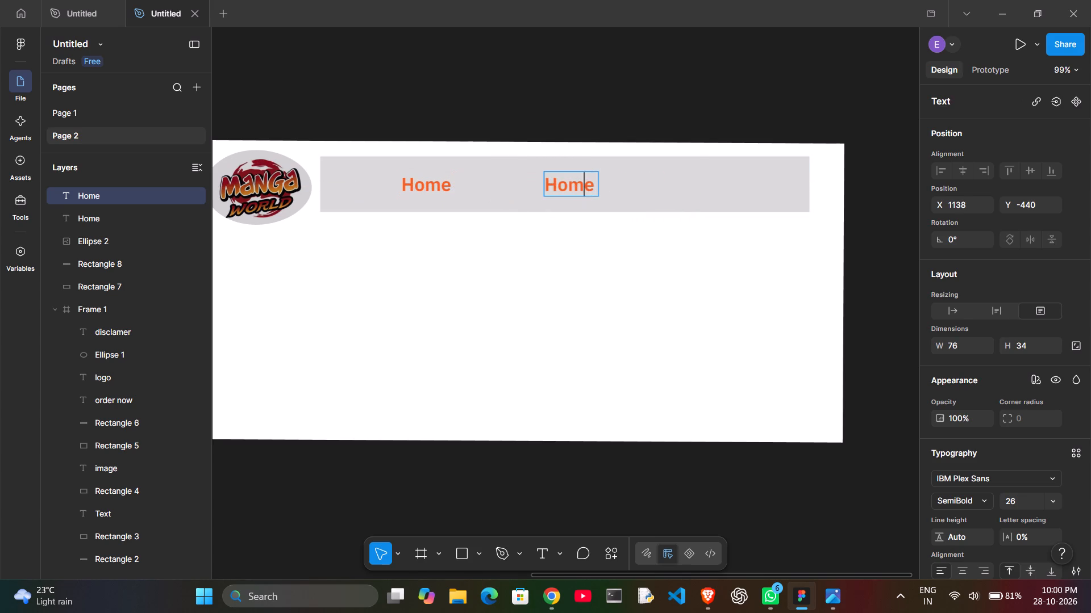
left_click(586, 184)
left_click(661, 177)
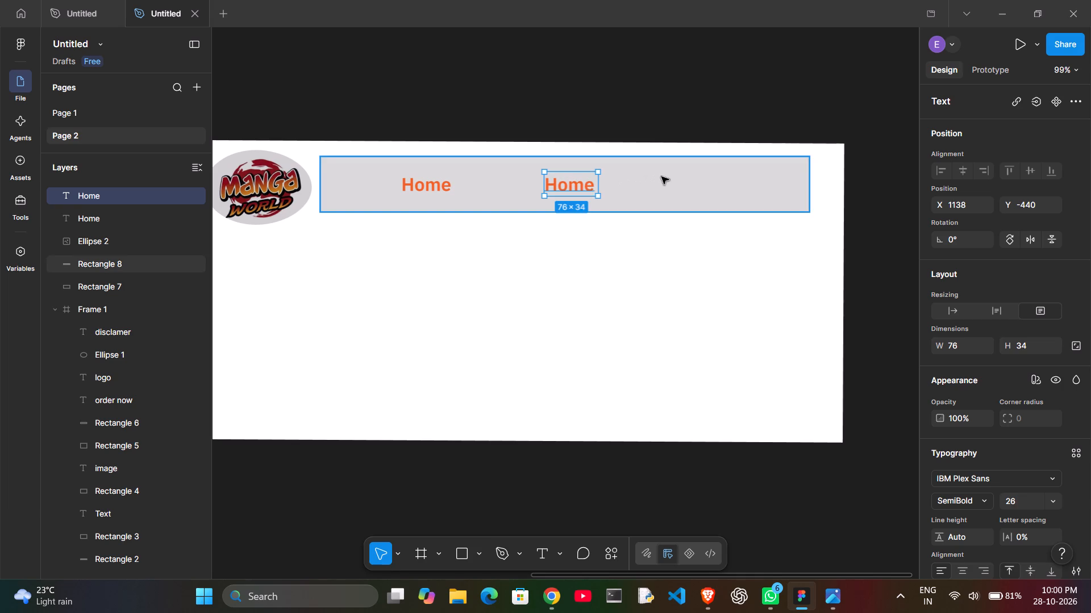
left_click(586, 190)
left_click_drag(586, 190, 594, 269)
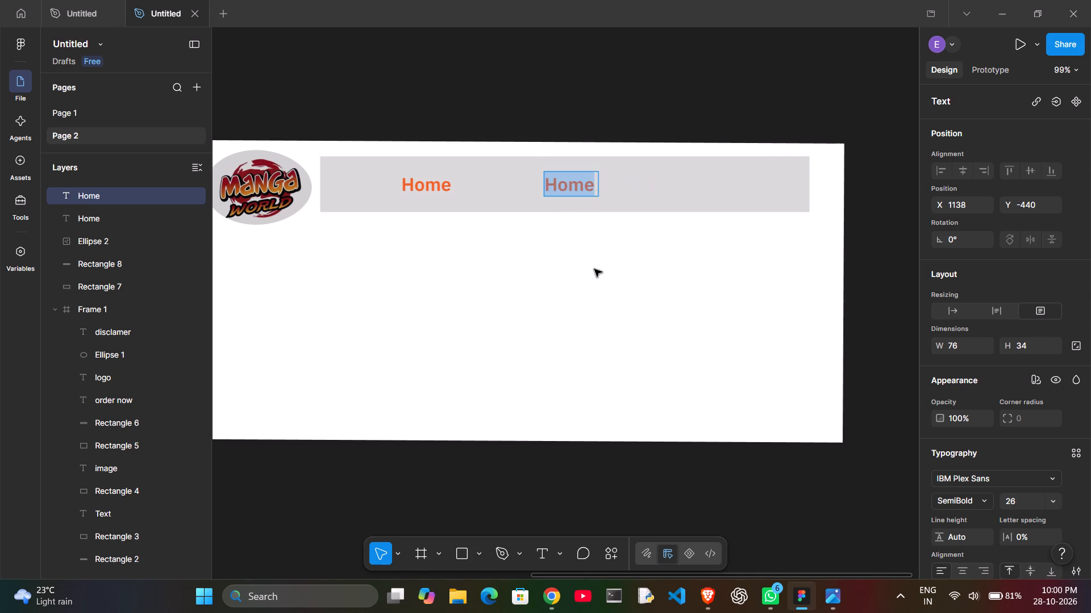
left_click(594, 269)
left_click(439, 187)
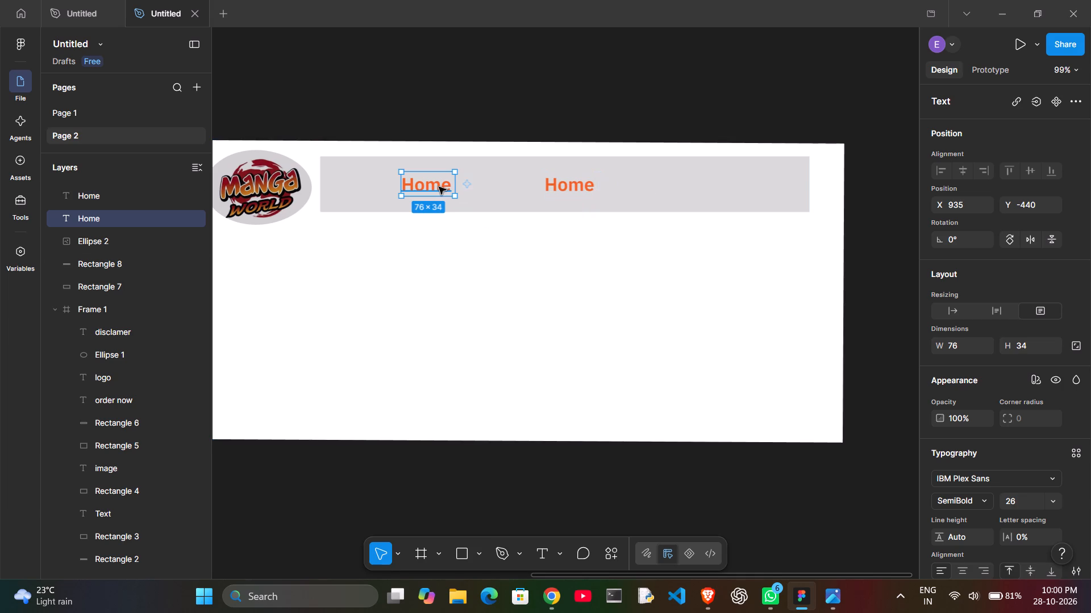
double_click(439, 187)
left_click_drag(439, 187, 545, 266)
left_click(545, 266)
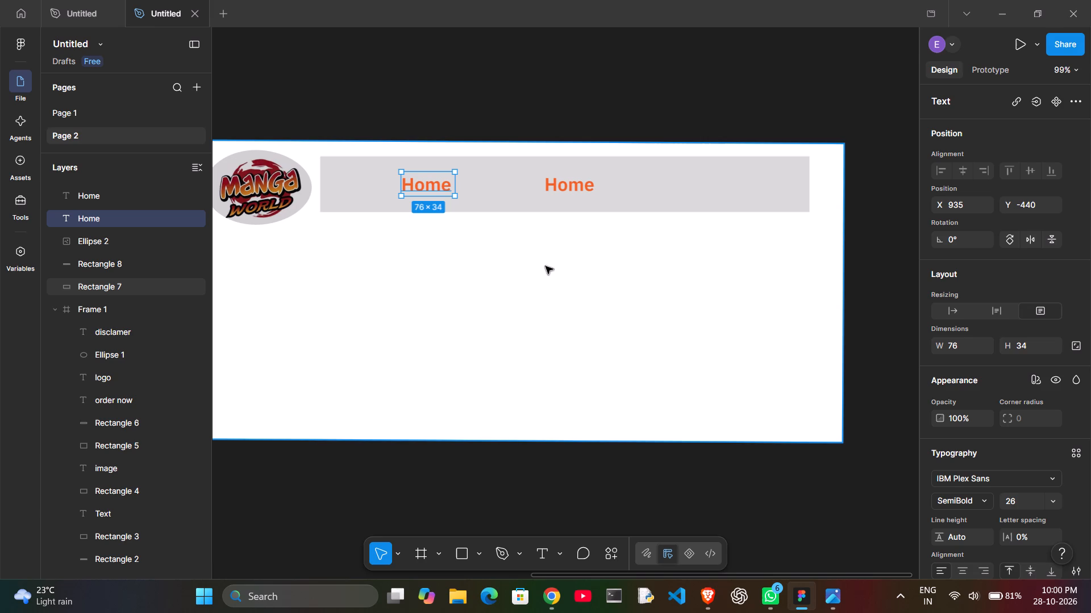
Paste another Home text onto the navigation bar and move its layer above Ellipse 2 in the stack.
left_click(711, 193)
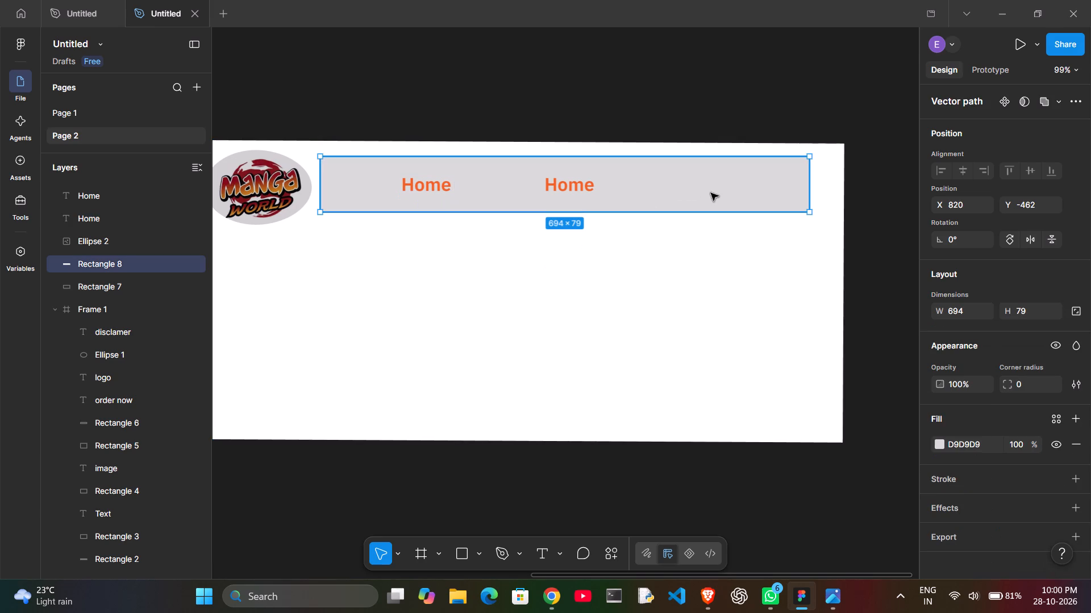
key("ctrl+v")
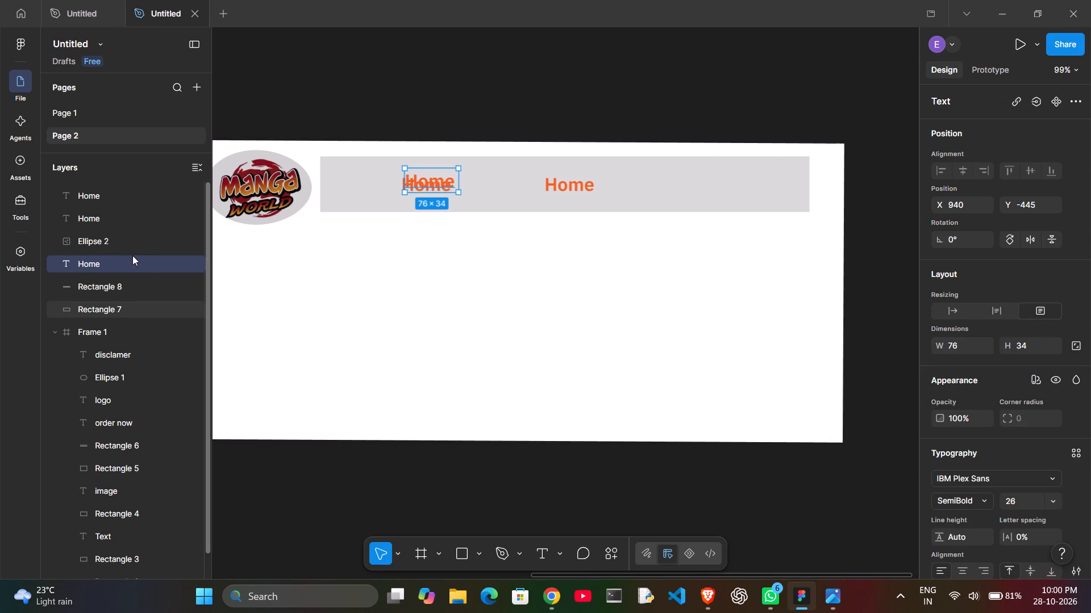
left_click_drag(132, 255, 134, 222)
left_click(134, 222)
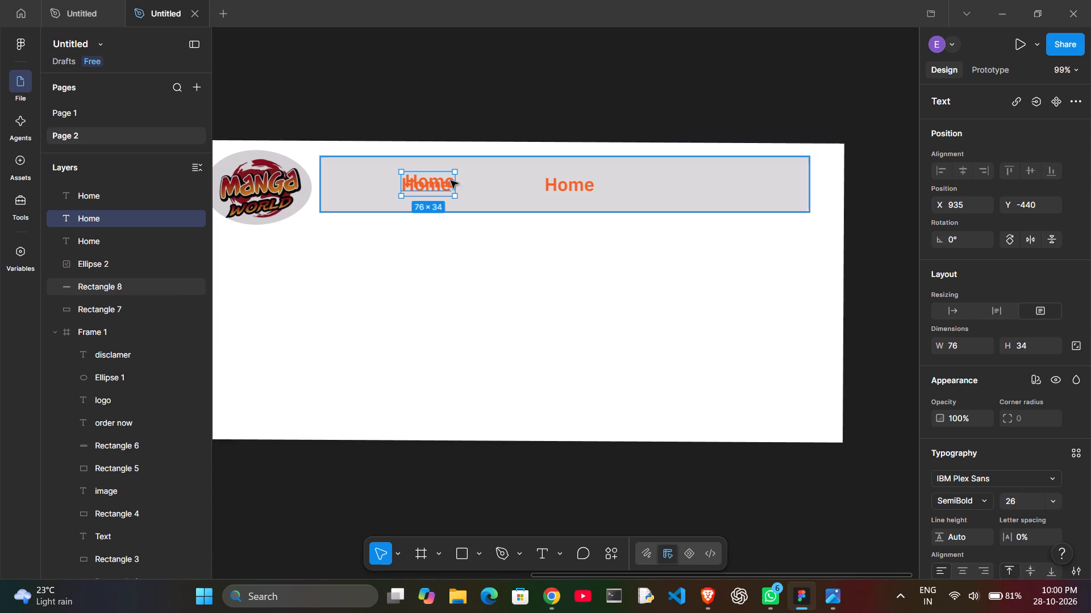
Move the overlapping Home text at X 935 across to the navigation bar's right end.
left_click_drag(437, 184, 652, 182)
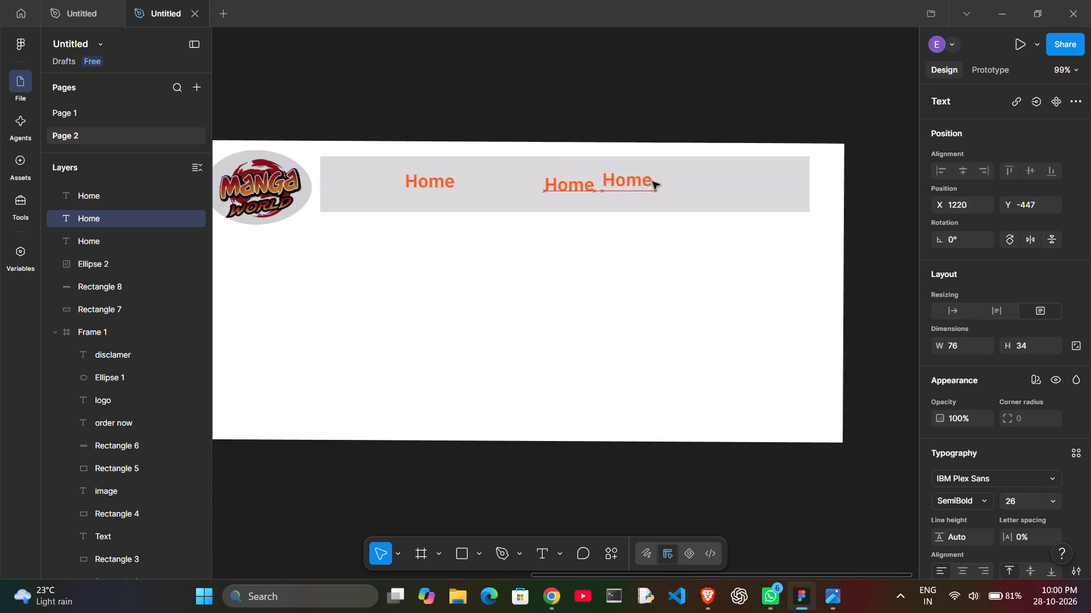
left_click_drag(652, 182, 765, 192)
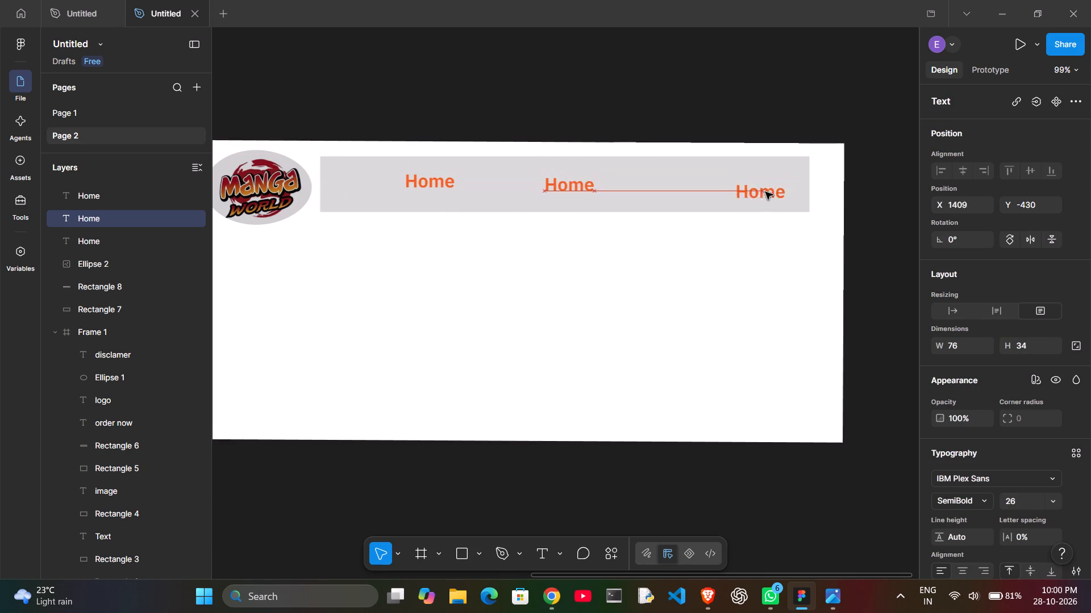
left_click_drag(765, 192, 736, 187)
left_click(736, 187)
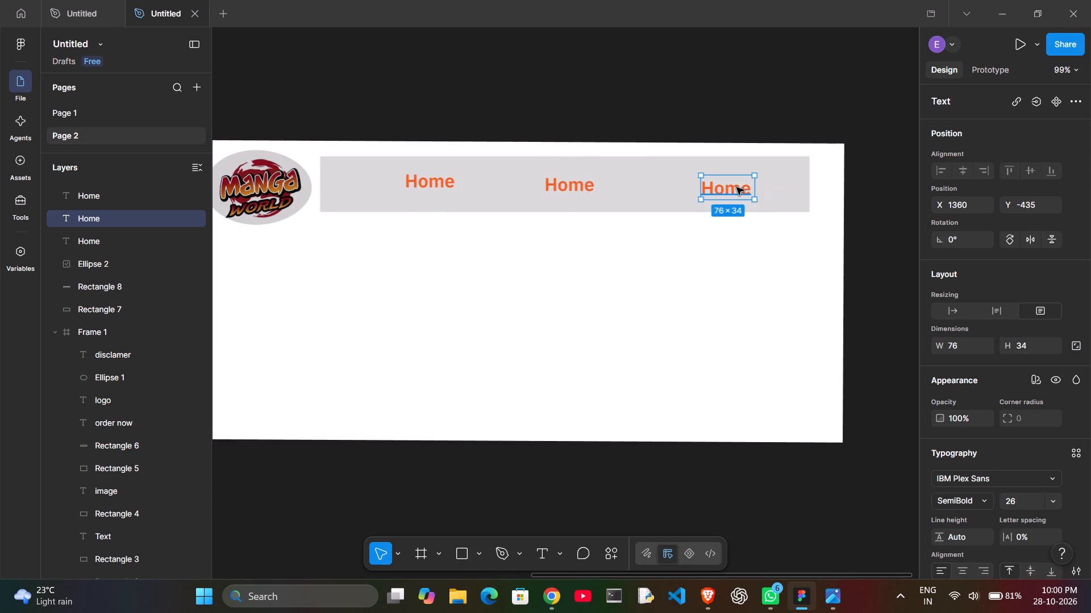
left_click(626, 299)
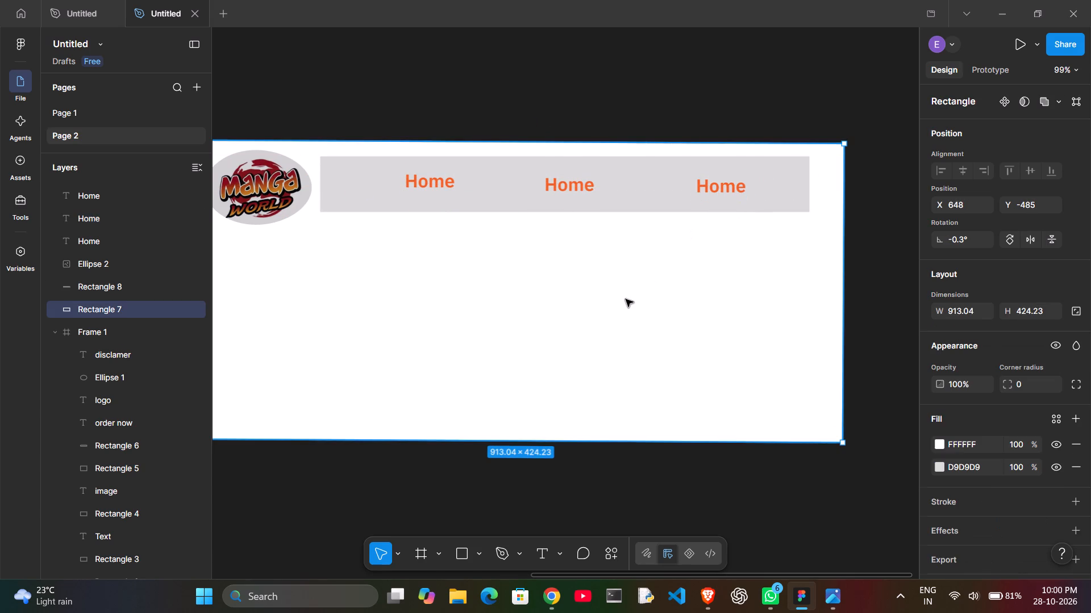
Delete the middle Home text from the navigation bar.
left_click(586, 186)
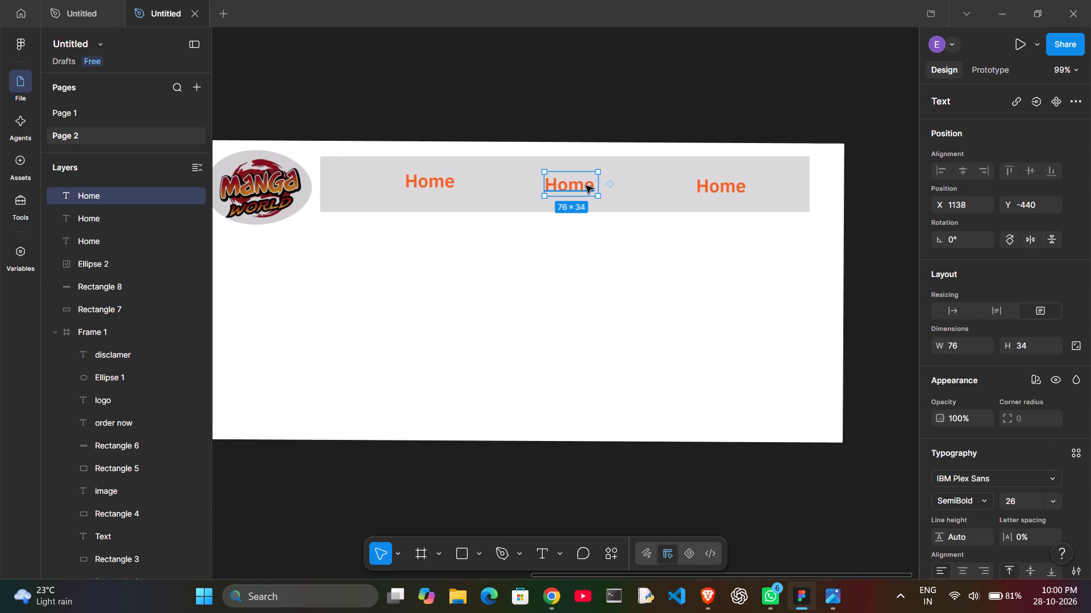
key("BackSpace")
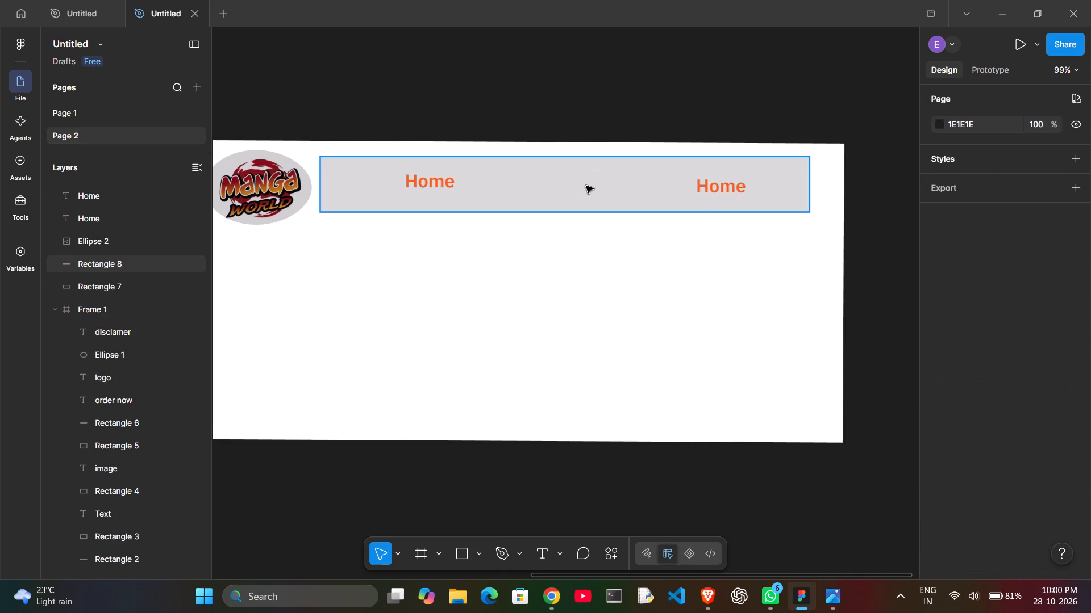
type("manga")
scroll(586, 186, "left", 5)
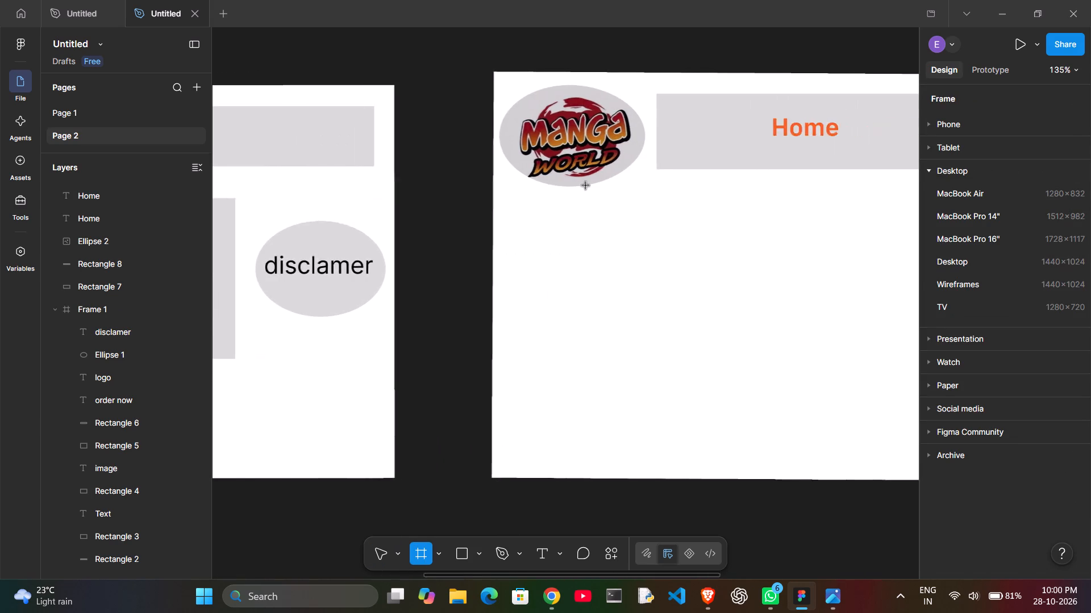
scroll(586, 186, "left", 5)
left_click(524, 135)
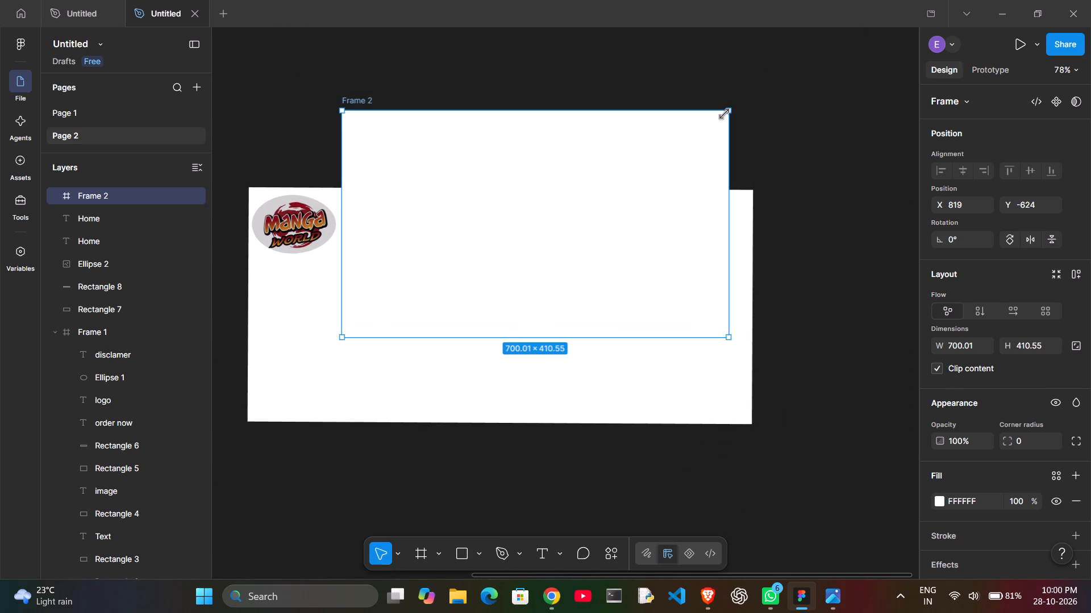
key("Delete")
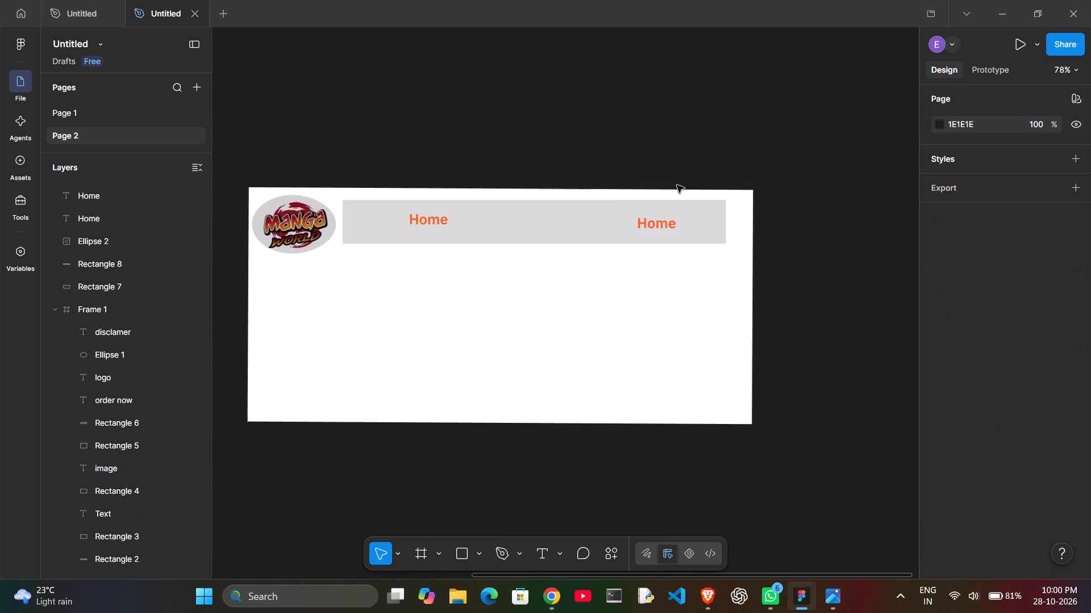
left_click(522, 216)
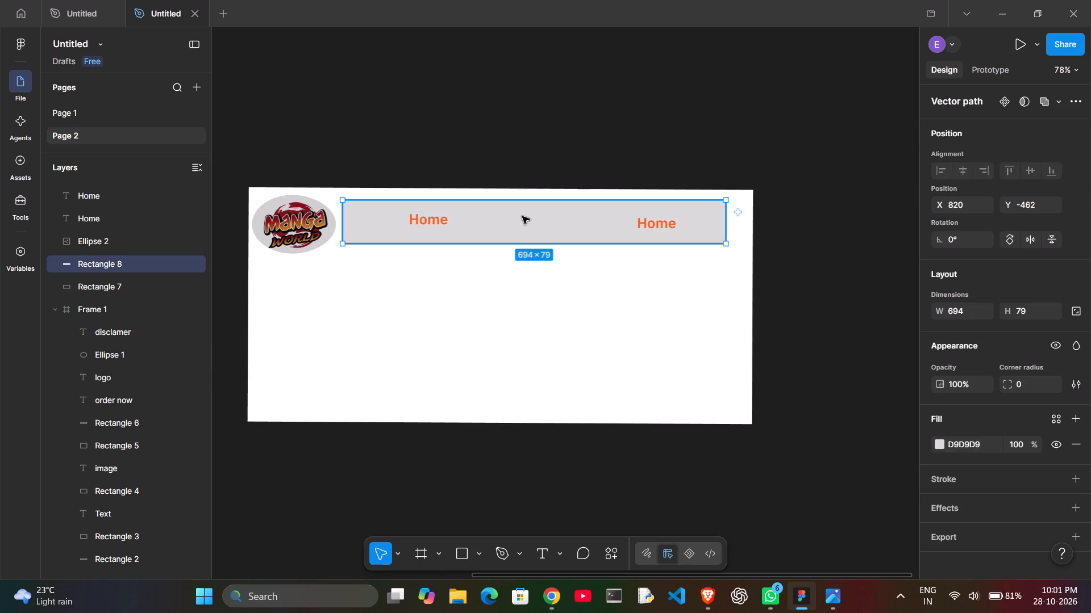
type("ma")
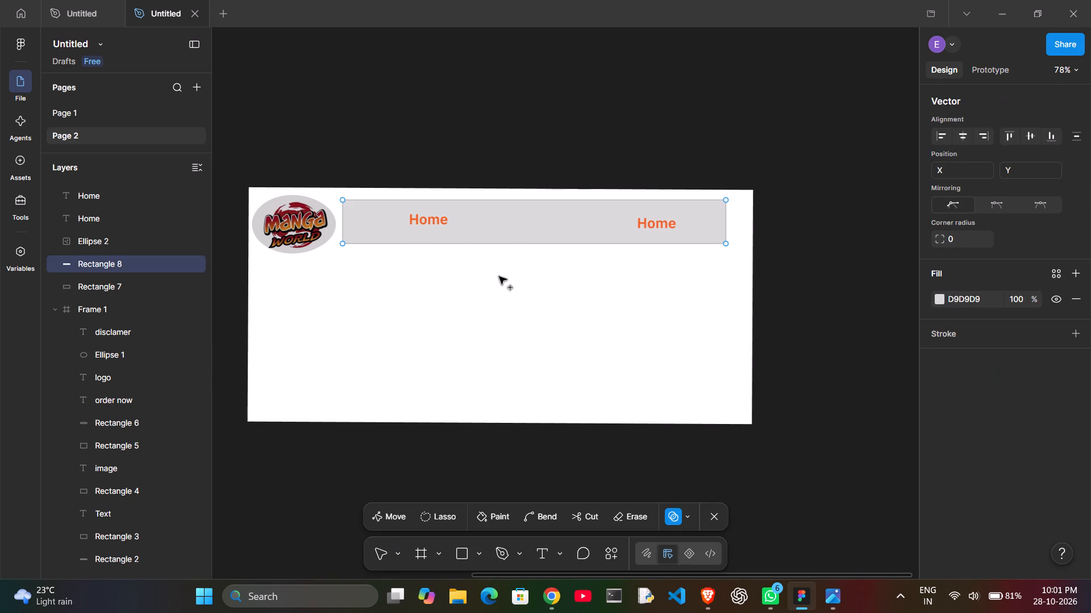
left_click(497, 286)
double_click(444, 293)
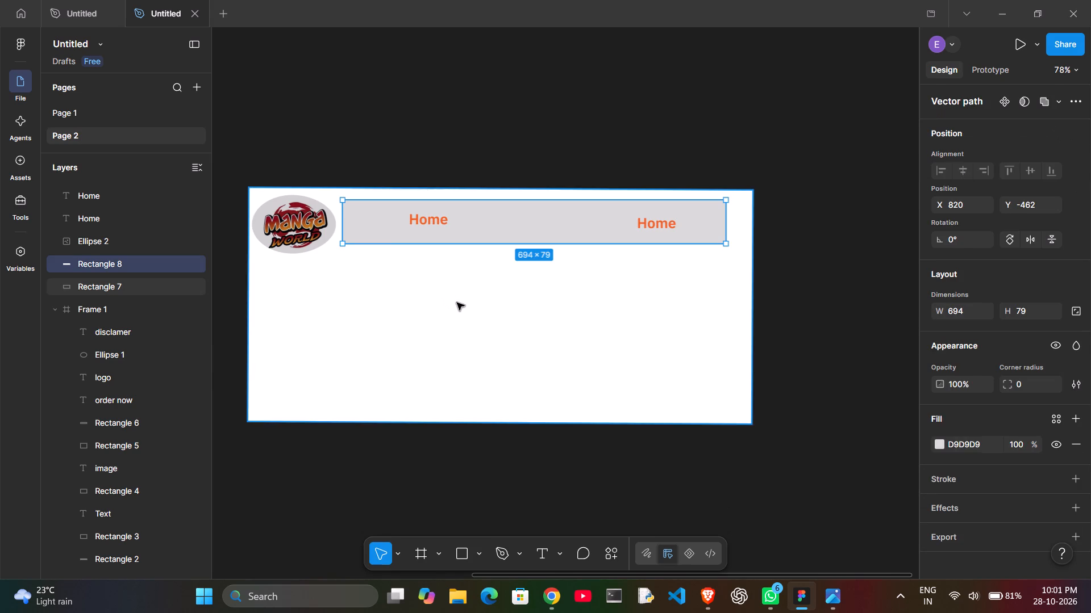
Add a text reading "manga" in the lower middle of the white banner background.
left_click(464, 301)
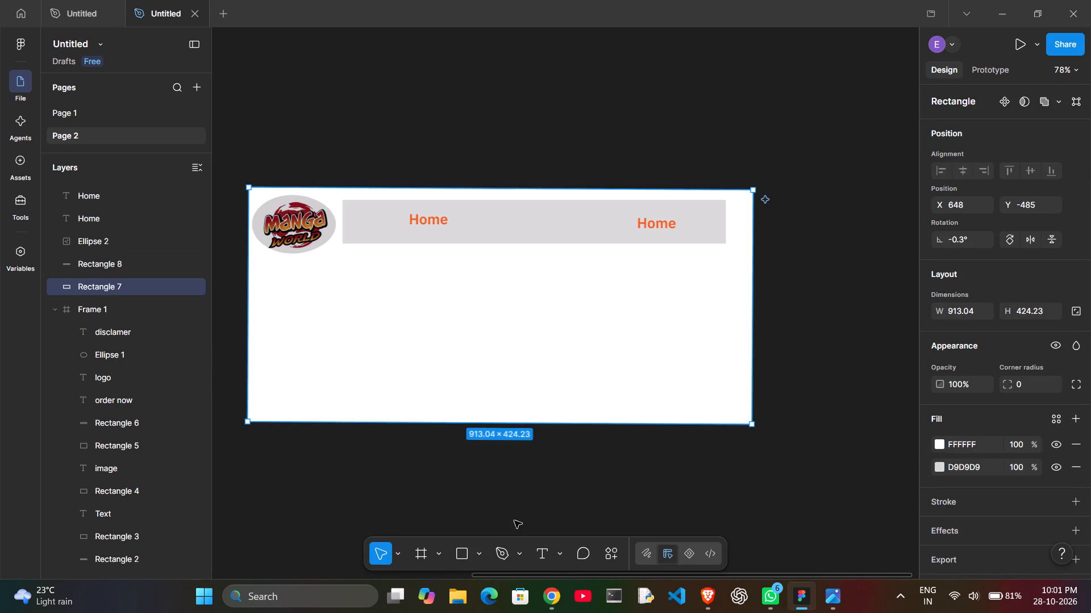
left_click(540, 545)
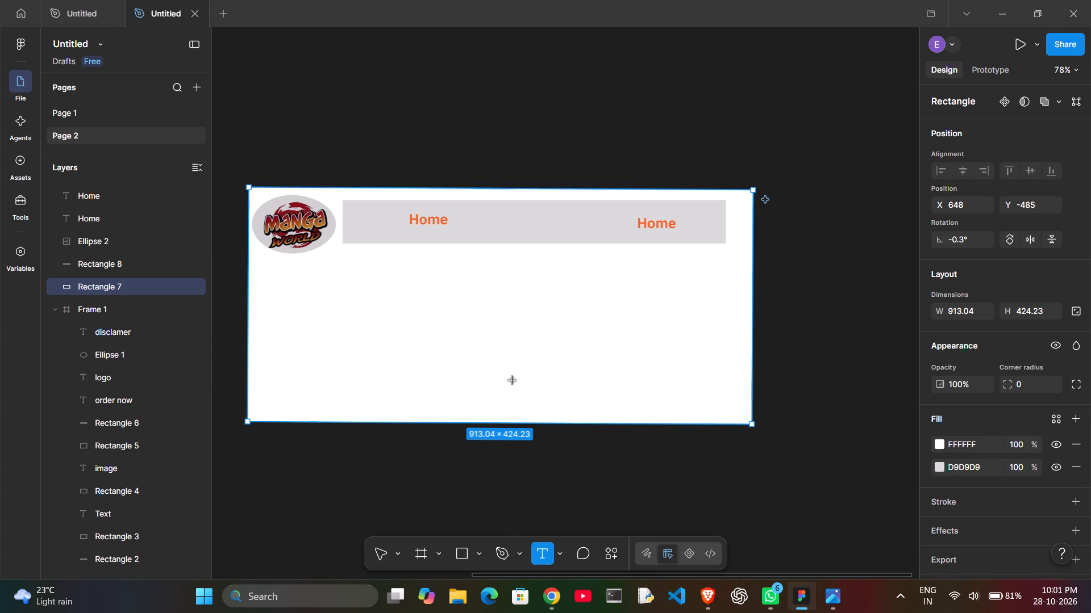
left_click(513, 380)
type("ma")
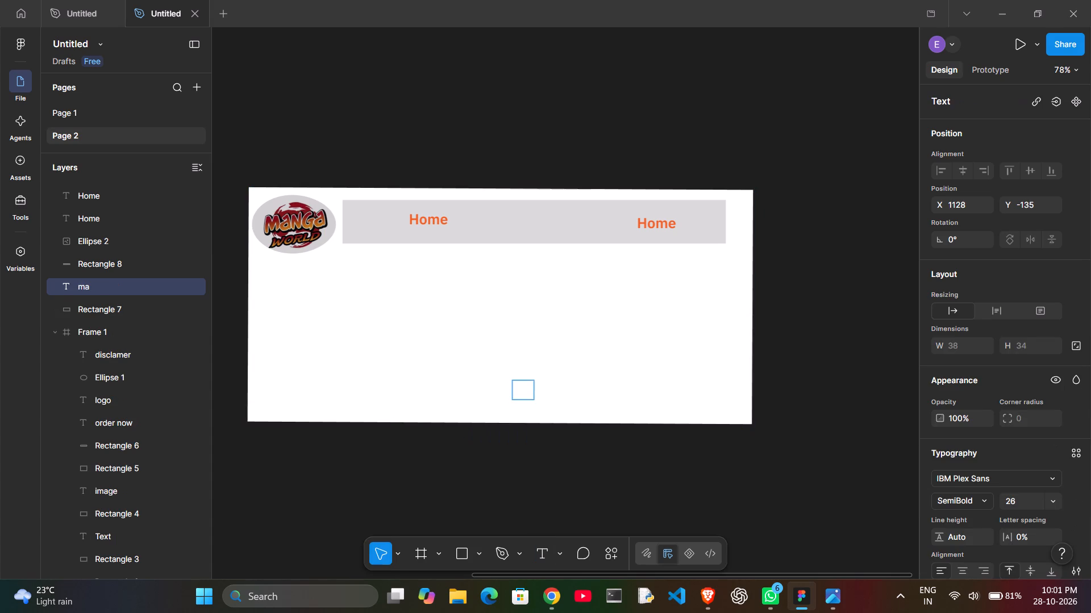
type("nga")
Change the manga text's fill to the Accents/Orange library colour.
scroll(964, 509, "down", 1)
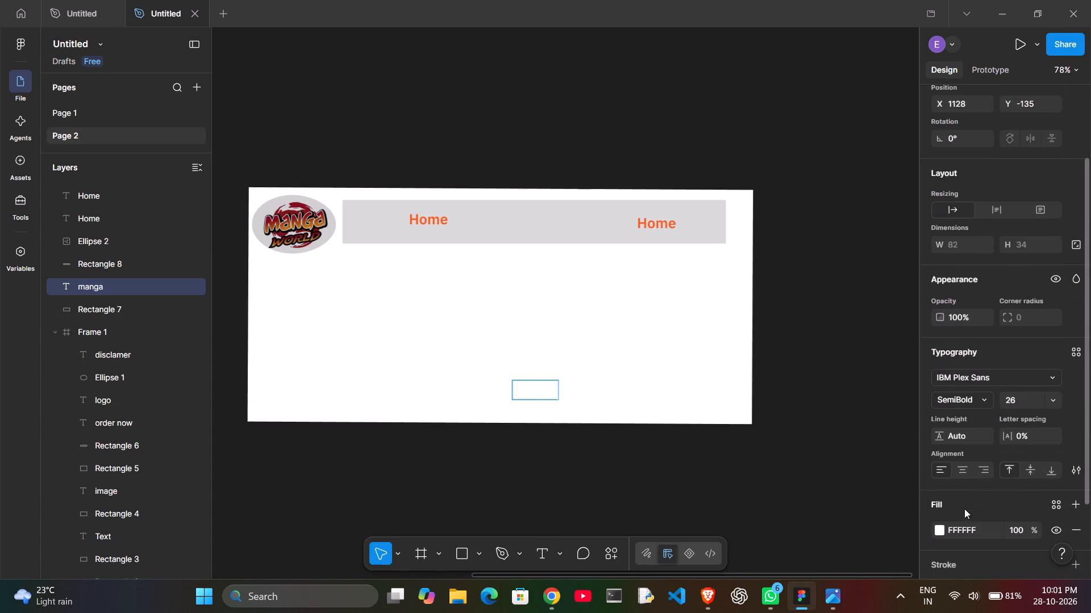
scroll(964, 509, "down", 2)
left_click(1072, 444)
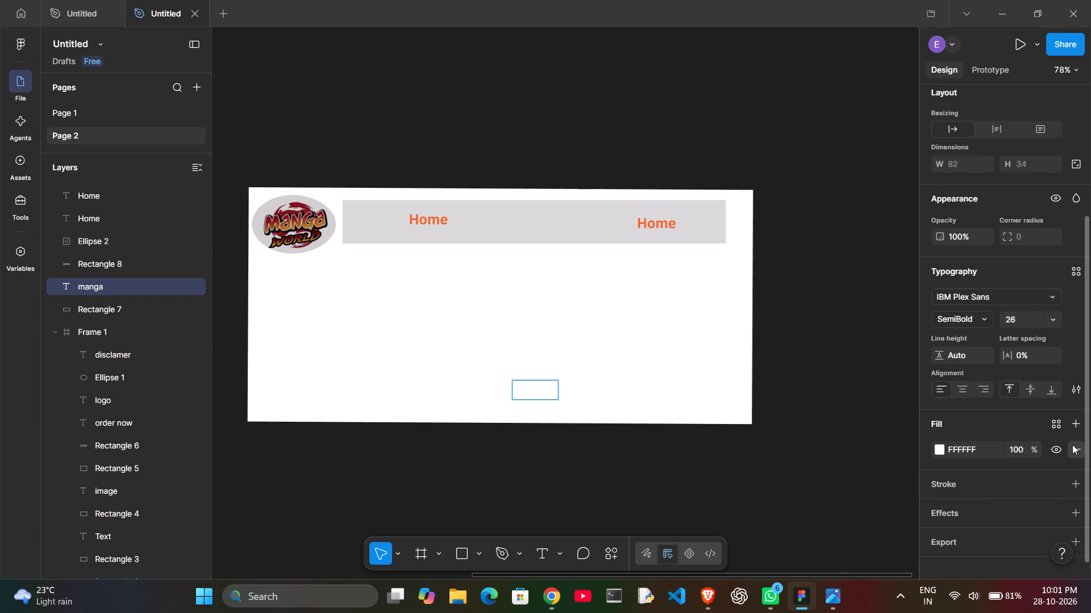
left_click(1007, 414)
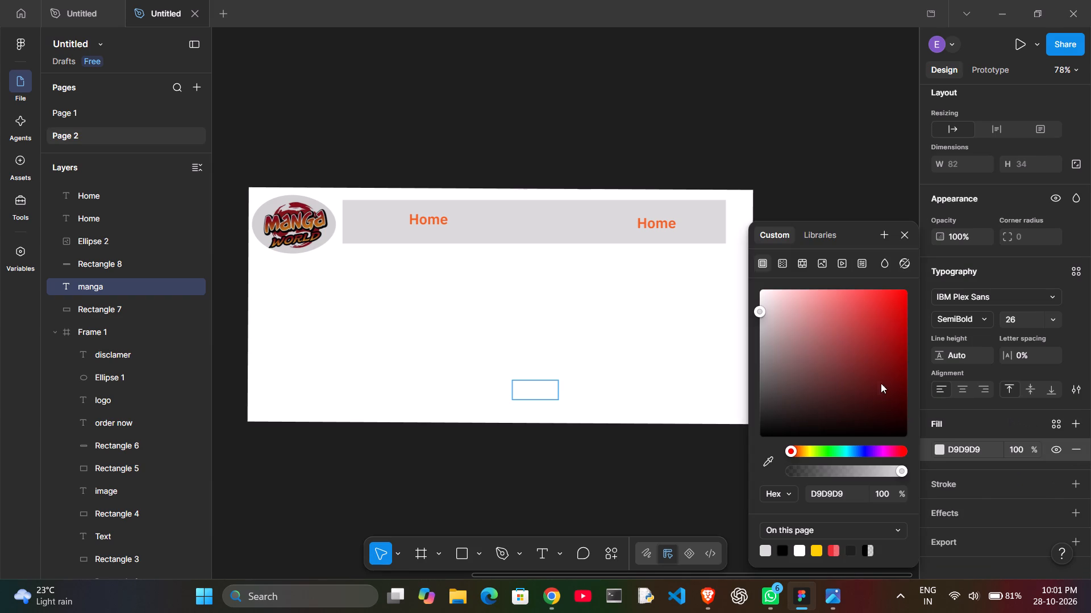
left_click(856, 343)
left_click(865, 311)
left_click(813, 226)
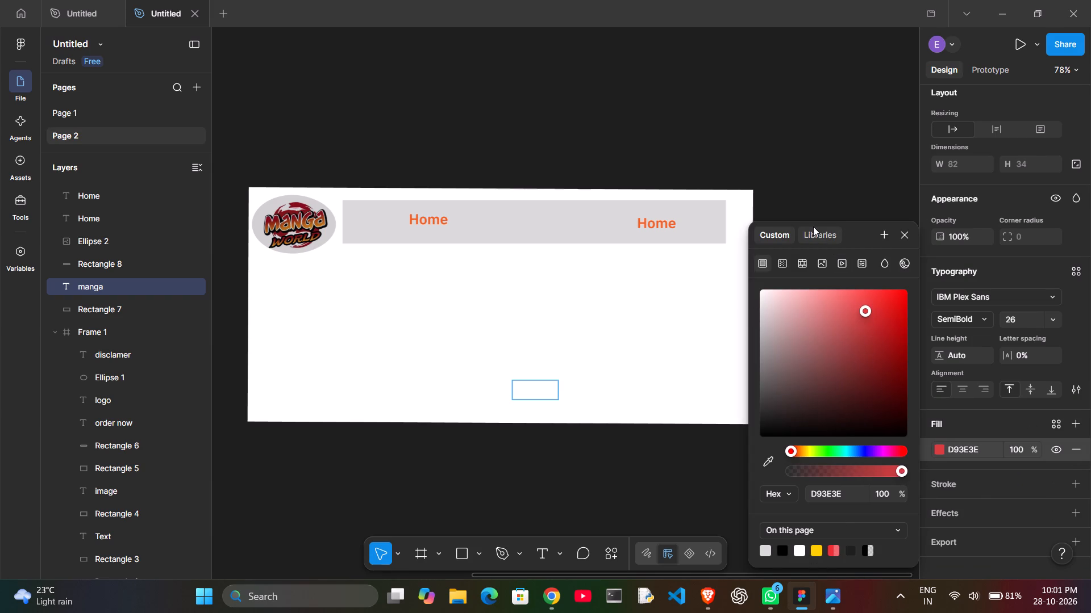
triple_click(543, 391)
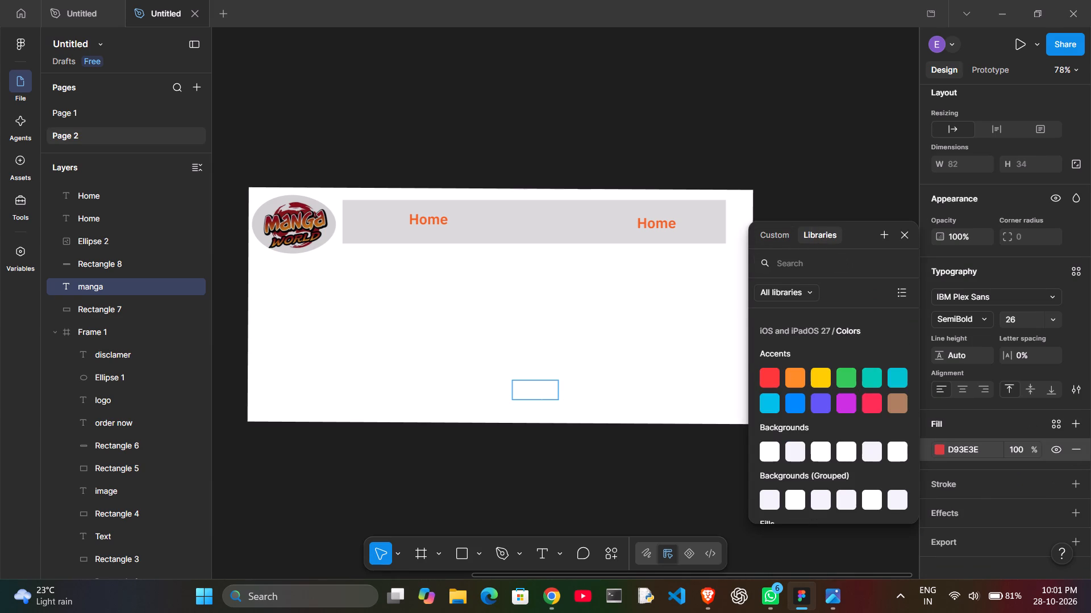
left_click(801, 370)
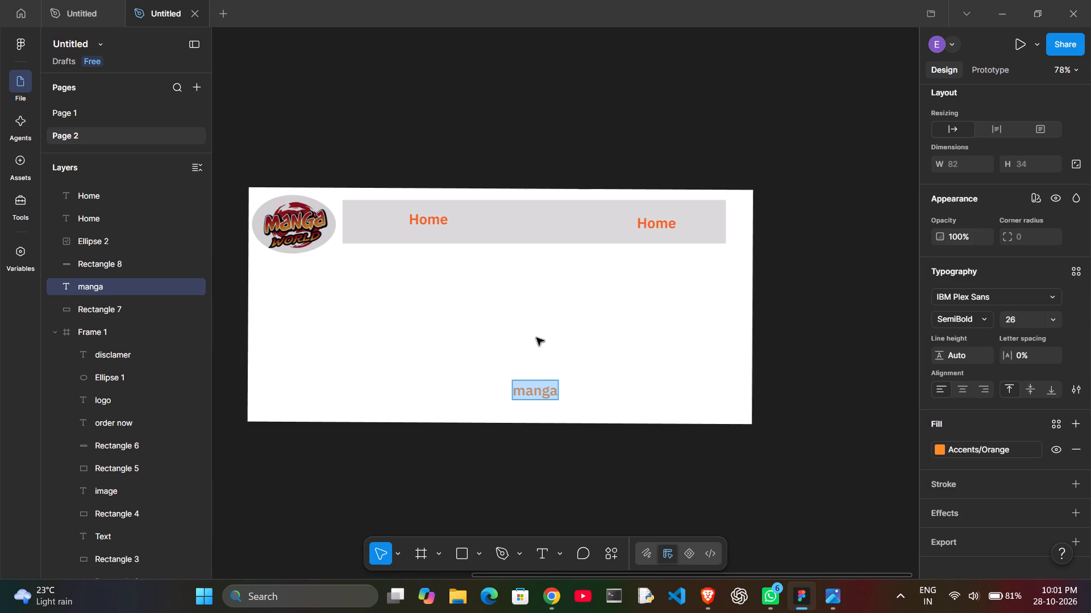
Move the manga text onto the navigation bar between the two Home texts and raise its layer above Rectangle 8.
left_click_drag(538, 388, 544, 371)
left_click_drag(517, 389, 557, 391)
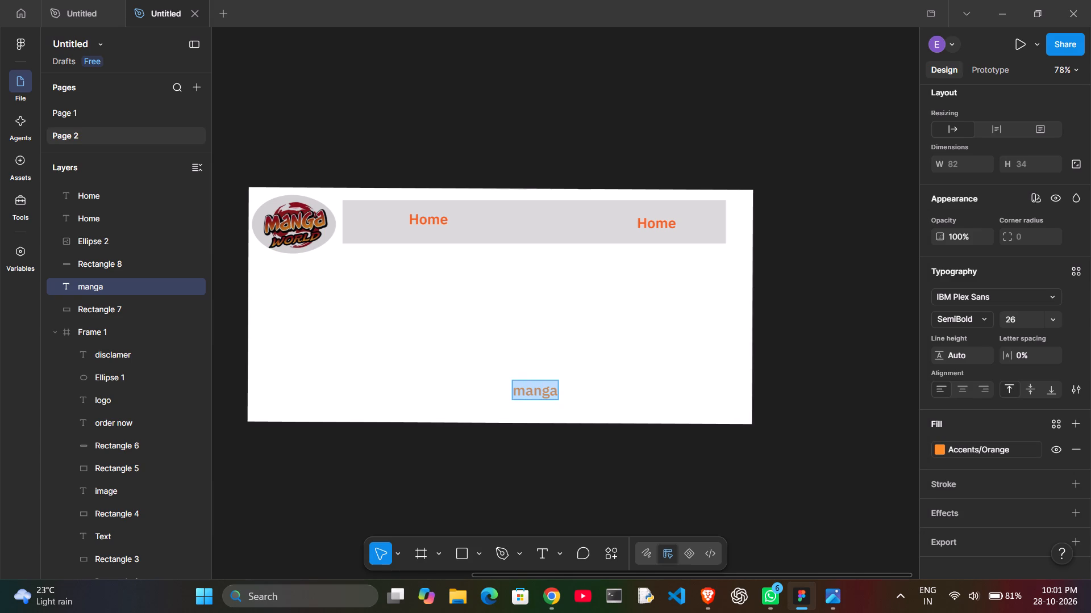
left_click(557, 391)
left_click_drag(550, 391, 560, 347)
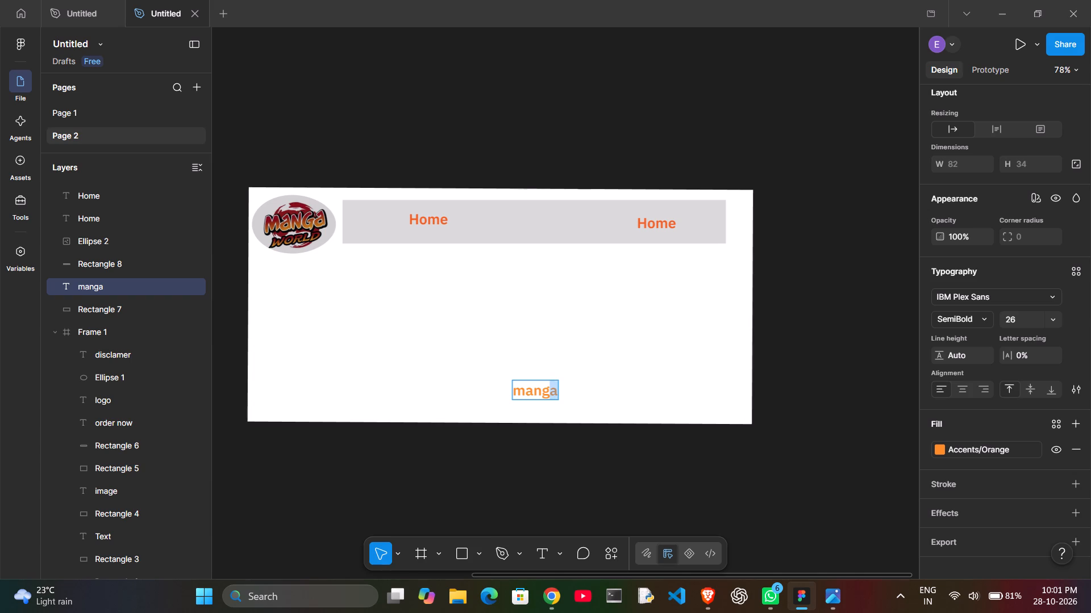
left_click_drag(560, 347, 578, 351)
left_click(658, 355)
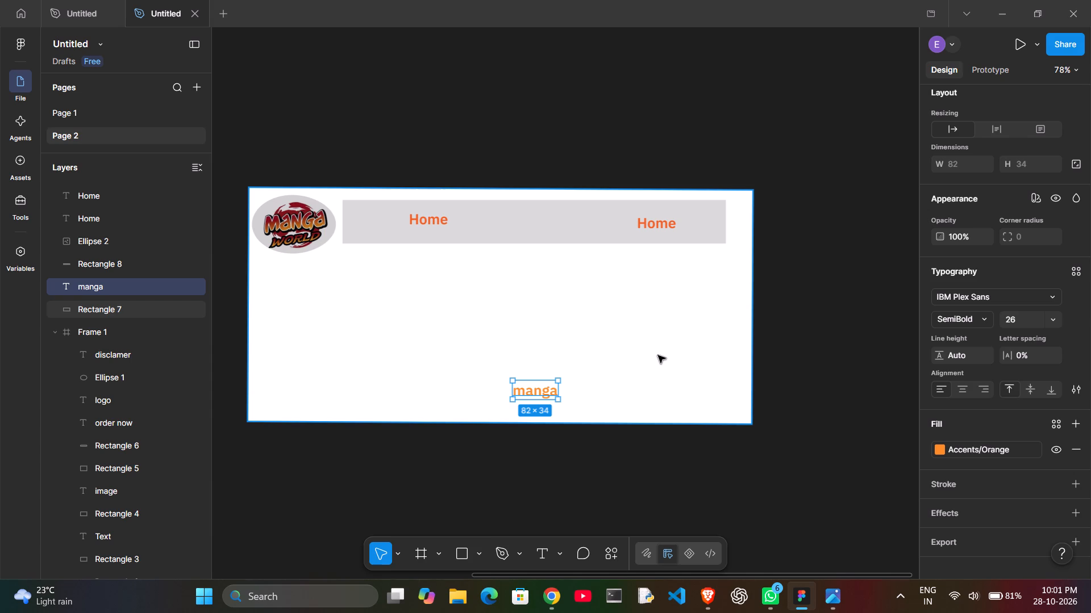
left_click_drag(548, 387, 539, 248)
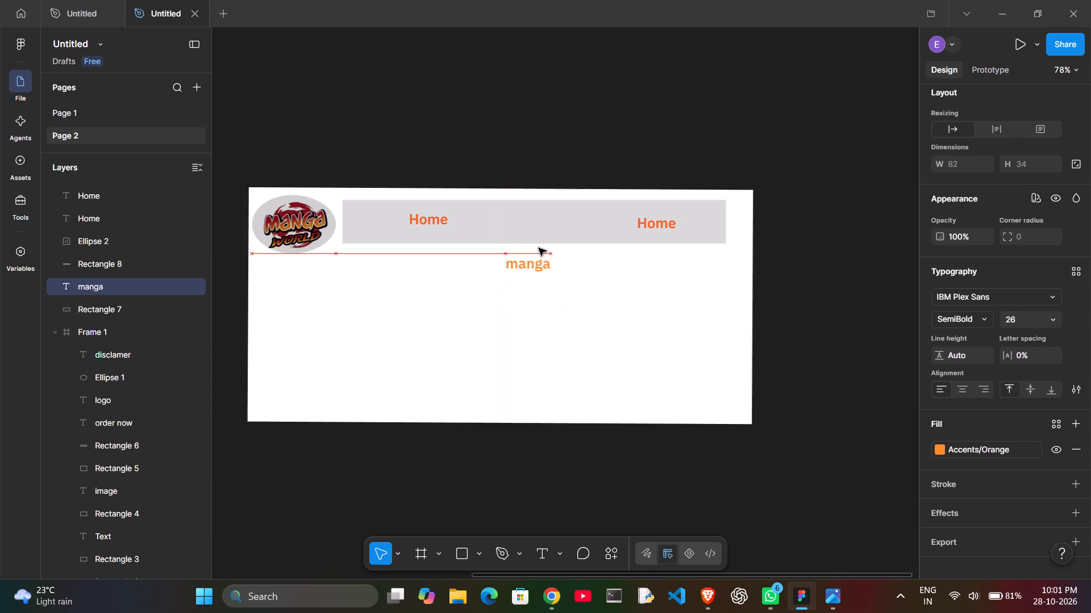
left_click_drag(539, 248, 524, 206)
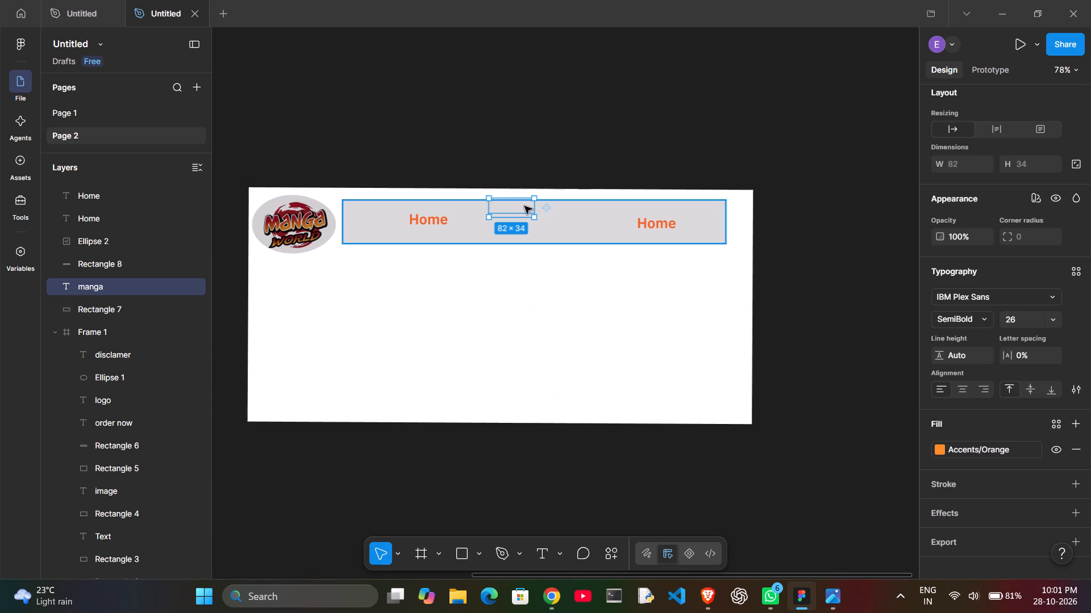
left_click_drag(164, 277, 163, 248)
left_click(163, 248)
left_click_drag(507, 204, 507, 216)
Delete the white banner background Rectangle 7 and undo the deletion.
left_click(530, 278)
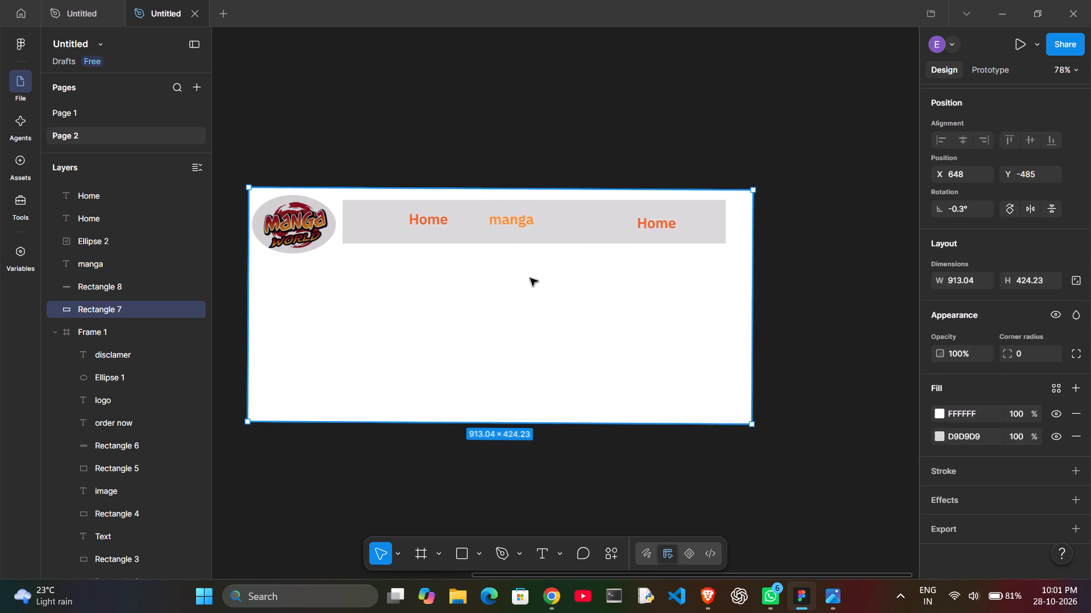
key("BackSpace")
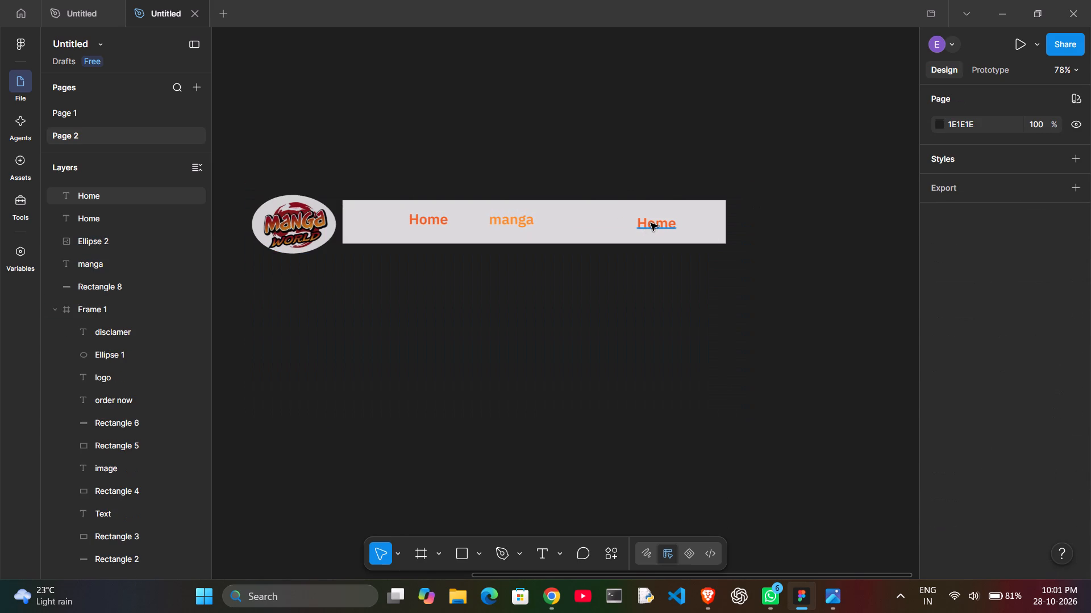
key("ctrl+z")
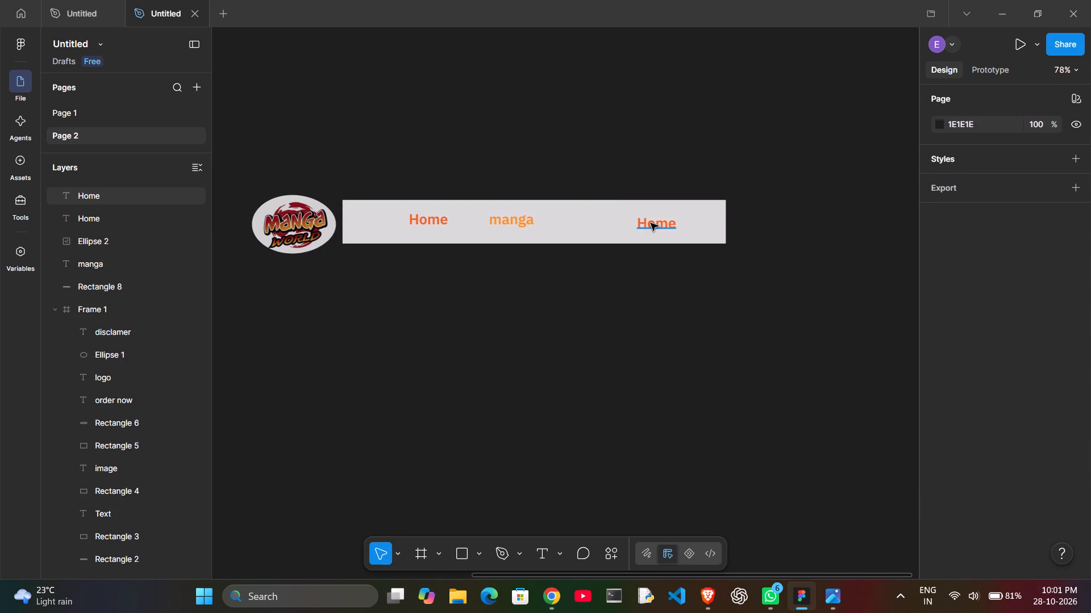
Replace the Home text at the navigation bar's right end with "contact us".
left_click(651, 223)
double_click(651, 223)
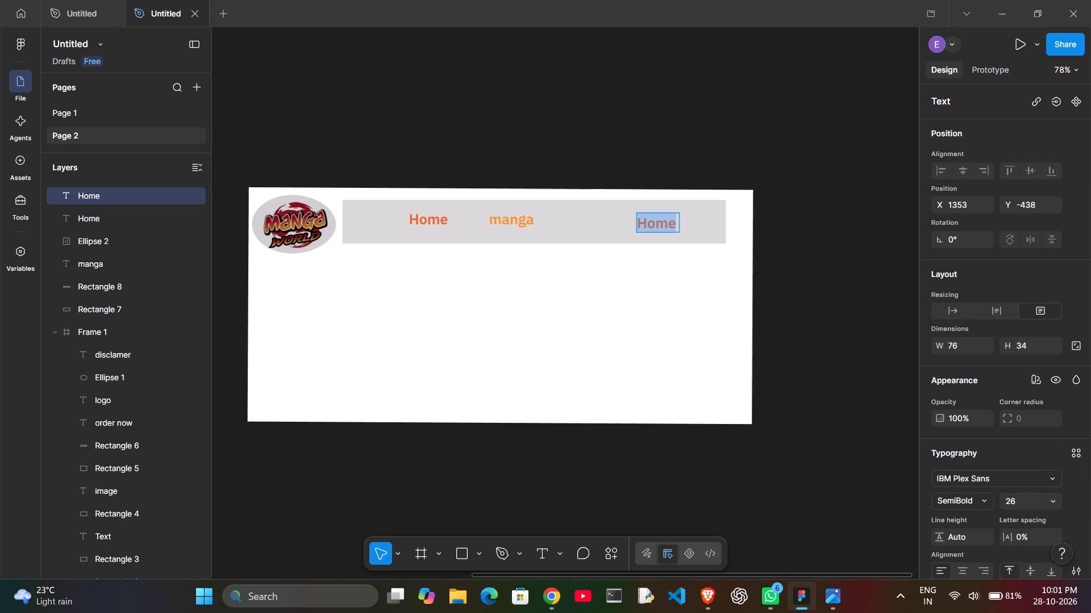
type("ma")
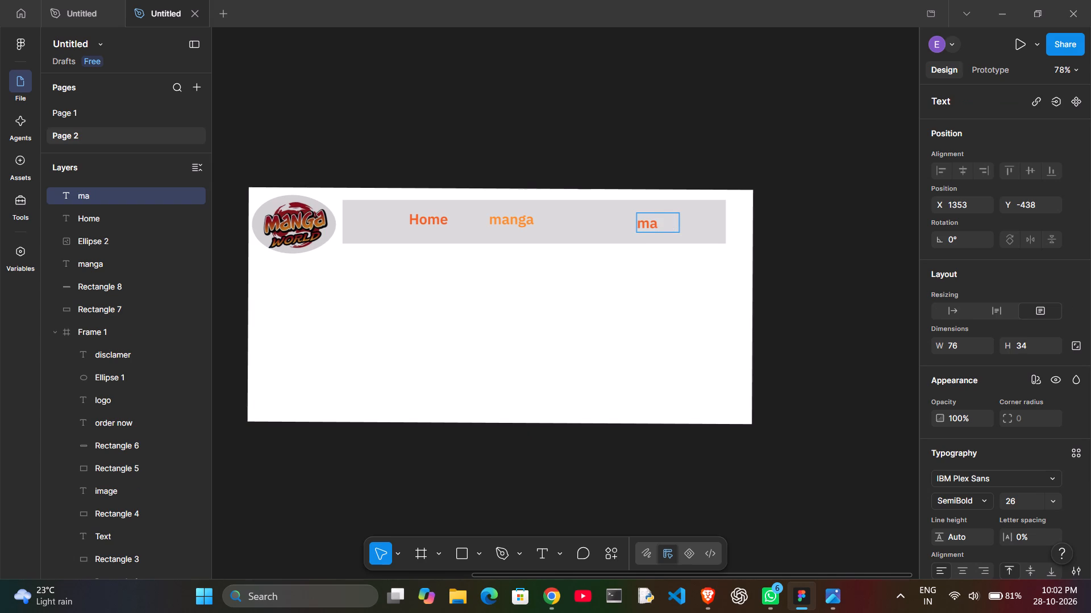
key("BackSpace")
key("BackSpace")
type("contact")
key("space")
type("us")
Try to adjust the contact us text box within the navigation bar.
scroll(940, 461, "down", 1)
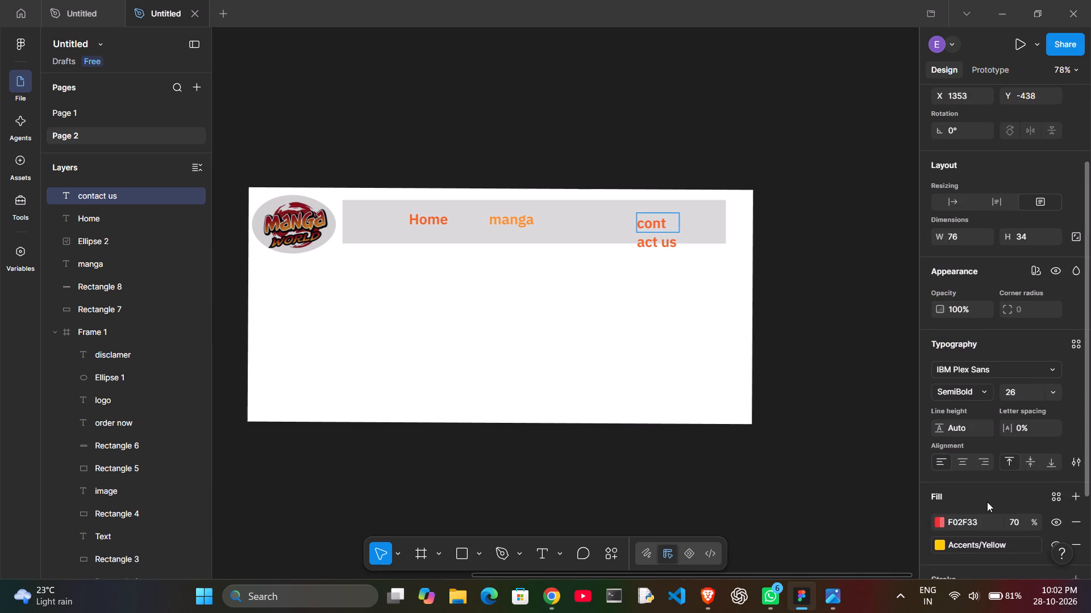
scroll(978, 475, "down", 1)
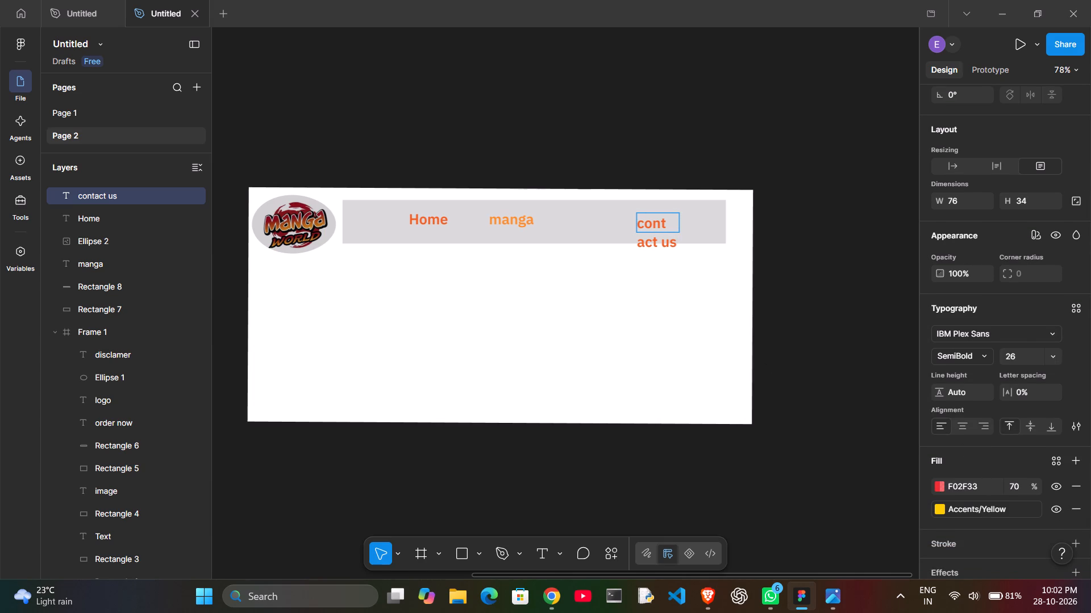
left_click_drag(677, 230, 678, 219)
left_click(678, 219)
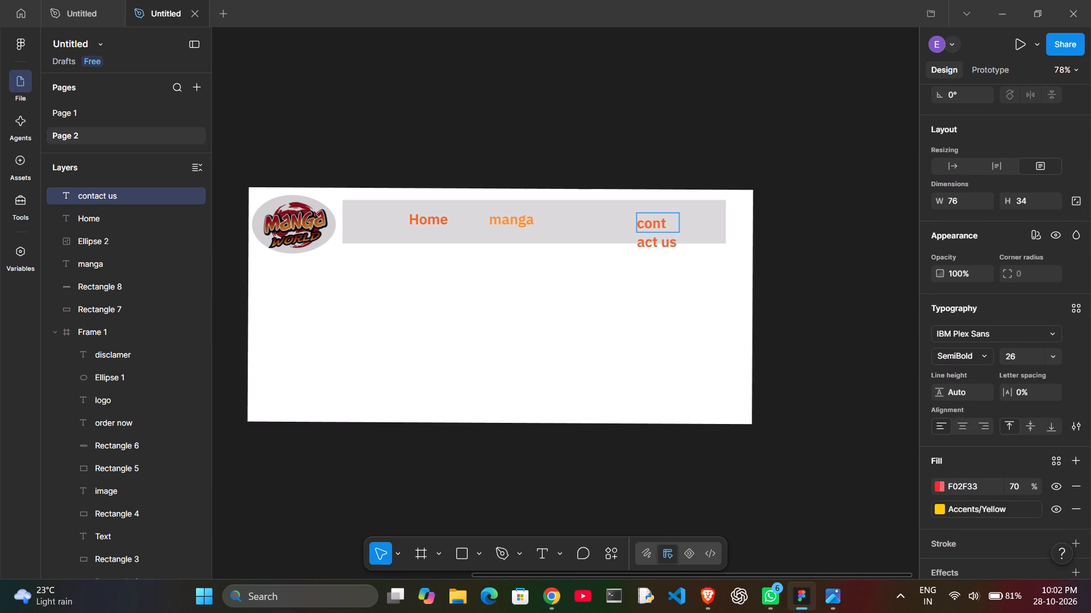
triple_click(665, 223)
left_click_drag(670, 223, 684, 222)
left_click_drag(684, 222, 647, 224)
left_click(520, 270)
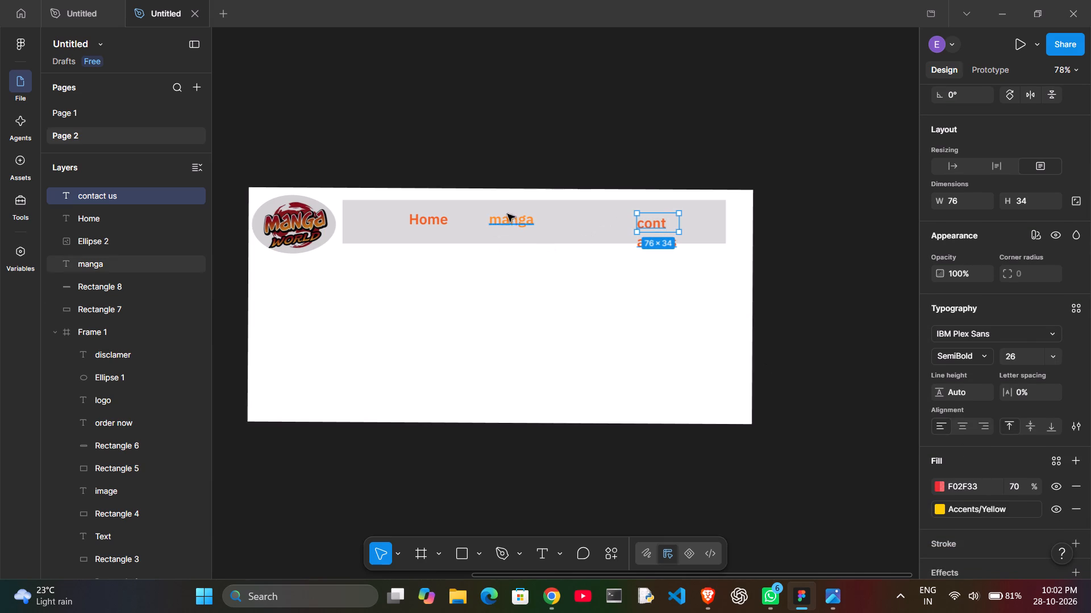
Shift the manga text slightly right along the navigation bar so its left edge meets the banner's centre line.
left_click_drag(511, 220, 522, 221)
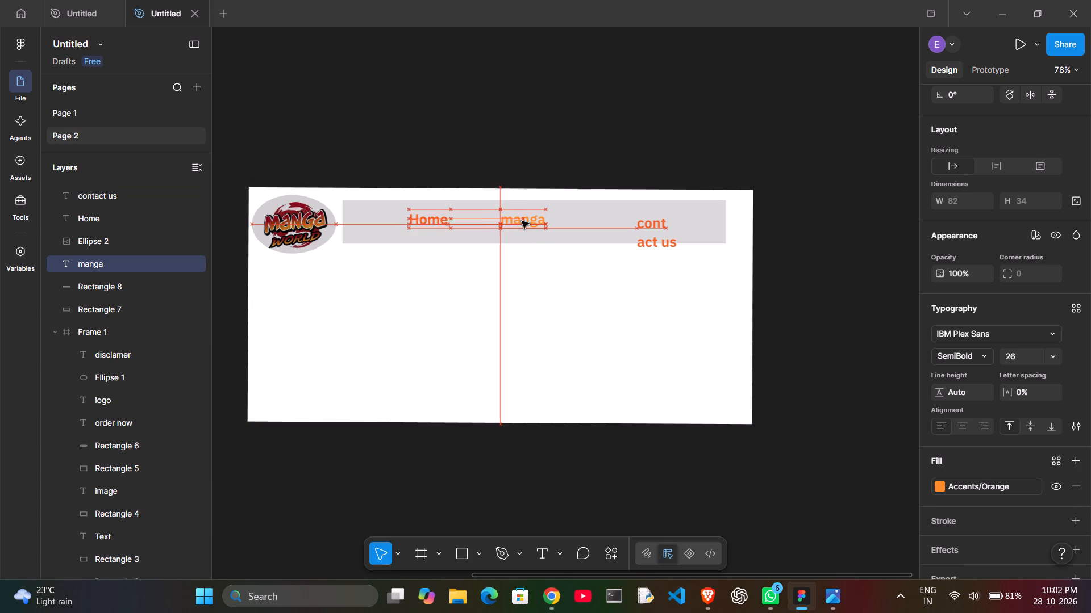
Move the white banner background Rectangle 7 up to Y -509.
left_click(606, 288)
left_click_drag(650, 227, 651, 213)
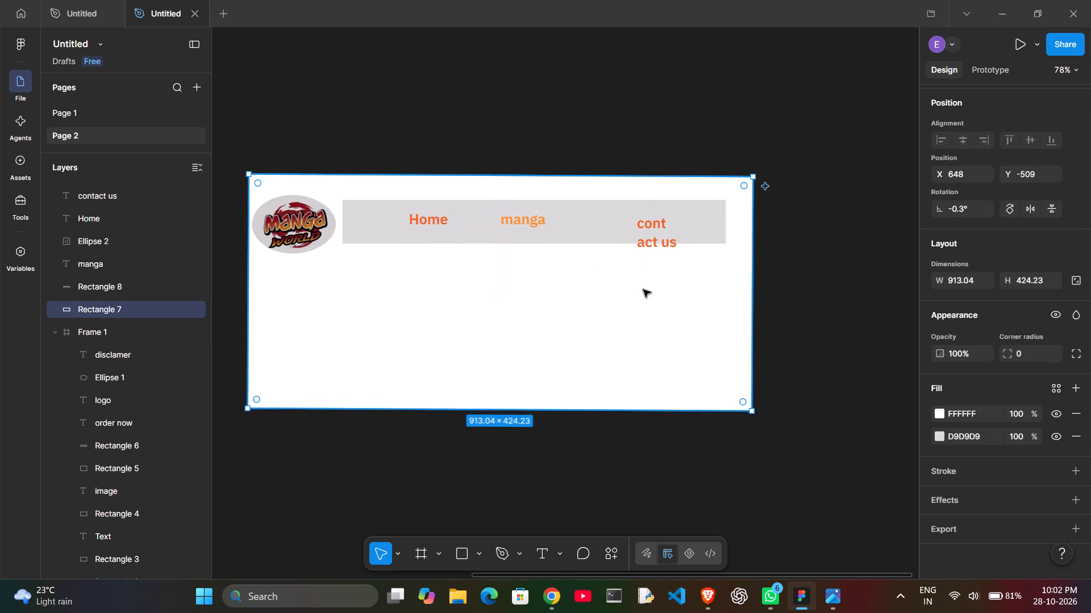
left_click(643, 289)
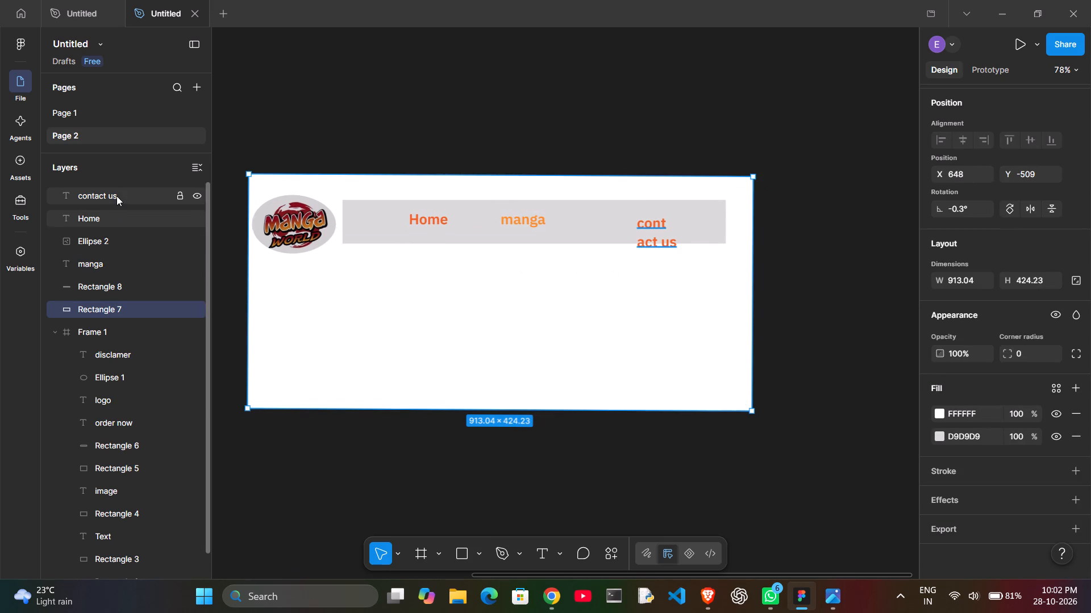
Enlarge the contact us text box to about 78 × 65 so both lines fit.
left_click(116, 195)
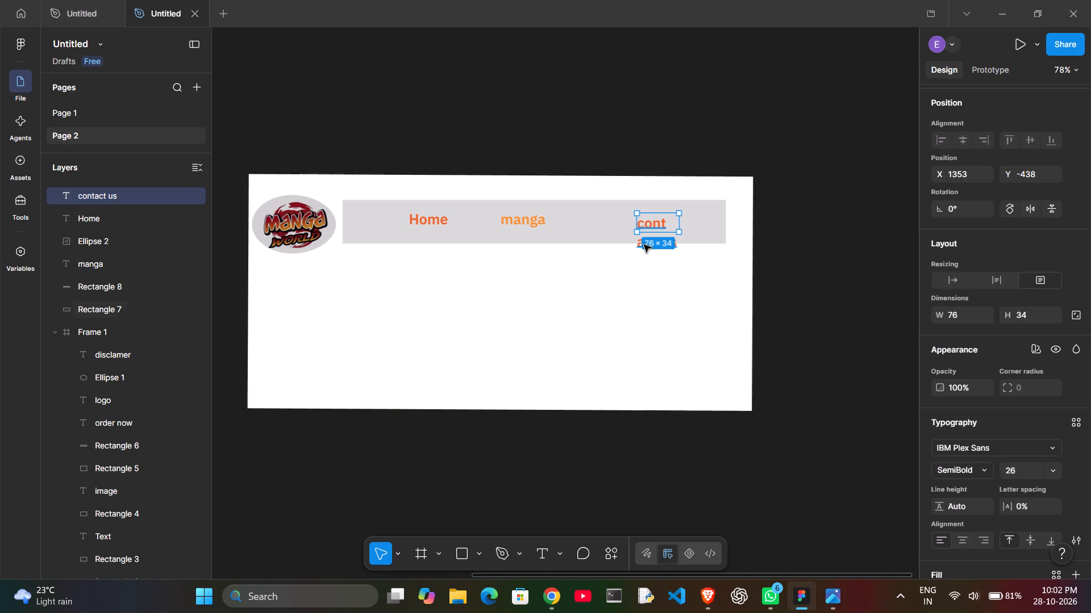
left_click_drag(678, 233, 679, 244)
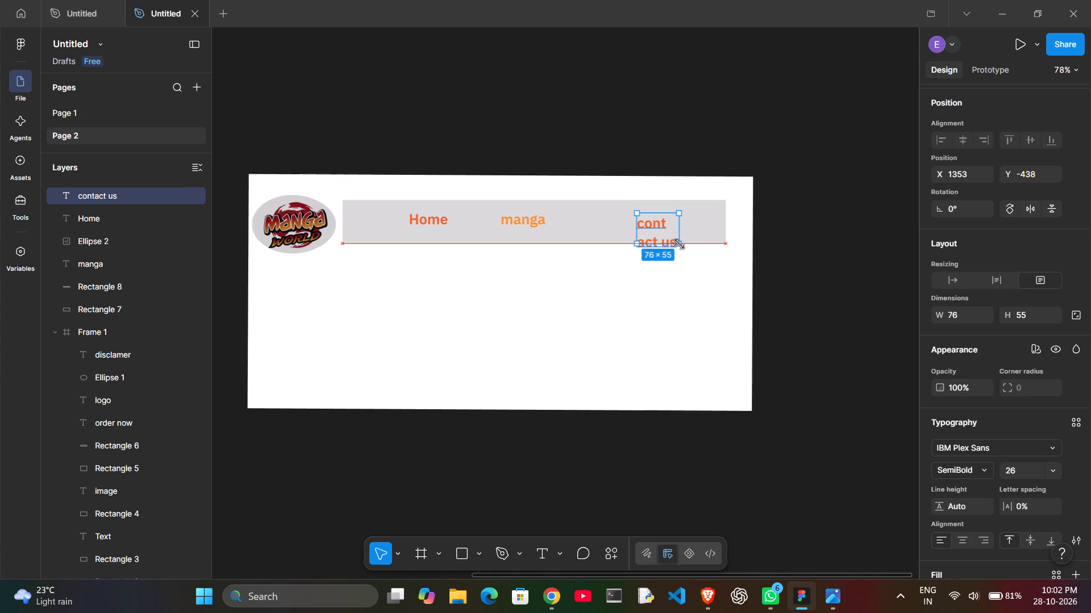
left_click_drag(679, 244, 680, 249)
Move the contact us text within the navigation bar to about X 1330, Y -455.
left_click_drag(668, 243, 642, 246)
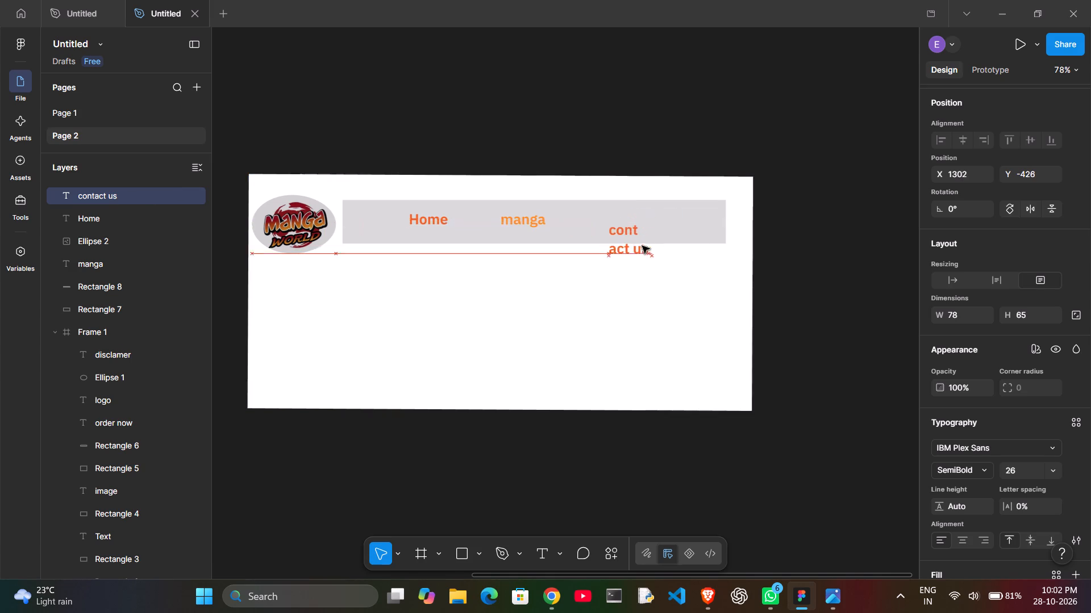
left_click_drag(642, 246, 655, 233)
left_click(655, 233)
left_click_drag(655, 233, 664, 229)
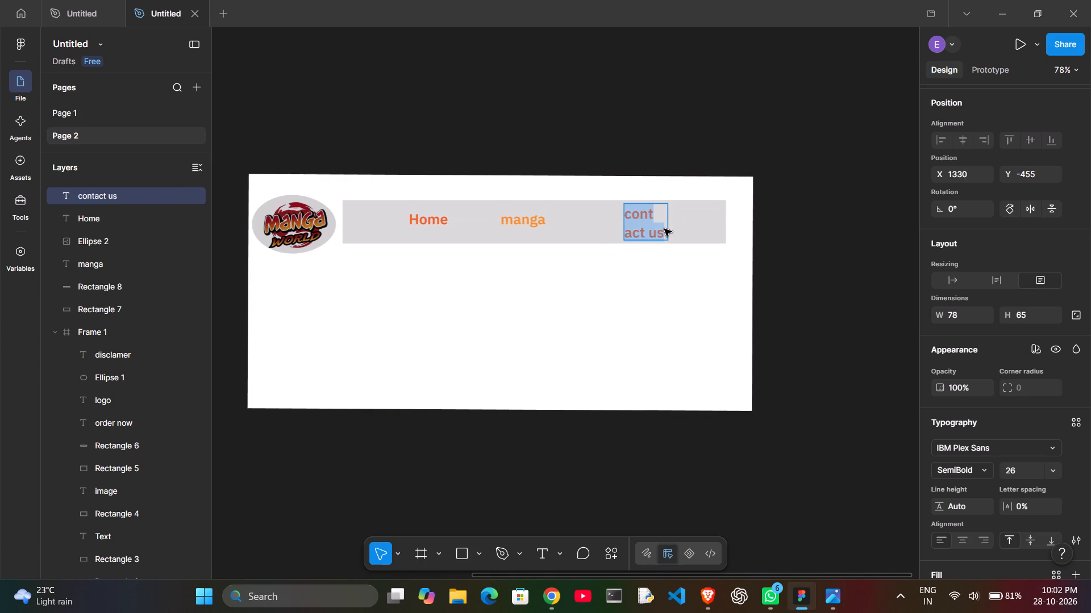
Resize the contact us text box to about 137 × 44 so the text fits on one line.
left_click_drag(664, 229, 668, 226)
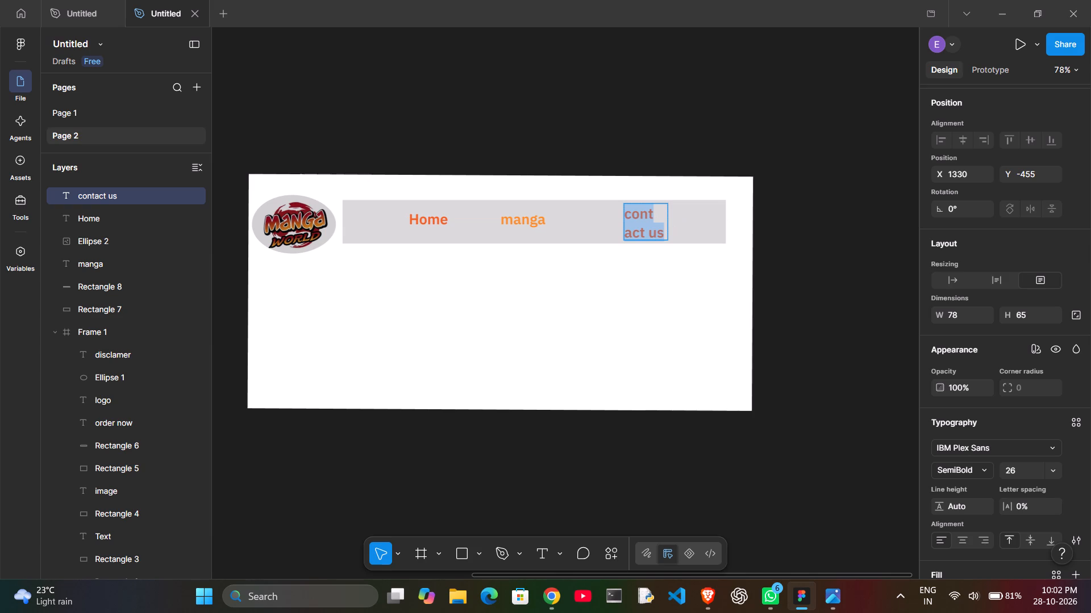
left_click_drag(668, 237, 659, 233)
left_click(659, 233)
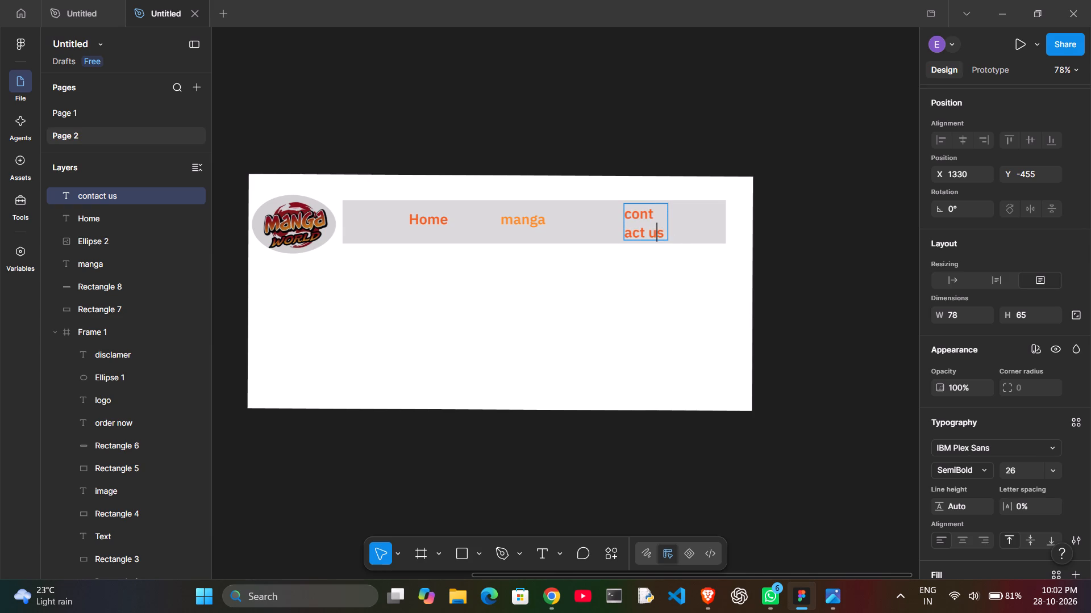
left_click_drag(639, 302, 668, 242)
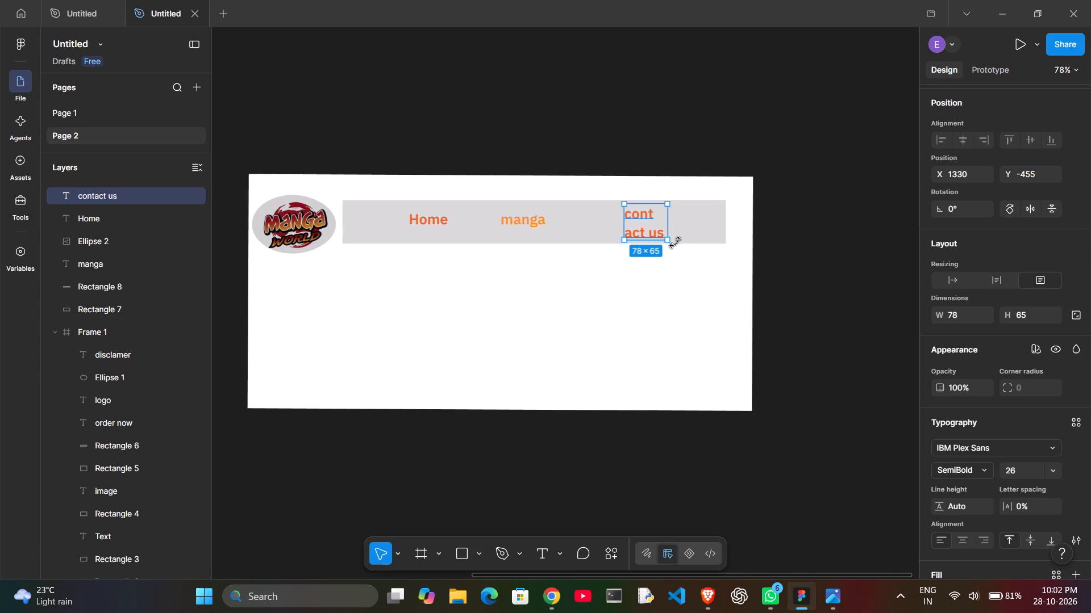
left_click_drag(668, 243, 688, 234)
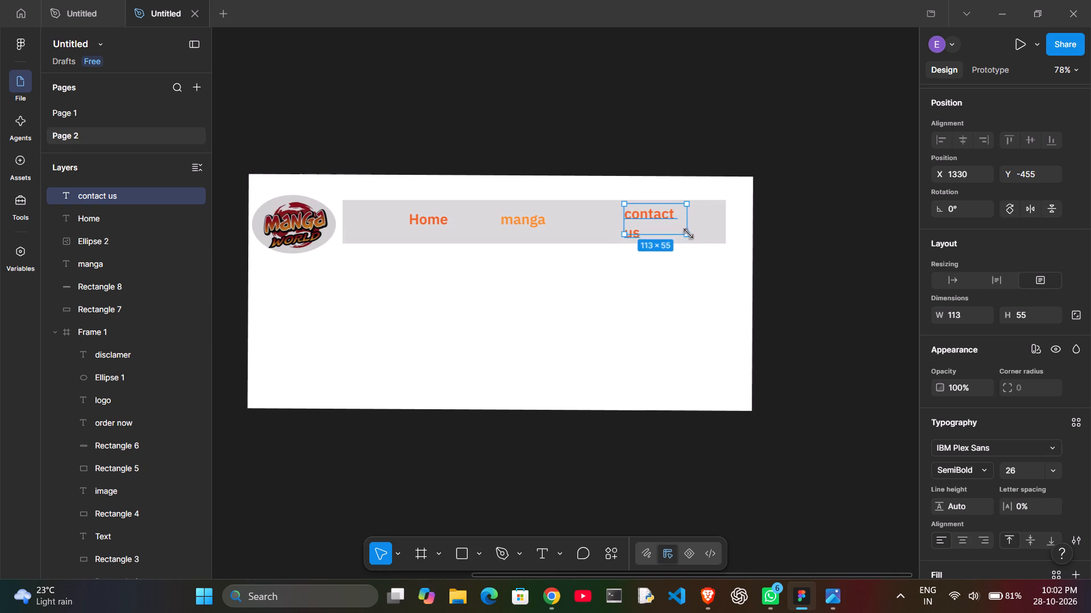
left_click_drag(688, 234, 701, 226)
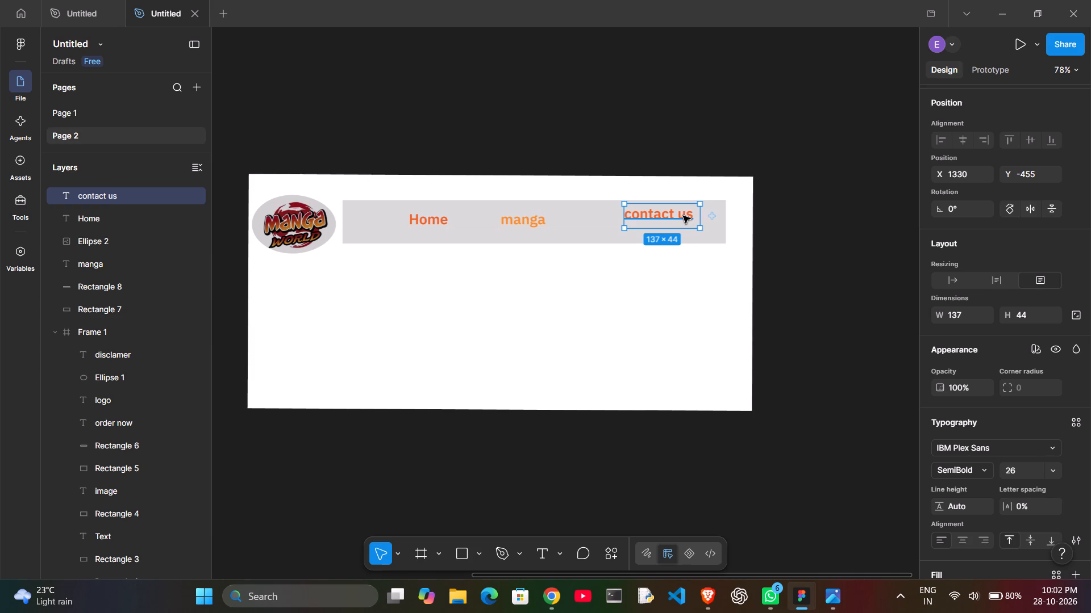
Space the manga and contact us texts along the navigation bar at about X 1127 and X 1310, both at Y -445.
left_click_drag(683, 216, 680, 223)
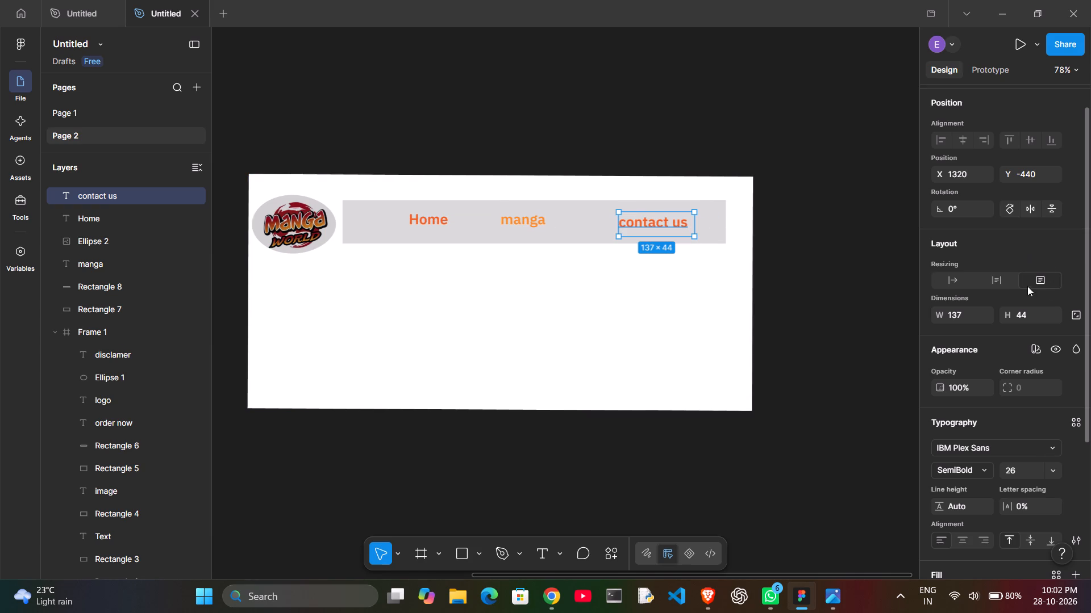
scroll(998, 211, "up", 2)
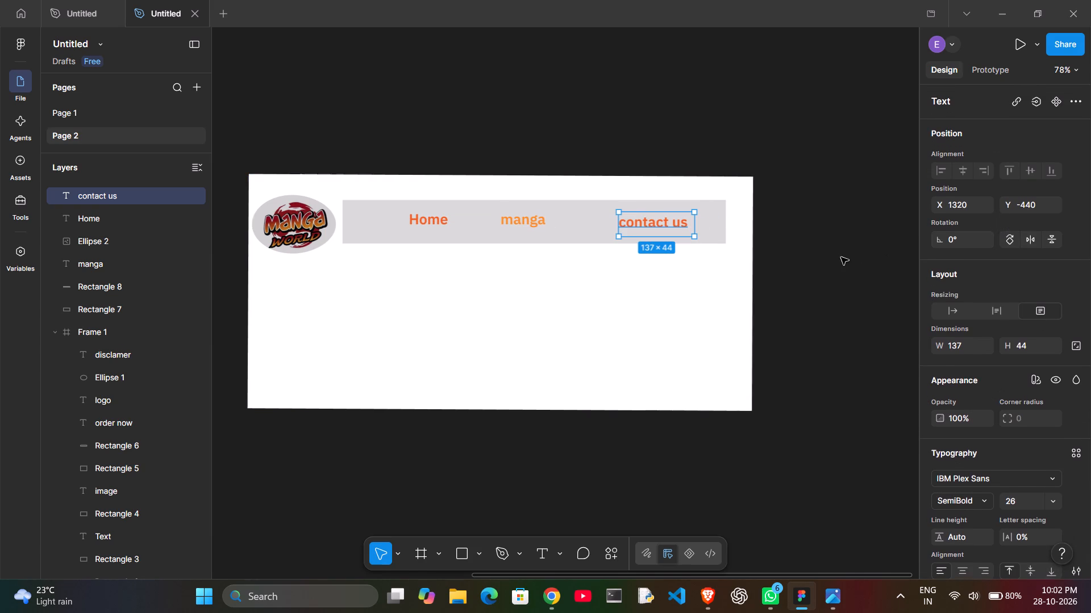
left_click_drag(535, 223, 542, 222)
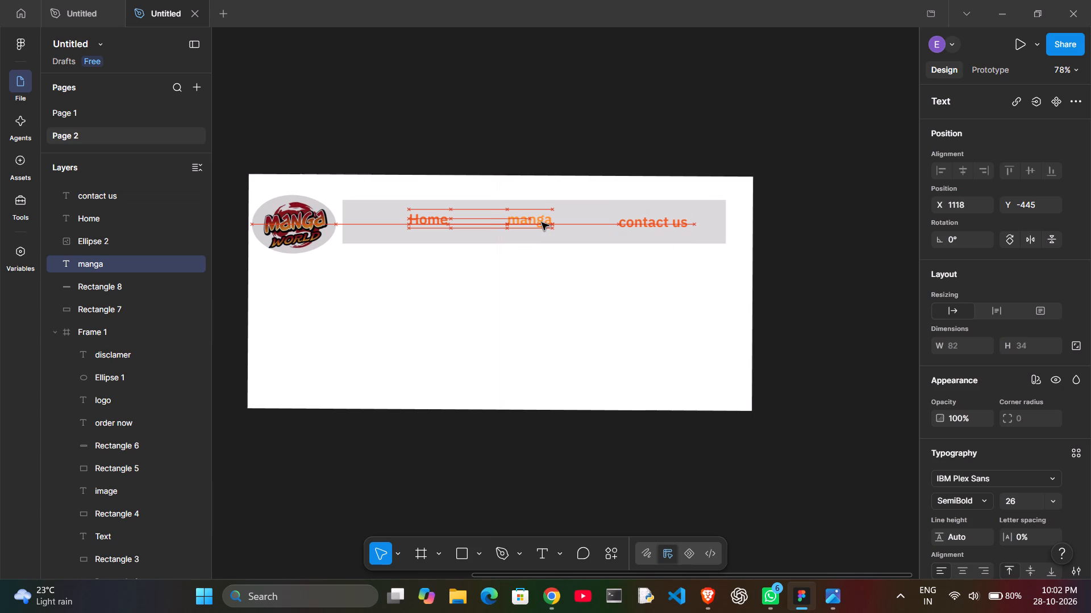
left_click_drag(542, 222, 547, 224)
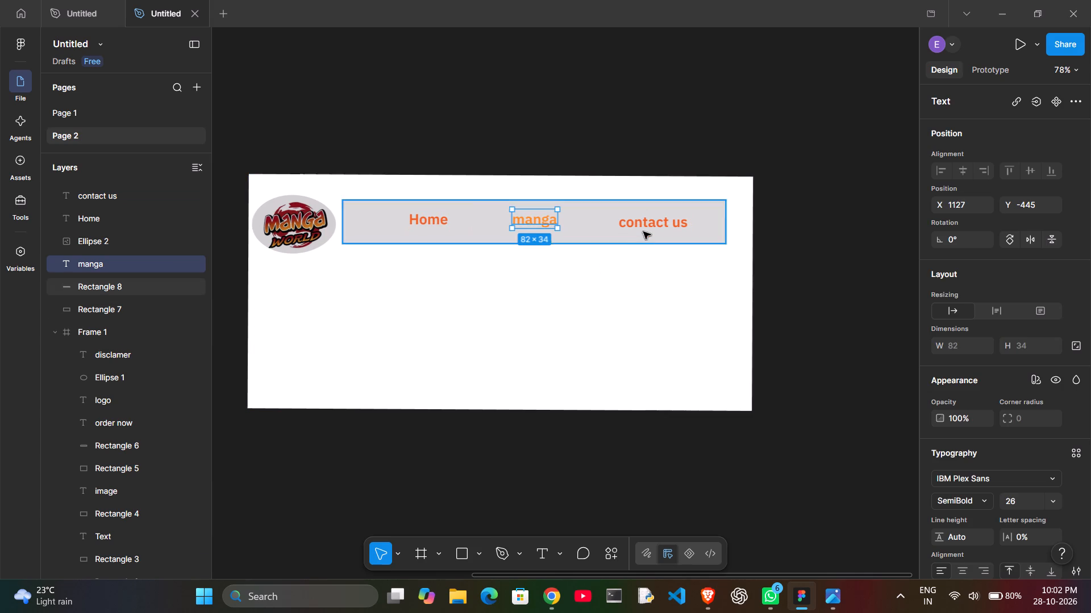
left_click_drag(643, 221, 638, 217)
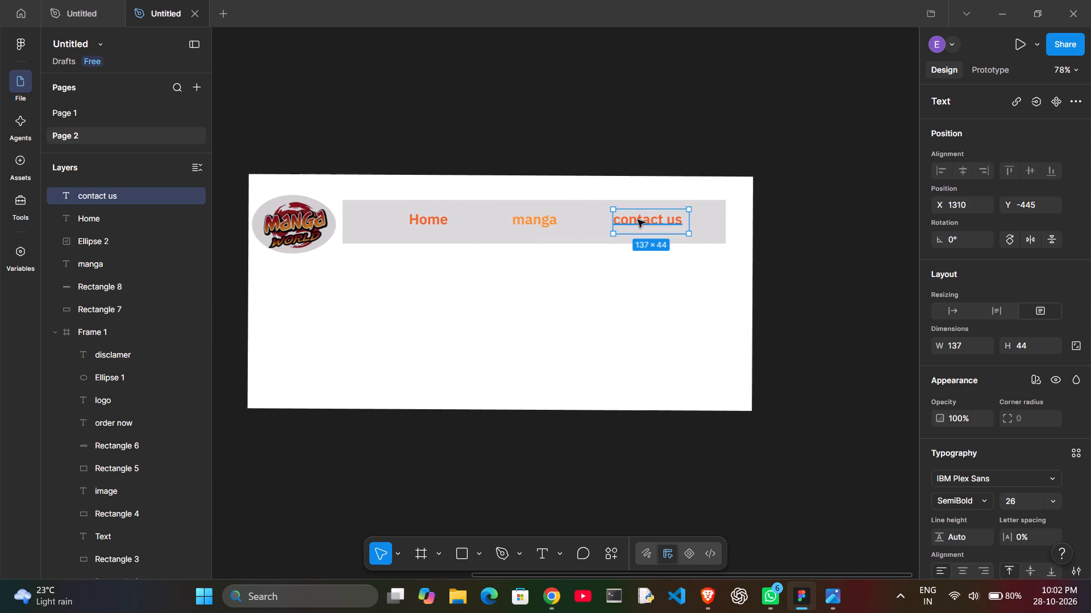
left_click(571, 310)
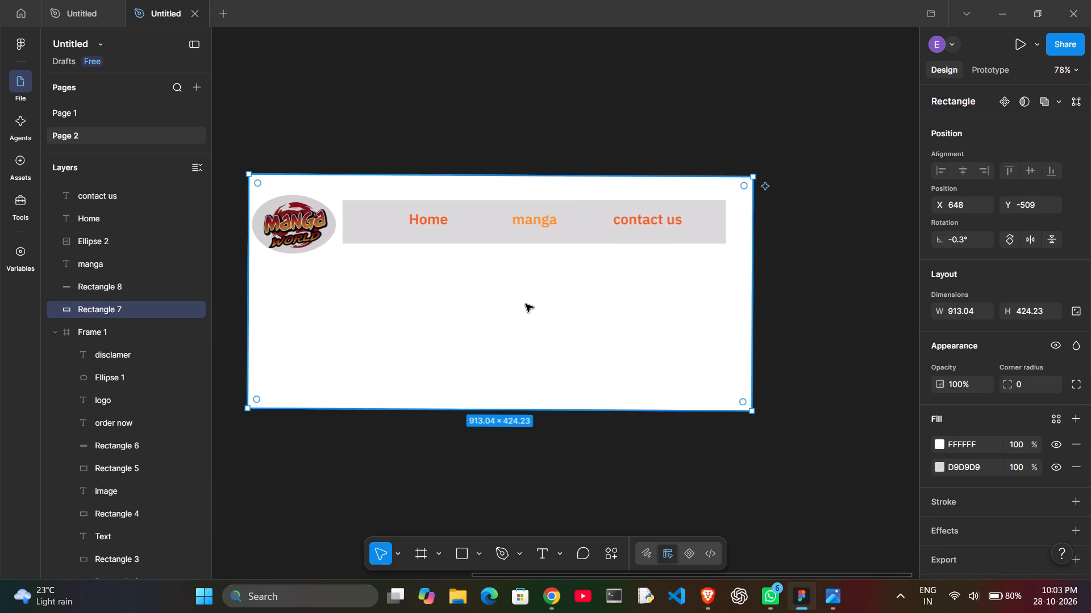
Shift the white banner background Rectangle 7 to about X 654, Y -510.
scroll(526, 304, "down", 1)
left_click(390, 271)
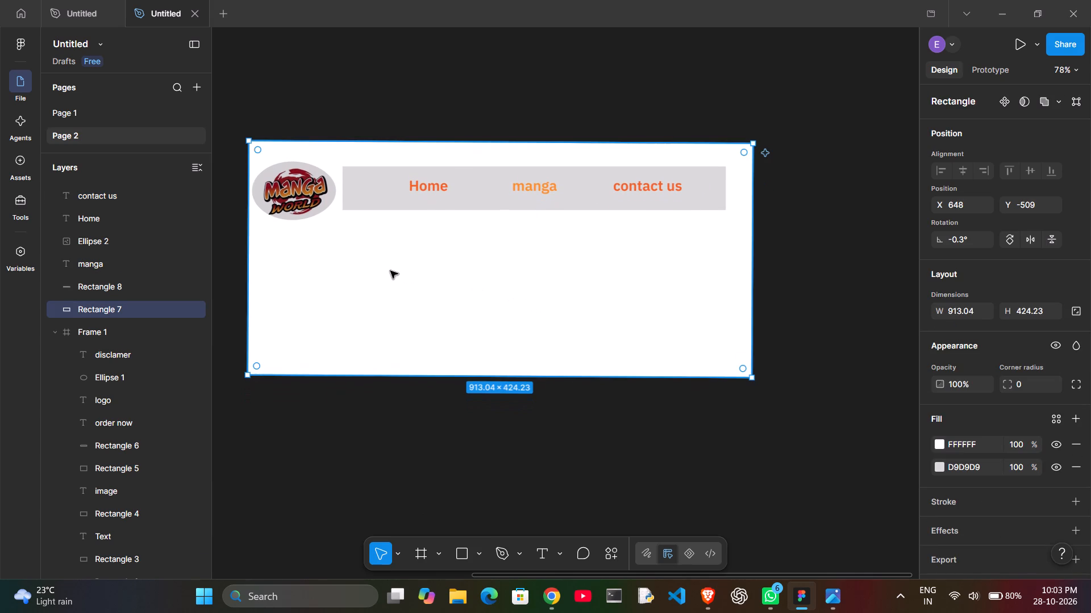
left_click(455, 187)
left_click(460, 188)
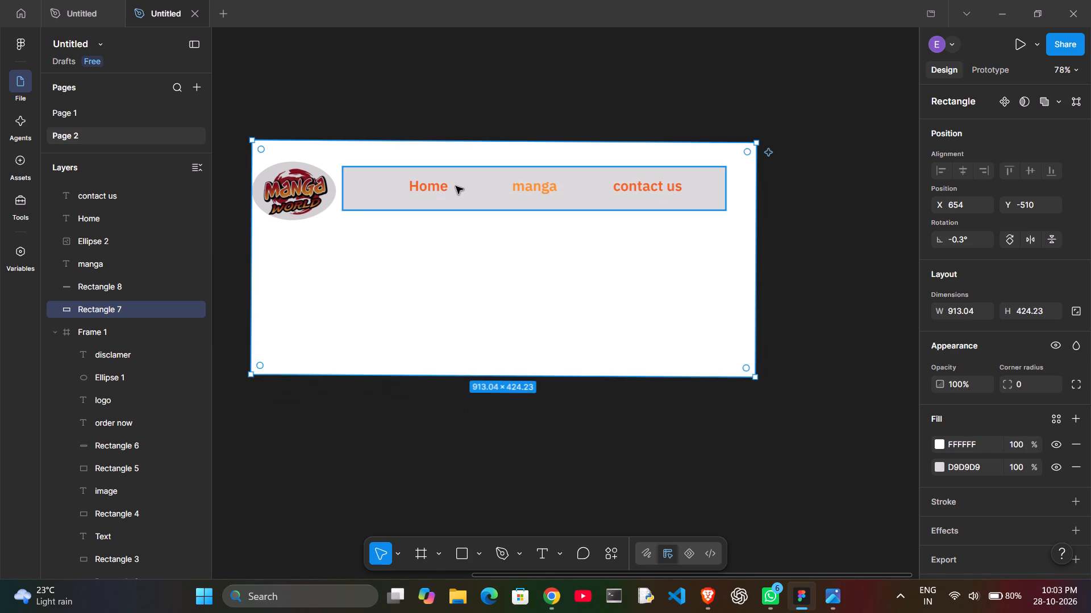
Move the grey navigation bar Rectangle 8 to about X 833, Y -467.
left_click(456, 186)
left_click_drag(456, 186, 463, 184)
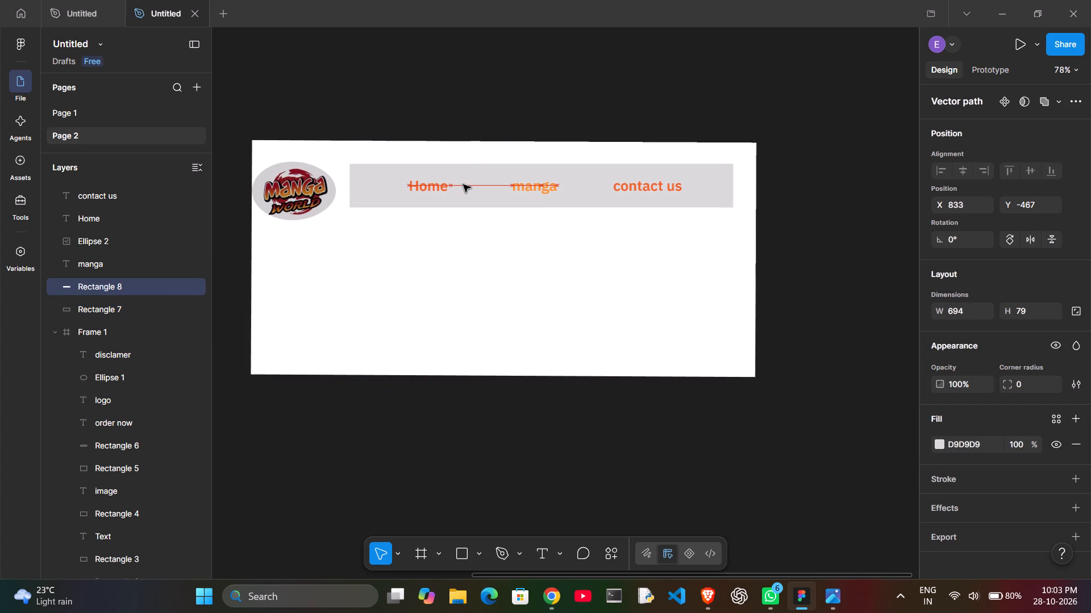
left_click_drag(463, 184, 464, 184)
left_click(474, 293)
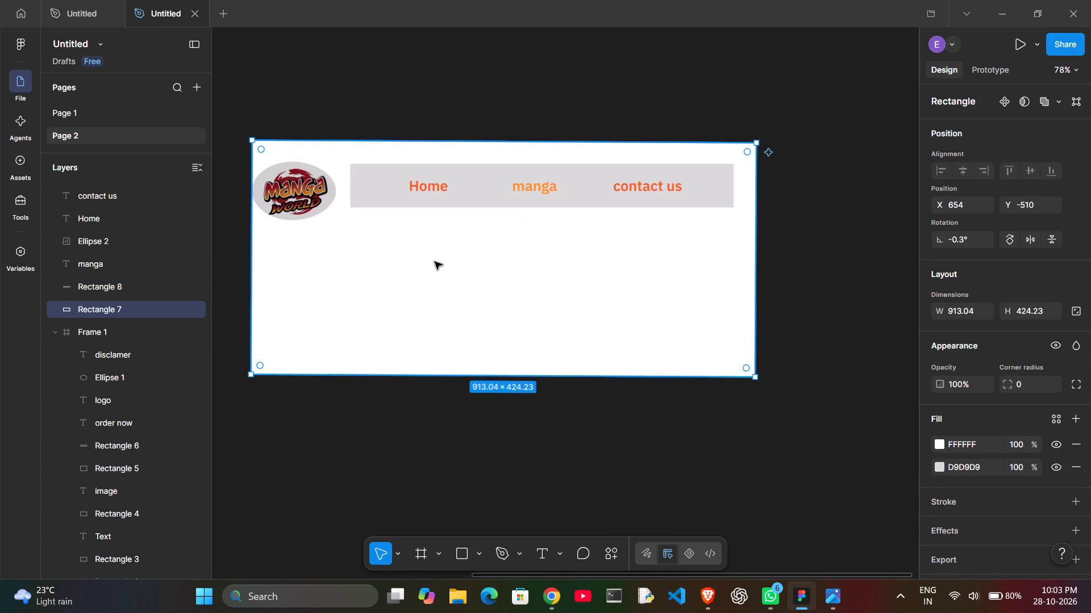
left_click(435, 262)
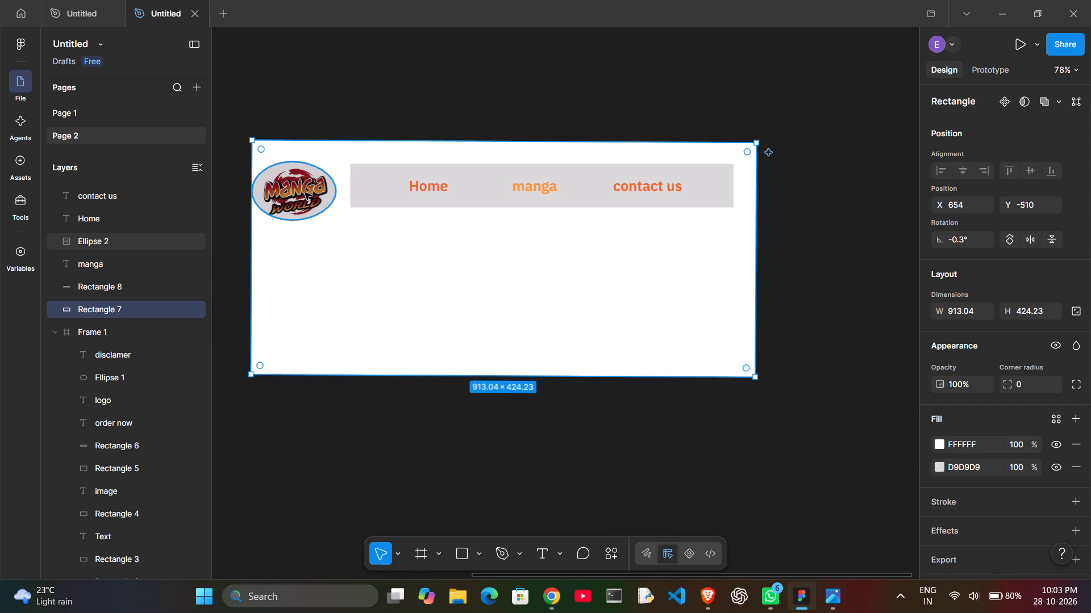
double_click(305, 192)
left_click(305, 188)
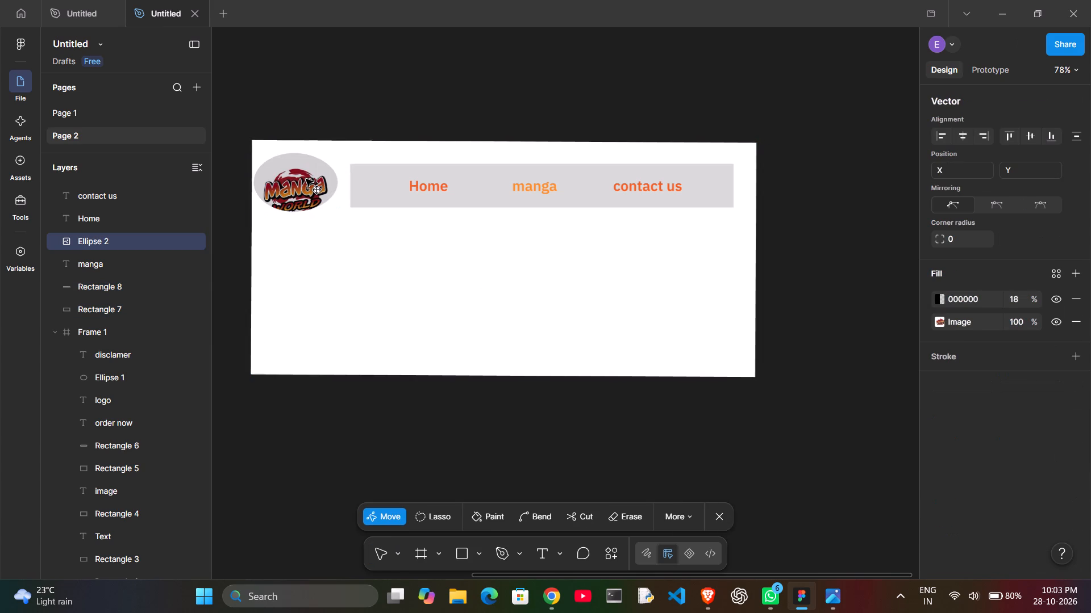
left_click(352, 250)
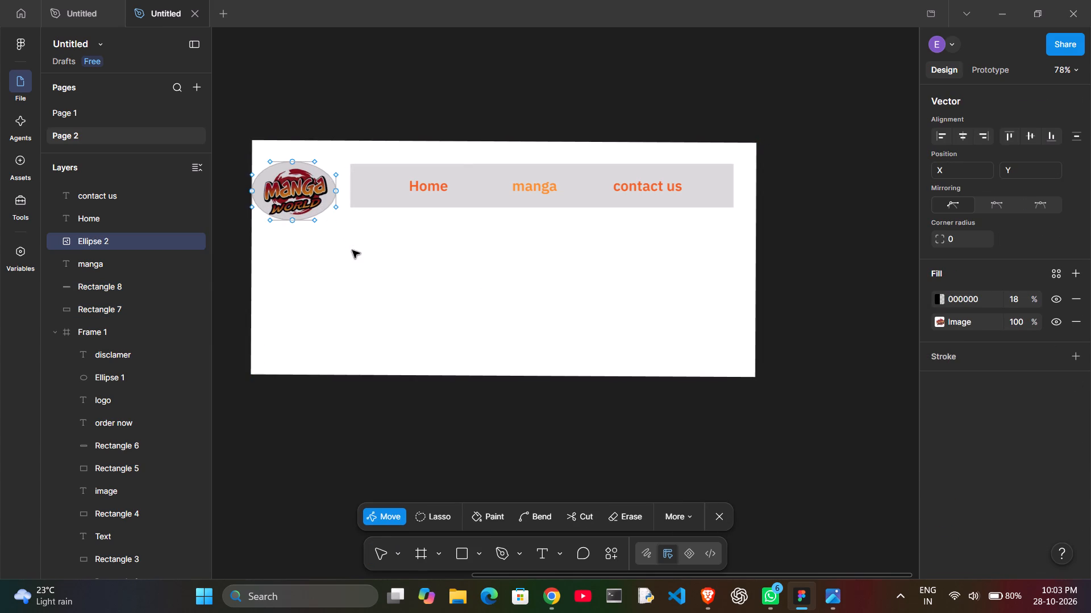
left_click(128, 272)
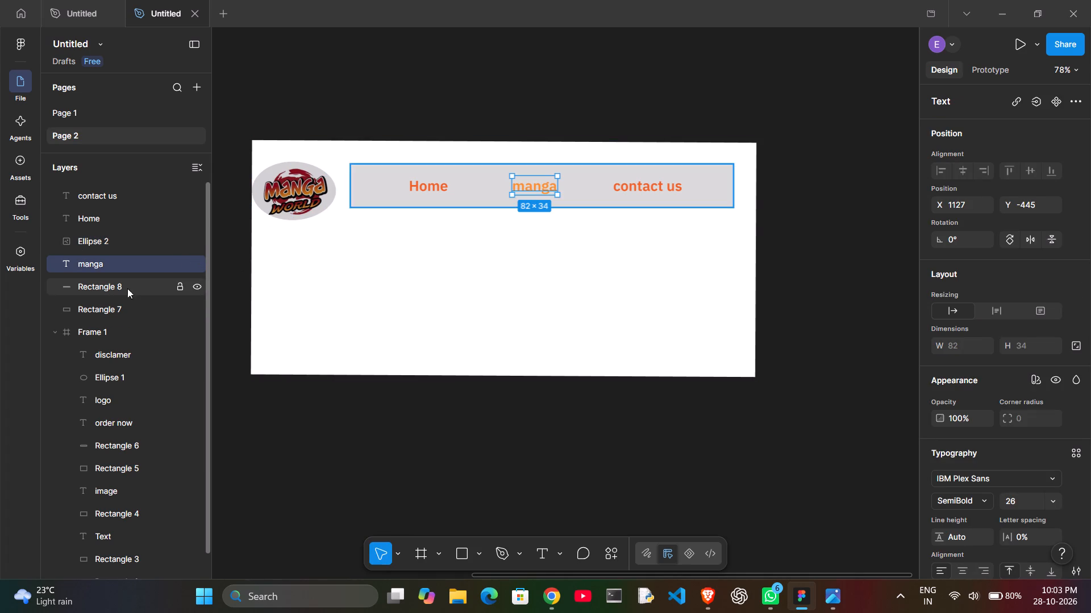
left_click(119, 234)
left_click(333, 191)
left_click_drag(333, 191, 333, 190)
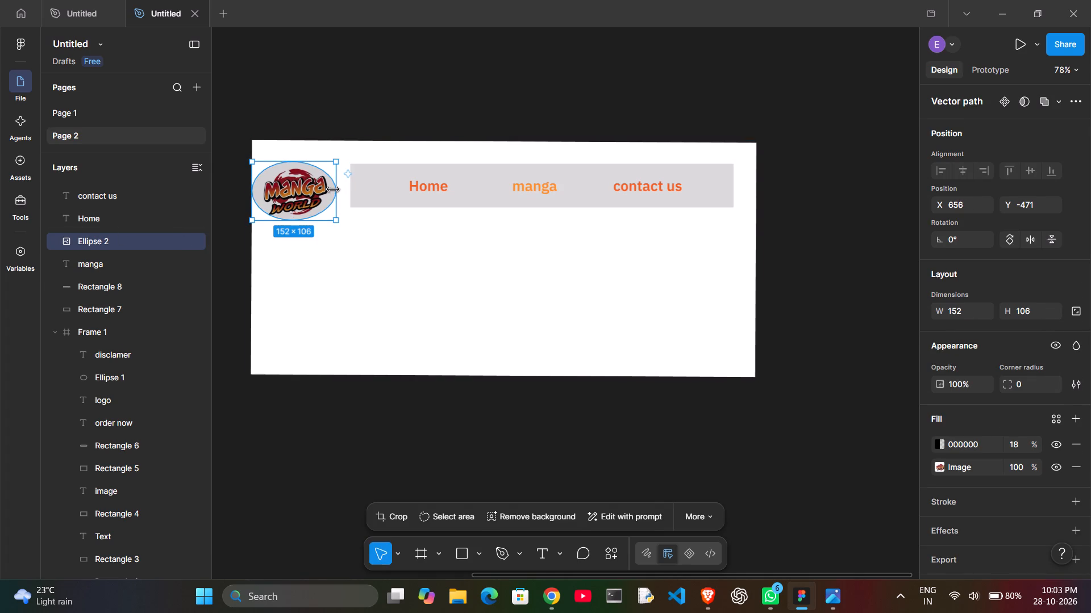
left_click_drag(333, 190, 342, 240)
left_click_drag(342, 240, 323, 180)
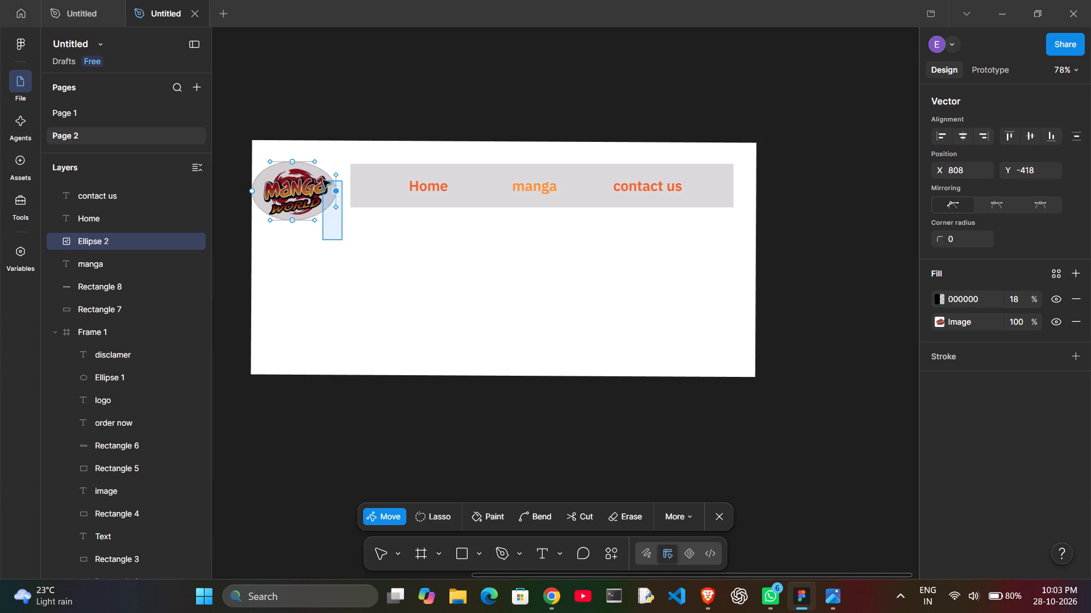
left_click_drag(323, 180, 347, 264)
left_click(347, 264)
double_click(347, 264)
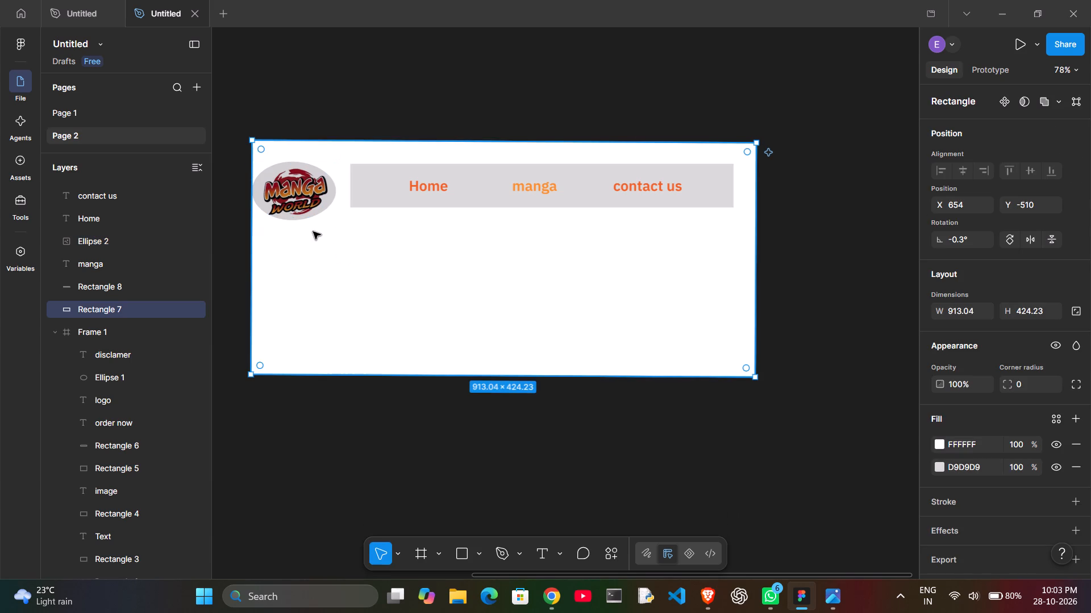
Resize the Manga World logo ellipse to about 155 × 102.
left_click(313, 232)
left_click(313, 207)
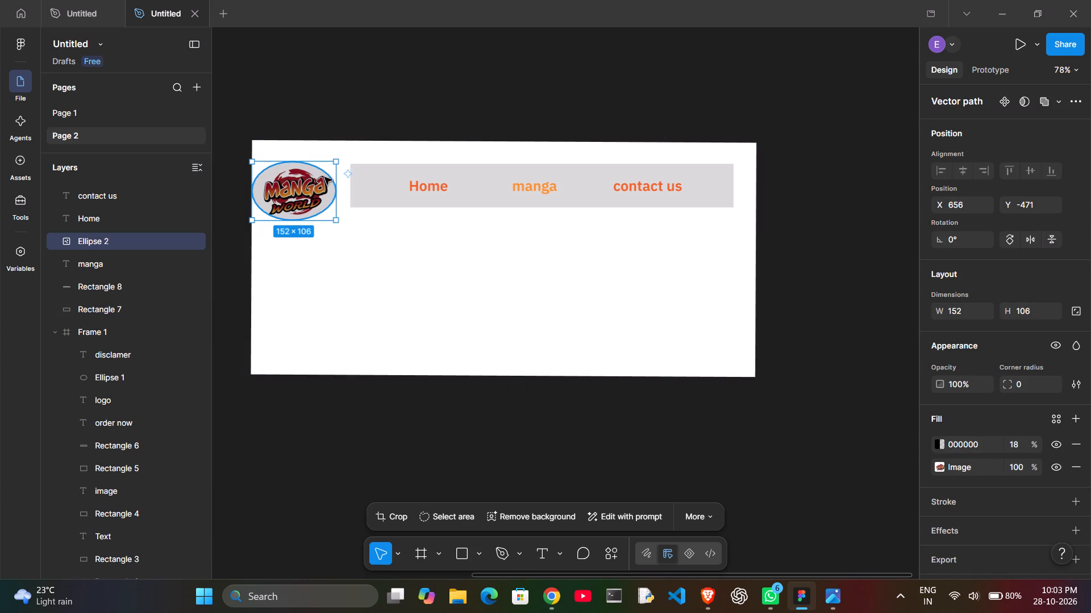
left_click_drag(335, 166, 339, 161)
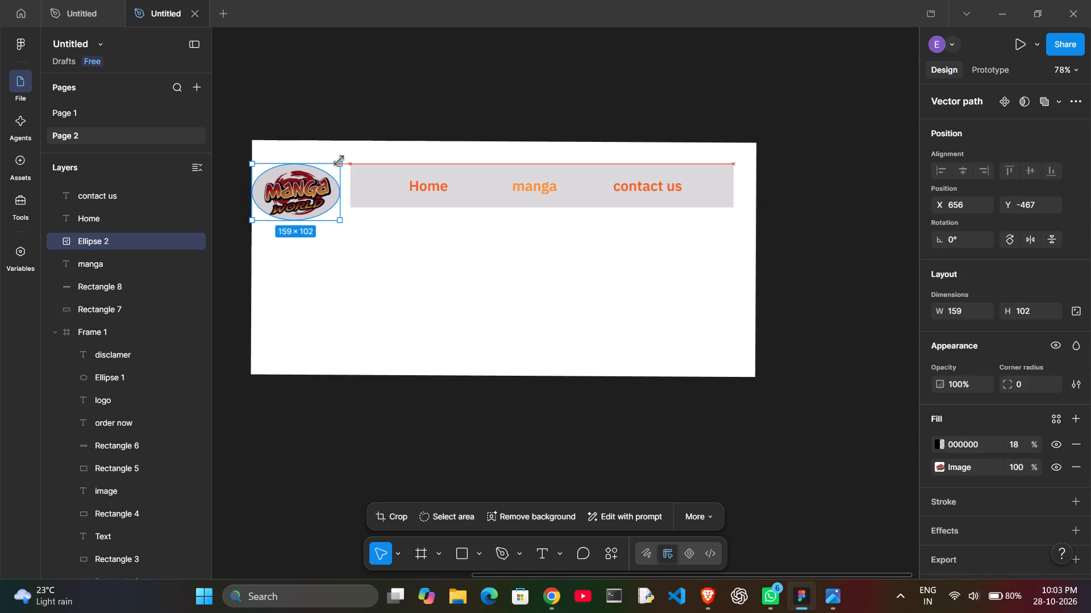
left_click_drag(339, 161, 338, 161)
Move the Manga World logo up beside the navigation bar to about X 661, Y -479.
left_click_drag(314, 198, 315, 187)
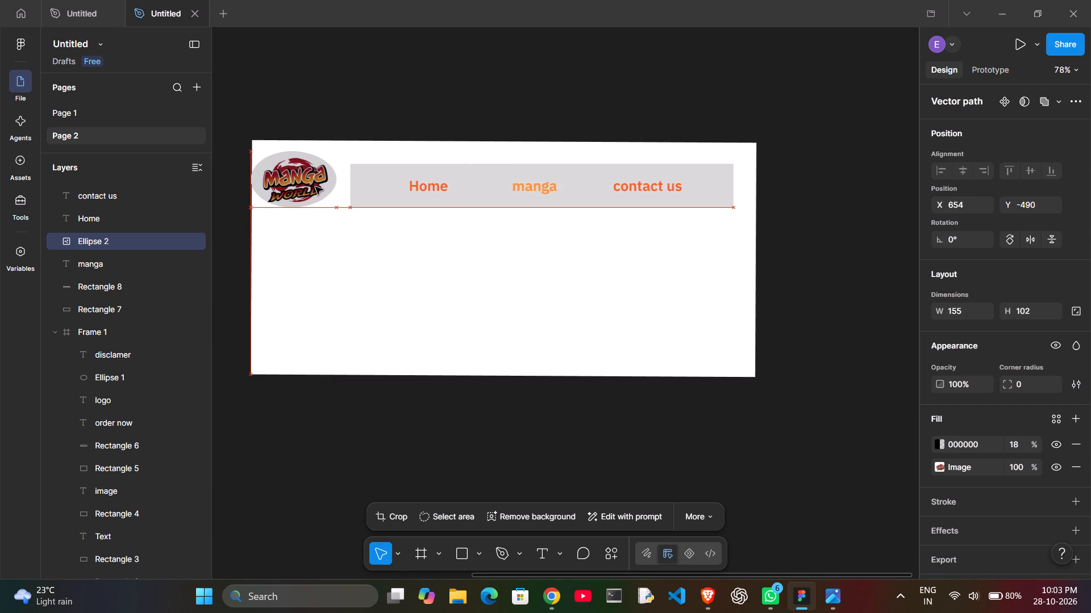
left_click_drag(315, 187, 317, 189)
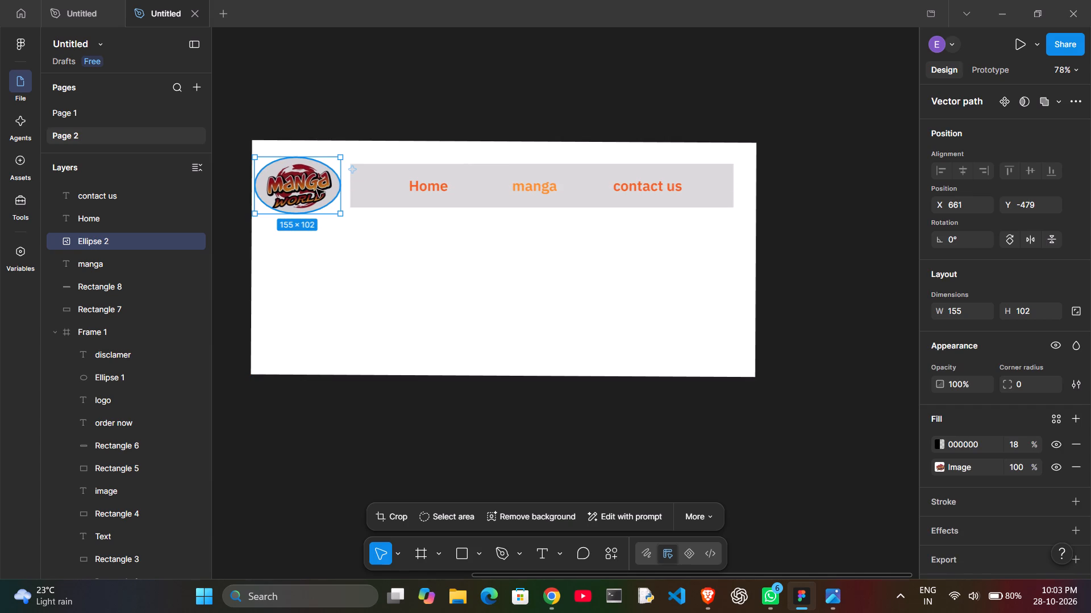
left_click(376, 248)
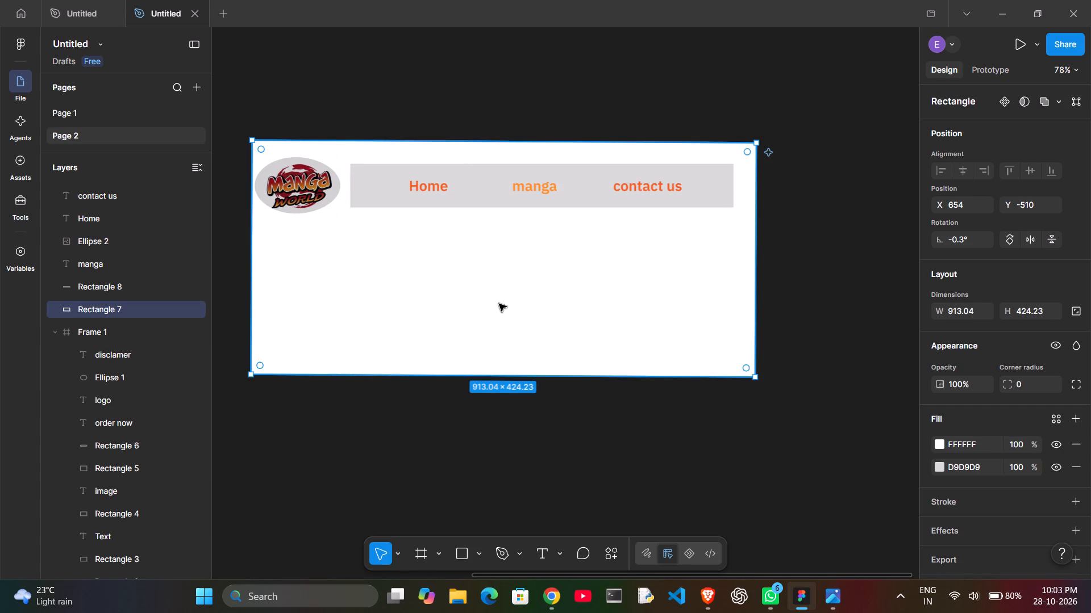
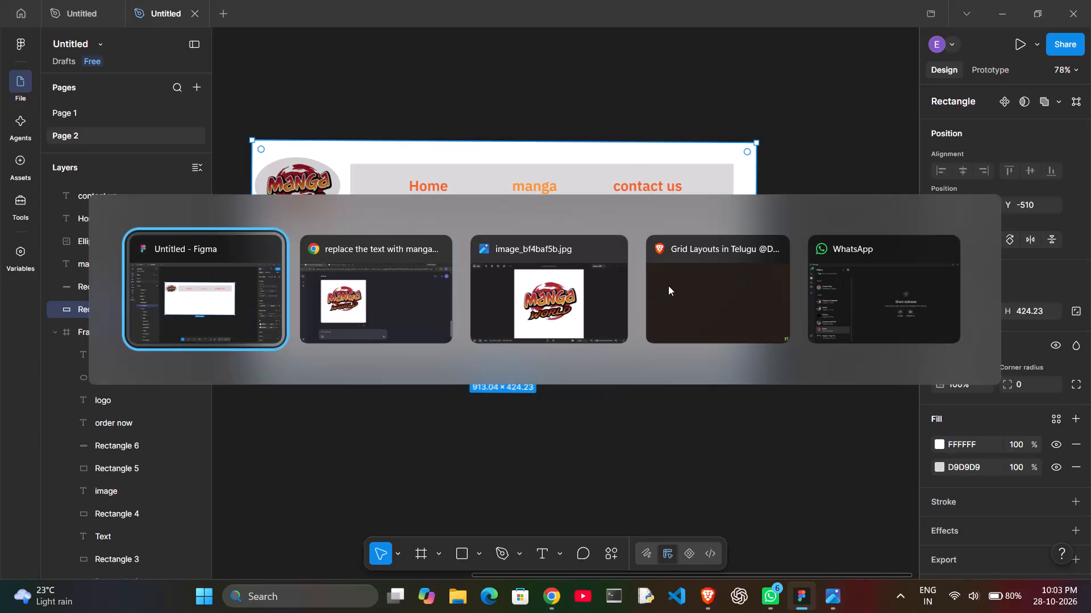
Draw an image placeholder rectangle on the white banner below the navigation bar, sized about 396 × 149.
left_click(622, 288)
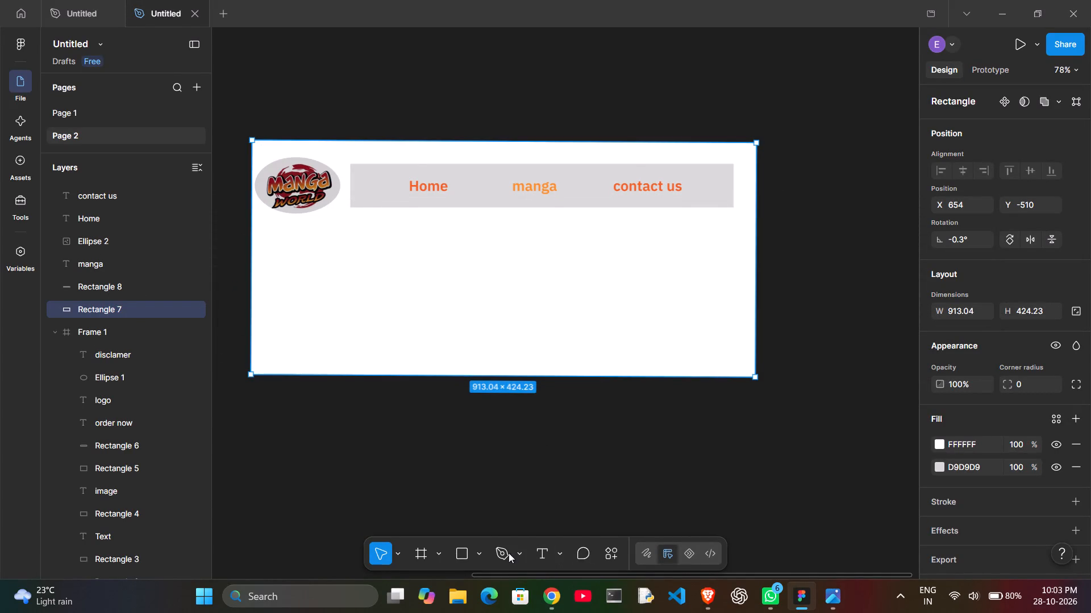
left_click(477, 547)
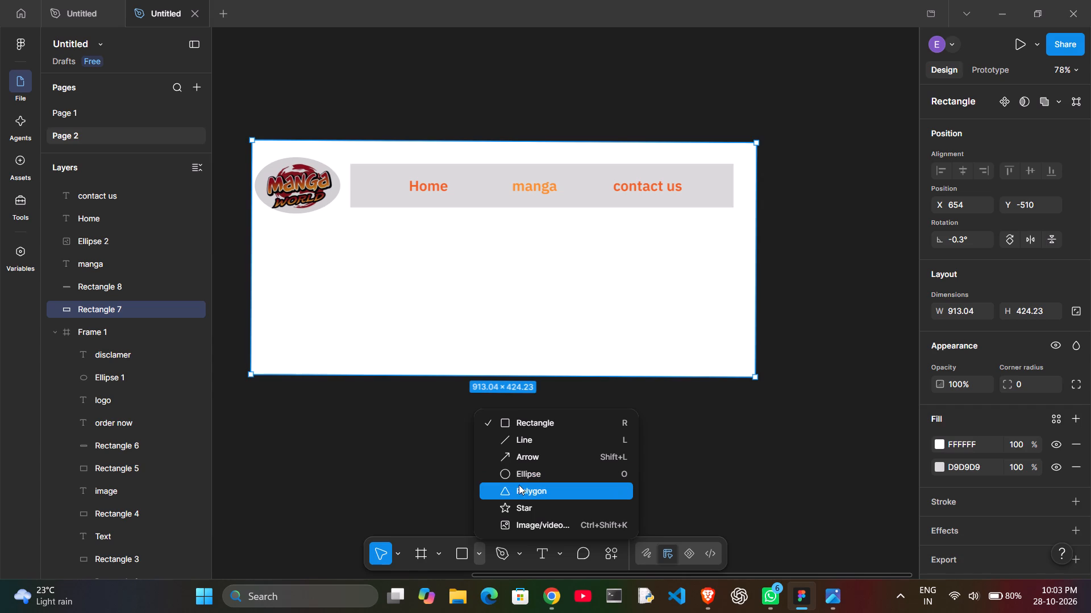
left_click(548, 430)
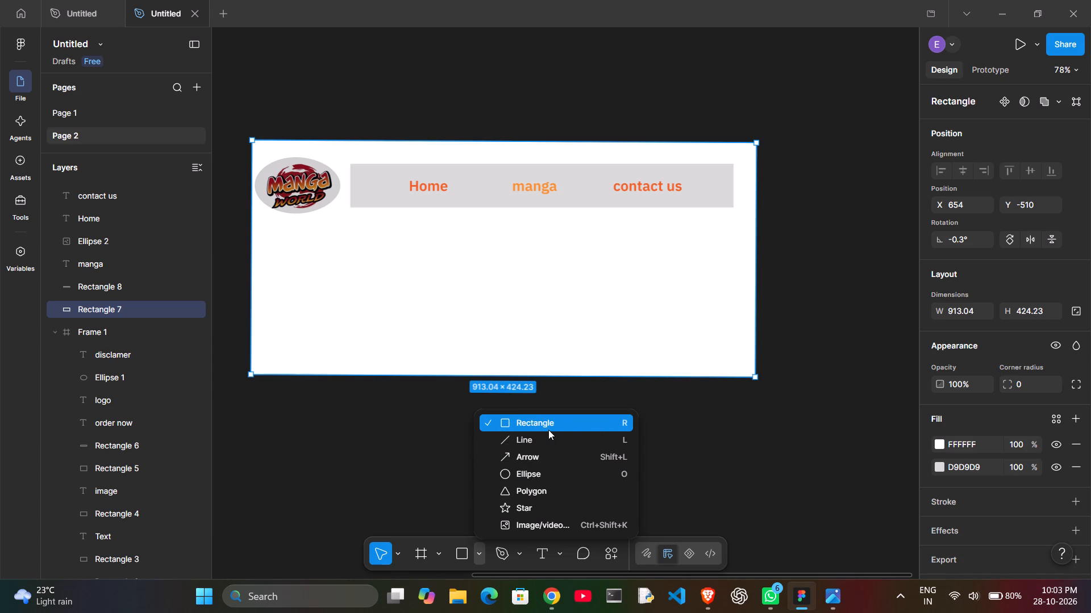
left_click(605, 268)
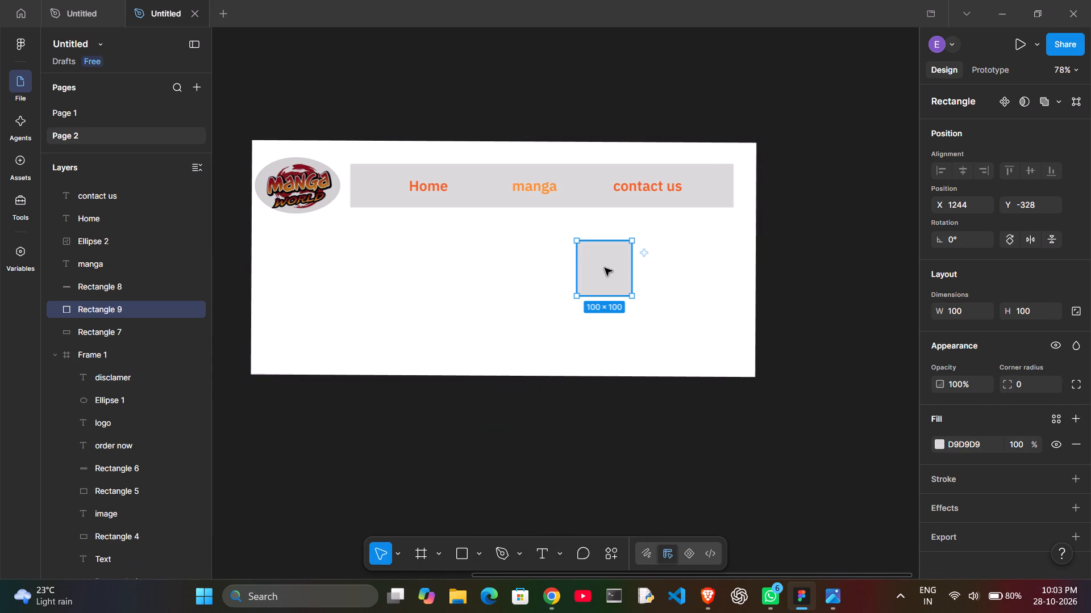
left_click_drag(576, 244, 514, 234)
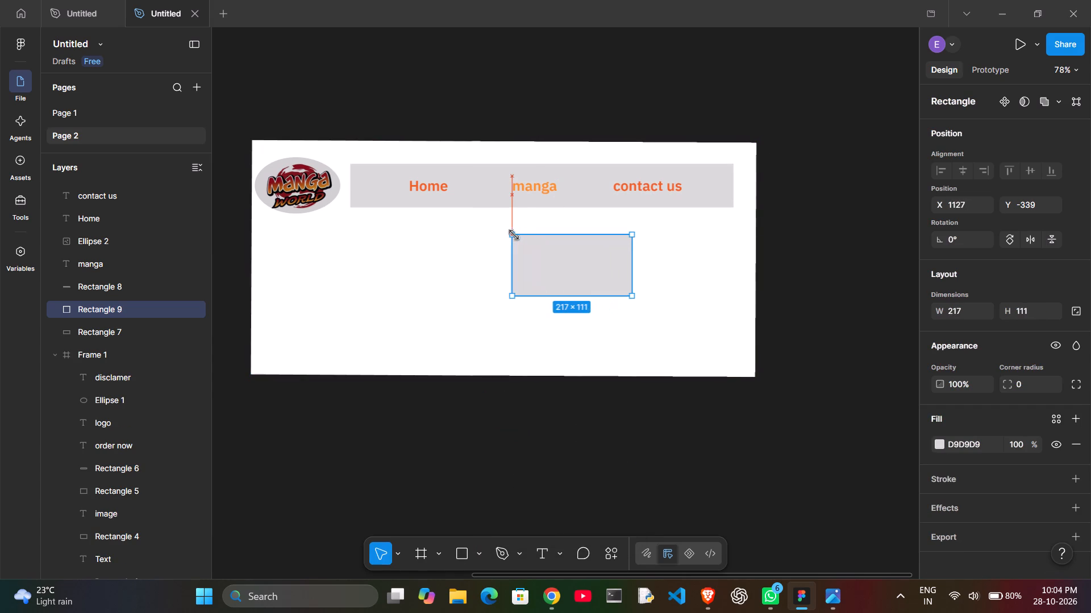
left_click_drag(514, 234, 503, 235)
left_click_drag(632, 237, 641, 234)
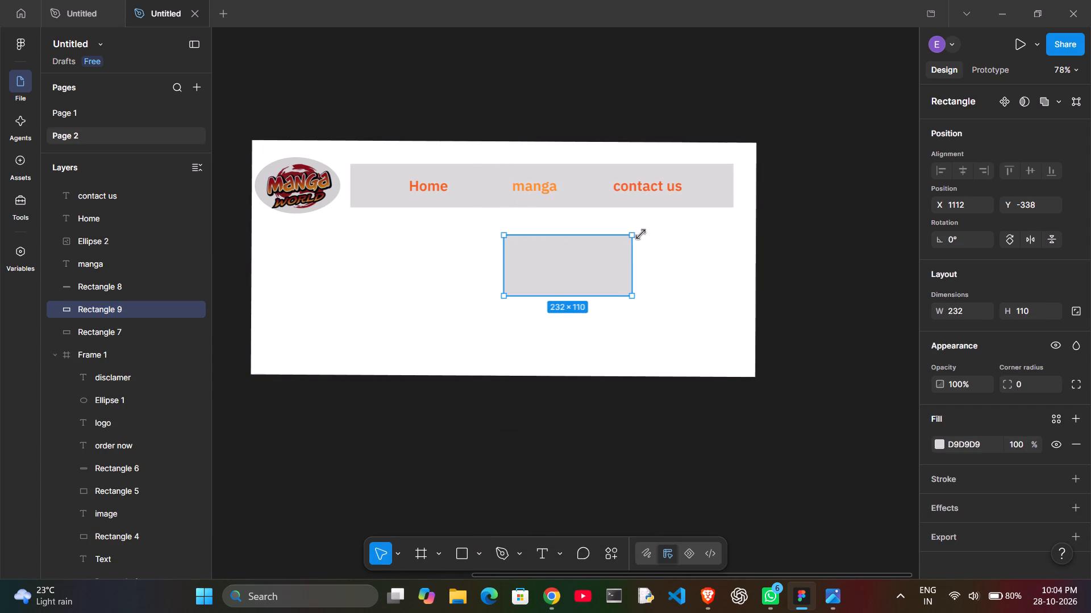
left_click_drag(641, 234, 747, 229)
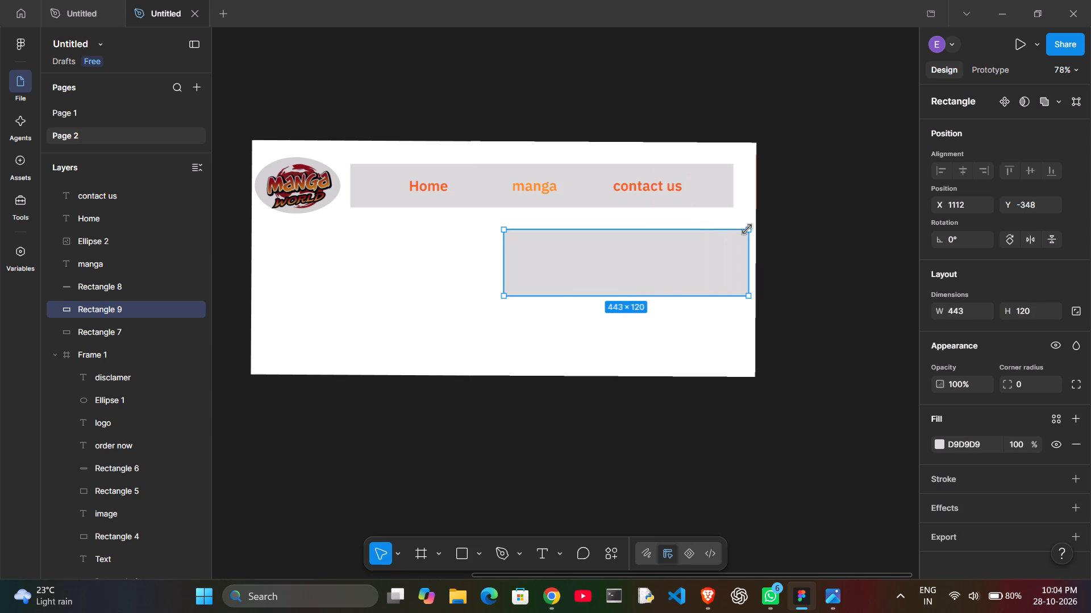
left_click_drag(747, 229, 727, 228)
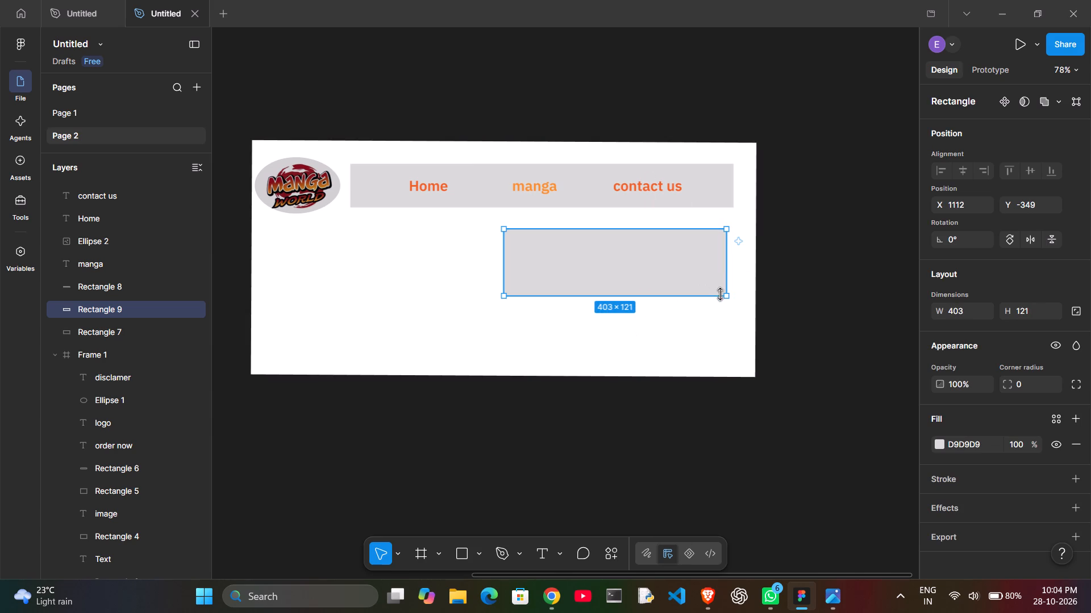
left_click_drag(722, 296, 723, 310)
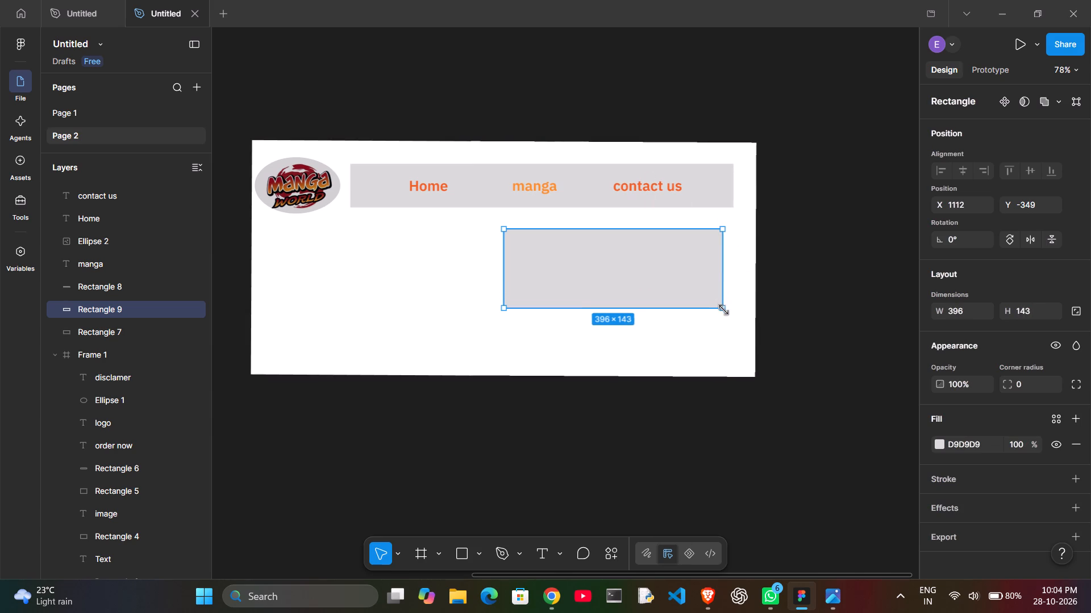
left_click_drag(723, 310, 723, 310)
left_click(566, 449)
Move the placeholder rectangle to about X 1132, Y -361, lining up its outer edge with the end of the navigation bar.
scroll(566, 449, "right", 2)
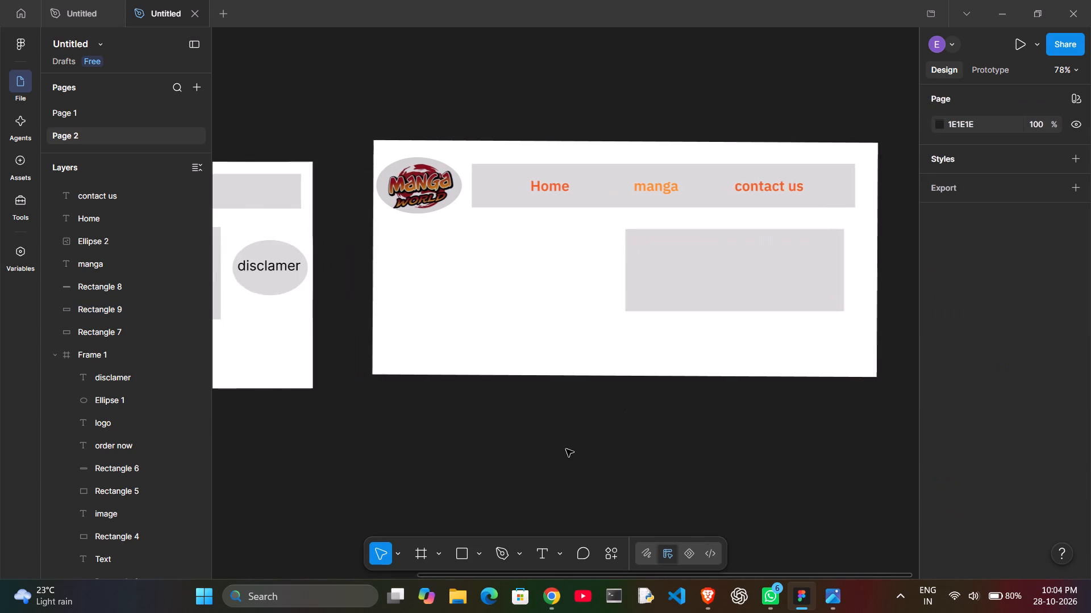
scroll(566, 449, "right", 1)
scroll(566, 449, "left", 1)
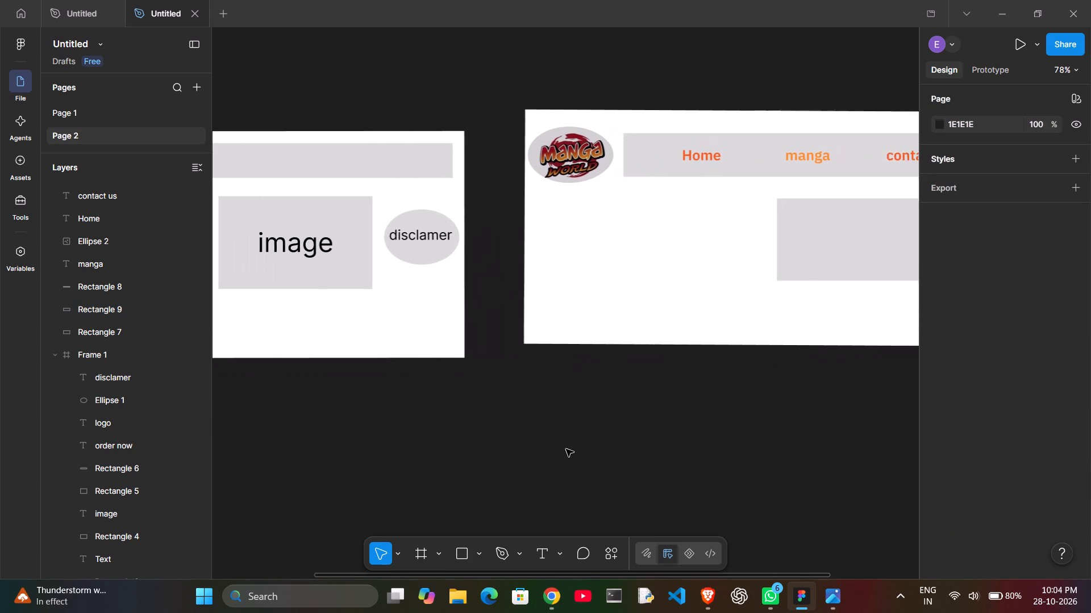
scroll(566, 449, "left", 3)
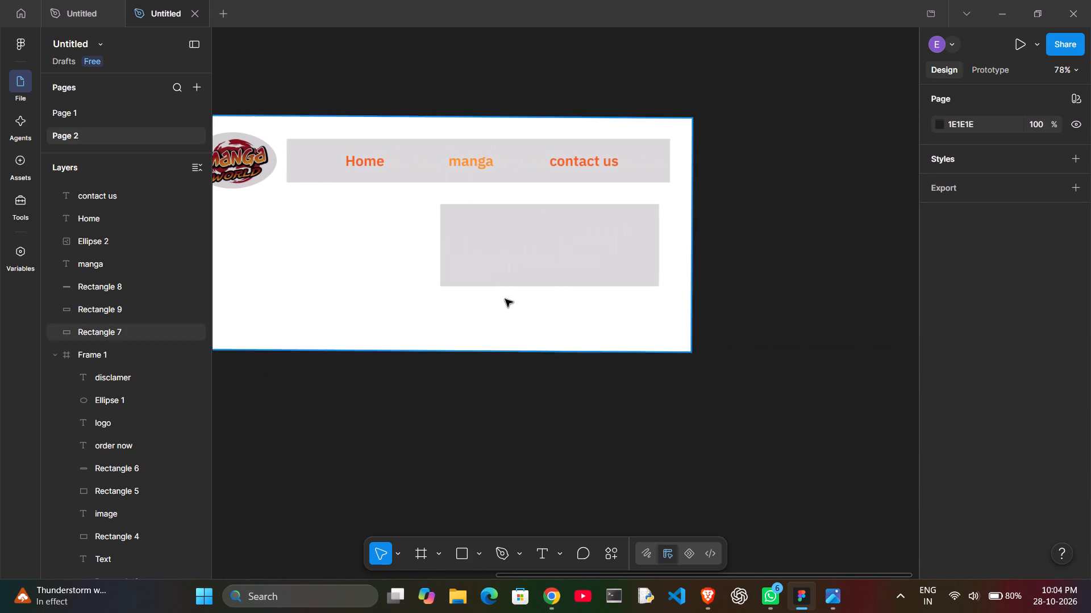
left_click_drag(493, 268, 452, 261)
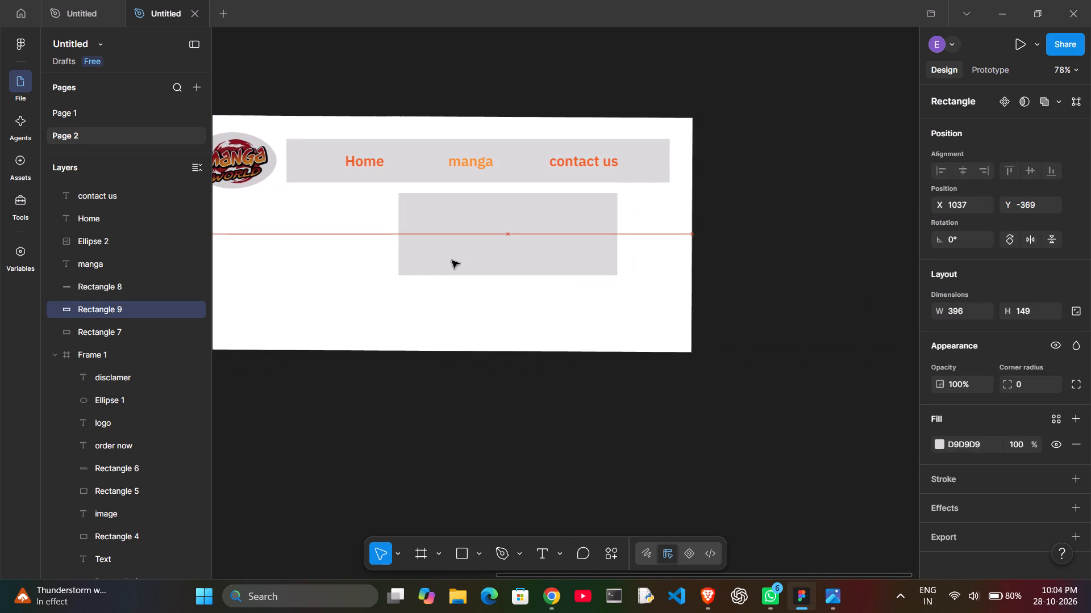
left_click_drag(452, 261, 494, 267)
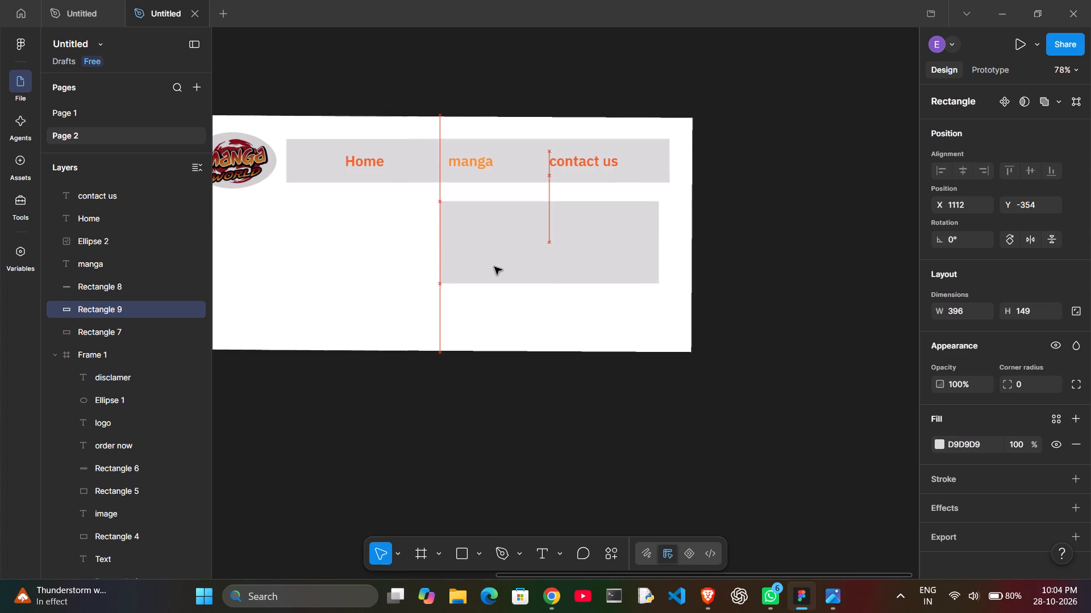
left_click_drag(494, 267, 507, 262)
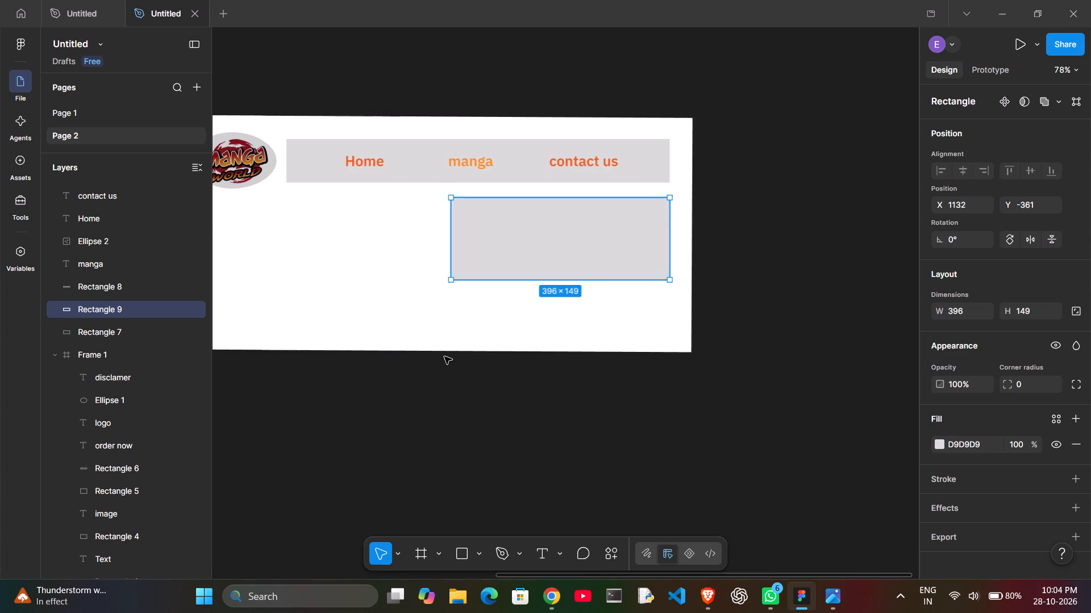
left_click(461, 400)
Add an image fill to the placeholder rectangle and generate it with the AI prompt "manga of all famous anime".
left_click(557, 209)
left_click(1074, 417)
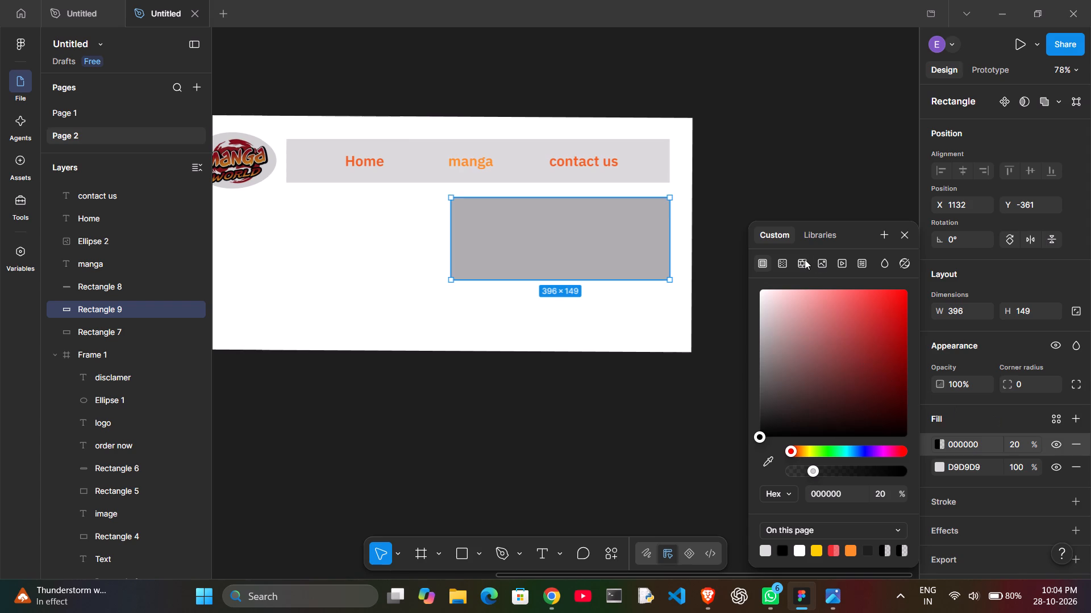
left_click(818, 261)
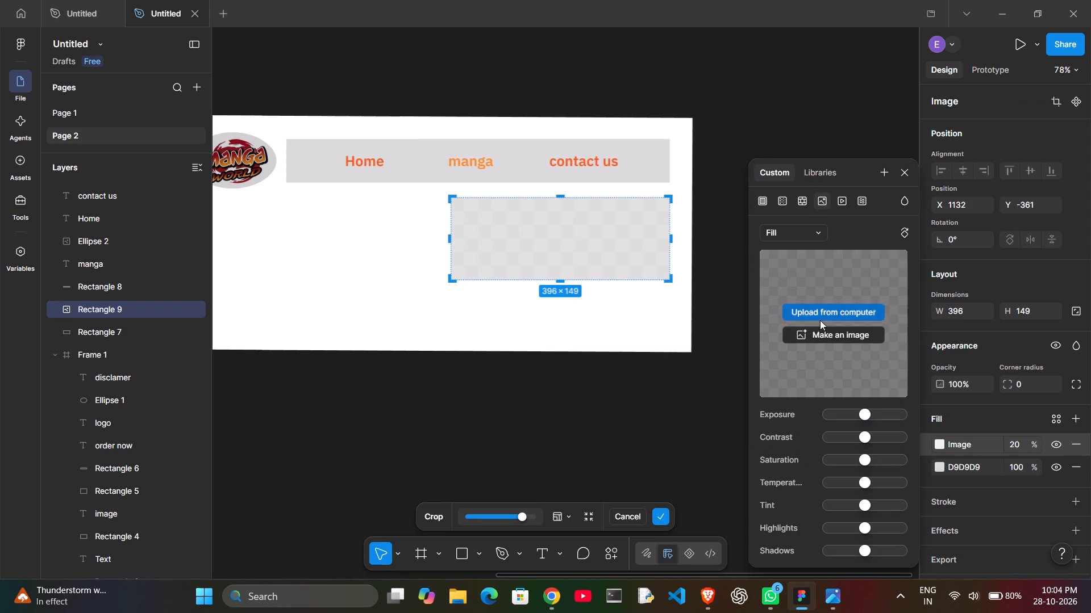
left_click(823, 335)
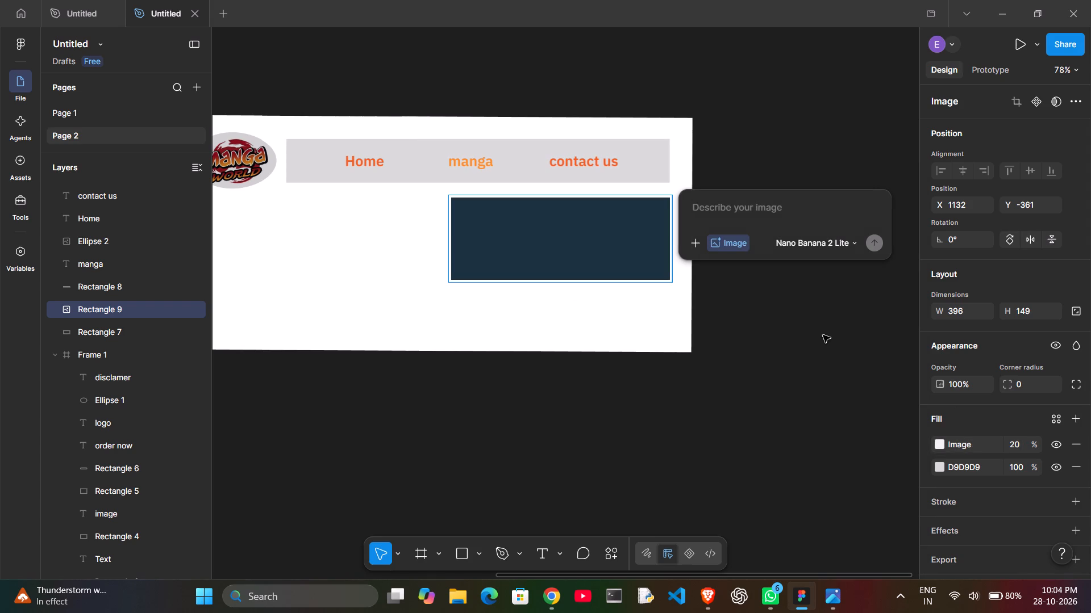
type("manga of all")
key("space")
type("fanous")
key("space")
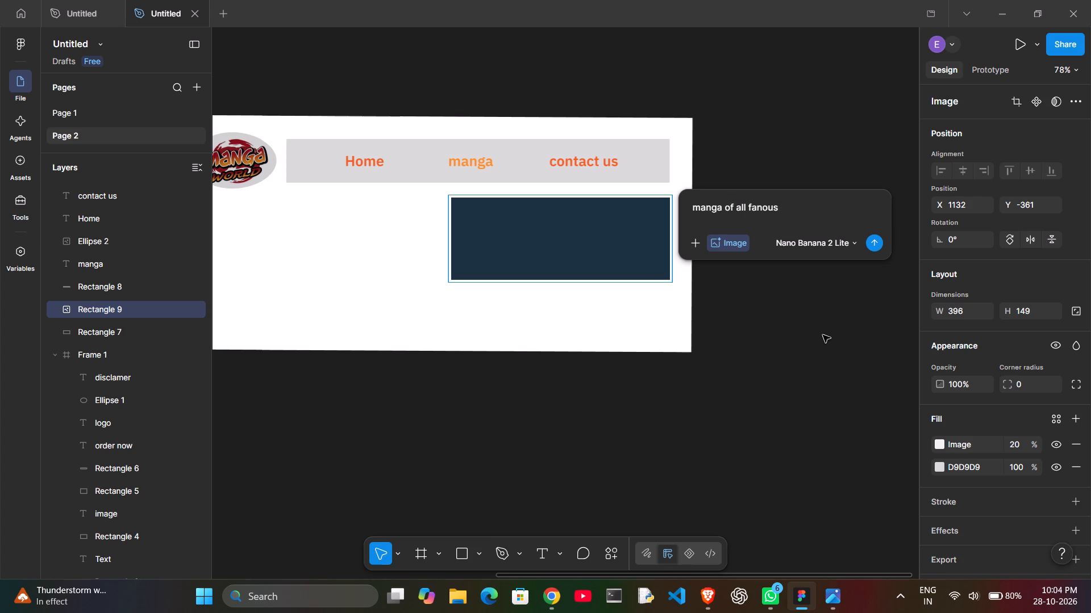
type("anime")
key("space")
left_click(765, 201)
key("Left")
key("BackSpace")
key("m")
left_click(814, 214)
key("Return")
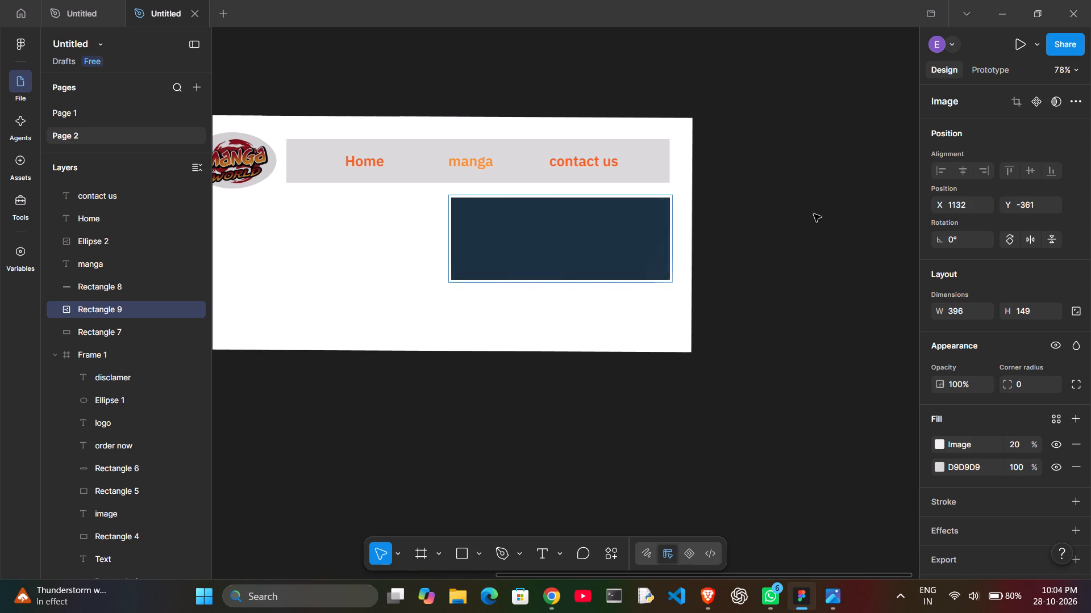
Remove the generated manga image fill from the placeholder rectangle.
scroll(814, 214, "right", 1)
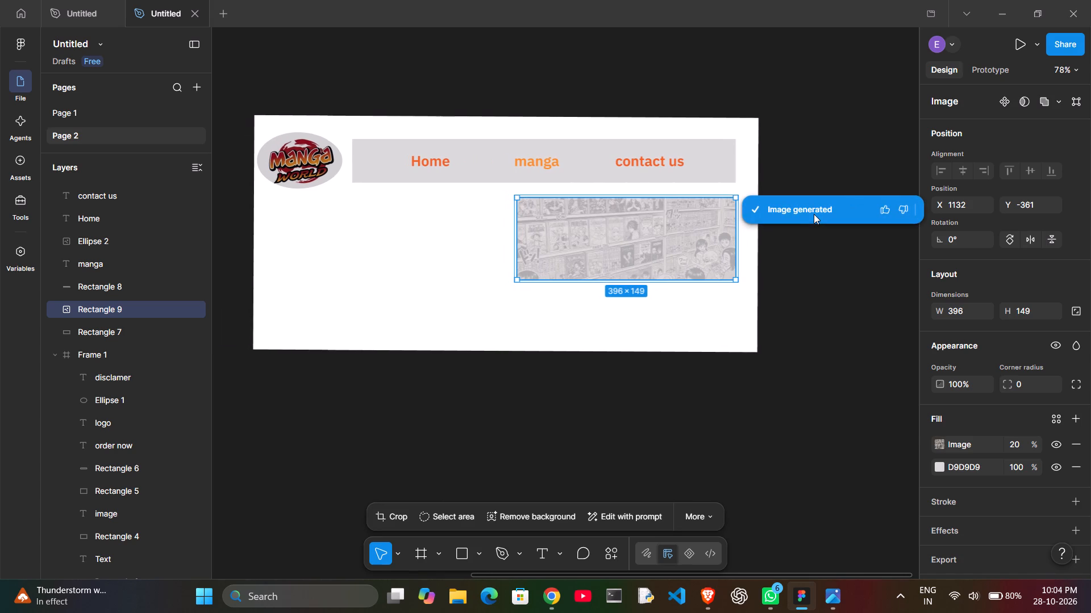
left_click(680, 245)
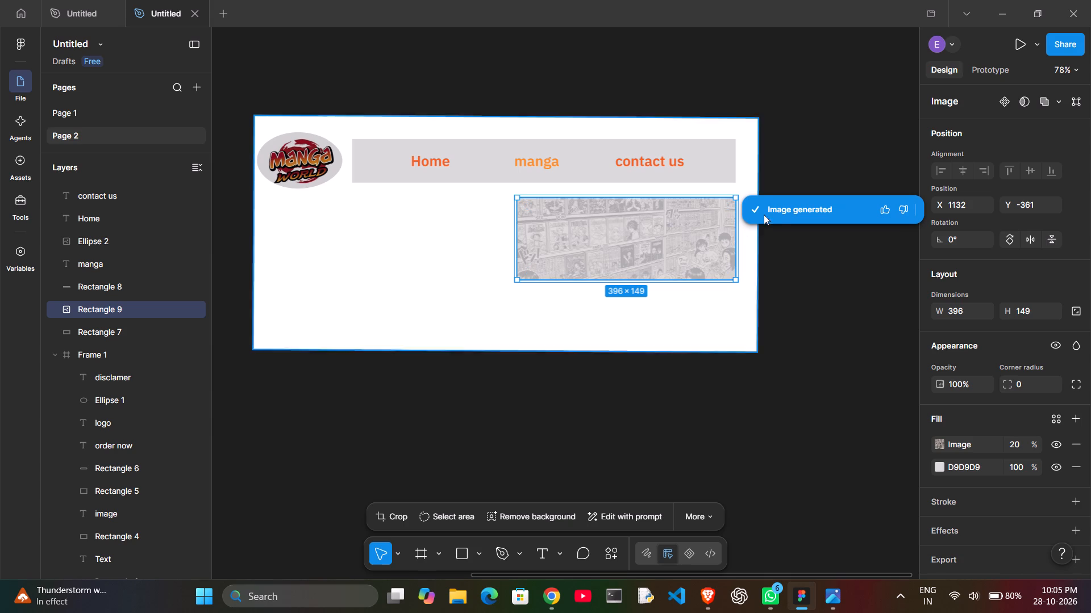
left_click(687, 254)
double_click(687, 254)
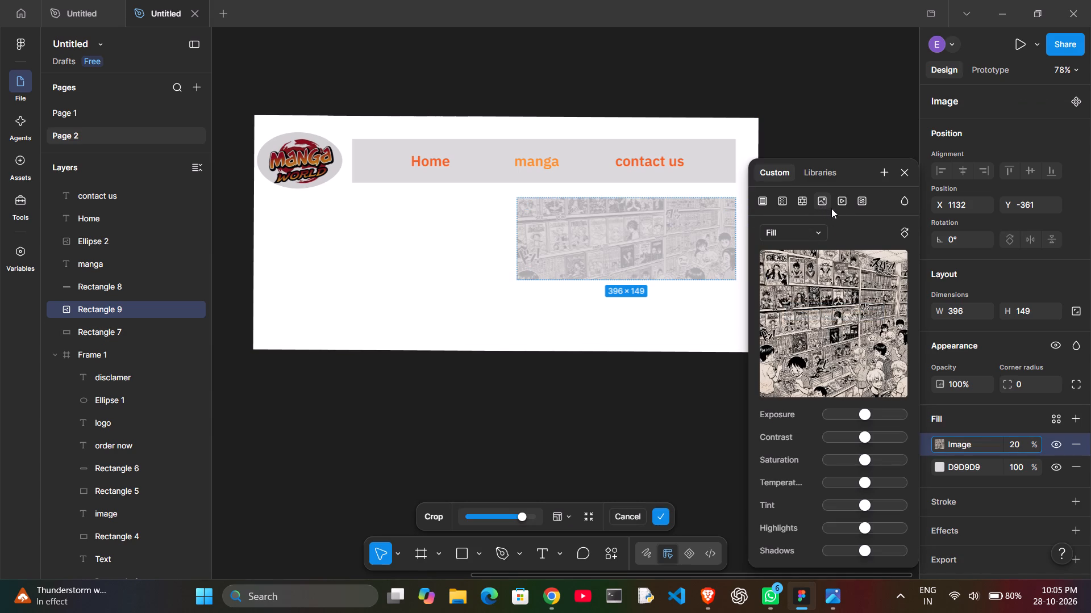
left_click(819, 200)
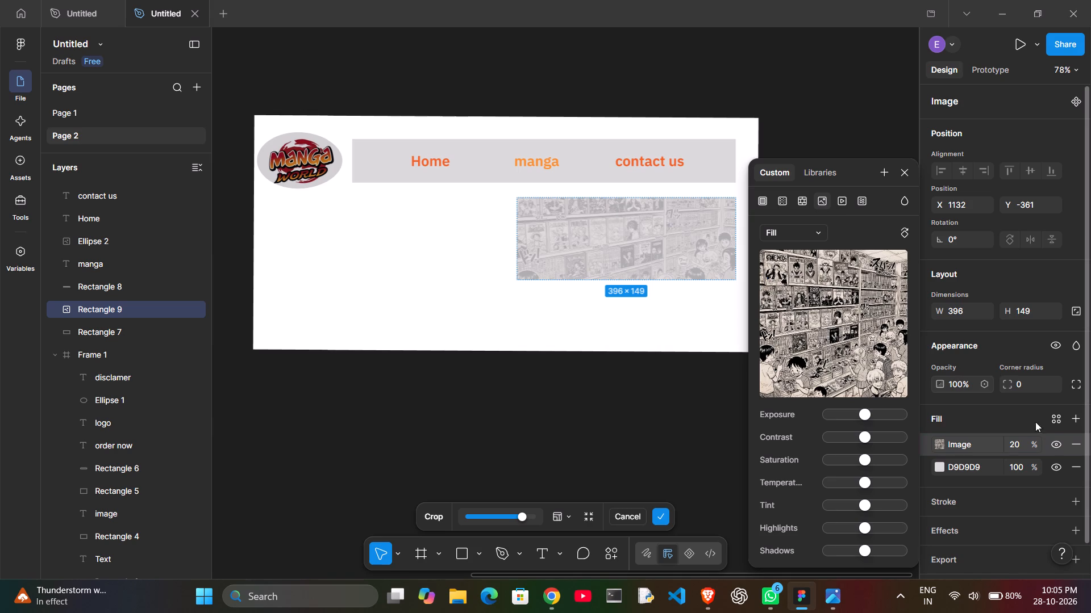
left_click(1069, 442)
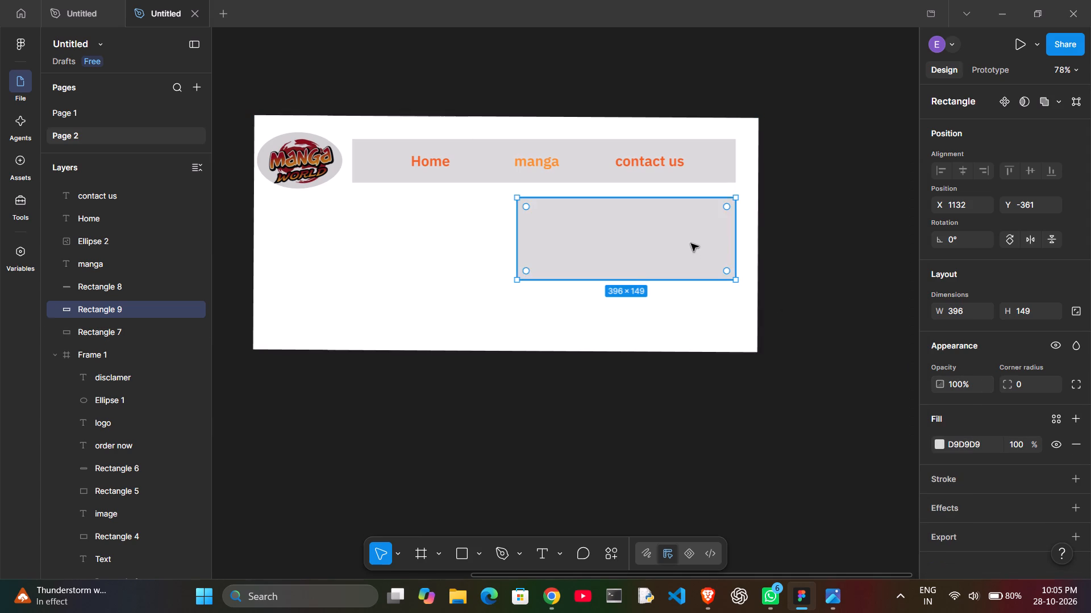
Add a new image fill to the placeholder rectangle and write an AI image prompt beginning "manga of the".
left_click(691, 243)
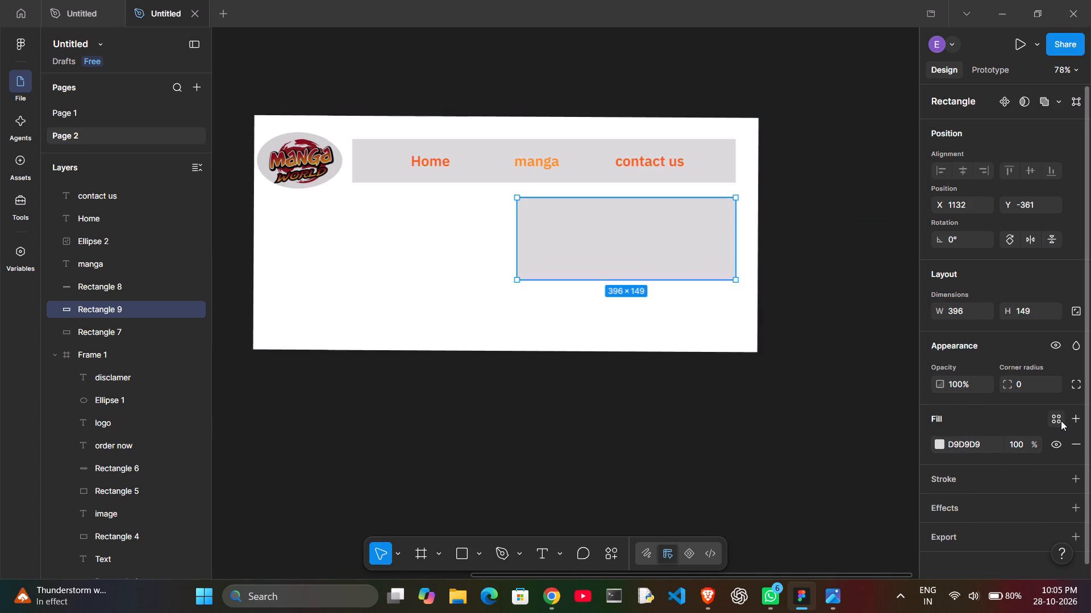
left_click(1073, 419)
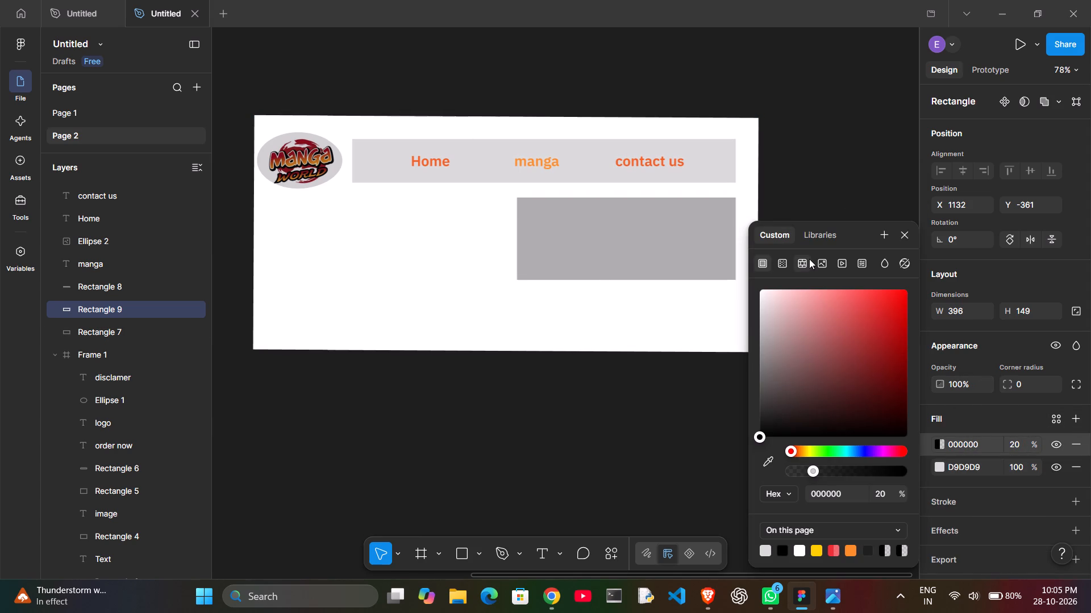
left_click(809, 259)
left_click(821, 236)
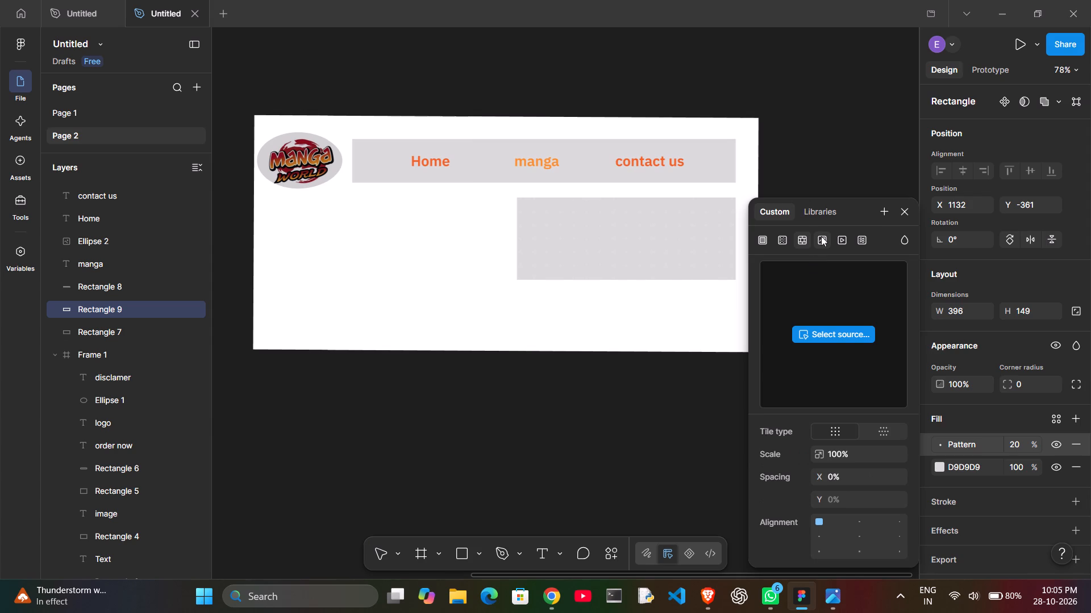
left_click(827, 328)
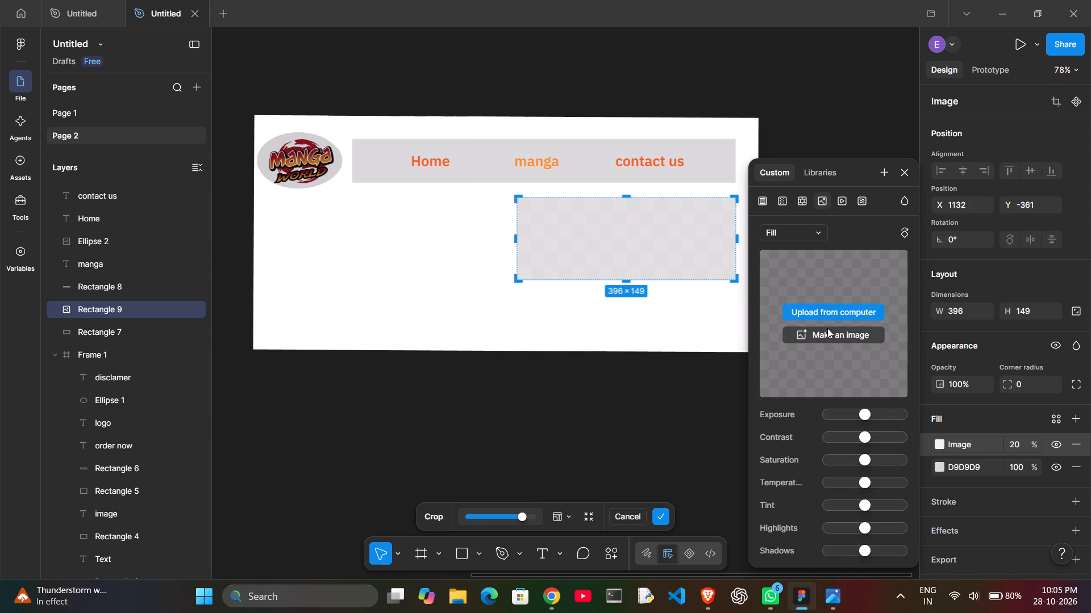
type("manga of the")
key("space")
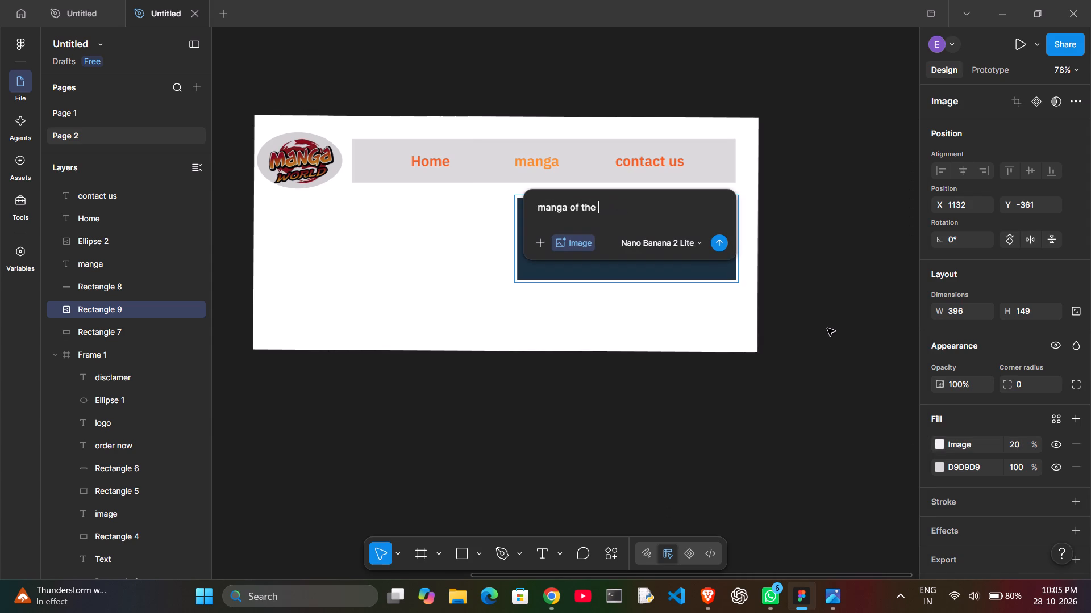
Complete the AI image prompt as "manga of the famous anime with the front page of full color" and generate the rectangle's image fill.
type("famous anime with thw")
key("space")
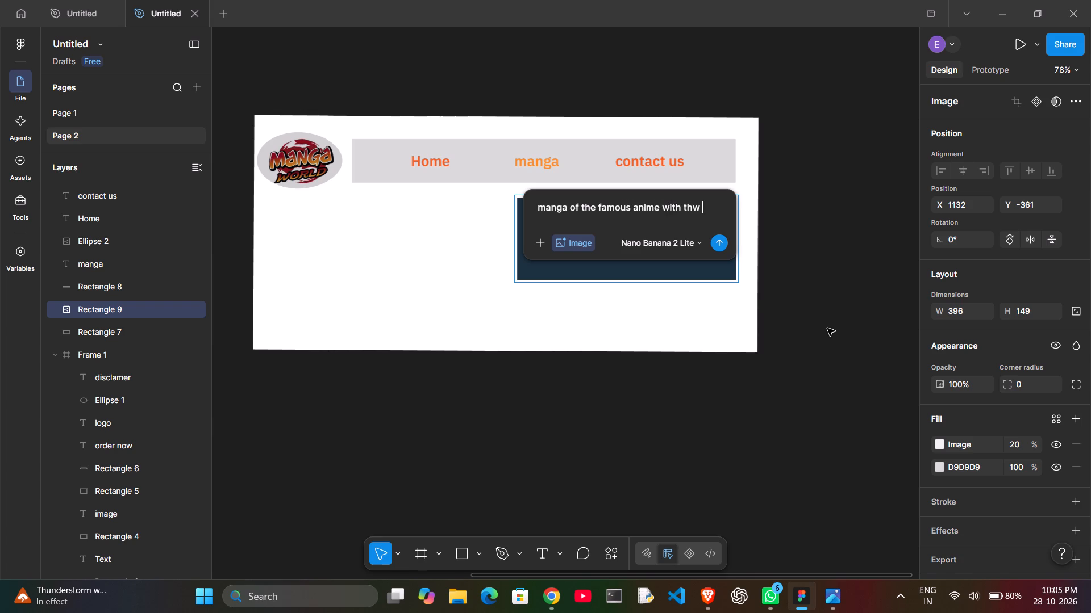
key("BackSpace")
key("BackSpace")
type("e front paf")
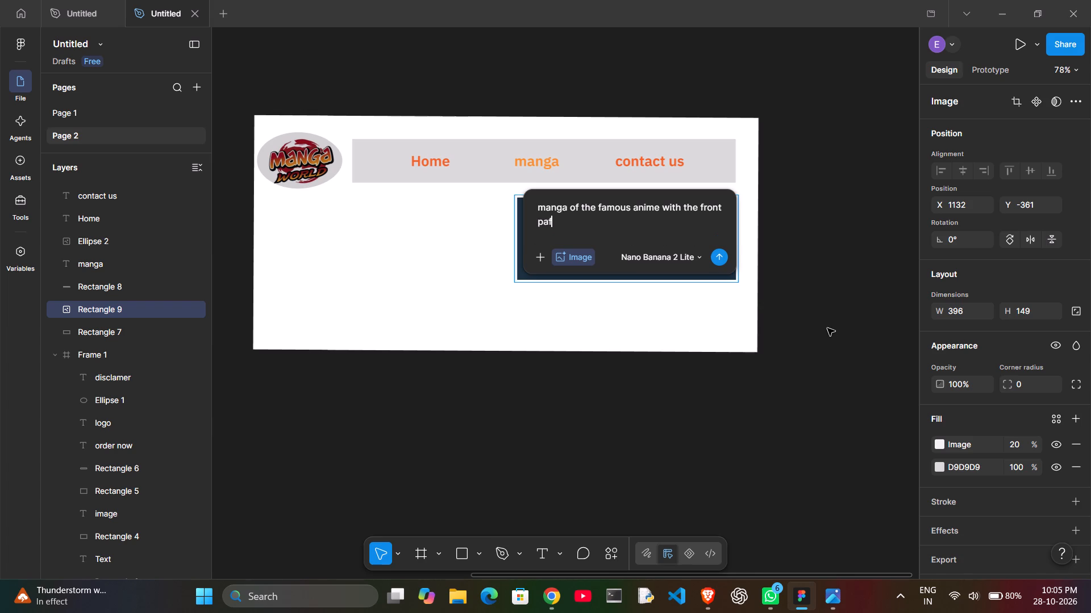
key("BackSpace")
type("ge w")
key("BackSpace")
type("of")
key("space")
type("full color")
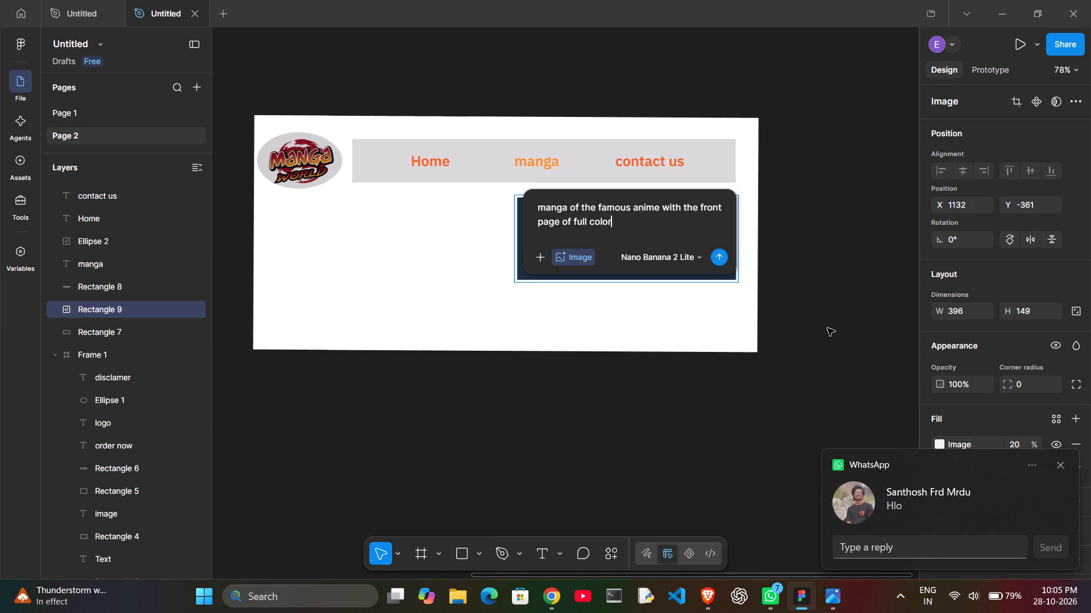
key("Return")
left_click(915, 541)
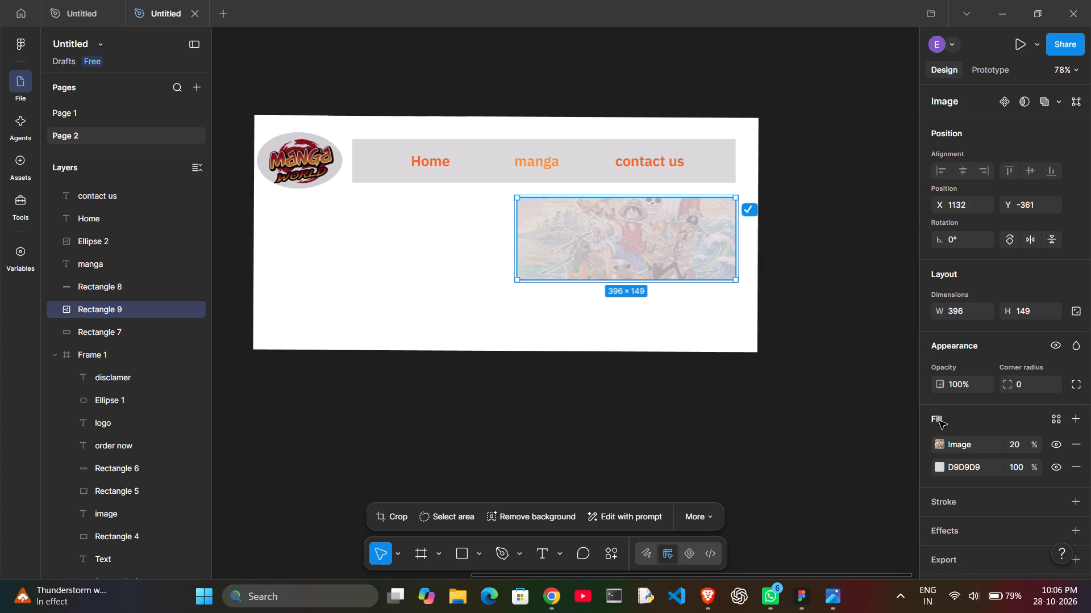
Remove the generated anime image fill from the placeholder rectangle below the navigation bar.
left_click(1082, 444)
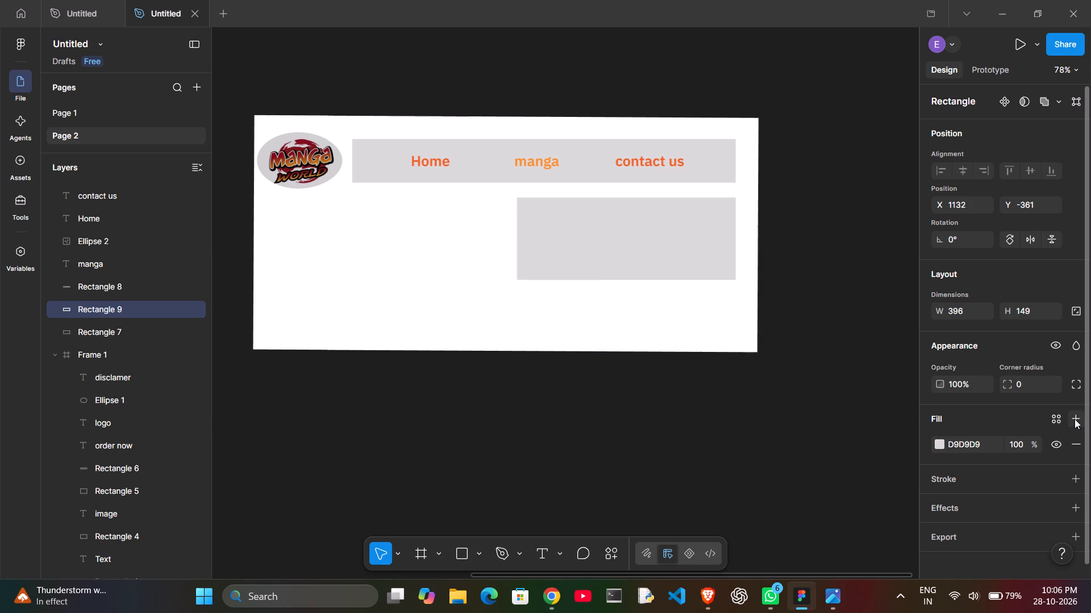
Add a new fill to the placeholder rectangle and set its type to image.
left_click(1075, 419)
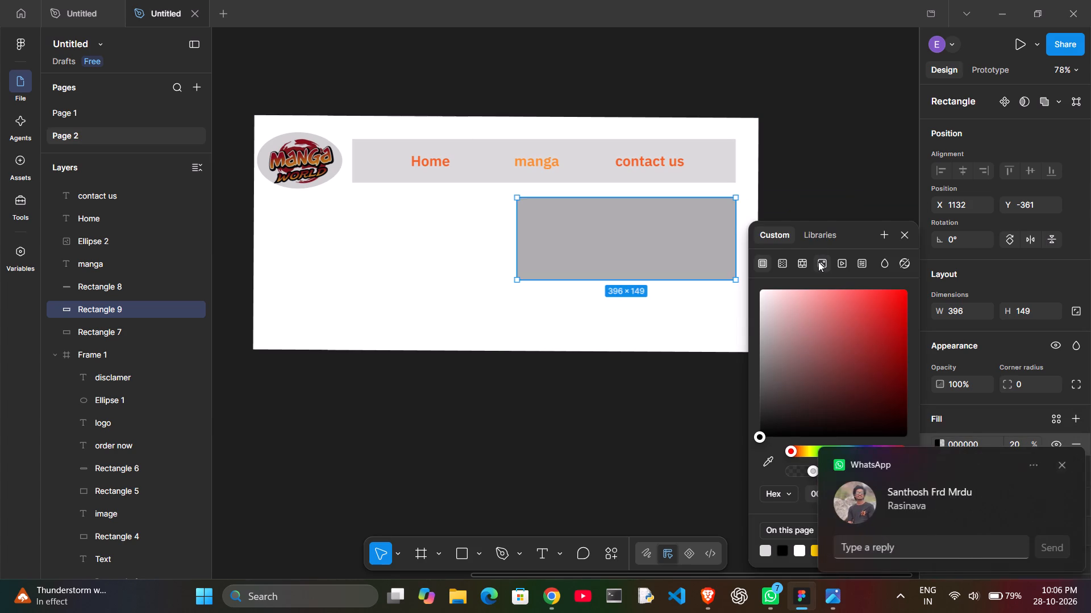
left_click(818, 262)
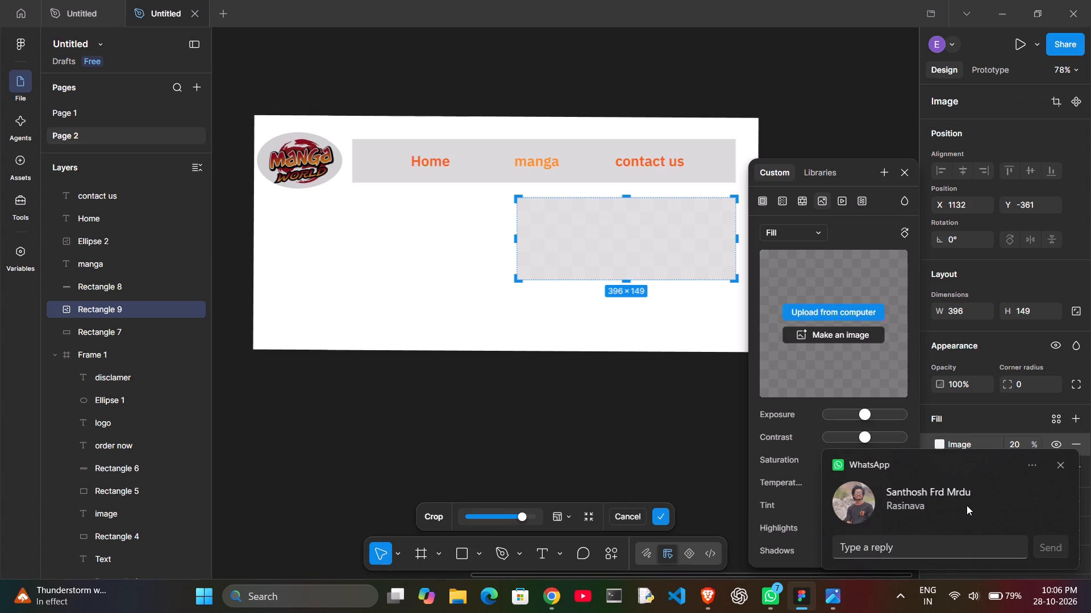
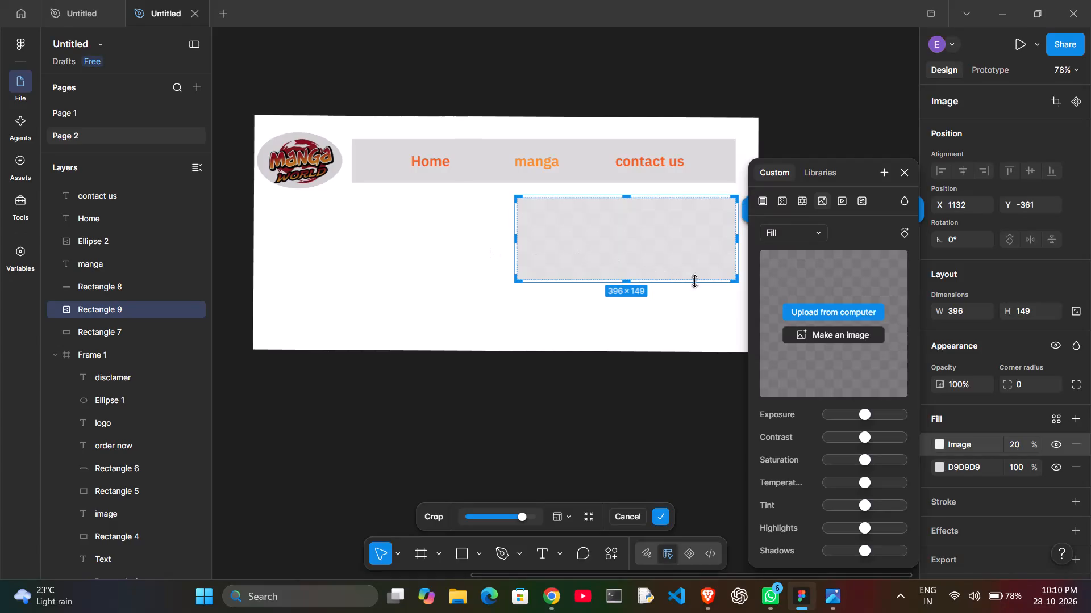
Start a new AI image prompt for the placeholder rectangle's image fill, beginning "generate the image of".
left_click(842, 333)
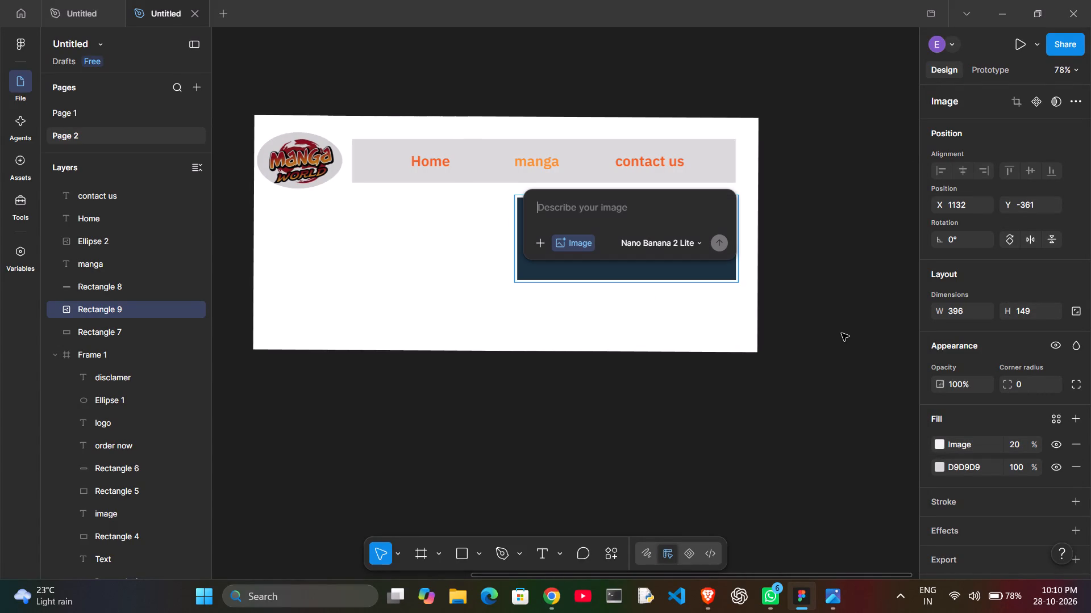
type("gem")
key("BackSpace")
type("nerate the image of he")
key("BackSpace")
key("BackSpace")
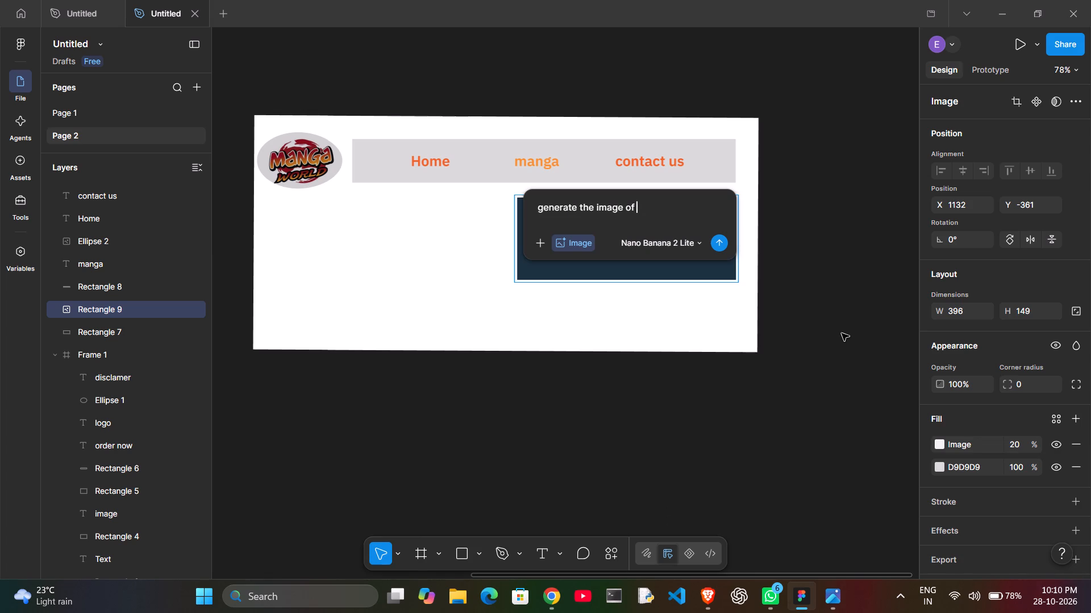
Complete the AI prompt as "generate the image of the manga books with color intro page like famous animes" and generate the image fill.
type("the manga books with")
key("space")
key("space")
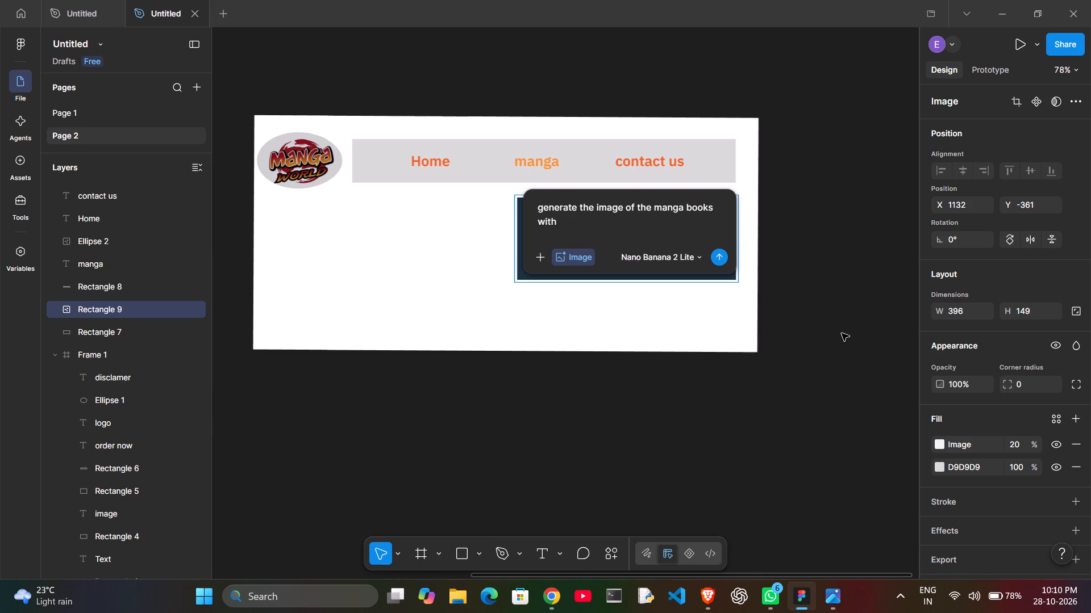
type("the front pag")
key("BackSpace")
key("BackSpace")
key("BackSpace")
key("BackSpace")
key("BackSpace")
key("BackSpace")
key("BackSpace")
key("BackSpace")
key("BackSpace")
key("BackSpace")
key("BackSpace")
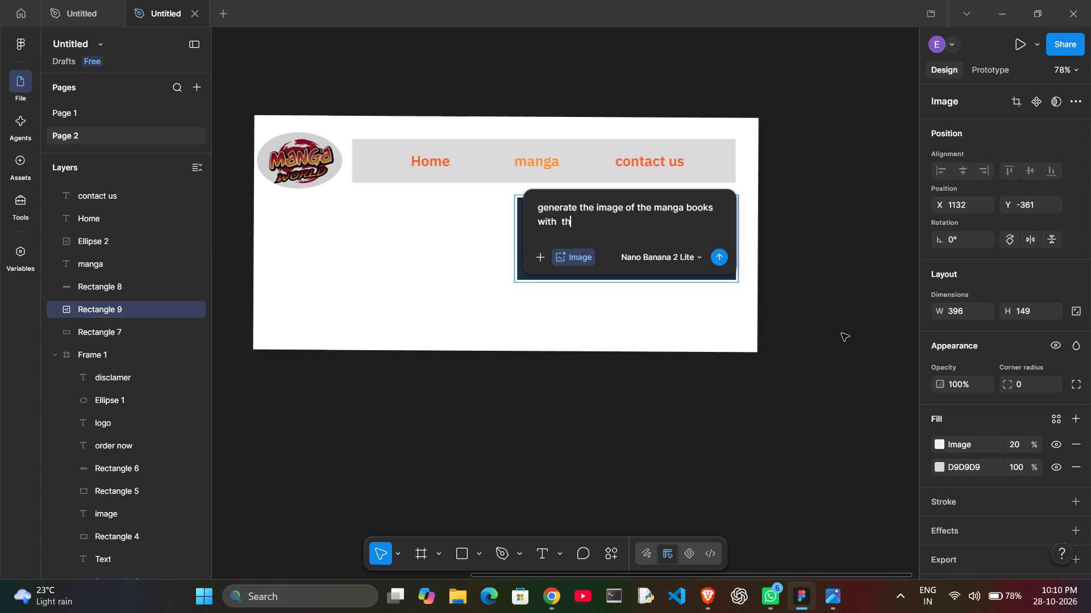
key("BackSpace")
key("BackSpace")
type("co")
type("lor intro")
key("space")
type("page")
key("space")
type("like famous anime")
key("space")
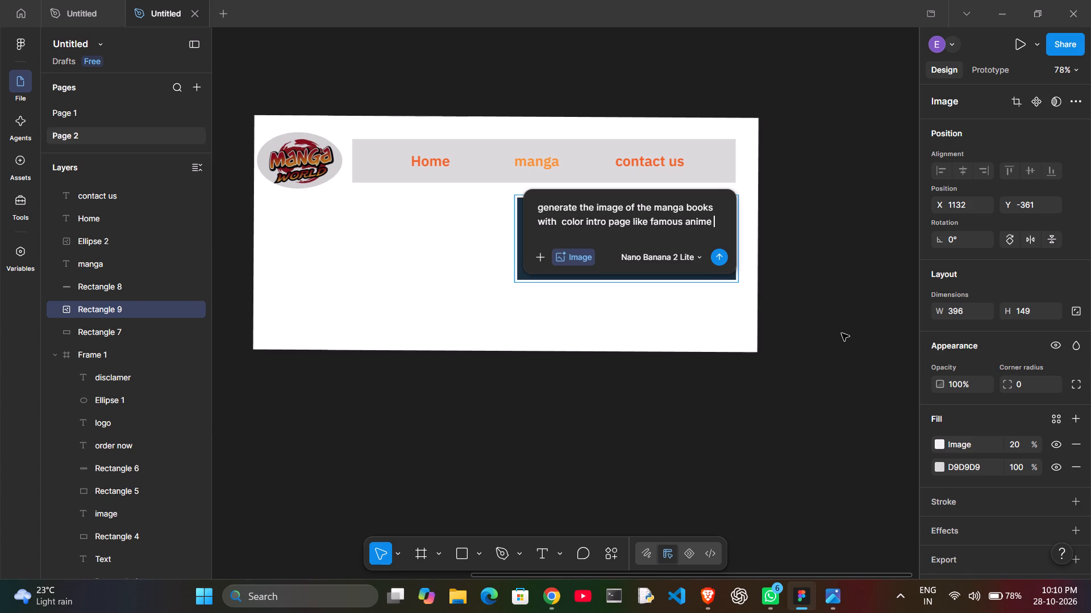
key("BackSpace")
key("s")
key("Return")
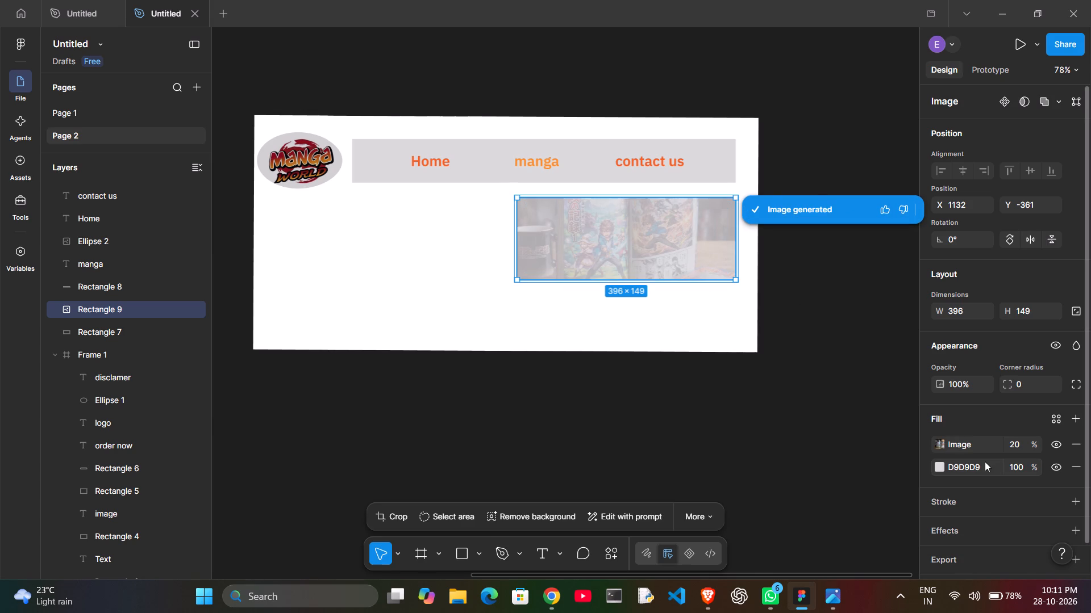
Start a new AI image for the placeholder rectangle's image fill with the prompt "generte like that is a book store and show the rack off".
left_click(963, 451)
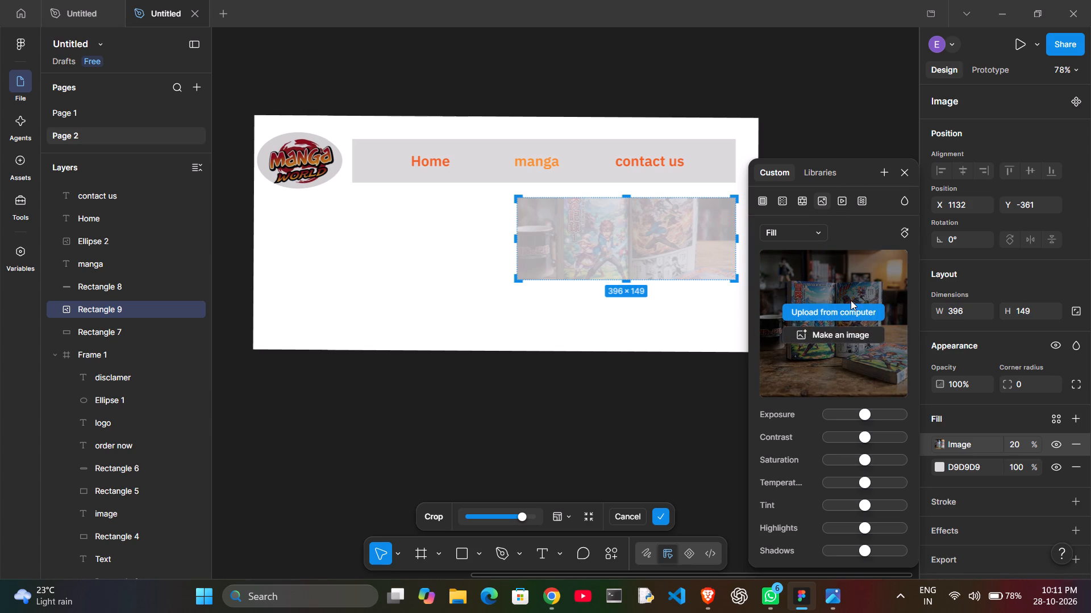
left_click(828, 335)
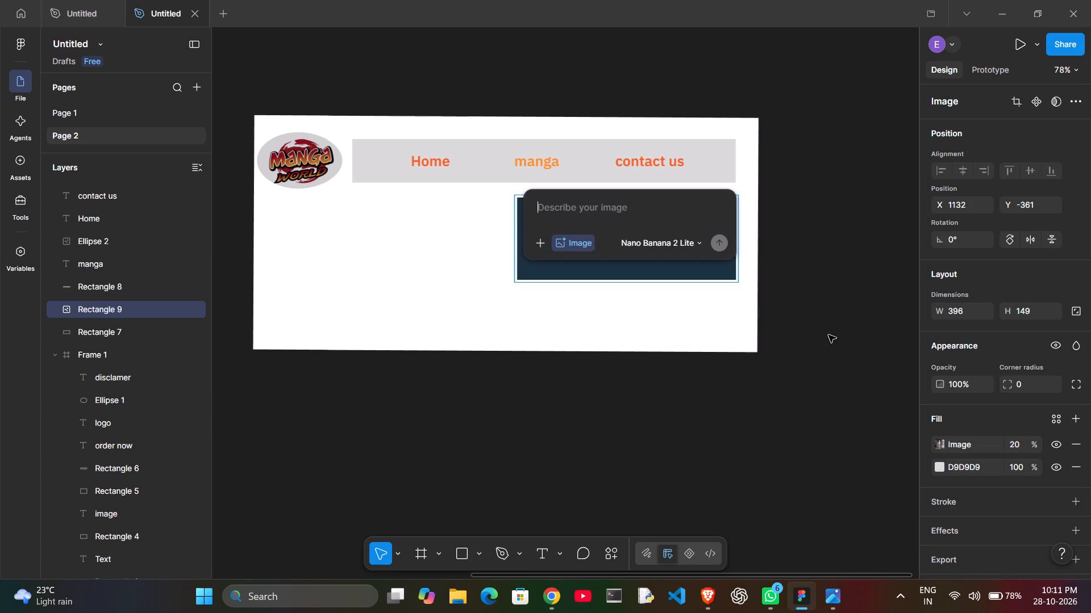
type("generte like that t")
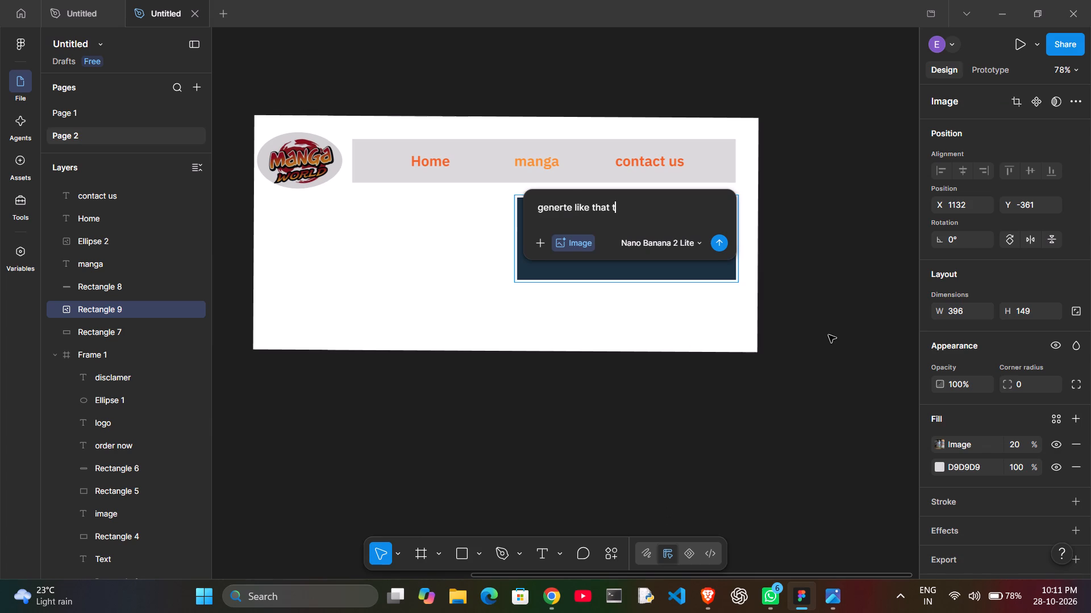
type("hi")
key("BackSpace")
key("BackSpace")
key("BackSpace")
type("is a book")
key("space")
type("sy")
key("BackSpace")
type("tore and")
key("space")
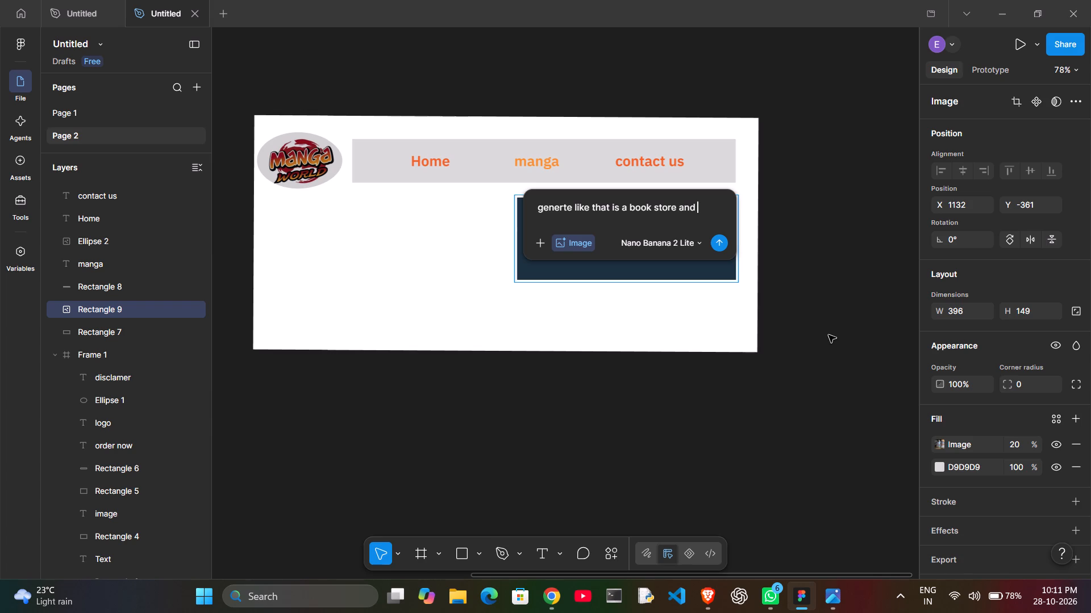
type("sho")
type("w the")
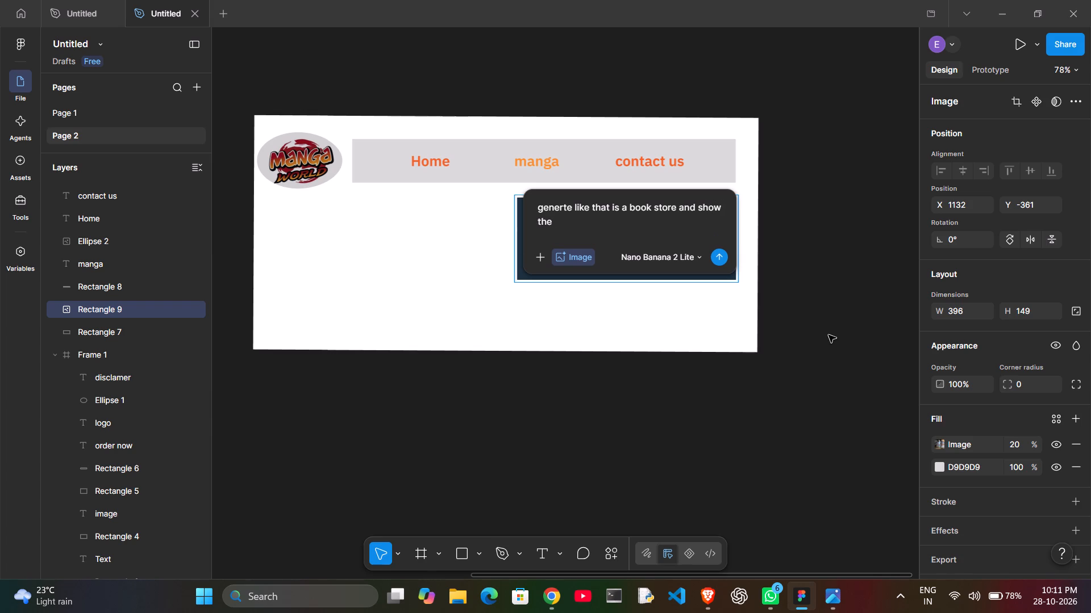
key("space")
type("ra")
type("ck og")
key("BackSpace")
type("ff co")
key("BackSpace")
key("BackSpace")
Continue the AI image prompt with "mangs like the one piece,solo levelong, naruto,".
type("mang")
key("space")
key("BackSpace")
type("s il")
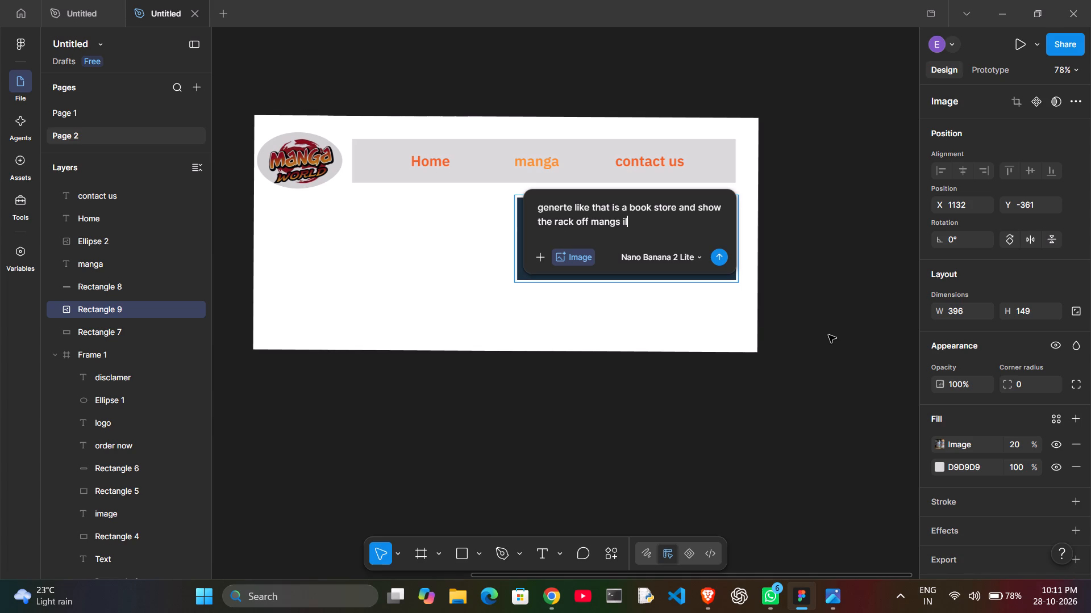
key("BackSpace")
key("BackSpace")
type("like the one pic")
key("BackSpace")
type("ec")
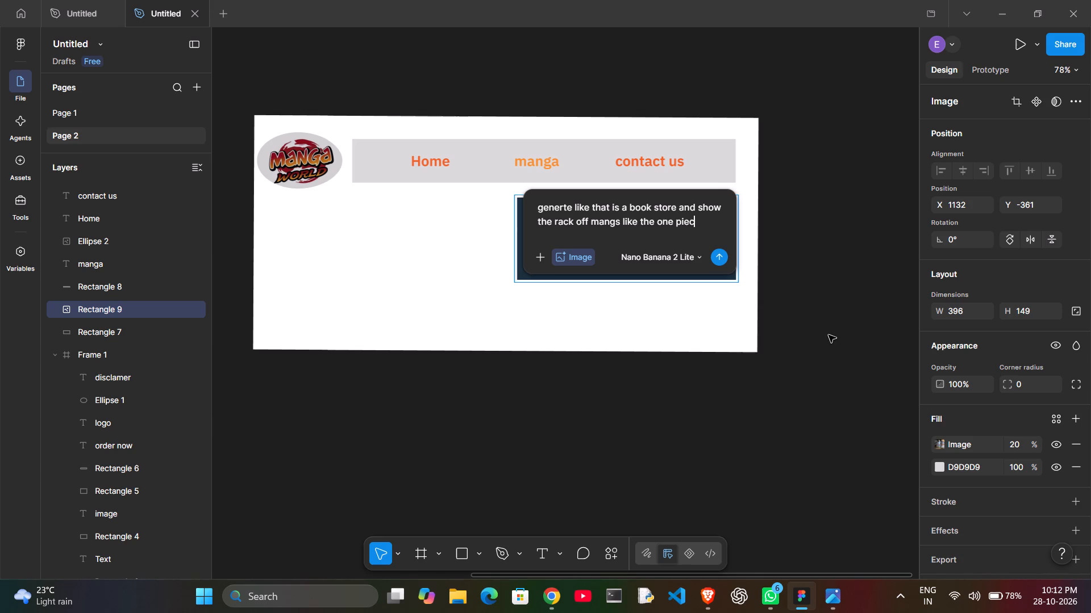
type("s,")
key("BackSpace")
key("BackSpace")
key("BackSpace")
type("ce,")
type("solo")
key("space")
type("levelong,")
key("space")
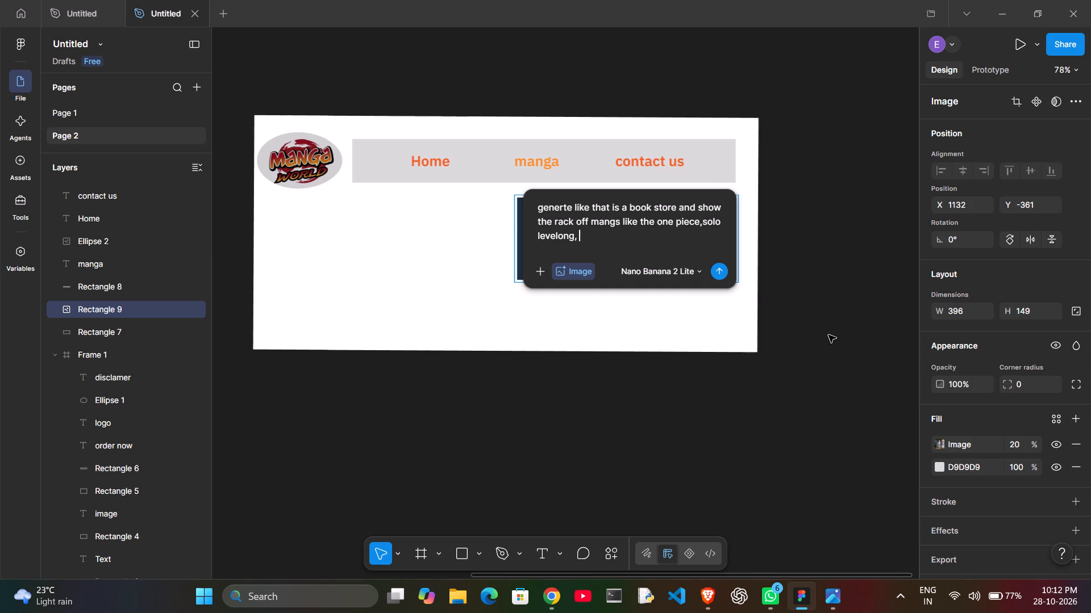
type("naruto")
key("comma")
key("space")
Finish the AI prompt with "demon salyer and other animes mangas" and generate the image fill.
type("demon")
type("sa")
key("l")
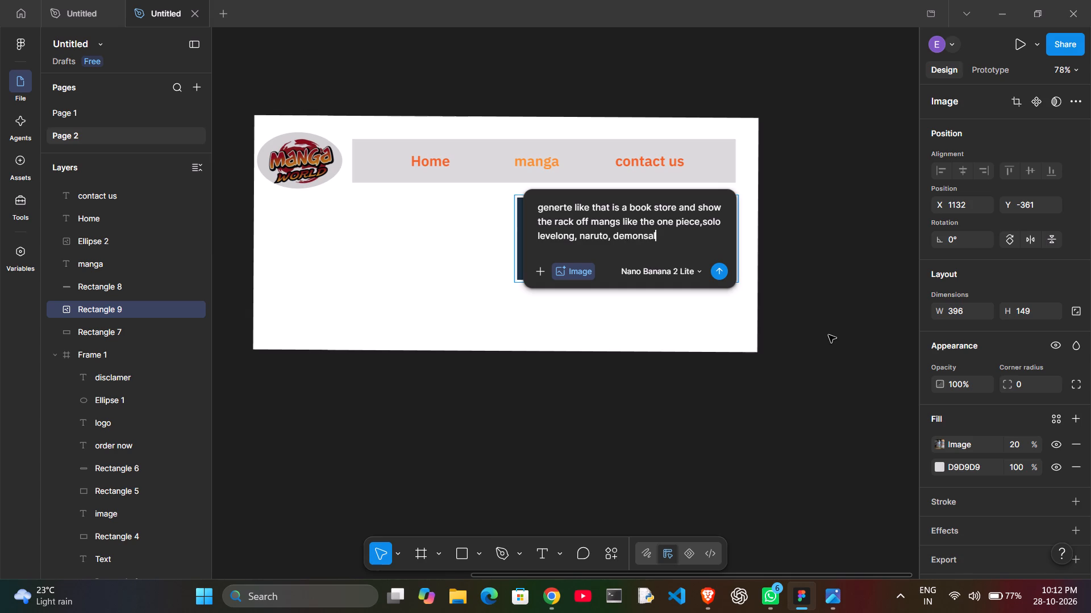
key("BackSpace")
key("BackSpace")
key("BackSpace")
key("space")
type("salyer")
key("space")
type("and")
key("space")
type("other ani")
type("mes")
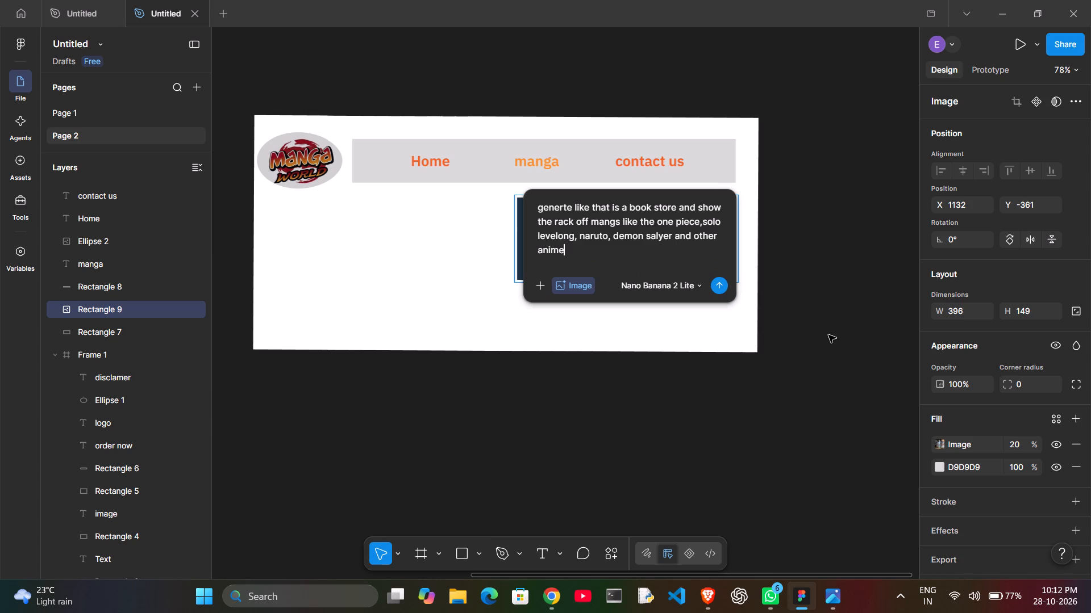
key("space")
type("mangas")
key("Return")
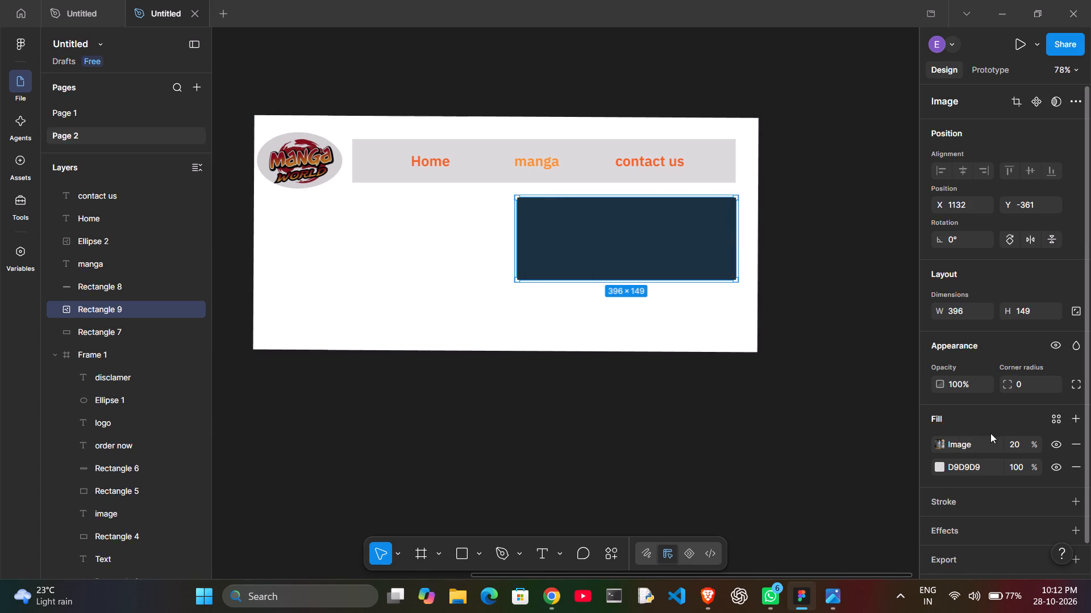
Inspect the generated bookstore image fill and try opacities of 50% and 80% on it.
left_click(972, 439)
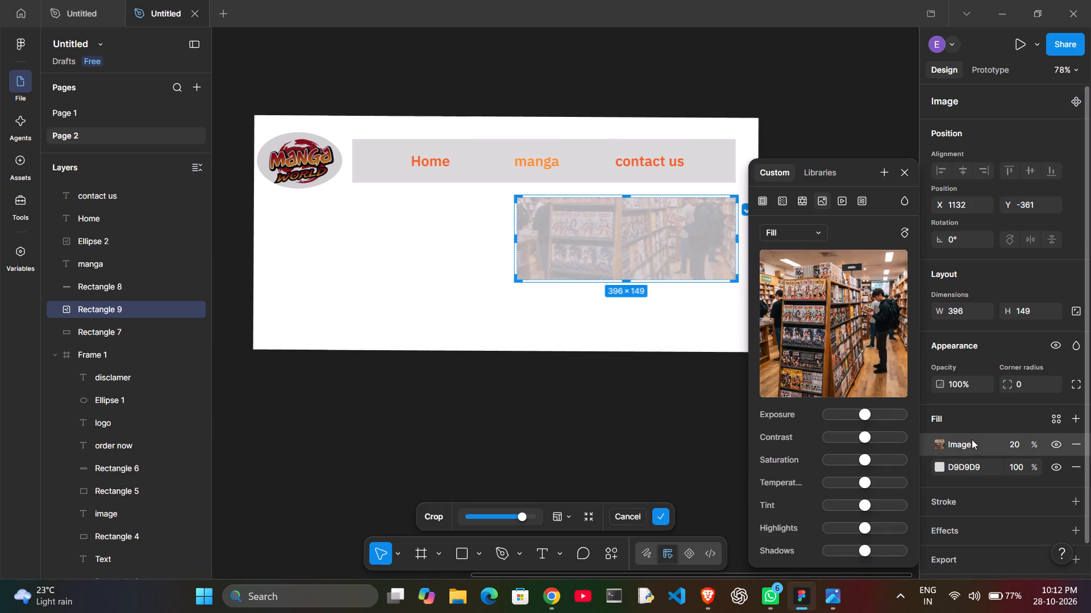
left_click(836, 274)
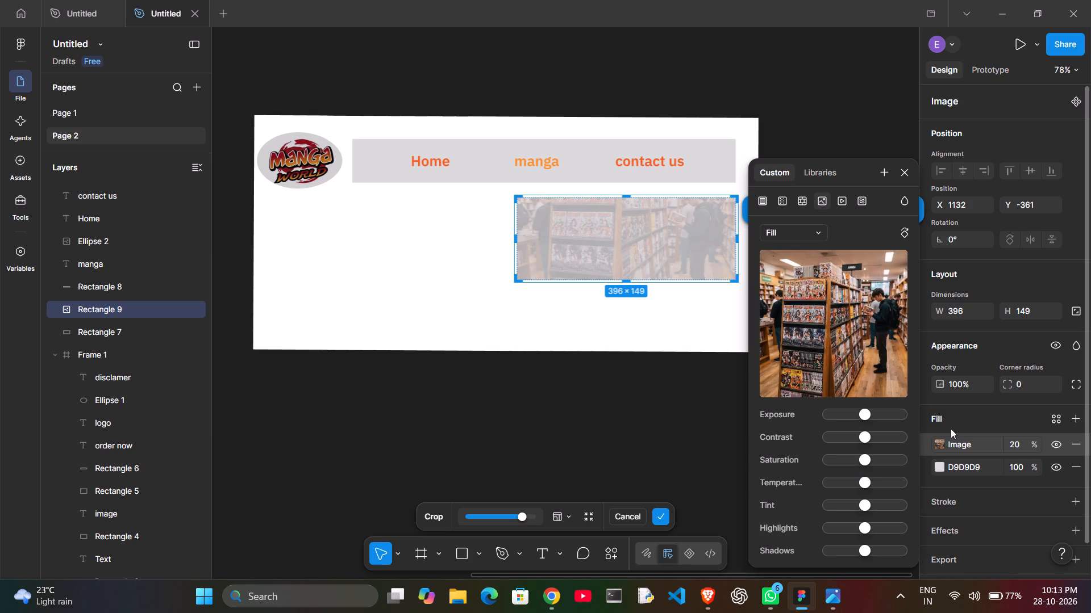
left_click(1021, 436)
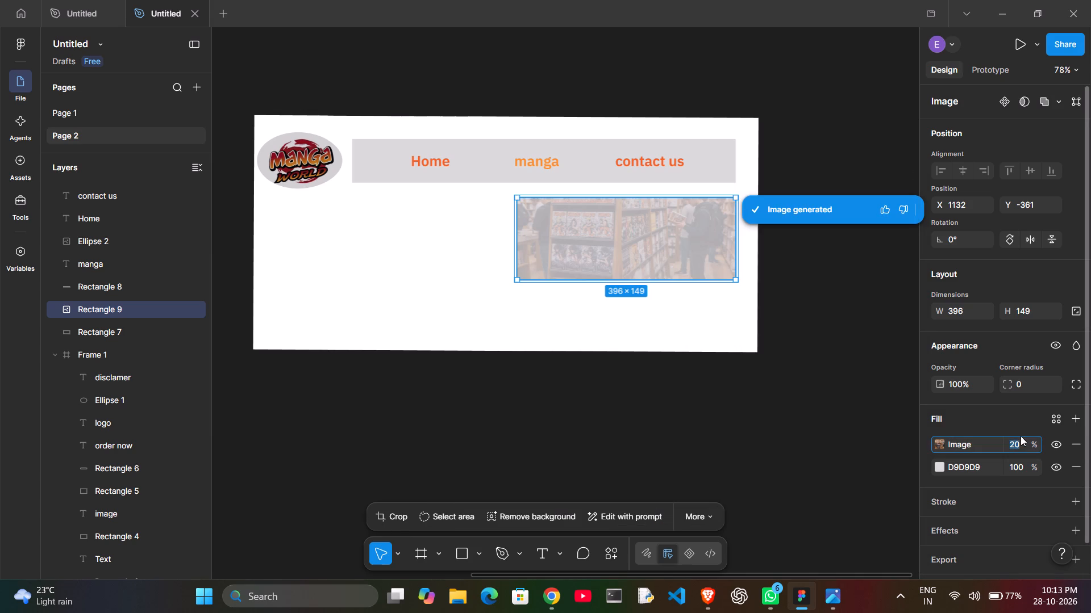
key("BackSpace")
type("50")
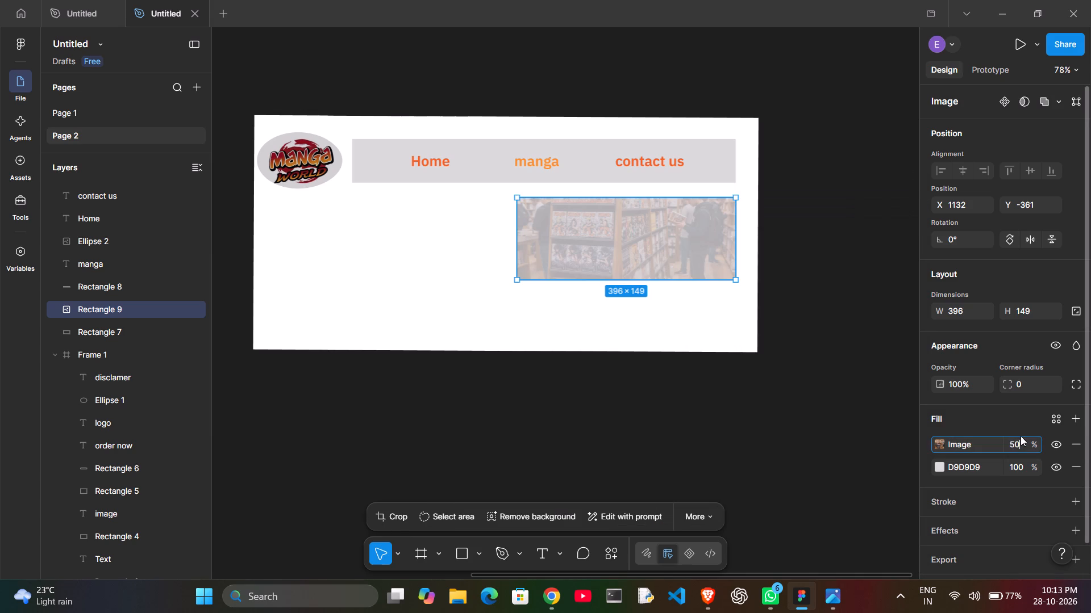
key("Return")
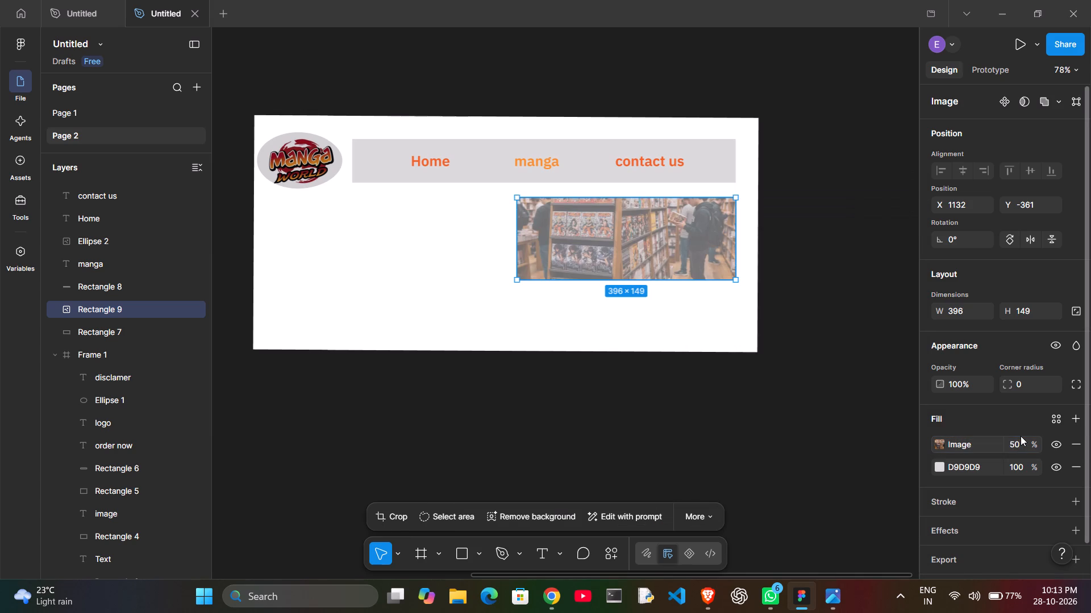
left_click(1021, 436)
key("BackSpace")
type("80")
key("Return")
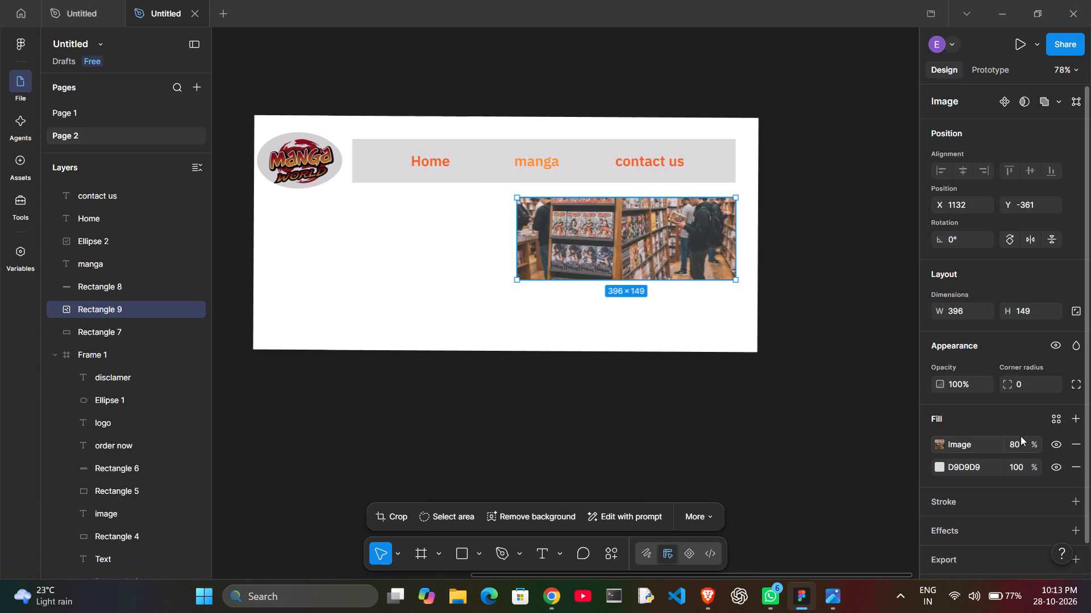
Set the bookstore image fill's opacity to 100%.
left_click(1021, 436)
key("BackSpace")
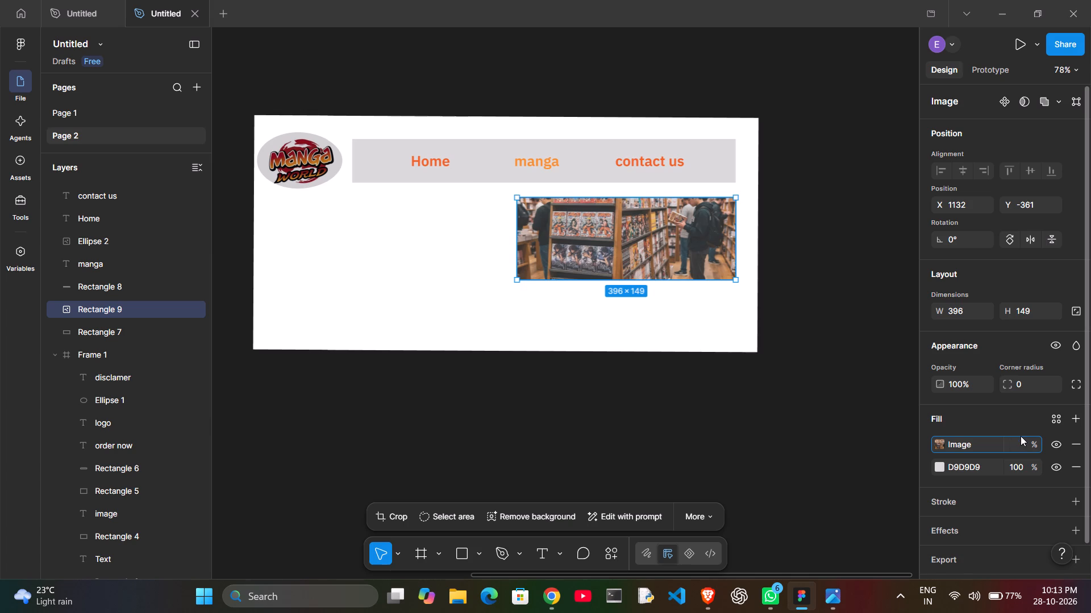
type("100")
key("Return")
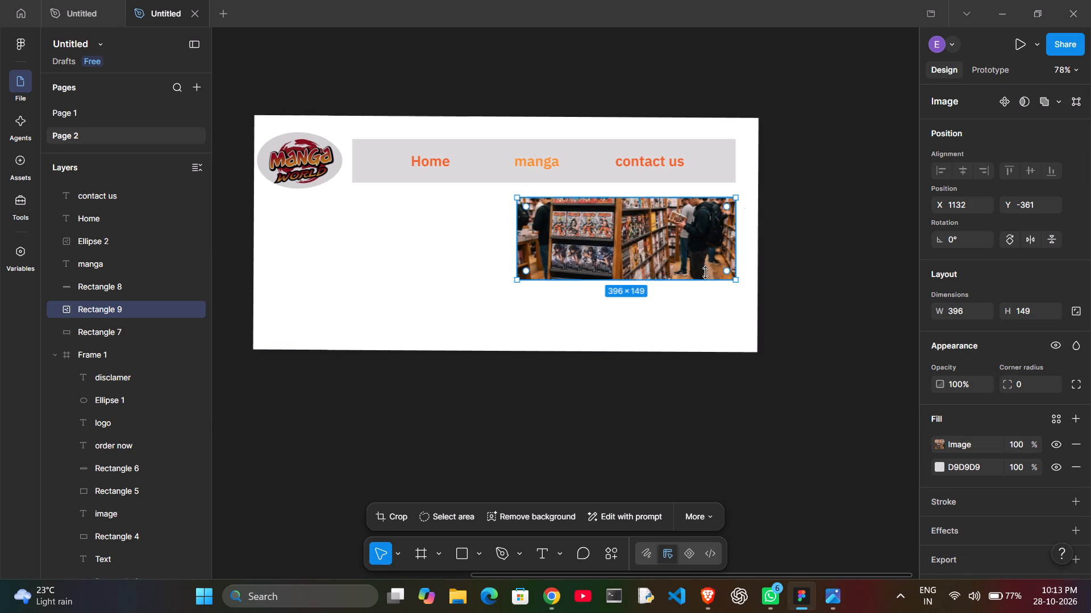
Resize the bookstore image to about 388 × 145 and move it just below the navigation bar, flush with the bar's right end.
left_click(735, 200)
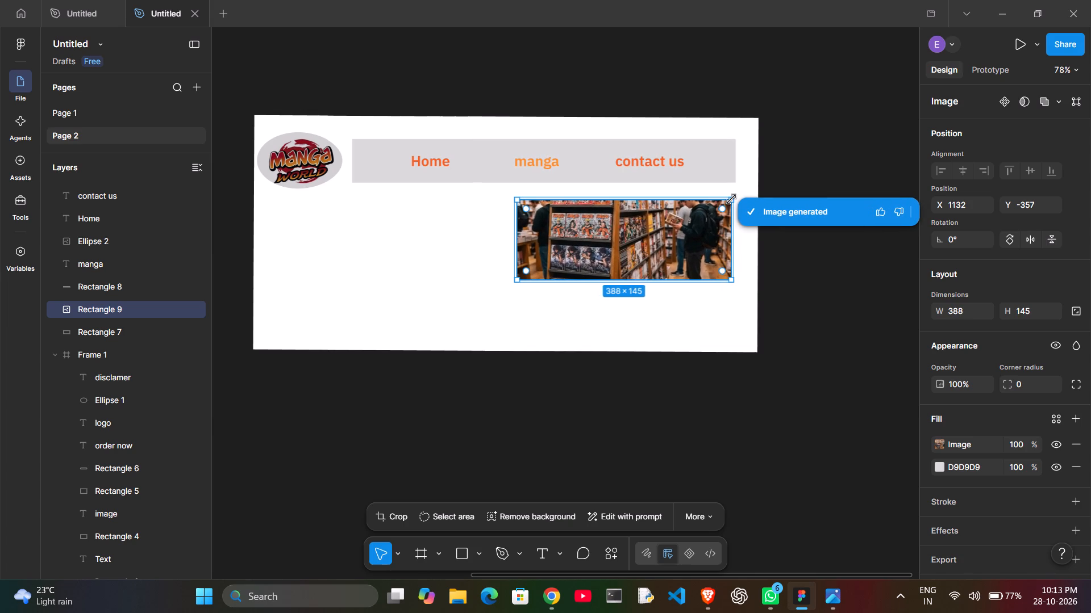
left_click(688, 208)
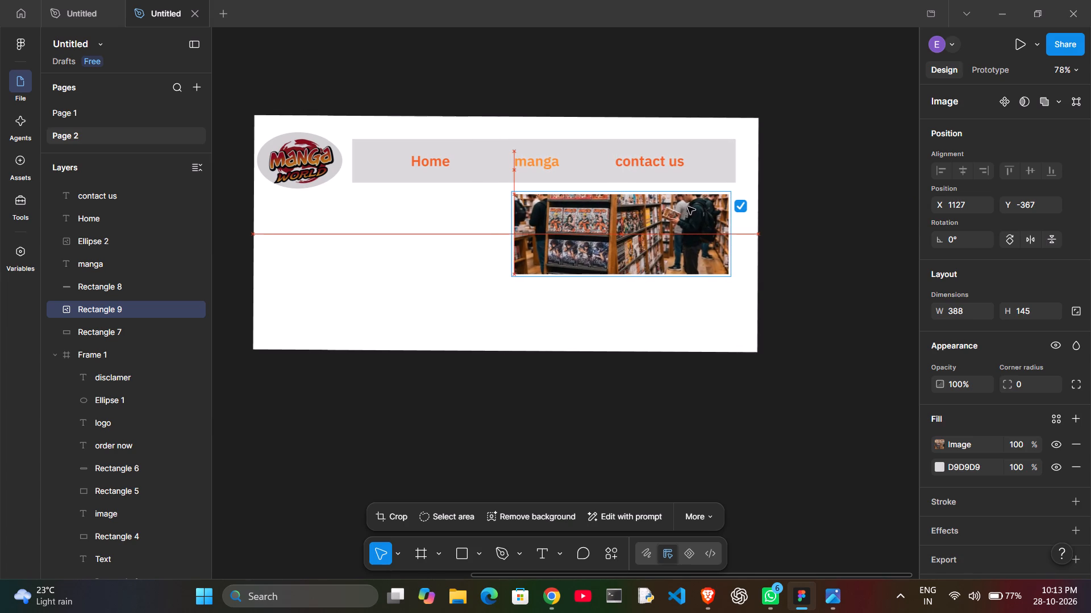
left_click(817, 352)
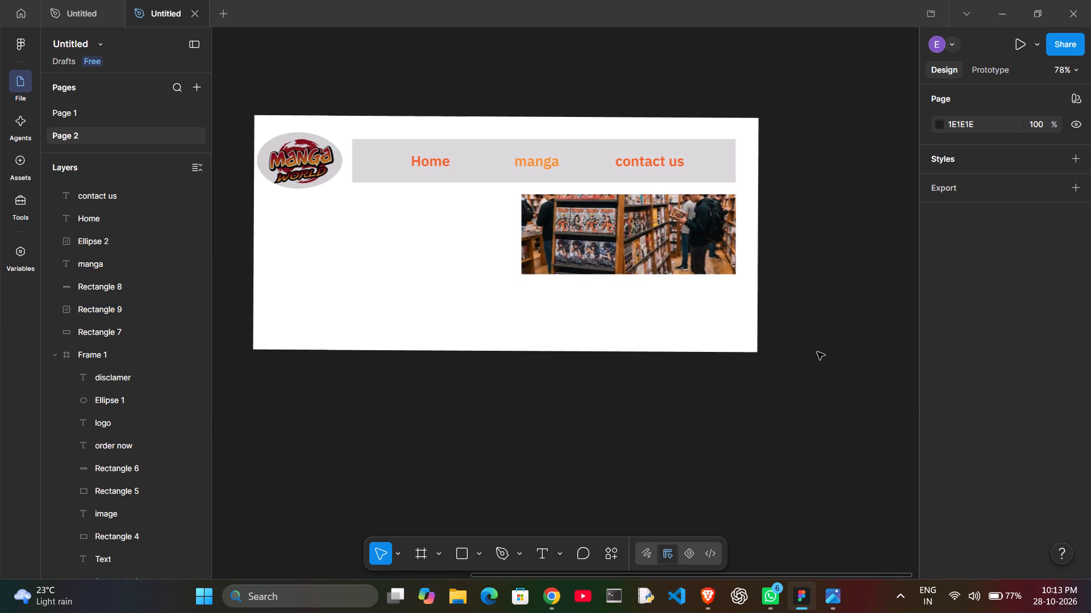
Add a text object in the empty area below the logo, with the draft wording "get amgas fo".
left_click(396, 245)
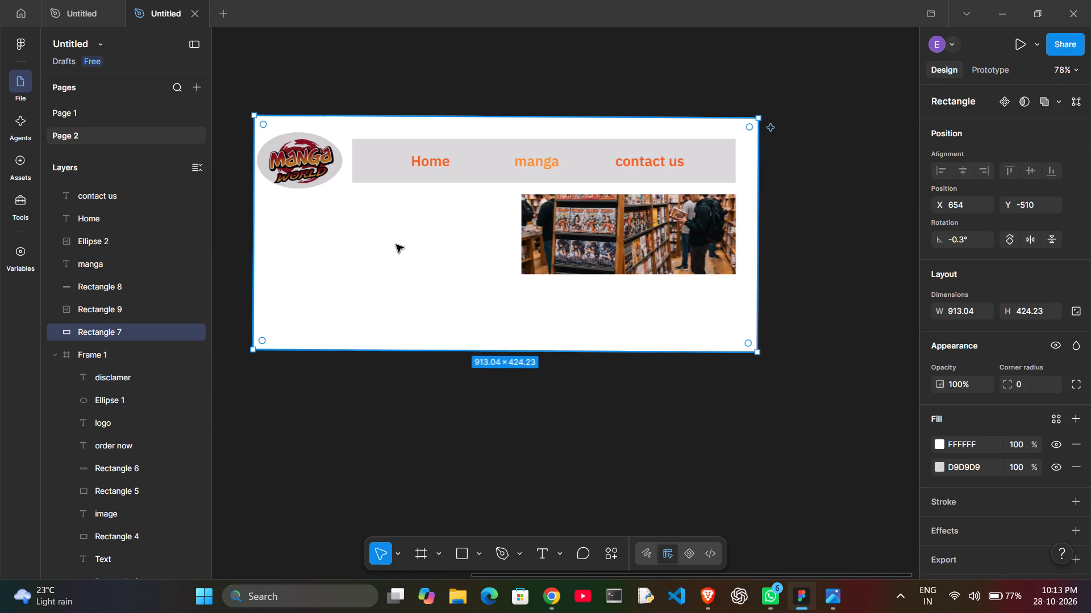
left_click(389, 470)
scroll(389, 470, "right", 3)
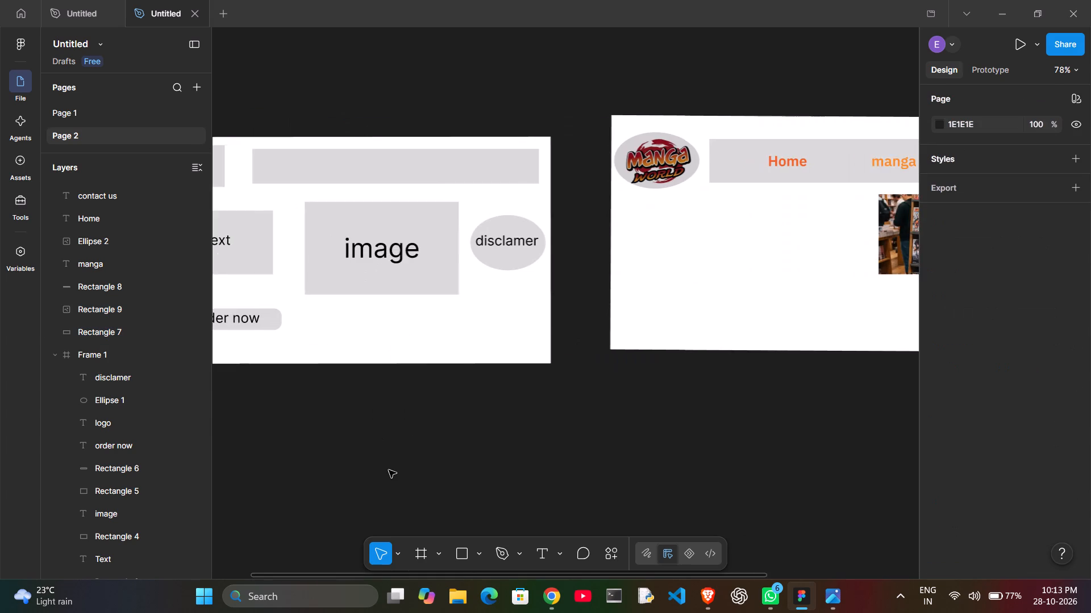
scroll(389, 470, "left", 2)
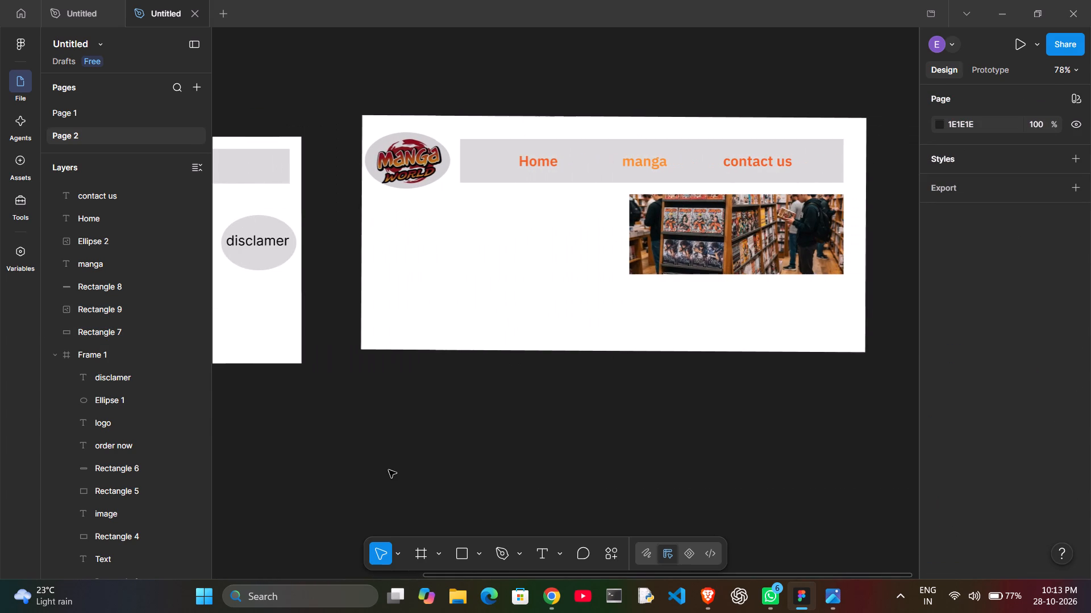
left_click(542, 556)
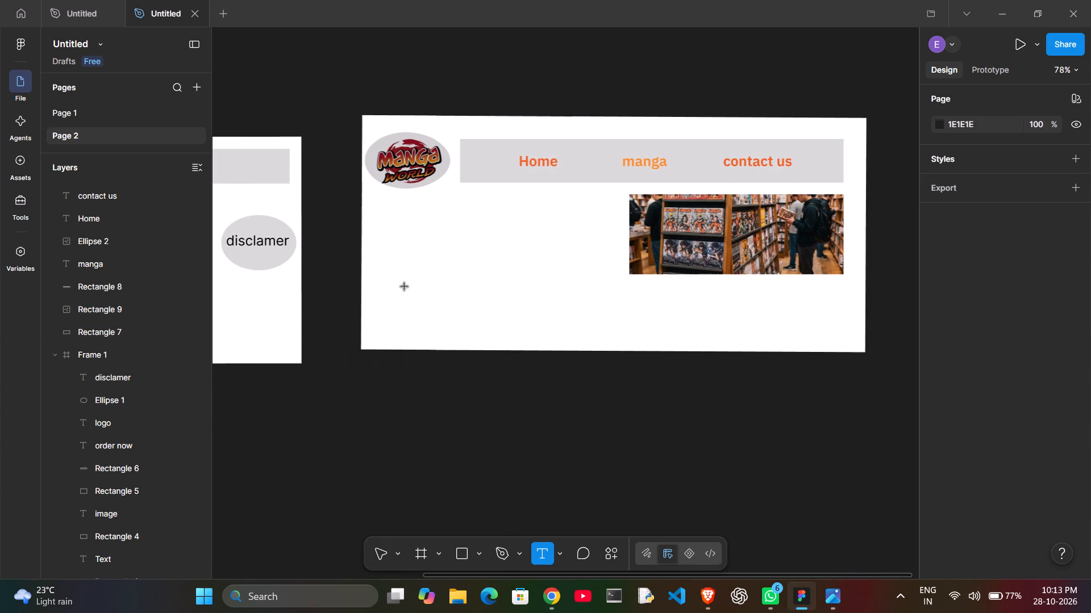
left_click(394, 225)
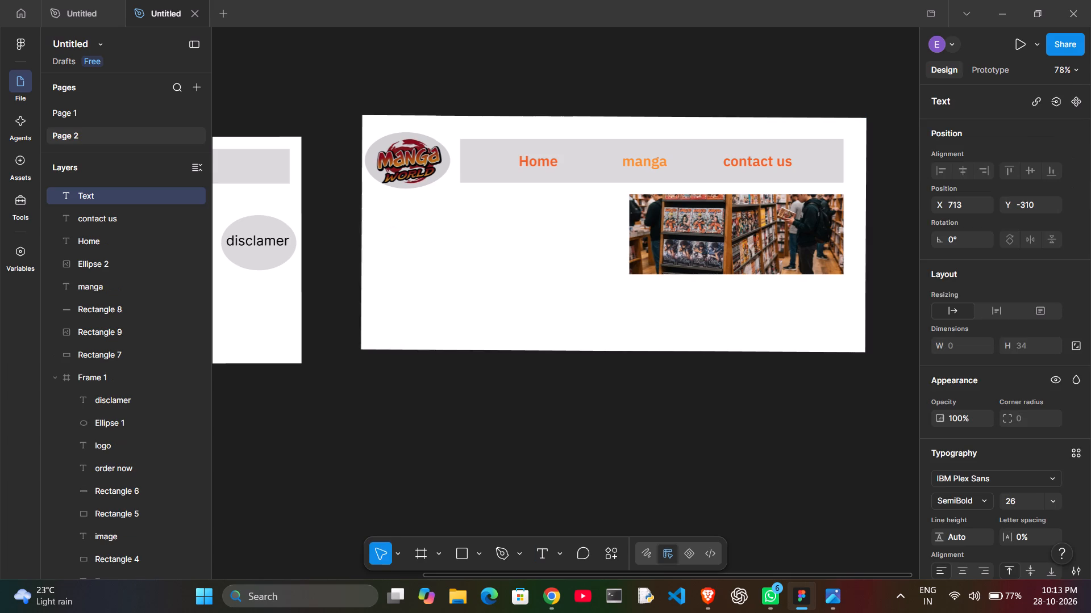
type("ge")
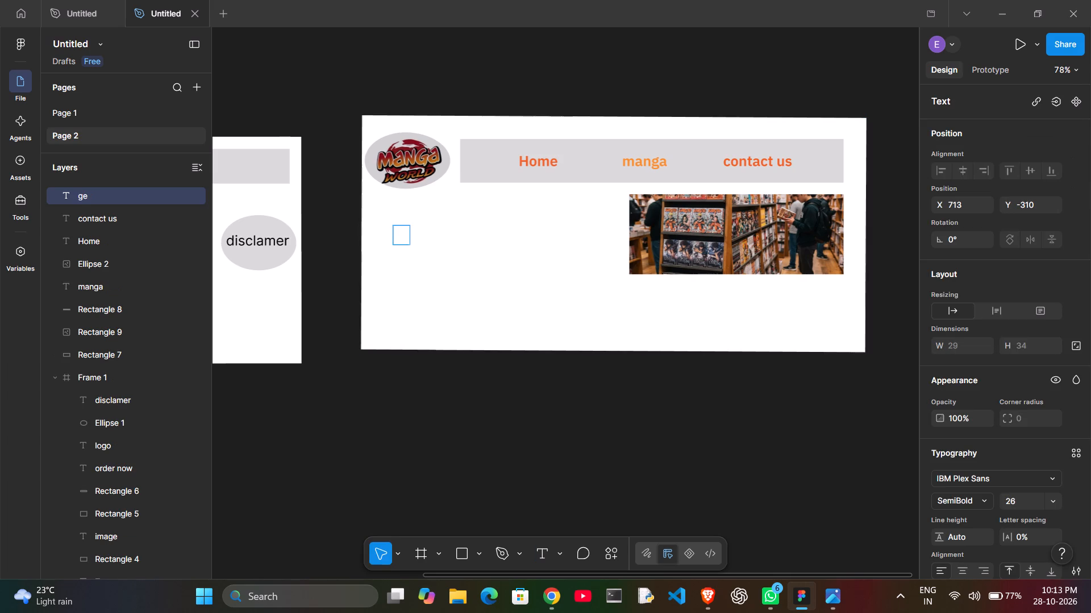
type("t amgas fot")
key("space")
key("BackSpace")
key("BackSpace")
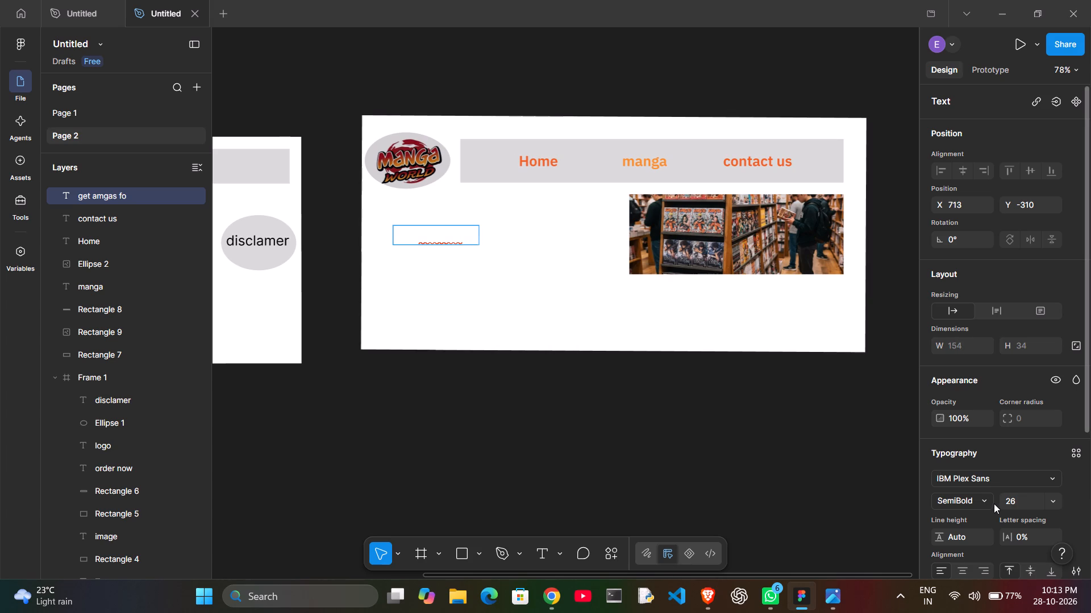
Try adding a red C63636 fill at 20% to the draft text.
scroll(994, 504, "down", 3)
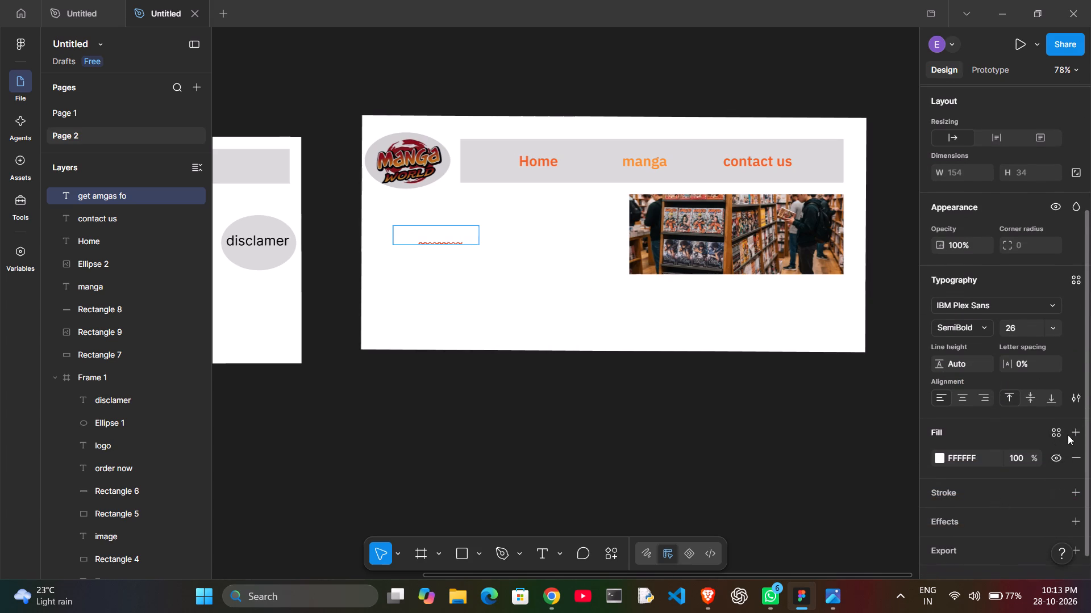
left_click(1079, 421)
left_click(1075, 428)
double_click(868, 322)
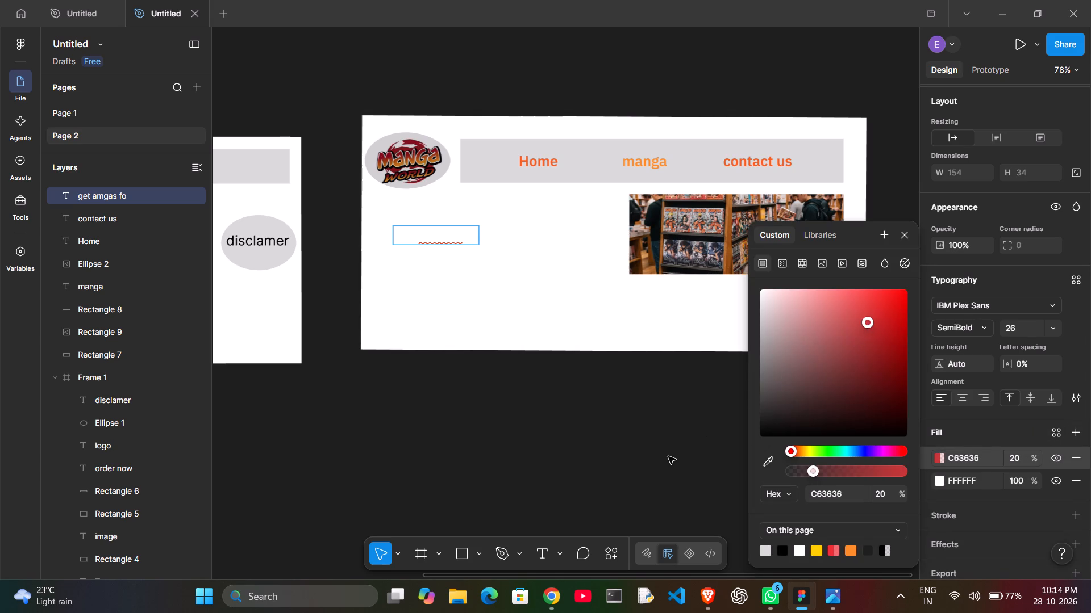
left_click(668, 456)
Select the draft text and add an orange FF8D28 fill at 100% to it.
left_click(402, 238)
left_click_drag(402, 238, 426, 240)
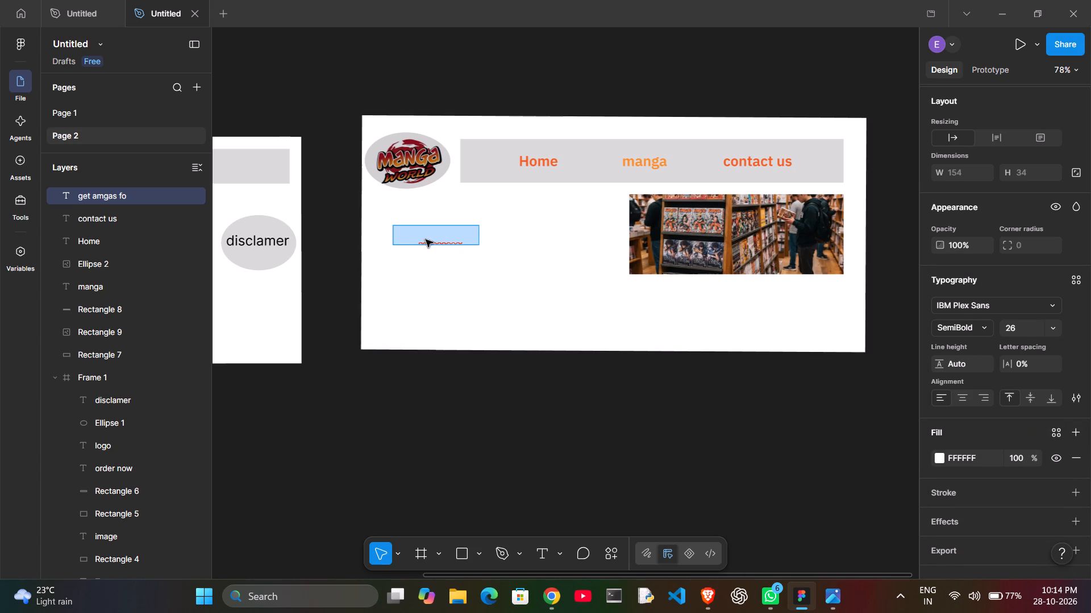
left_click_drag(426, 240, 434, 242)
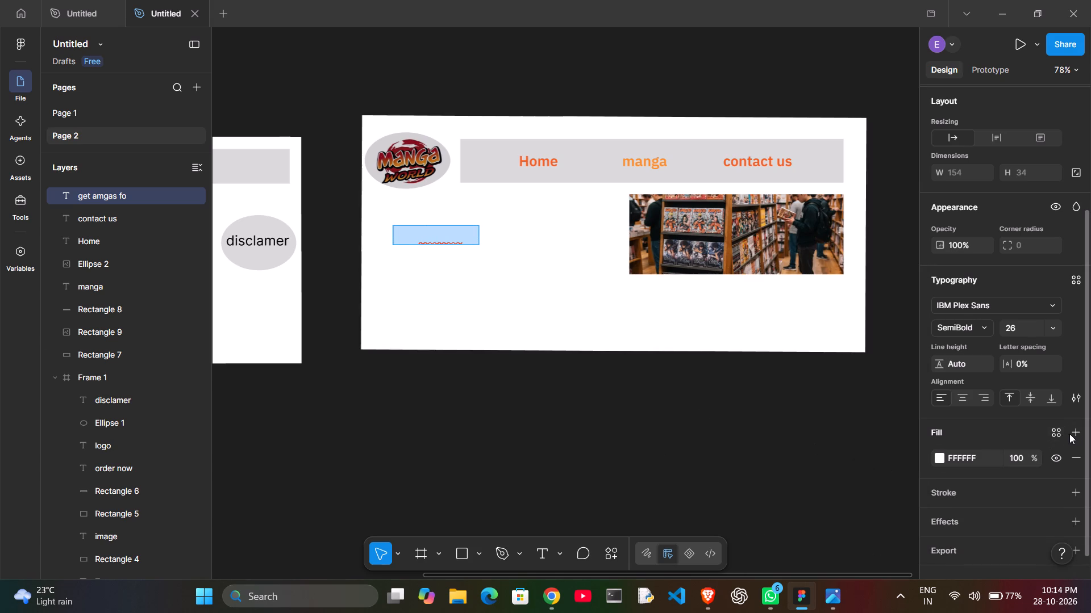
left_click(1076, 432)
left_click(864, 353)
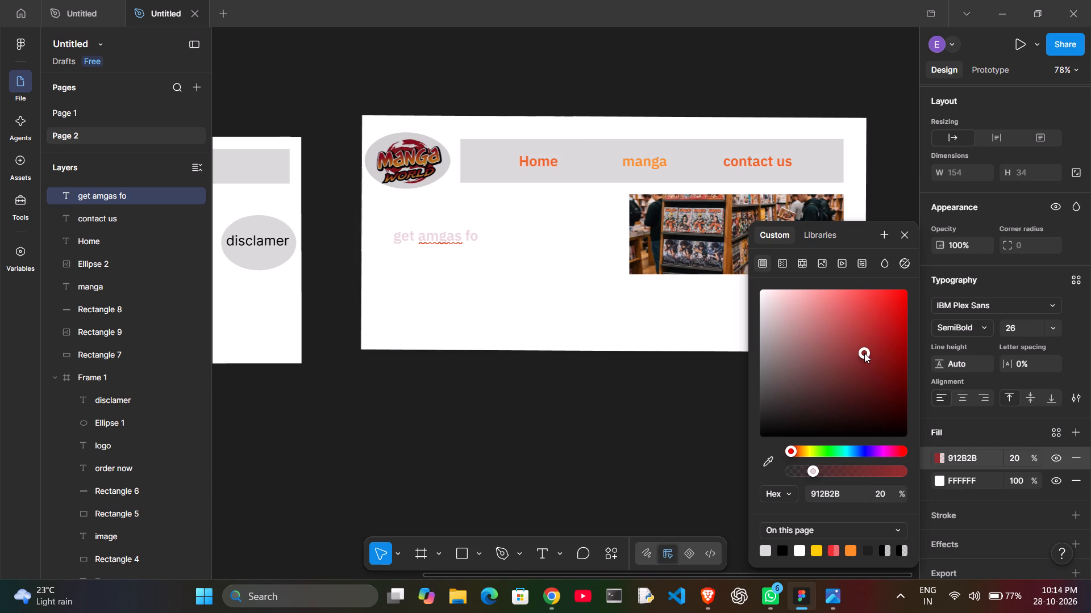
left_click(872, 320)
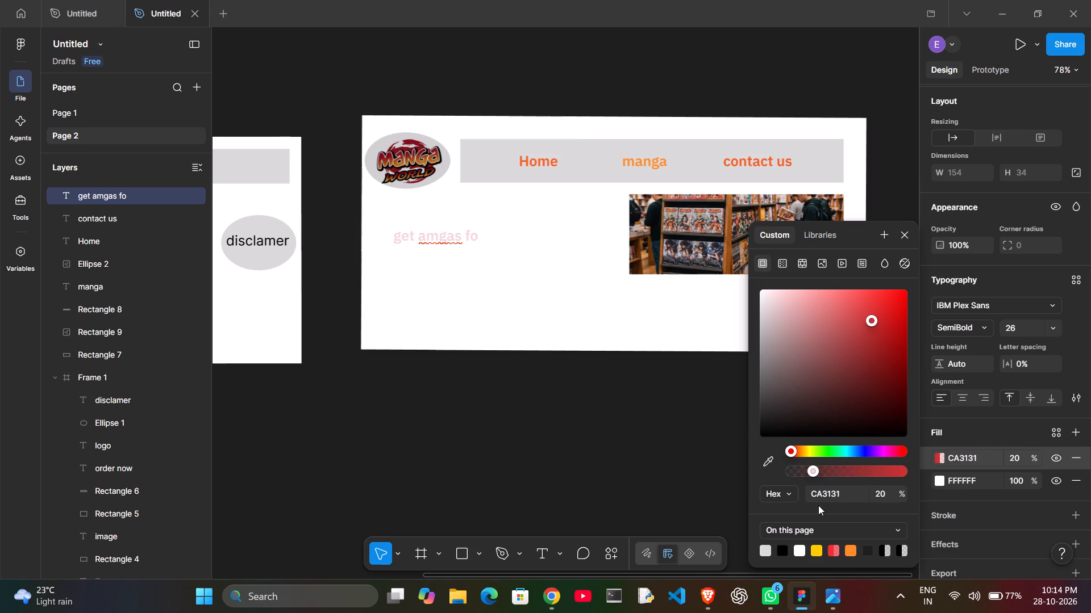
left_click(851, 551)
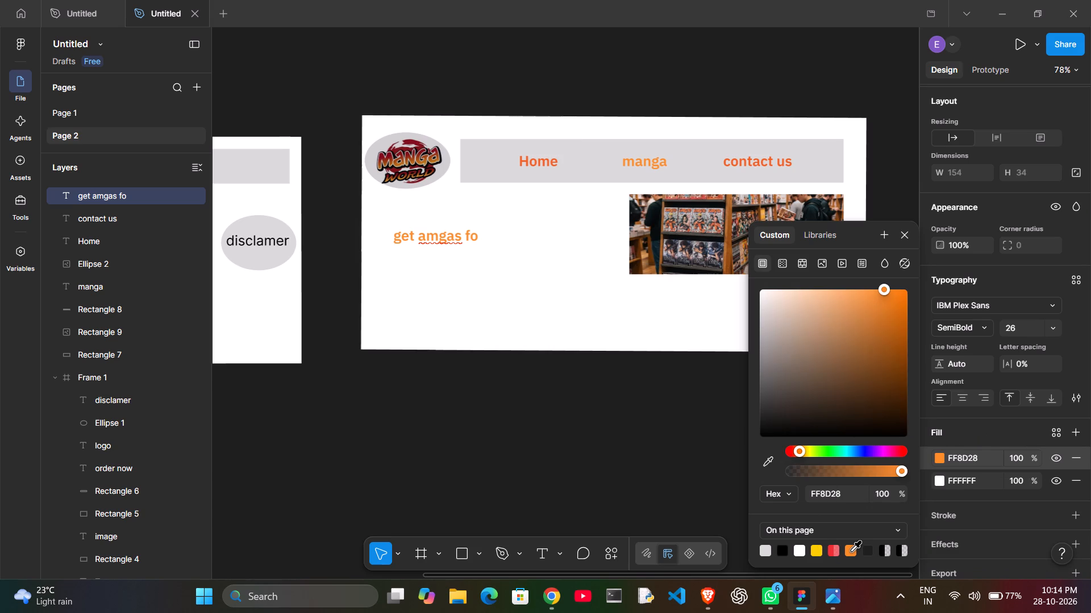
Clear all the draft wording from the orange text object.
left_click(468, 233)
left_click(474, 235)
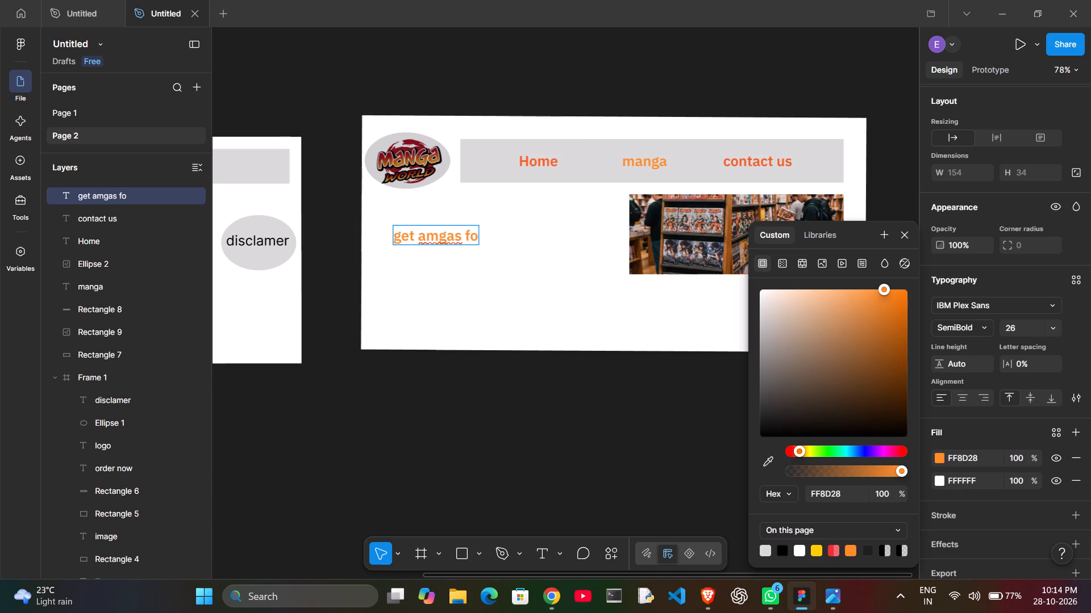
key("BackSpace")
key("BackSpace")
key("BackSpace")
key("BackSpace")
key("BackSpace")
key("BackSpace")
key("BackSpace")
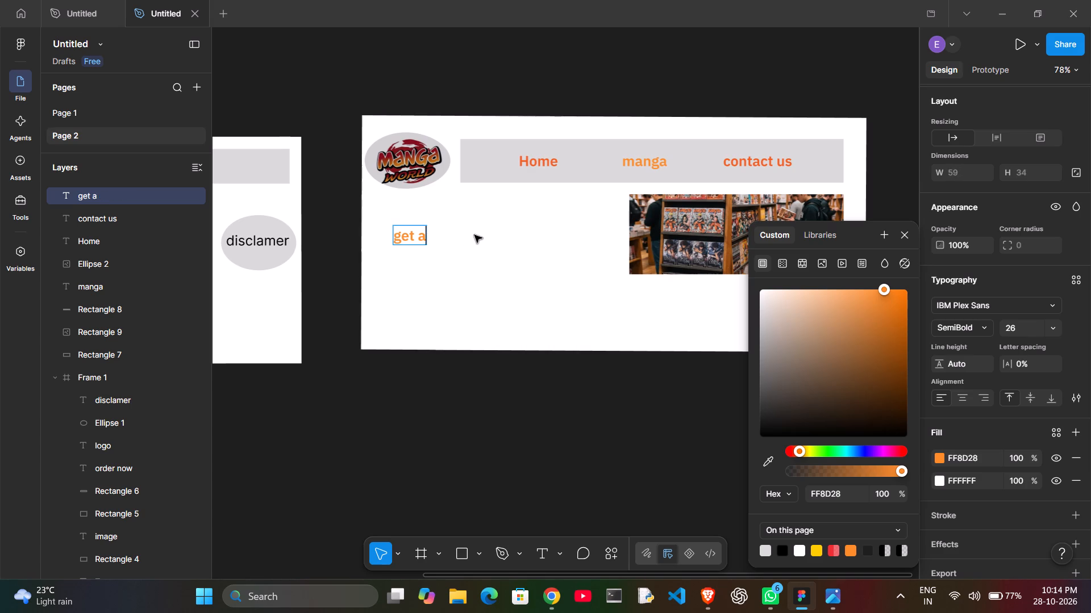
key("BackSpace")
key("space")
type("man")
key("BackSpace")
key("BackSpace")
key("BackSpace")
key("BackSpace")
key("BackSpace")
key("BackSpace")
key("BackSpace")
key("BackSpace")
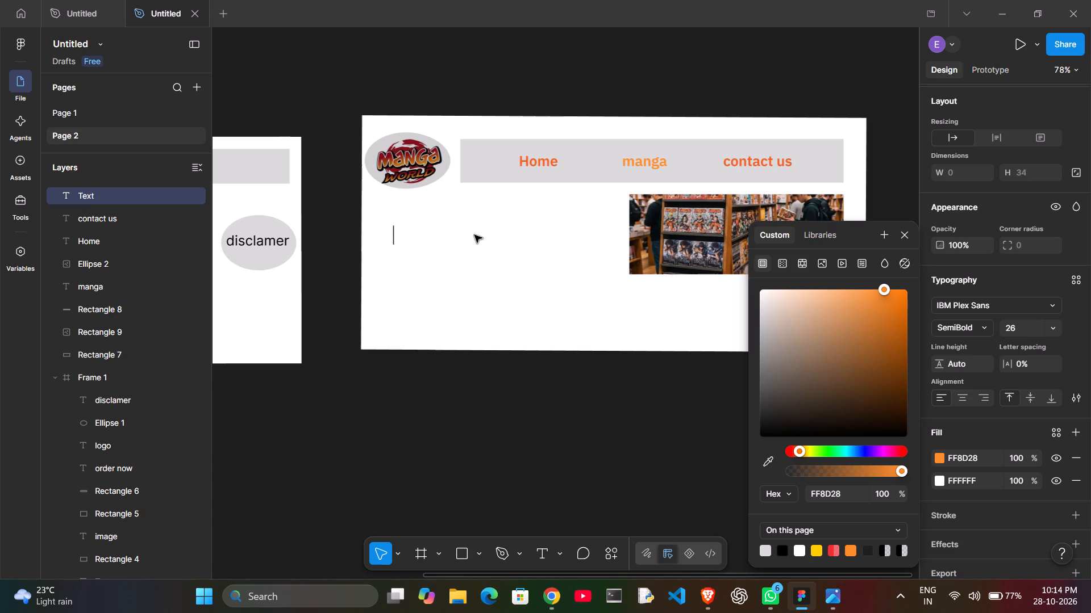
Enter "buy latest mangas for reasonable value" in the orange text object, followed by a line break.
type("bi")
key("BackSpace")
key("u")
type("y")
key("space")
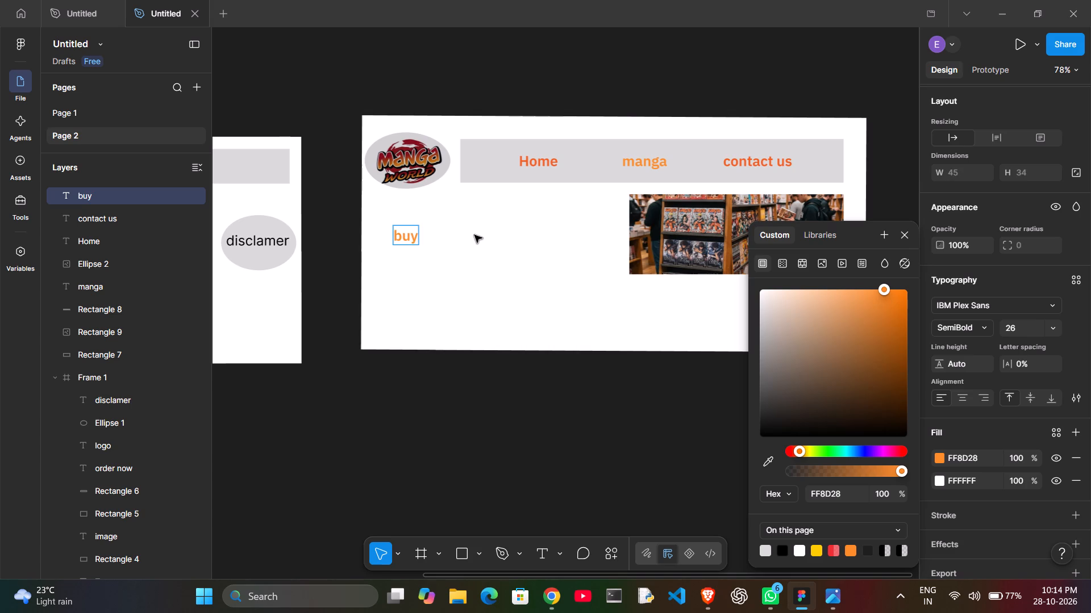
type("latest mangas for")
key("space")
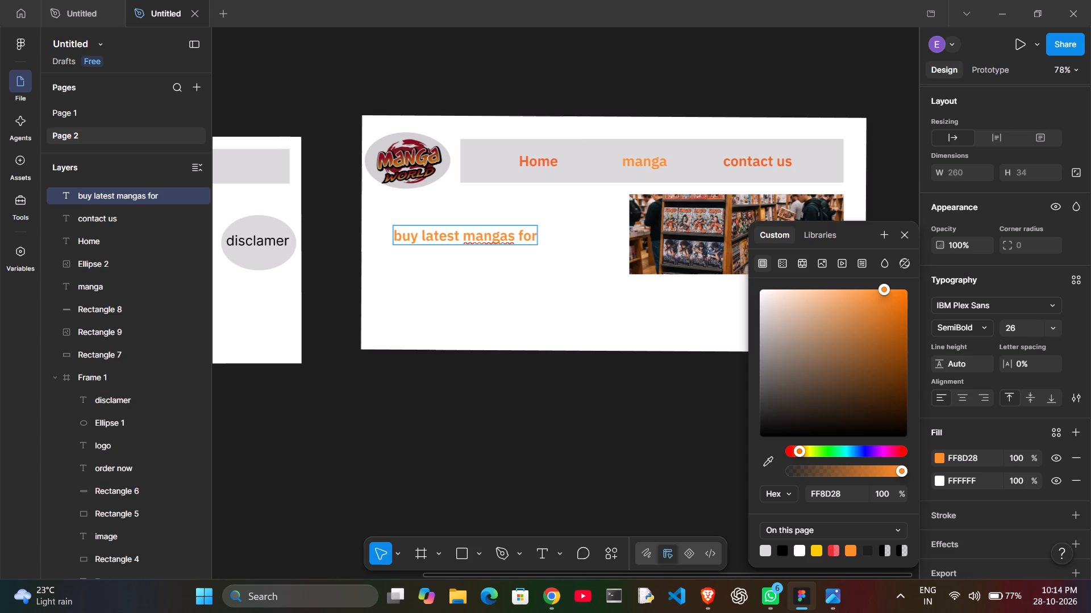
type("reasona")
type("ble")
key("space")
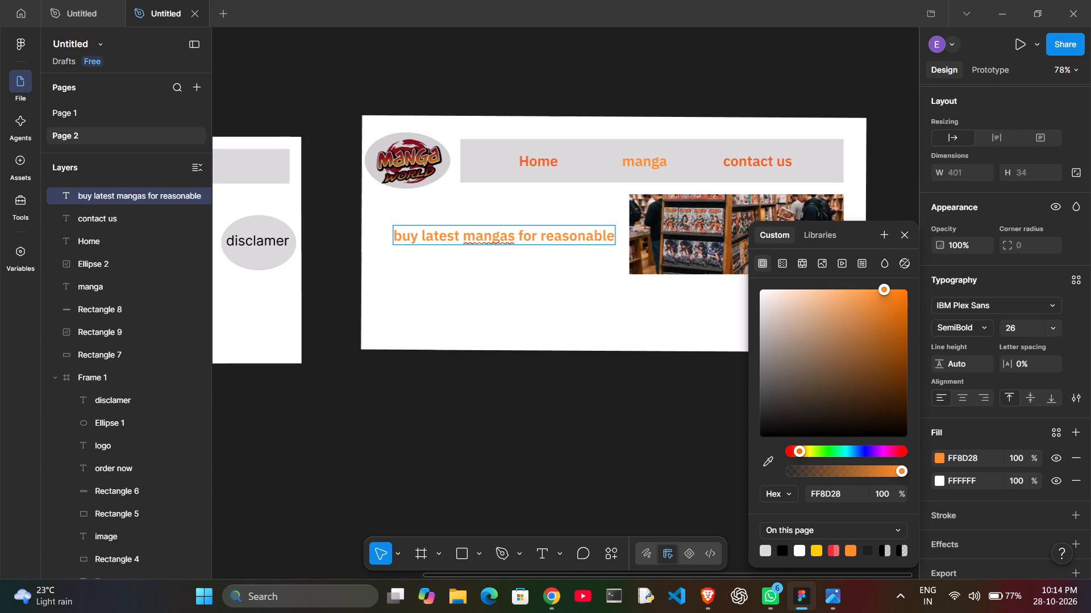
type("value")
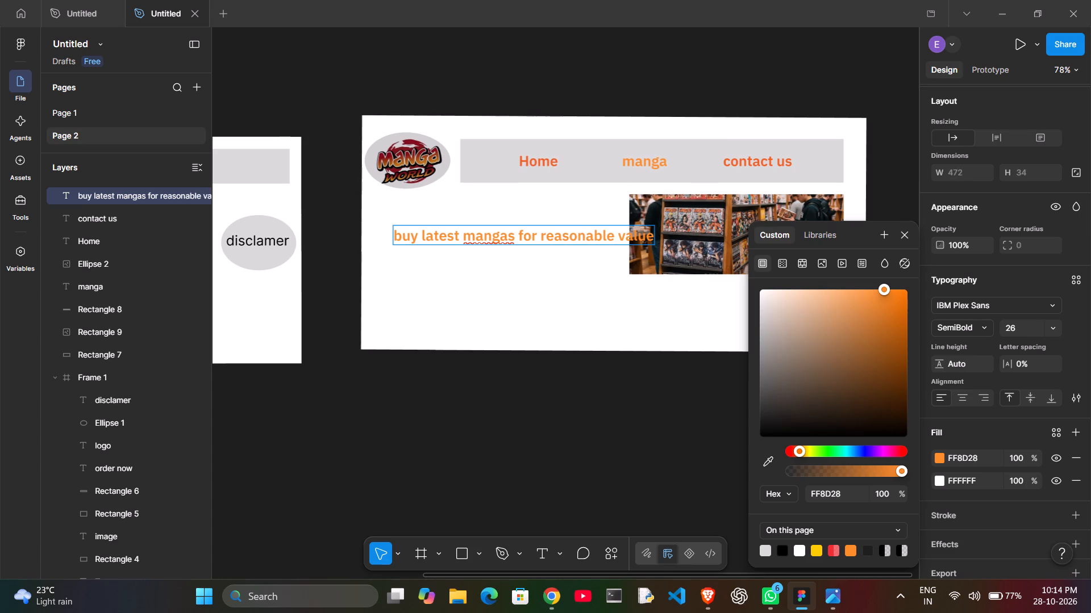
key("Return")
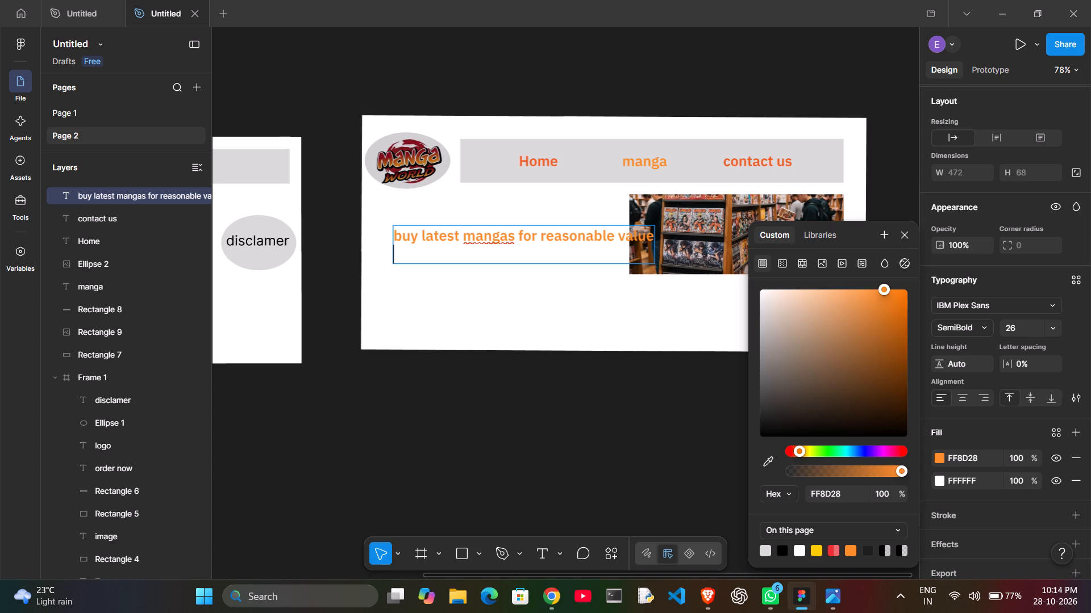
Resize the tagline's text box to about 433 × 57 and place it beside the bookstore image, below the logo.
left_click_drag(474, 235, 487, 309)
left_click(487, 309)
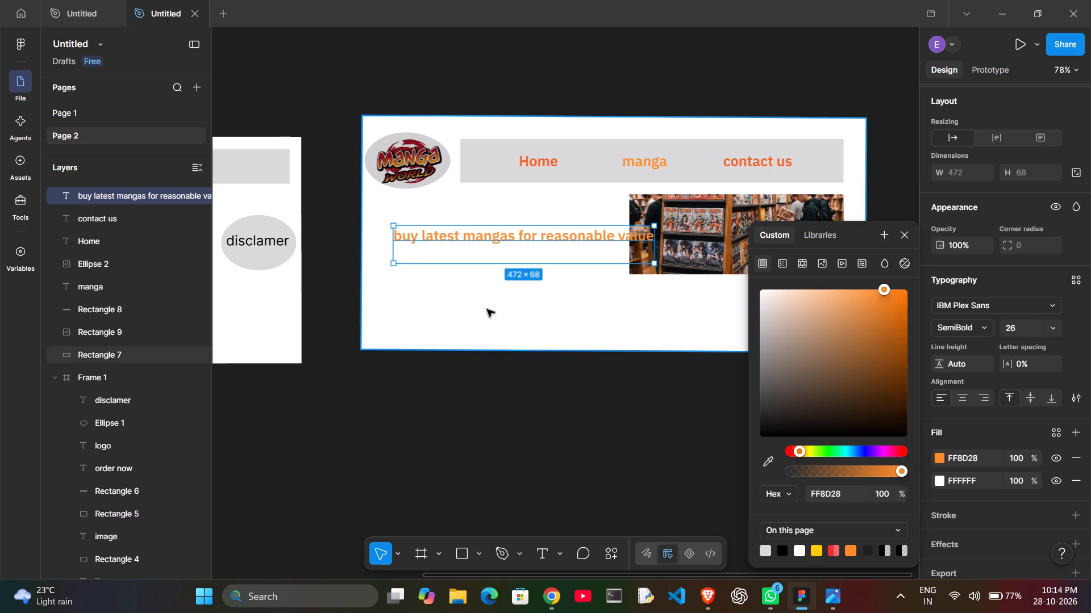
left_click_drag(456, 248, 432, 242)
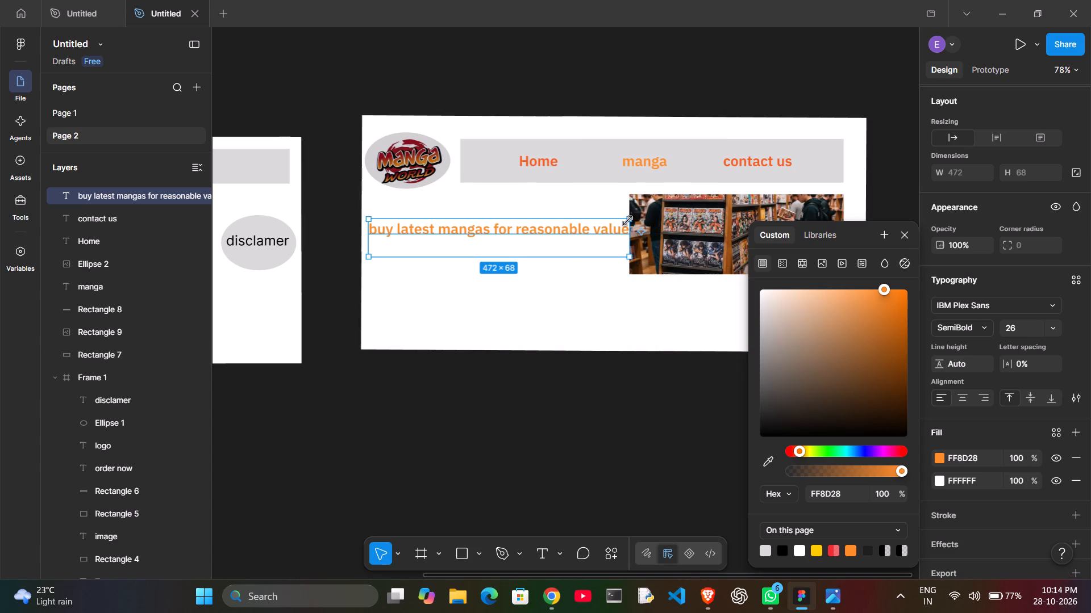
left_click_drag(627, 254, 611, 250)
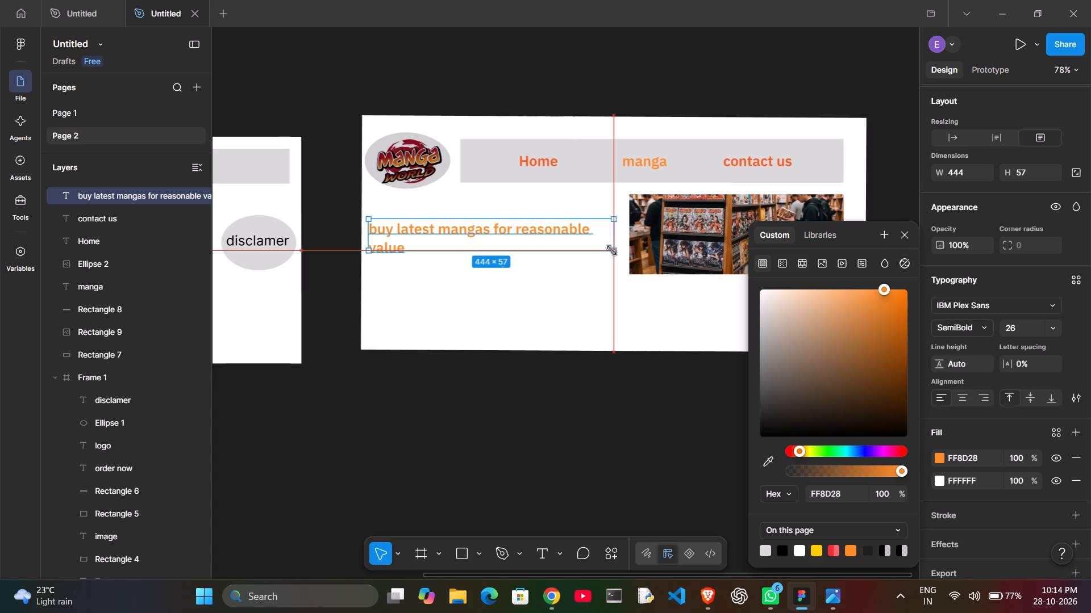
left_click_drag(611, 250, 608, 247)
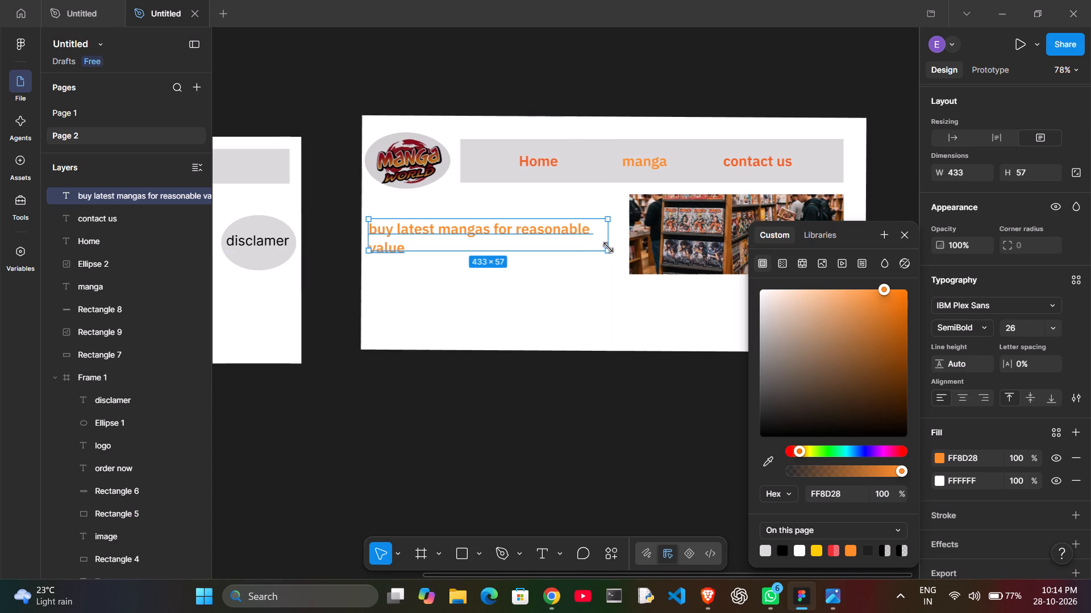
left_click_drag(582, 231, 587, 225)
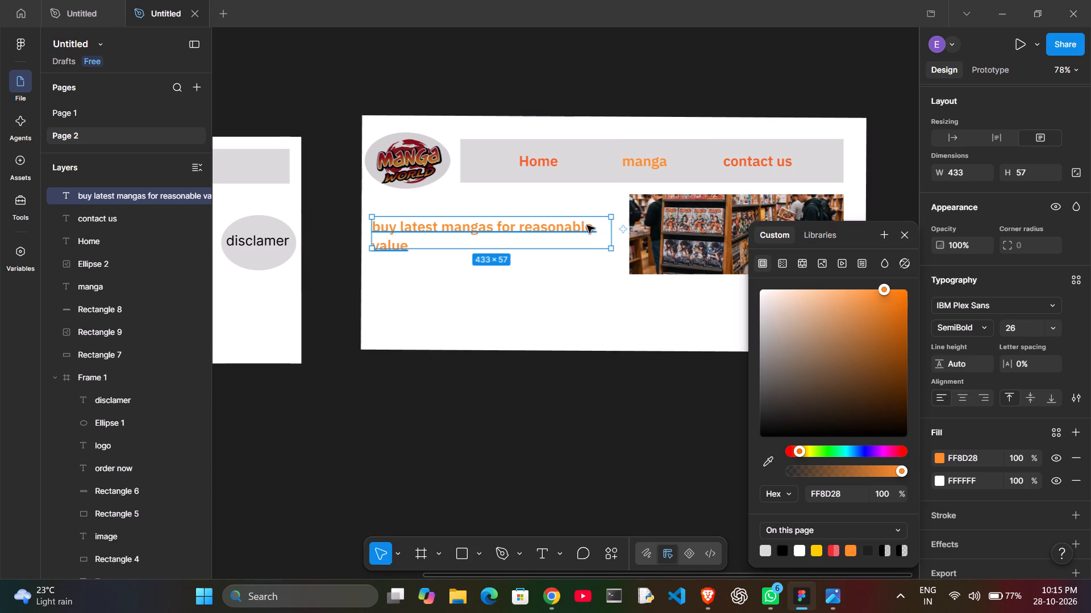
left_click(508, 246)
left_click(427, 247)
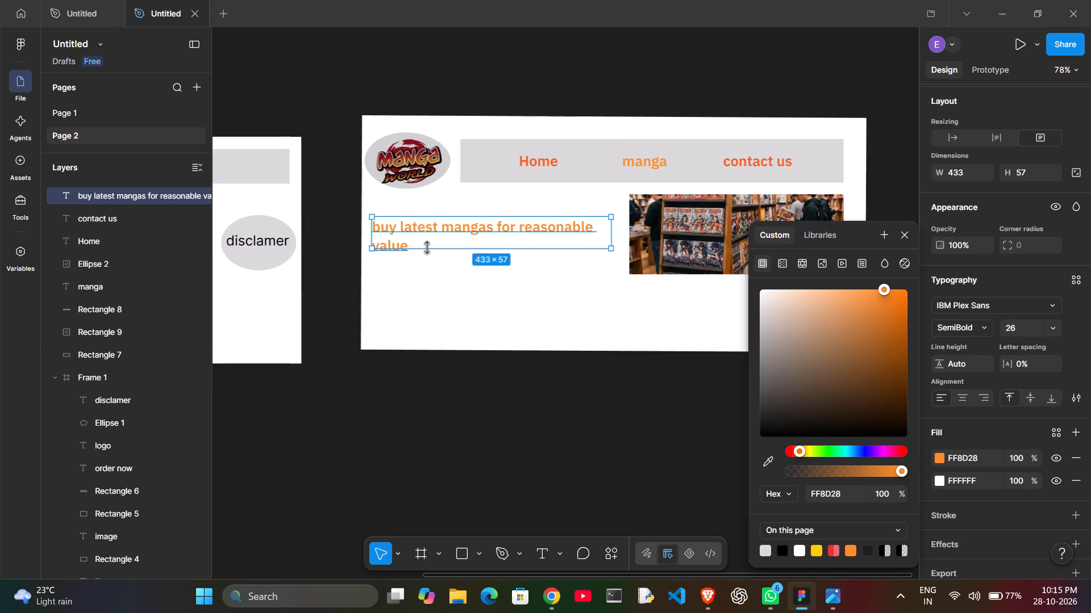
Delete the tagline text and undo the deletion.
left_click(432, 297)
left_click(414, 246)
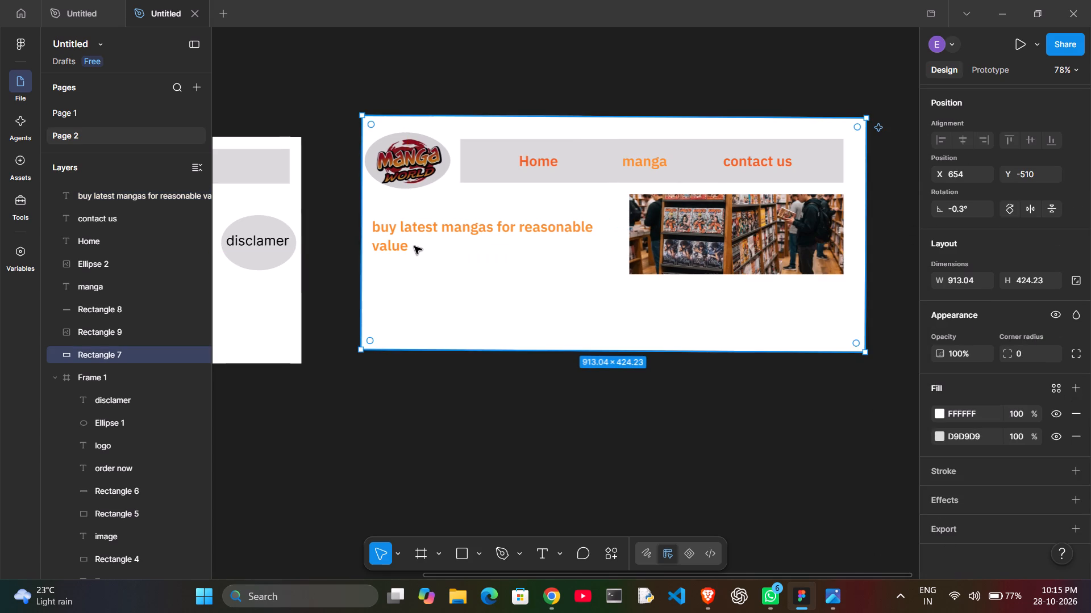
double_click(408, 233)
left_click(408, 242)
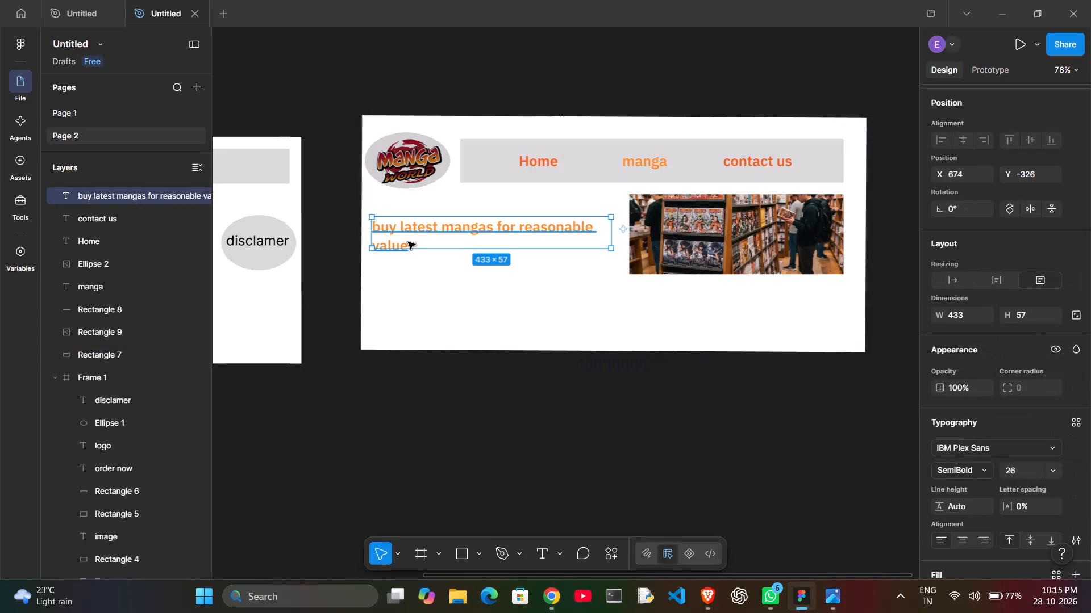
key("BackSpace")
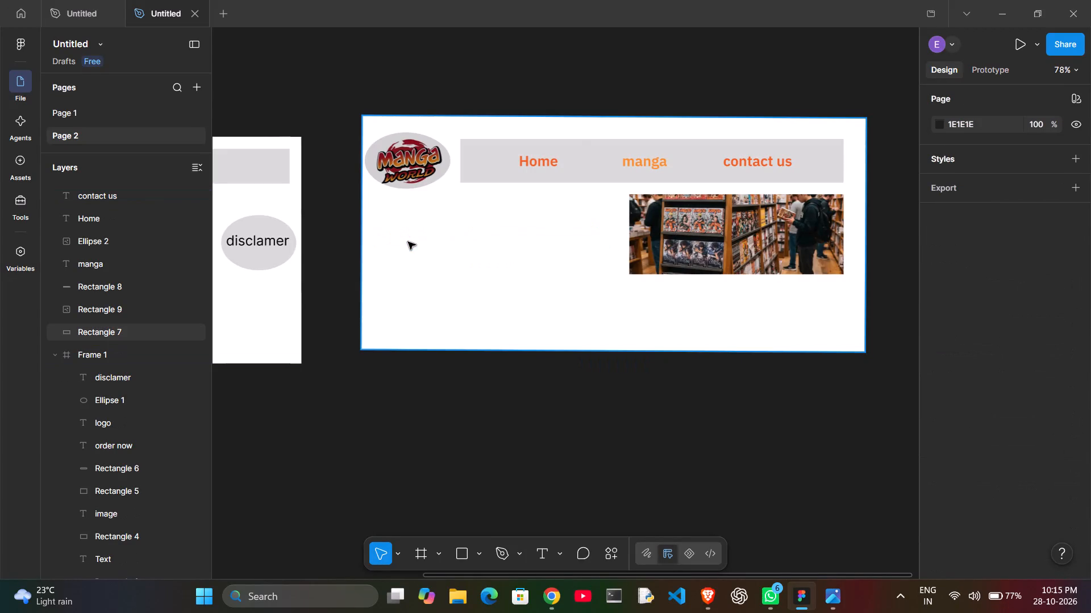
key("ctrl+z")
Reduce the height of the tagline's text box to about 18.
left_click_drag(412, 253, 409, 226)
left_click(409, 226)
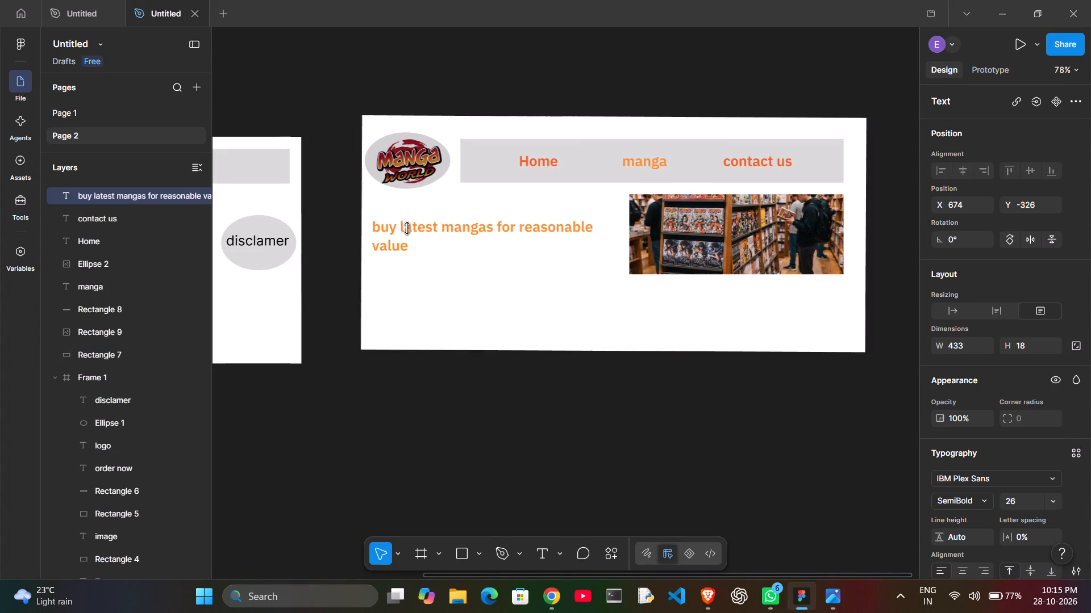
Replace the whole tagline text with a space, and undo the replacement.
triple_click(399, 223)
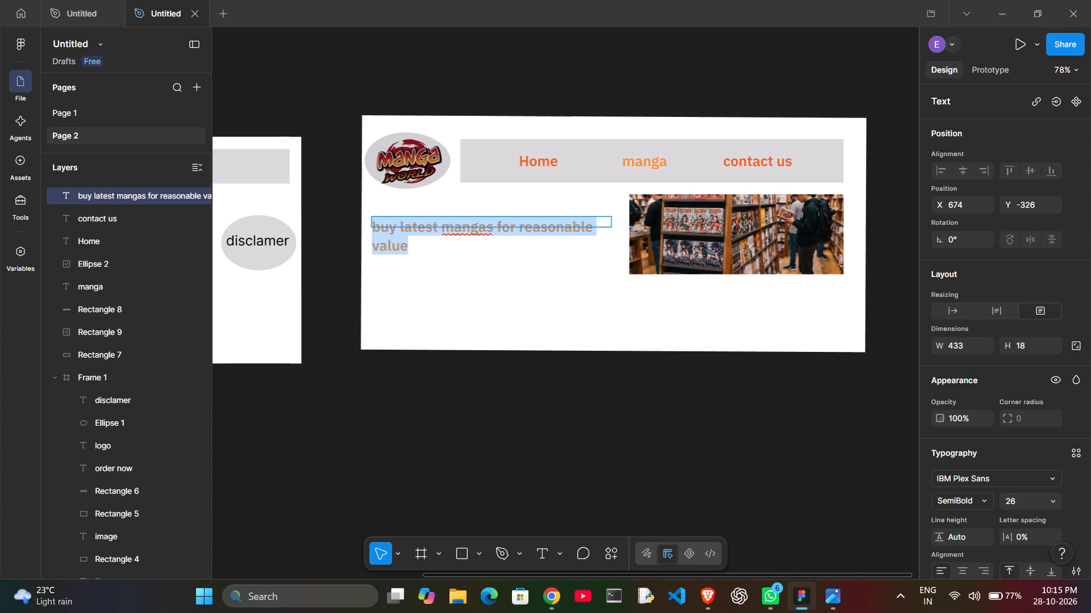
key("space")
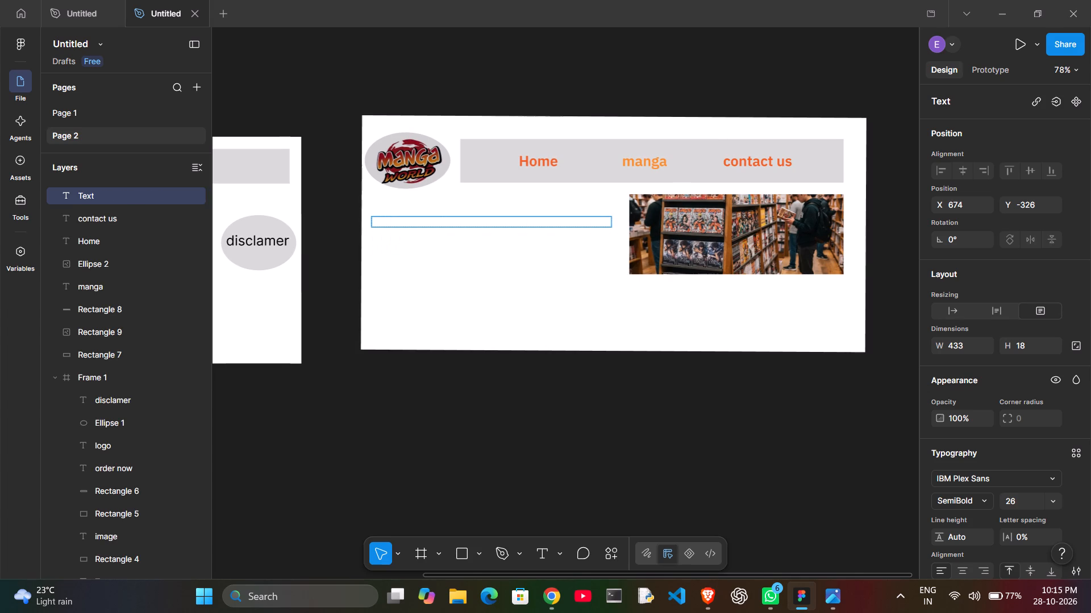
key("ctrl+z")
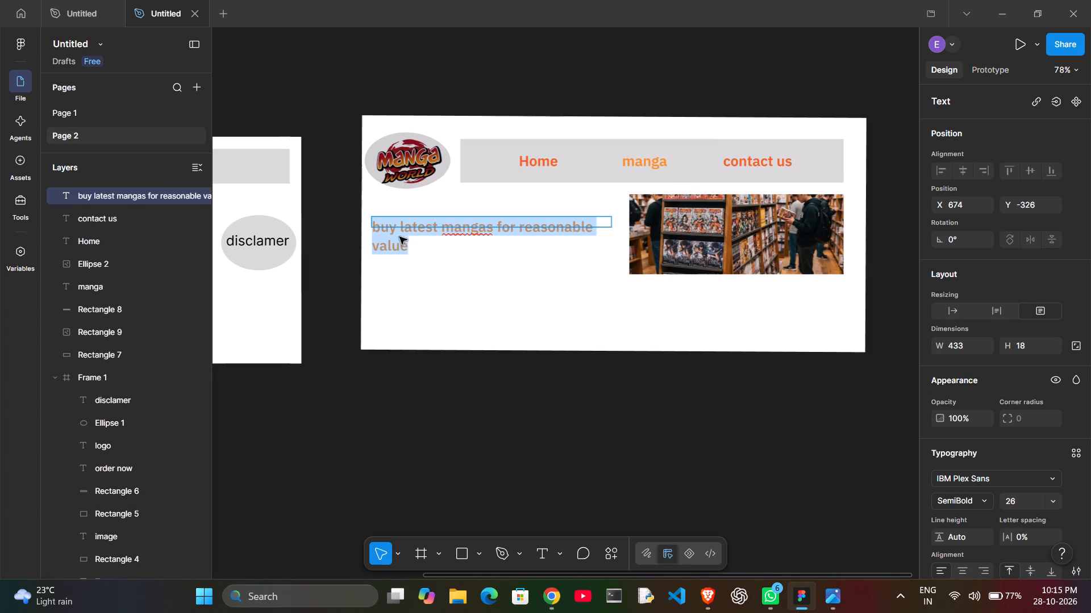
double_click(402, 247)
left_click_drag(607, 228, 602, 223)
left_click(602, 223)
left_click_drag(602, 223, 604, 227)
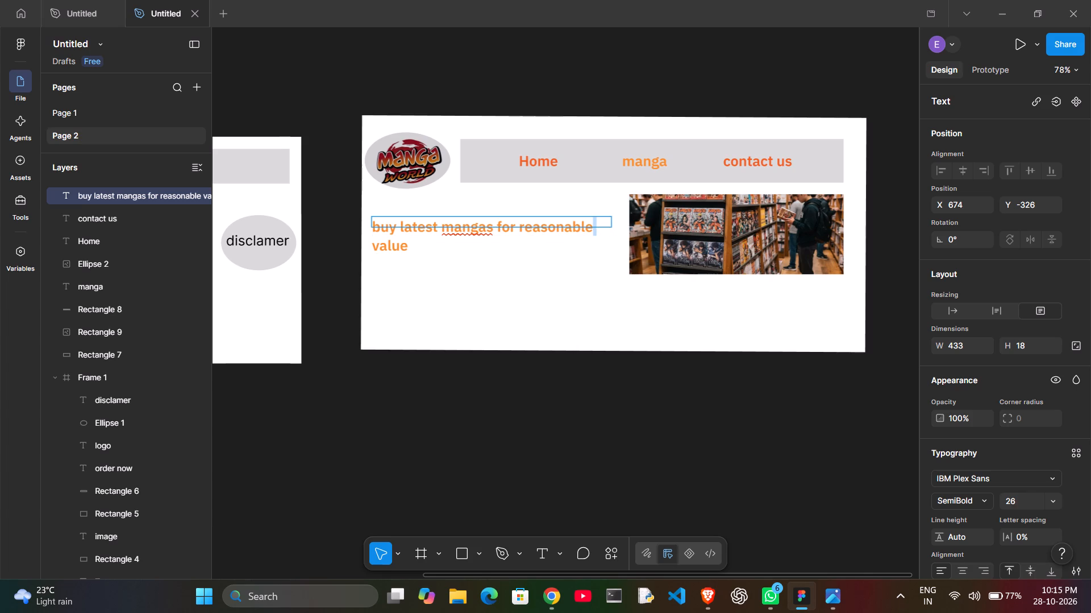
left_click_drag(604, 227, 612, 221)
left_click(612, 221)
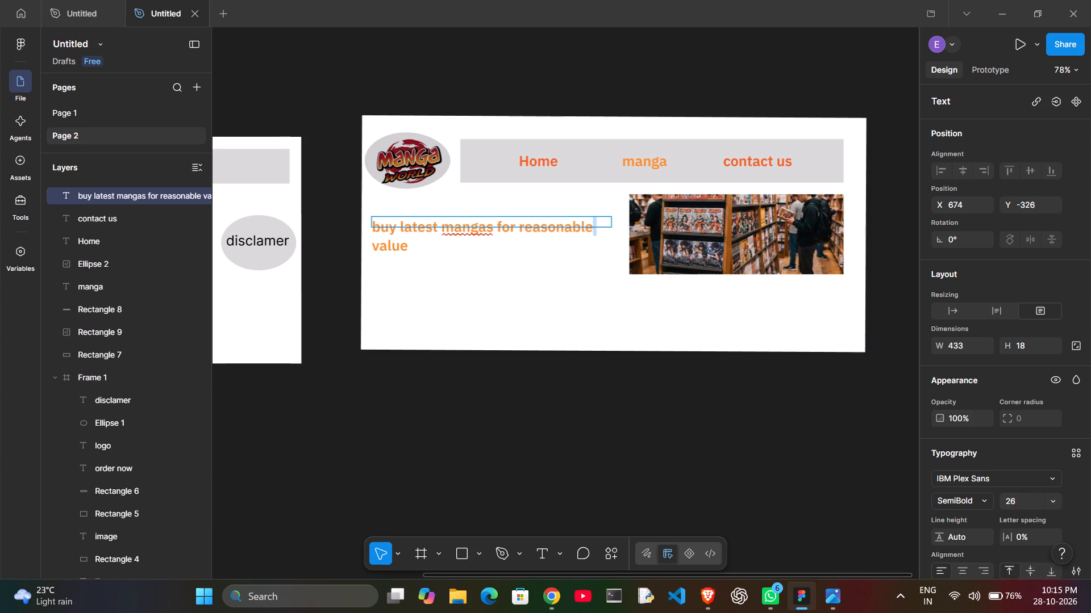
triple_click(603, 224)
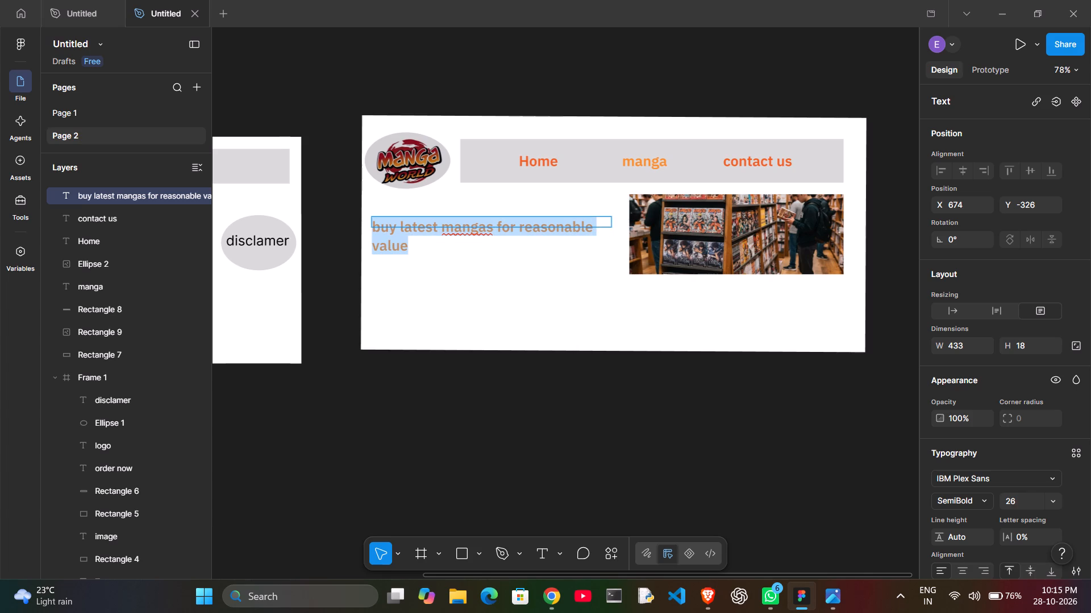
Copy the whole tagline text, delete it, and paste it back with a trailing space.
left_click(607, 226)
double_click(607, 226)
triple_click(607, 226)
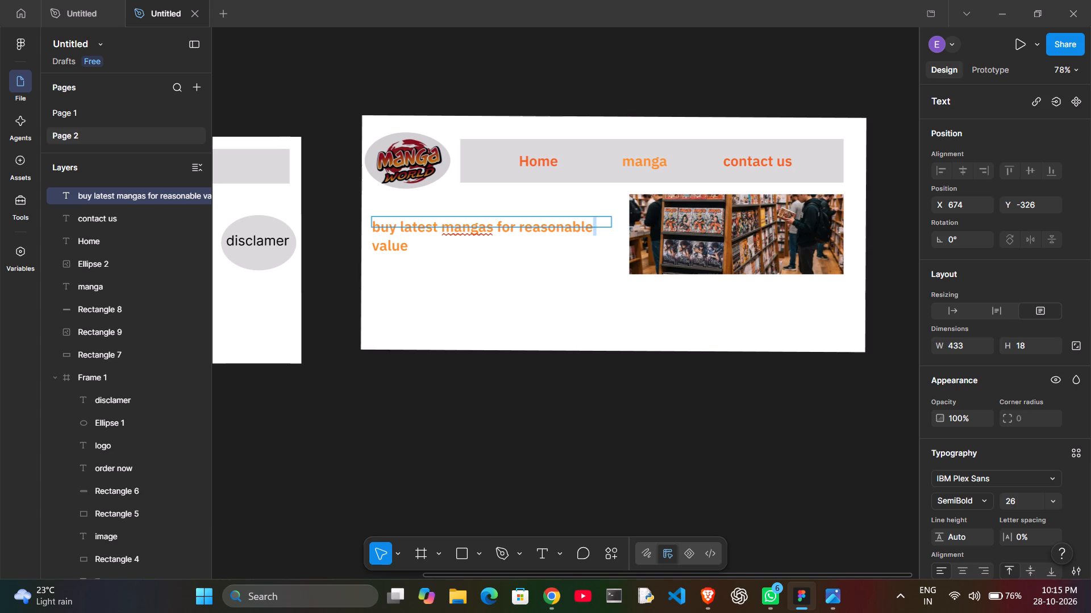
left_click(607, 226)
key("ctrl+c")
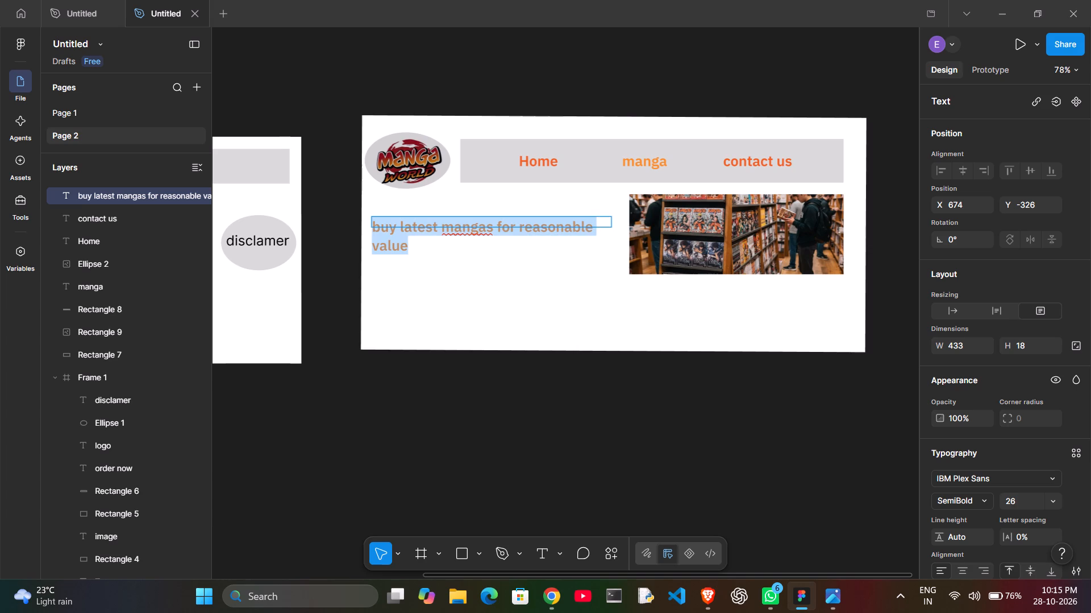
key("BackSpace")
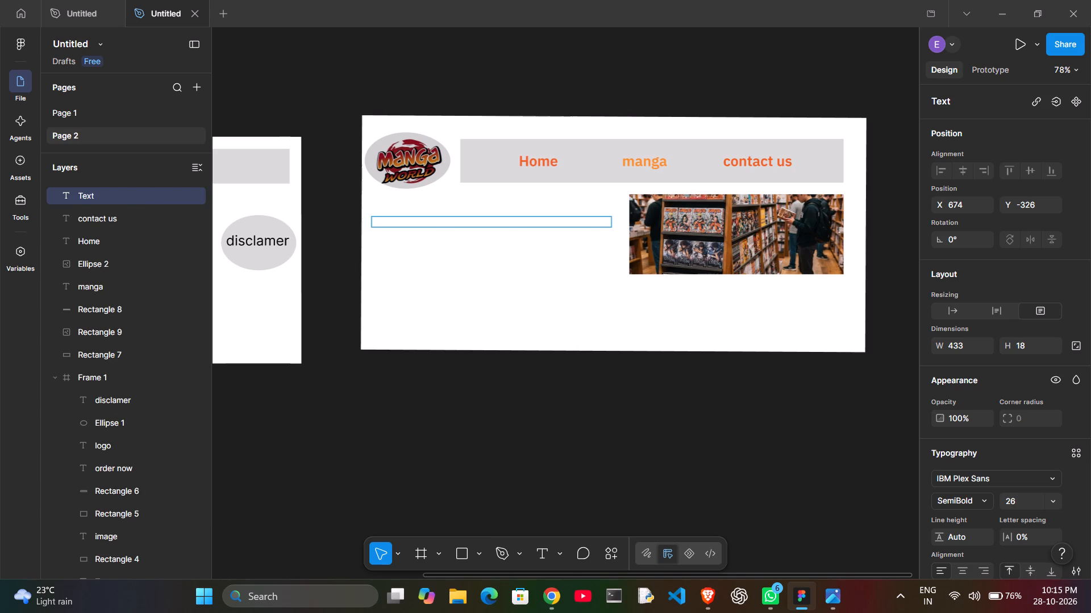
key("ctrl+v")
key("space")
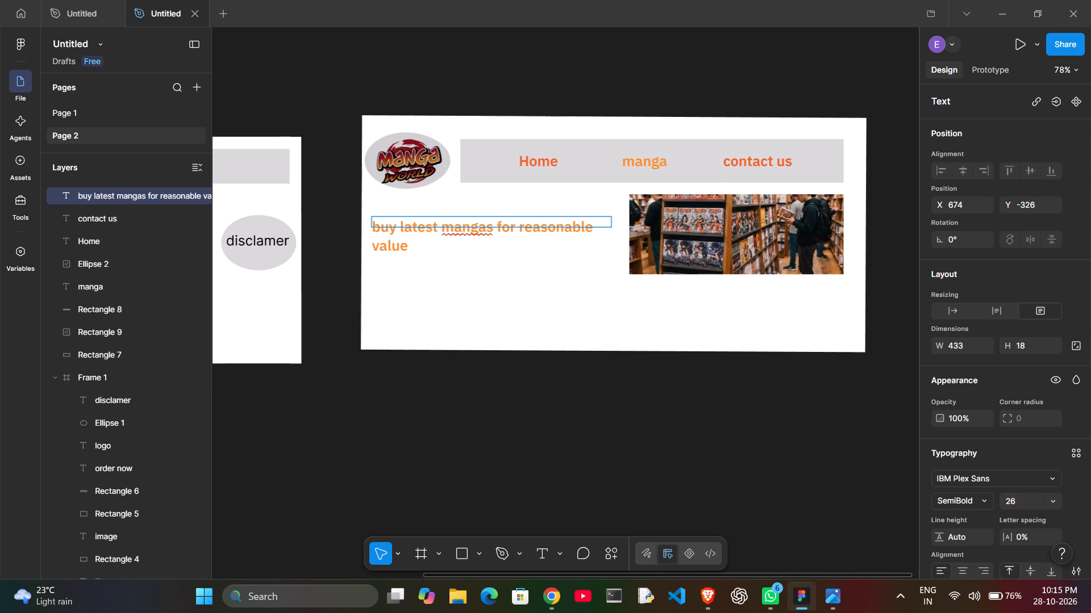
Replace the tagline's last word "value" with "prices".
key("BackSpace")
key("BackSpace")
key("BackSpace")
key("BackSpace")
key("BackSpace")
key("BackSpace")
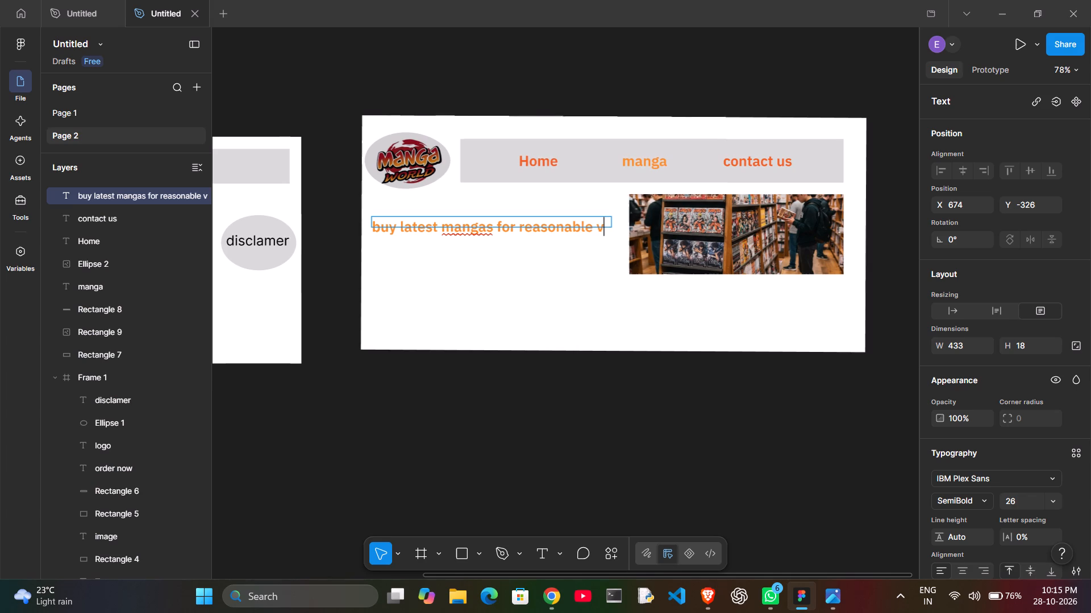
key("BackSpace")
type("prices")
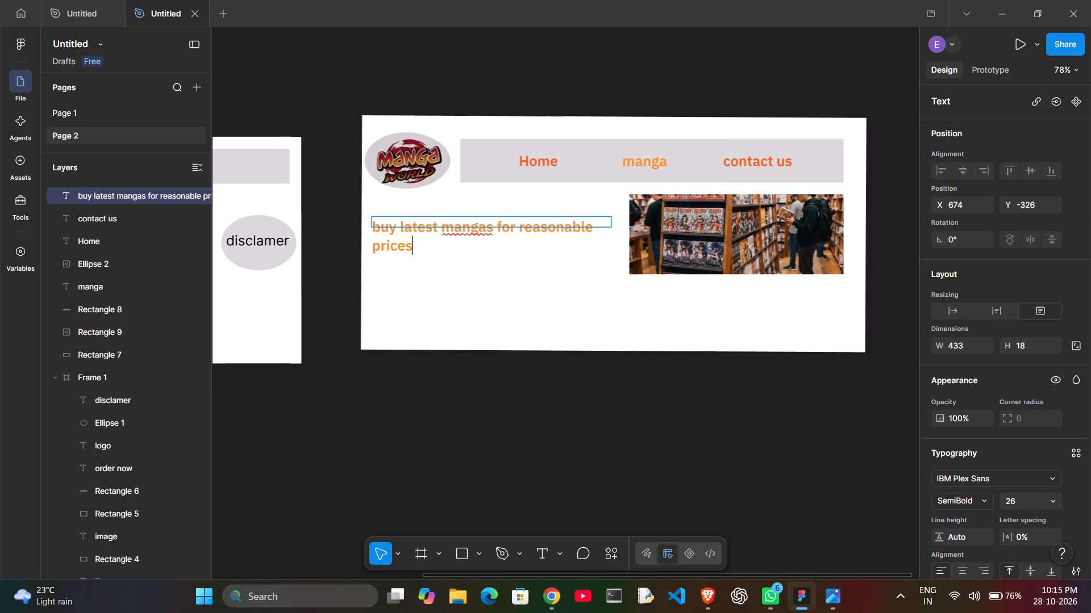
Capitalise the tagline's first word as "Buy" and change "mangas" to "manga's".
left_click(386, 226)
key("BackSpace")
key("BackSpace")
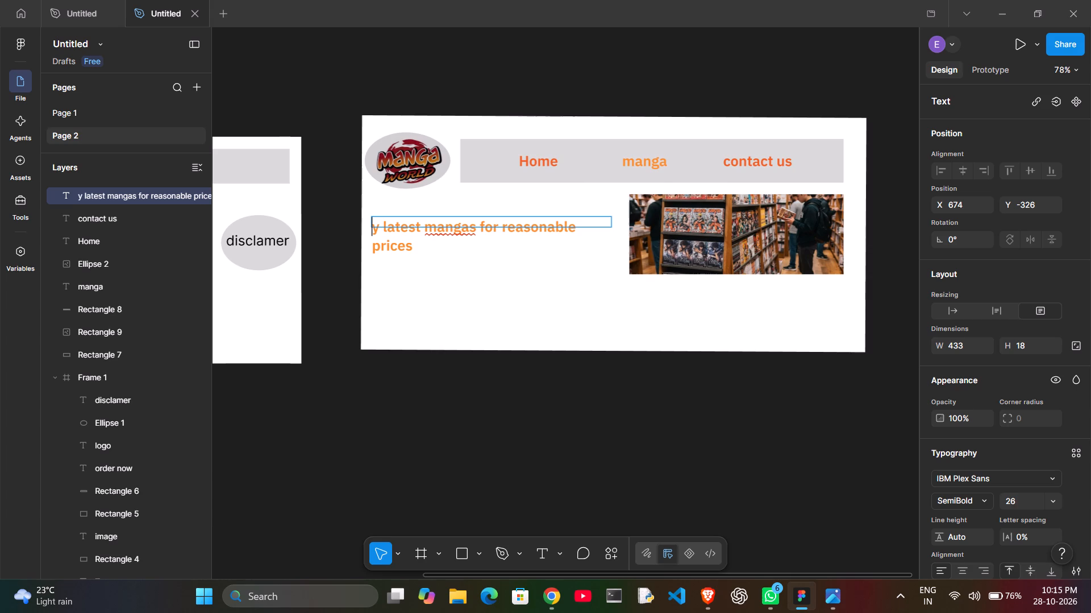
type("Bu")
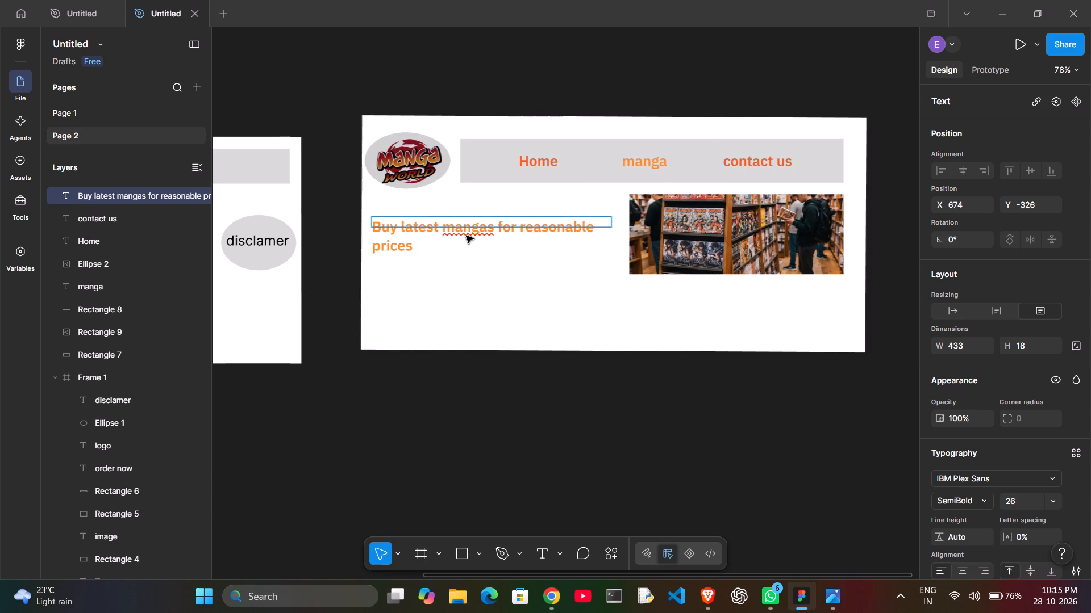
left_click(485, 226)
key("apostrophe")
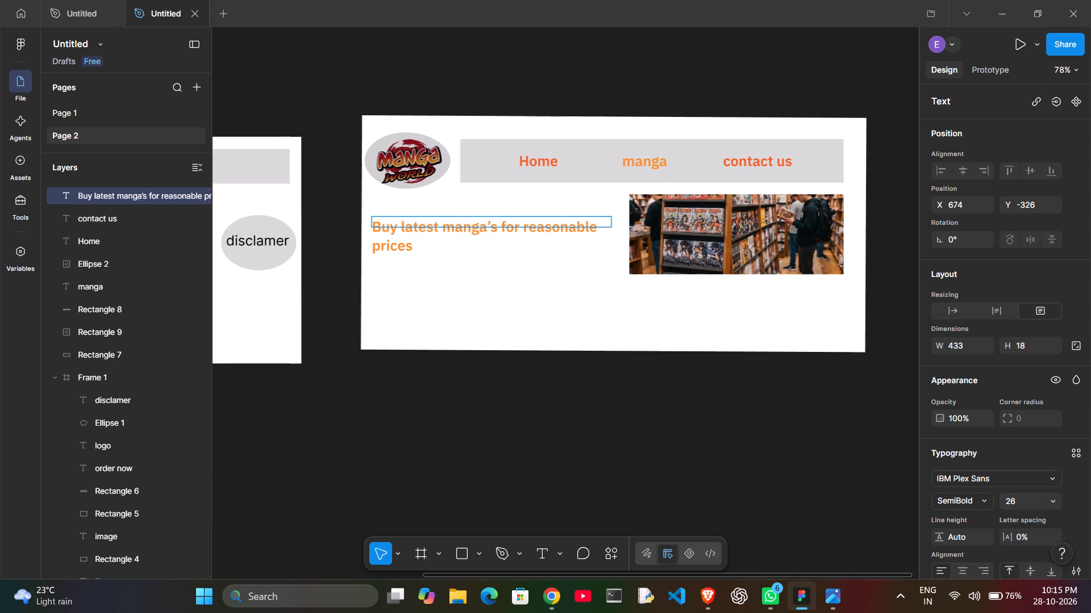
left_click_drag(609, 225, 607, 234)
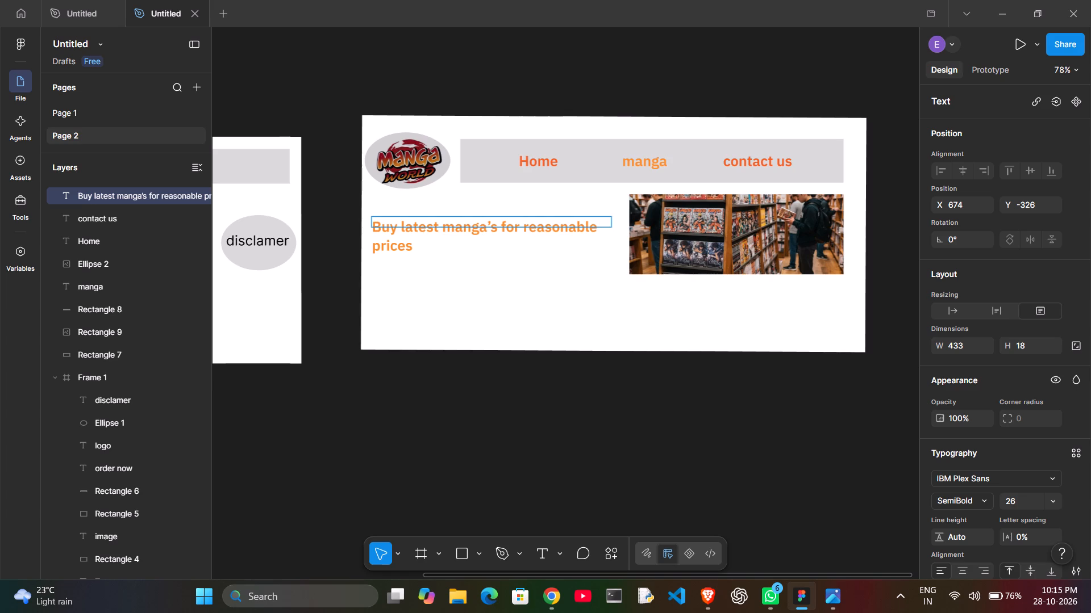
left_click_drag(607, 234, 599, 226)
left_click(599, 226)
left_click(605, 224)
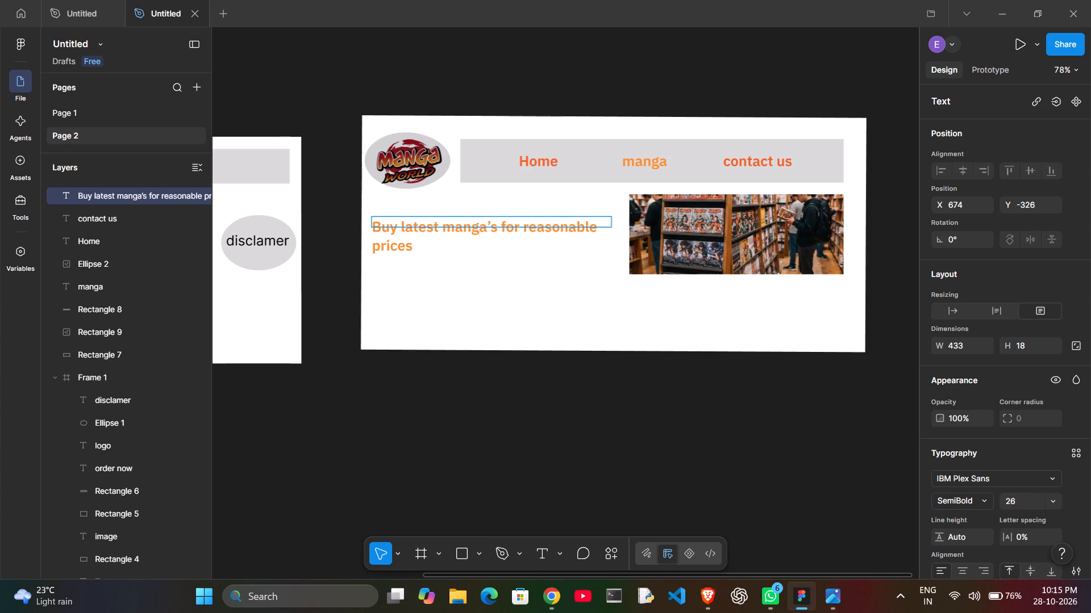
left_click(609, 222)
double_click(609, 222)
Leave text editing and move the tagline to about X 665, Y -335 below the logo.
left_click(590, 274)
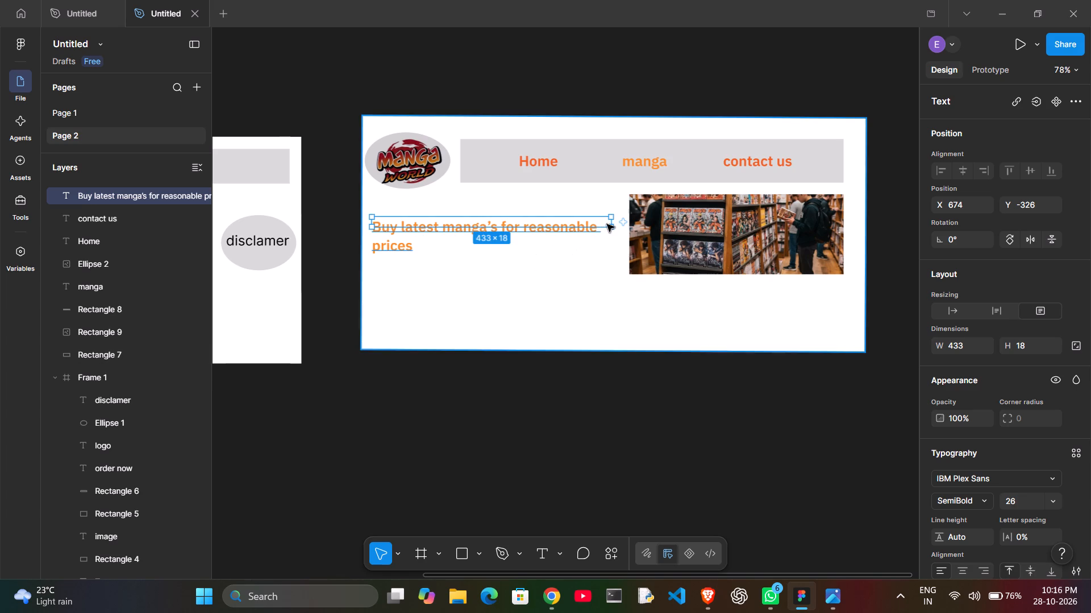
left_click(609, 226)
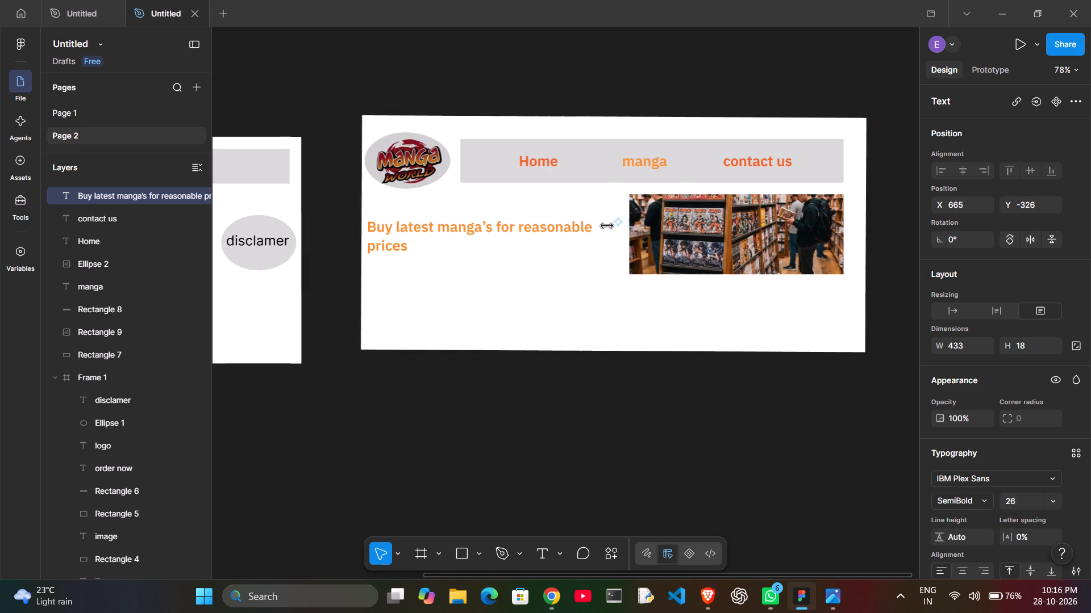
left_click_drag(605, 224, 605, 231)
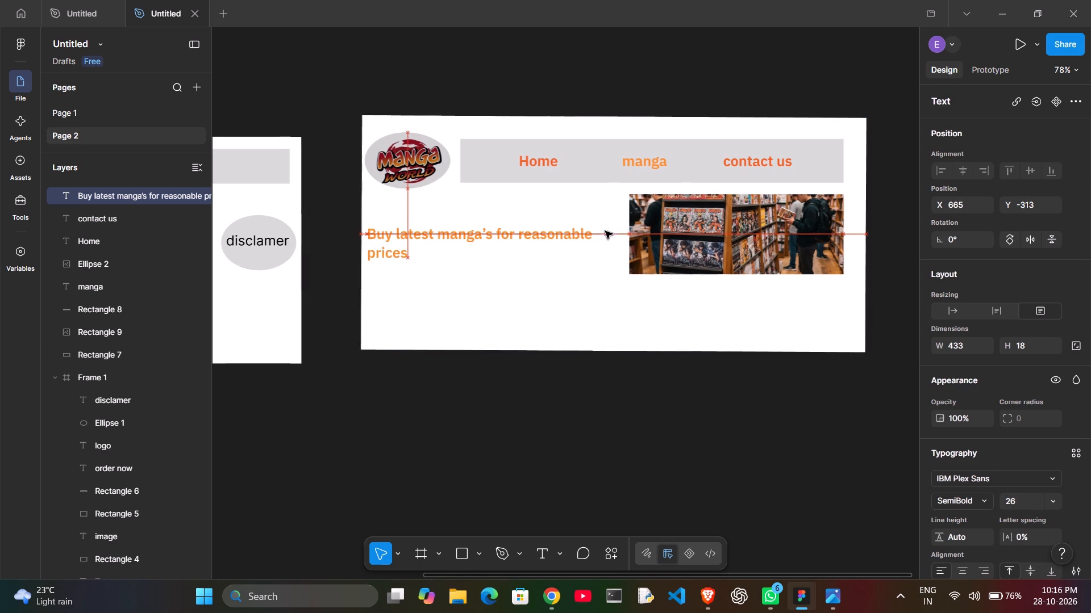
left_click_drag(605, 231, 605, 219)
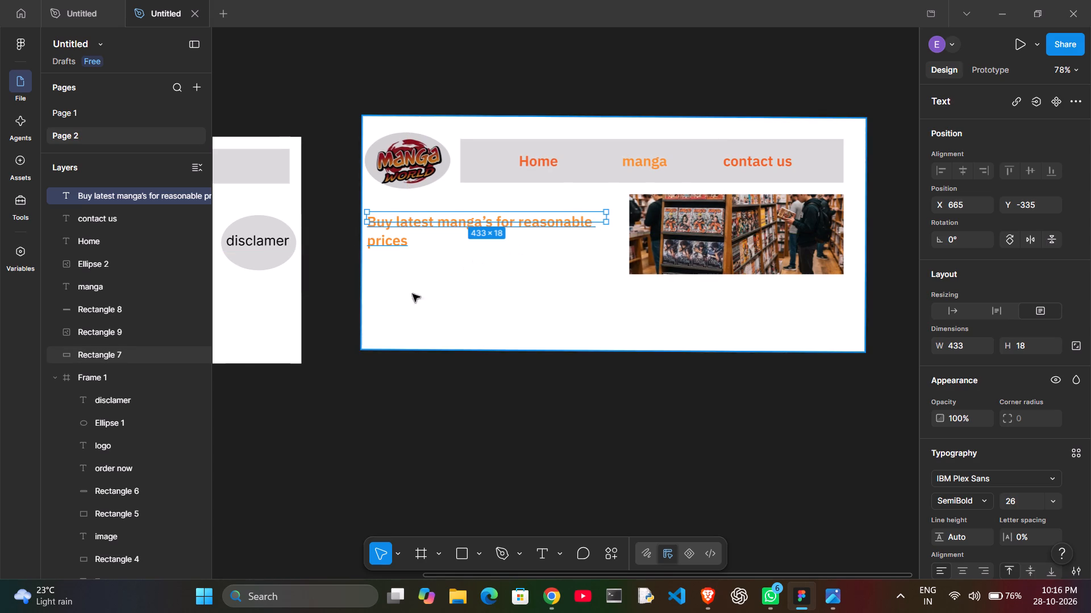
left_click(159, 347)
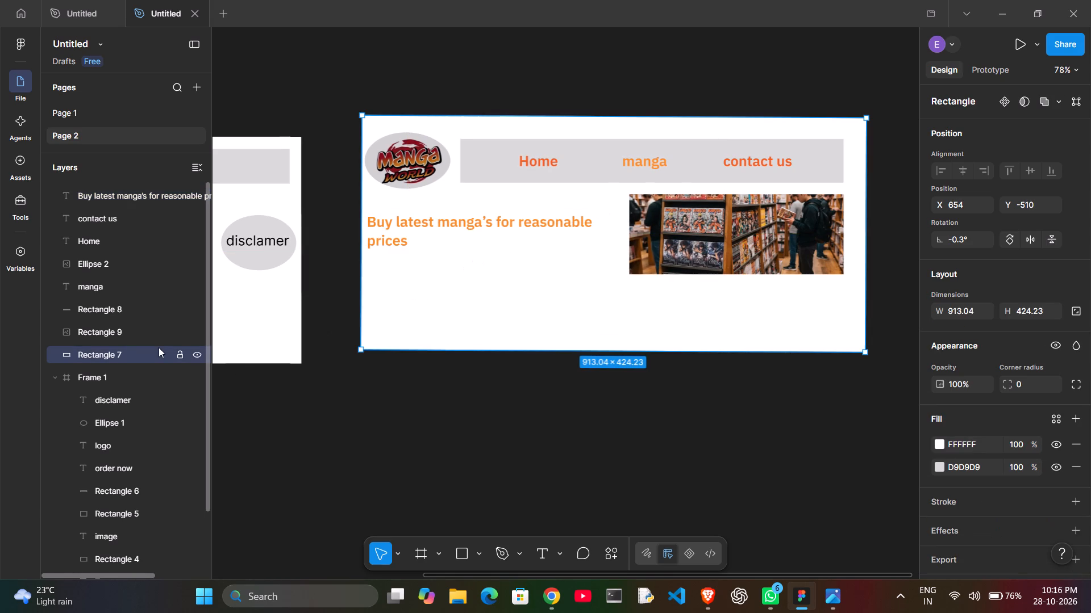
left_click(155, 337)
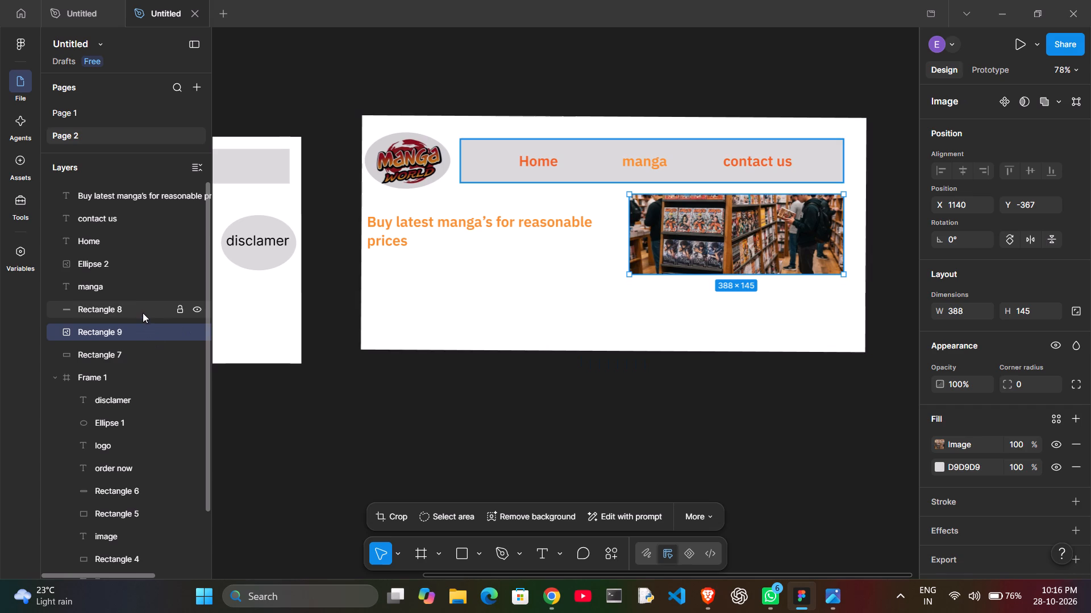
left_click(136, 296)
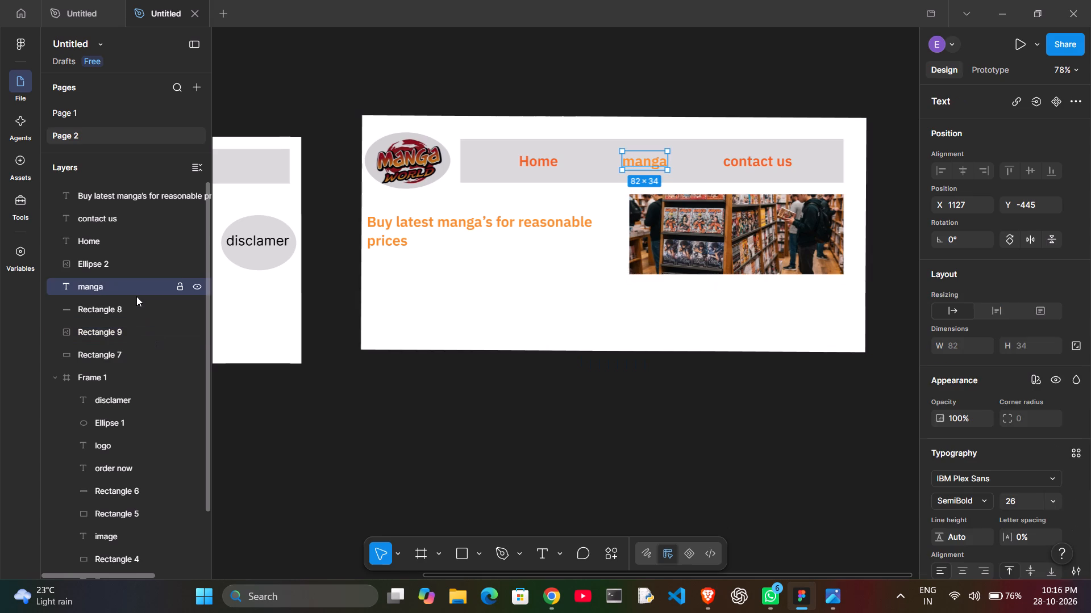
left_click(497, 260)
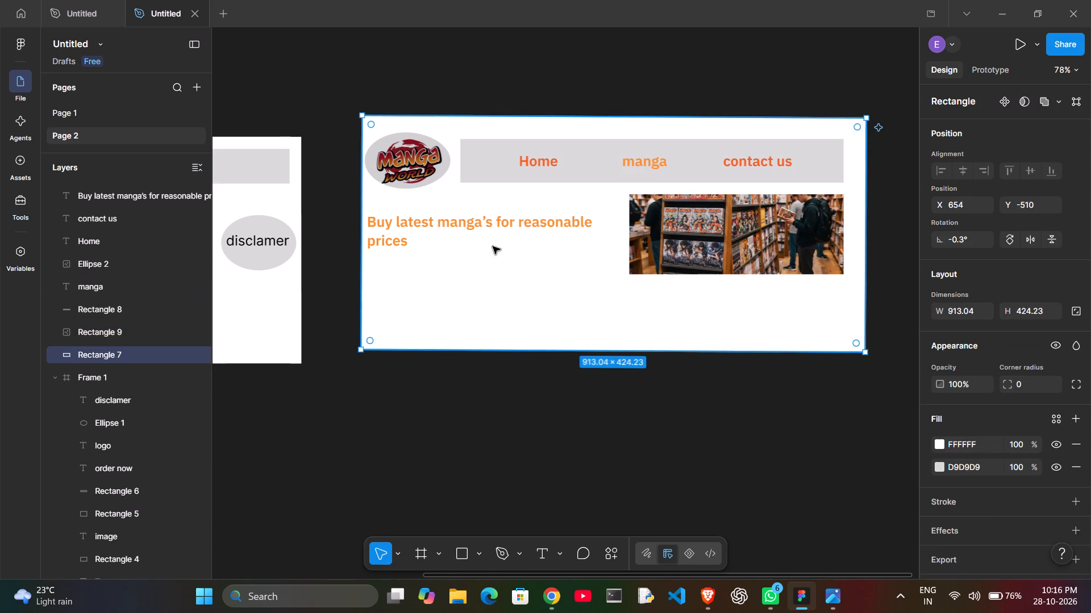
Resize the tagline's text box to about 462 × 75 and place it at about X 678, Y -347, beside the bookstore image.
left_click(464, 234)
left_click(470, 225)
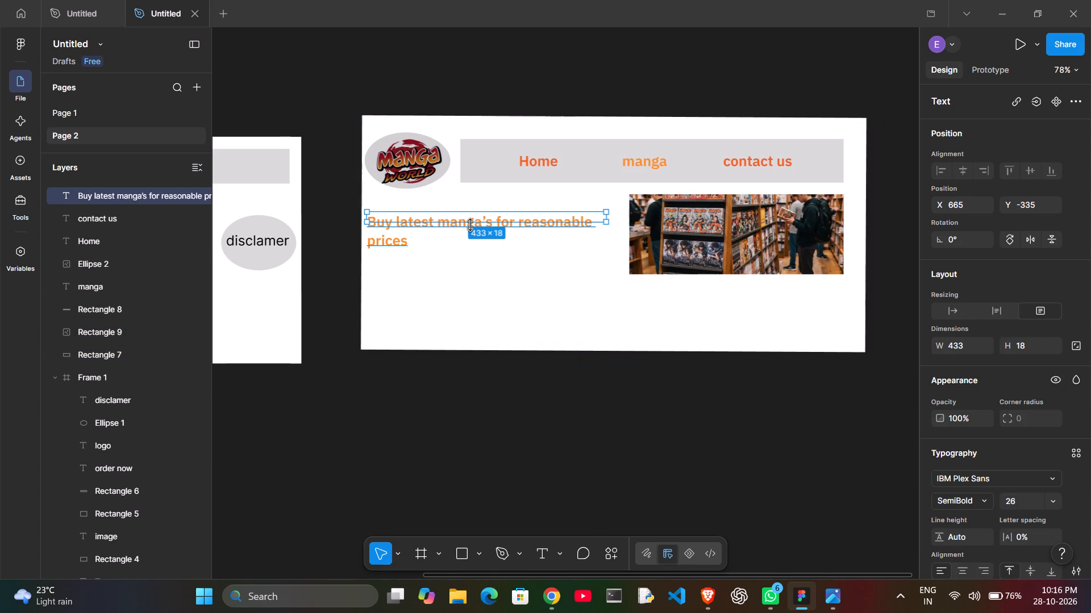
left_click(596, 217)
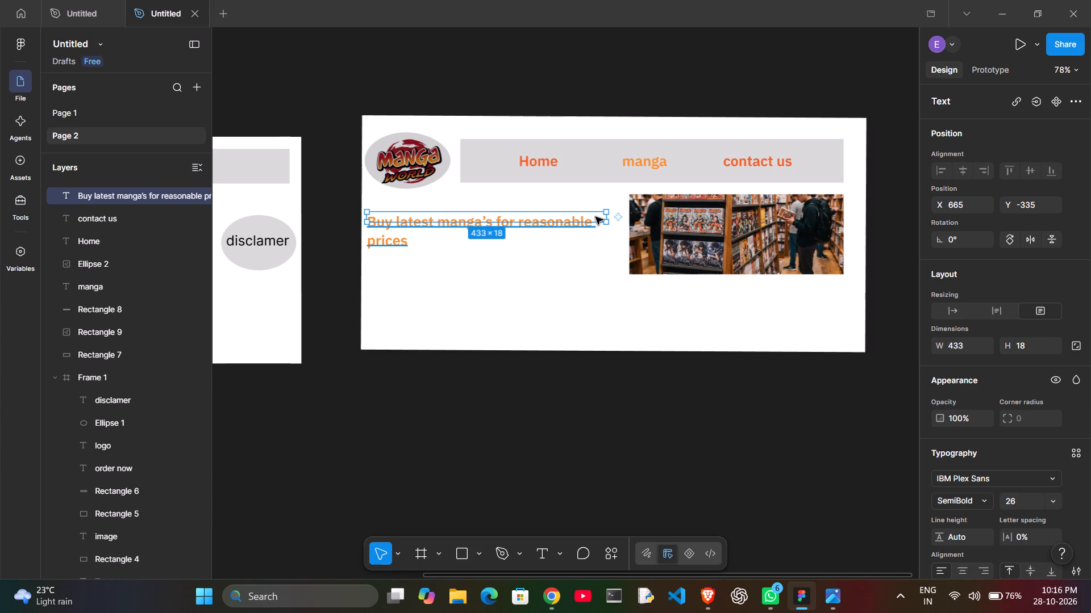
left_click_drag(605, 212, 605, 205)
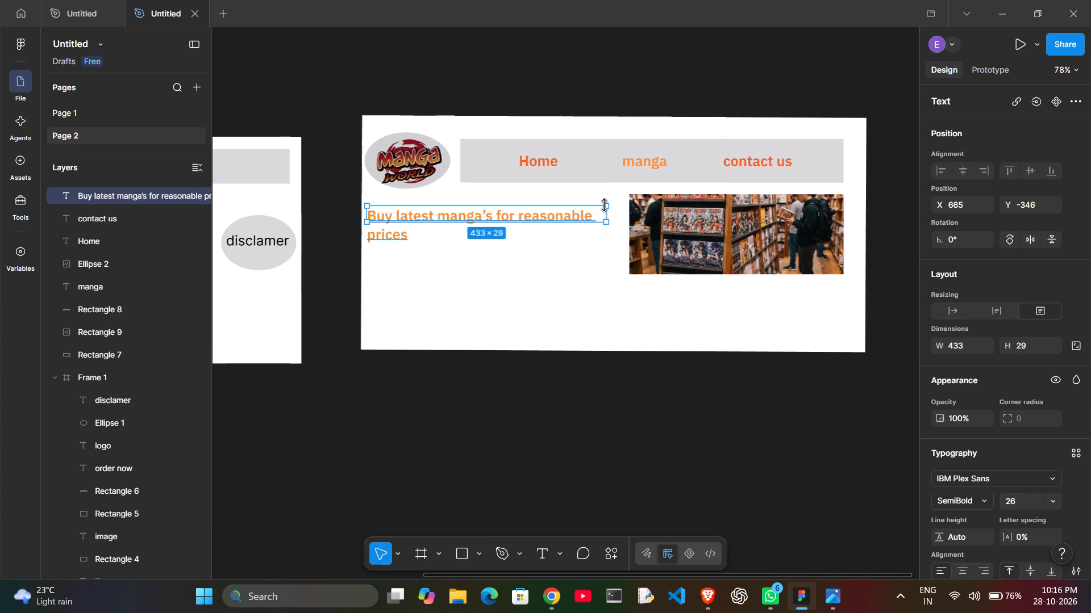
left_click_drag(605, 205, 605, 203)
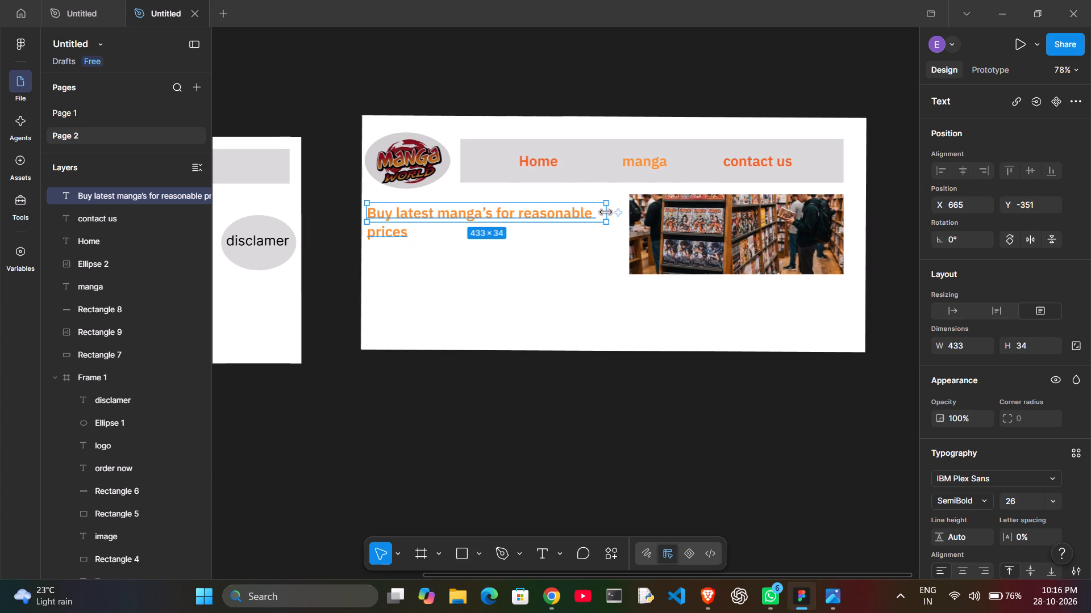
left_click_drag(606, 223, 606, 241)
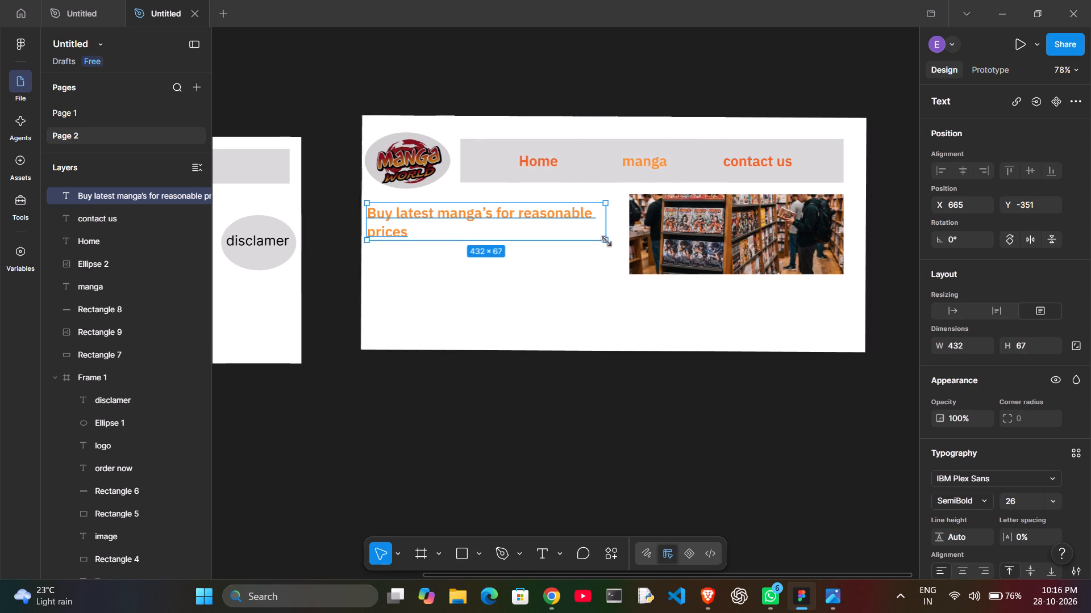
left_click_drag(606, 241, 604, 242)
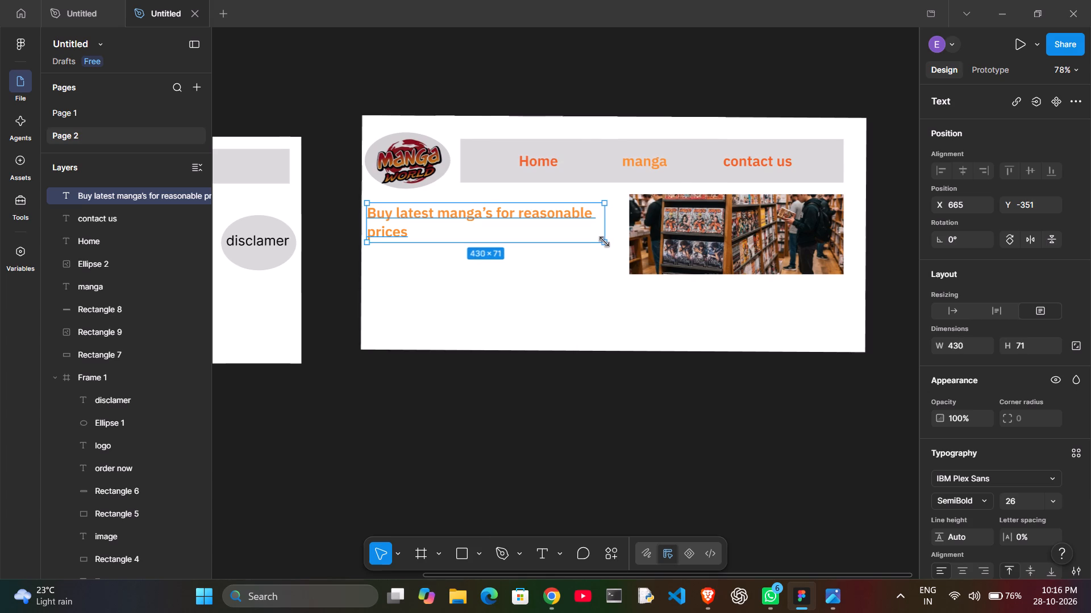
left_click_drag(604, 242, 620, 244)
left_click(581, 212)
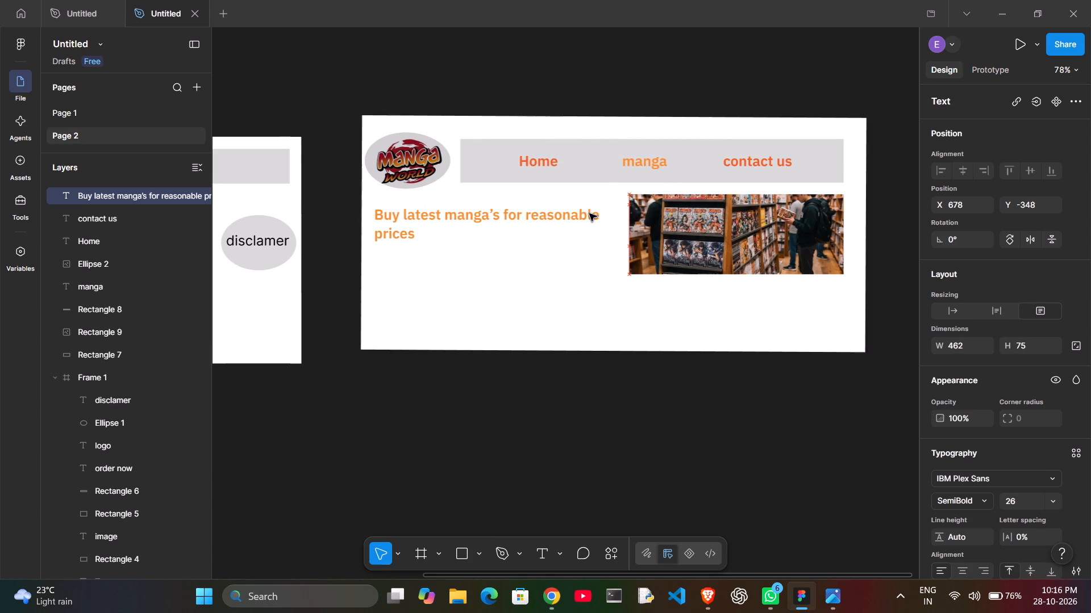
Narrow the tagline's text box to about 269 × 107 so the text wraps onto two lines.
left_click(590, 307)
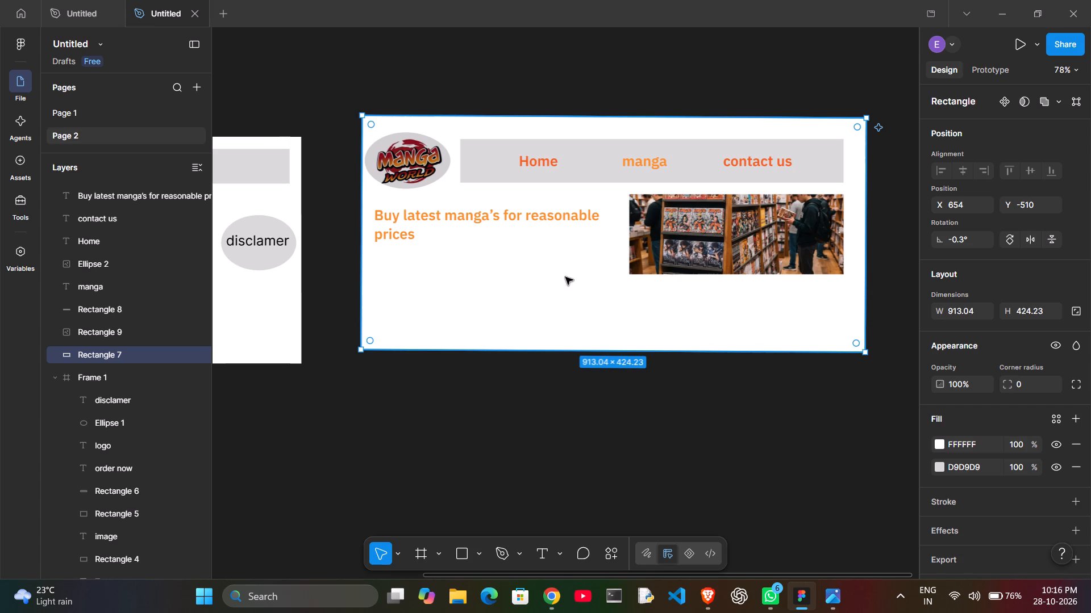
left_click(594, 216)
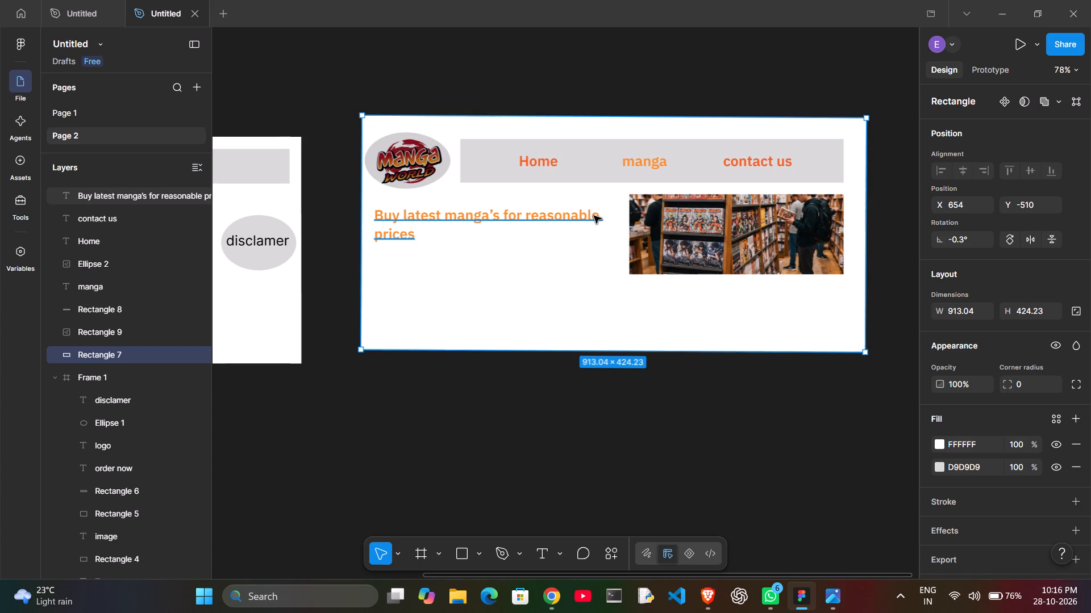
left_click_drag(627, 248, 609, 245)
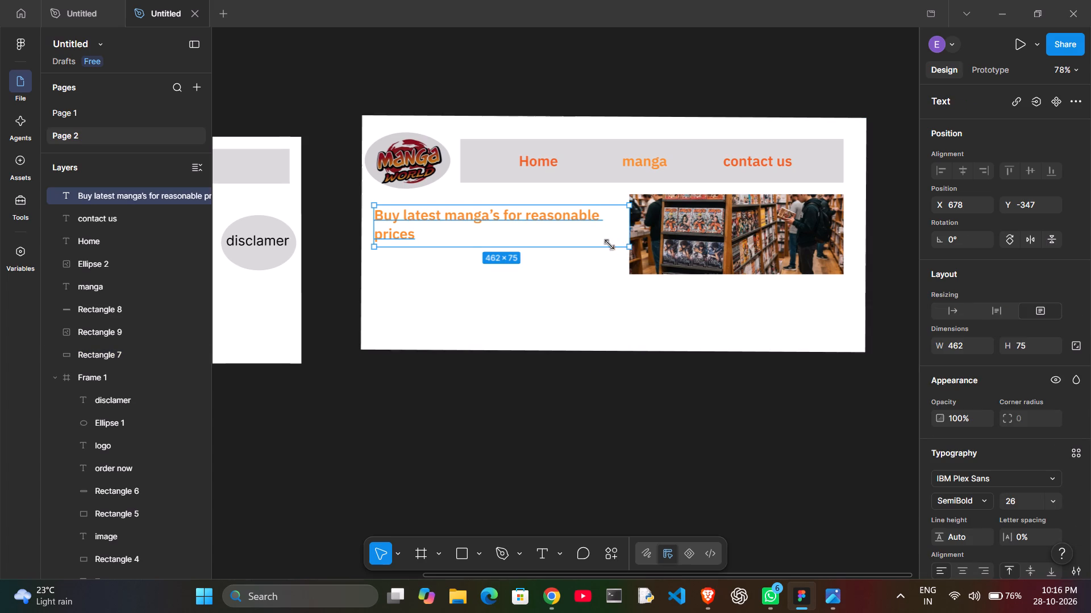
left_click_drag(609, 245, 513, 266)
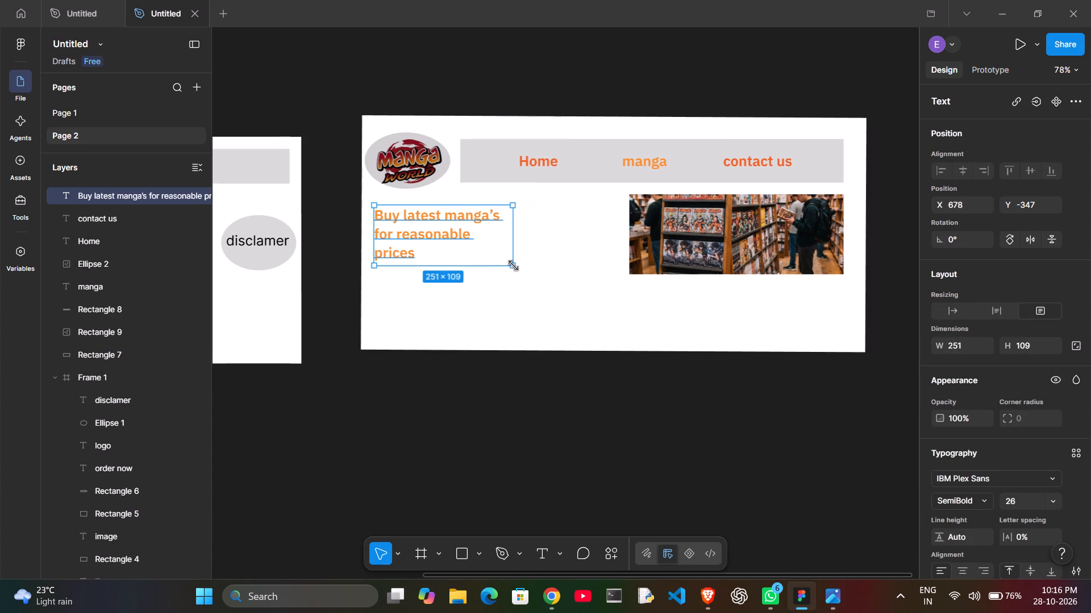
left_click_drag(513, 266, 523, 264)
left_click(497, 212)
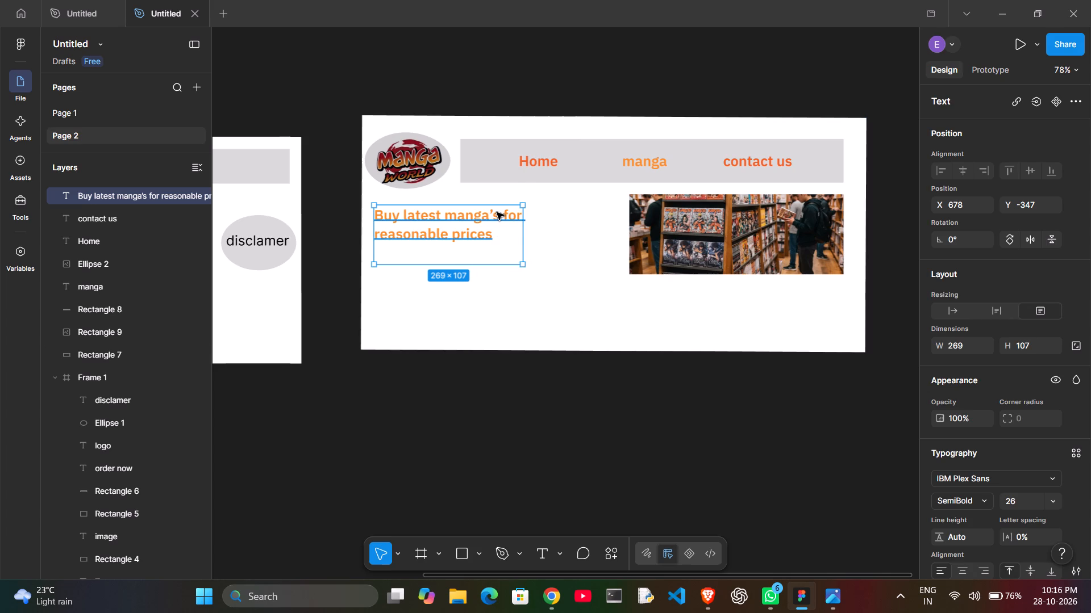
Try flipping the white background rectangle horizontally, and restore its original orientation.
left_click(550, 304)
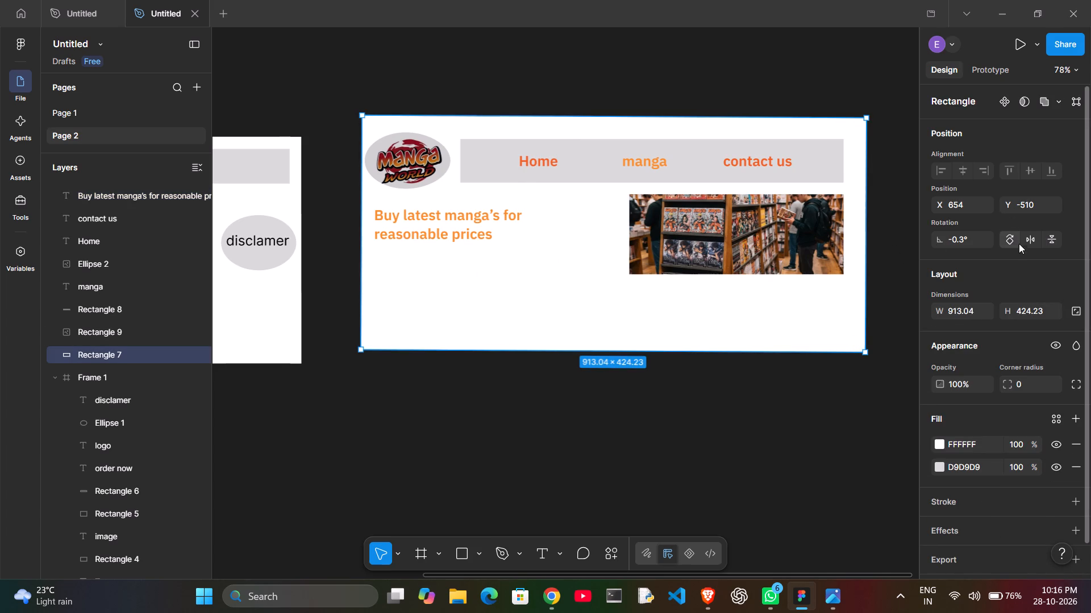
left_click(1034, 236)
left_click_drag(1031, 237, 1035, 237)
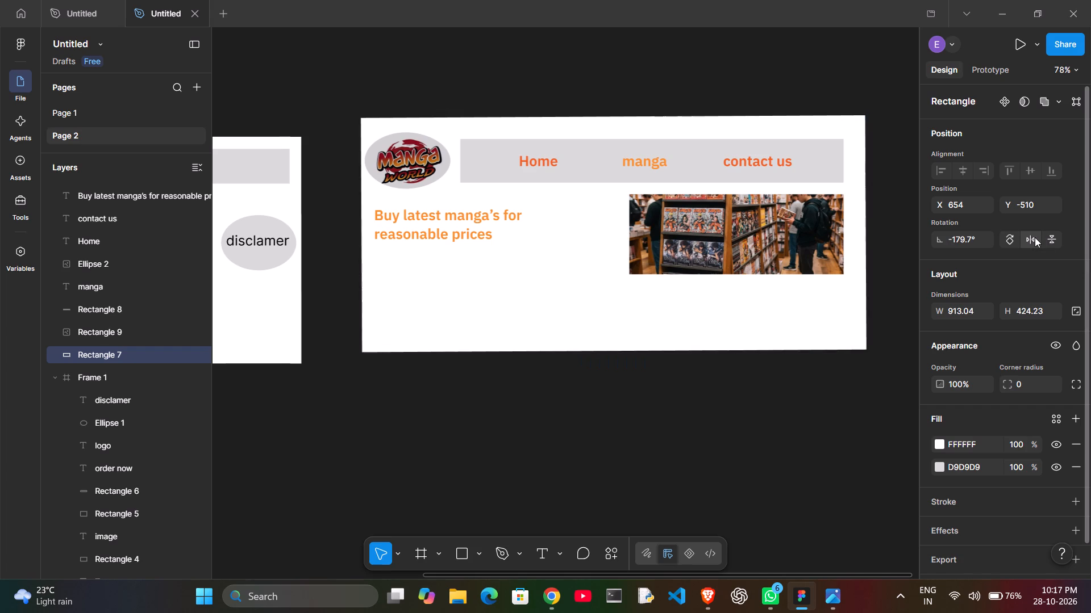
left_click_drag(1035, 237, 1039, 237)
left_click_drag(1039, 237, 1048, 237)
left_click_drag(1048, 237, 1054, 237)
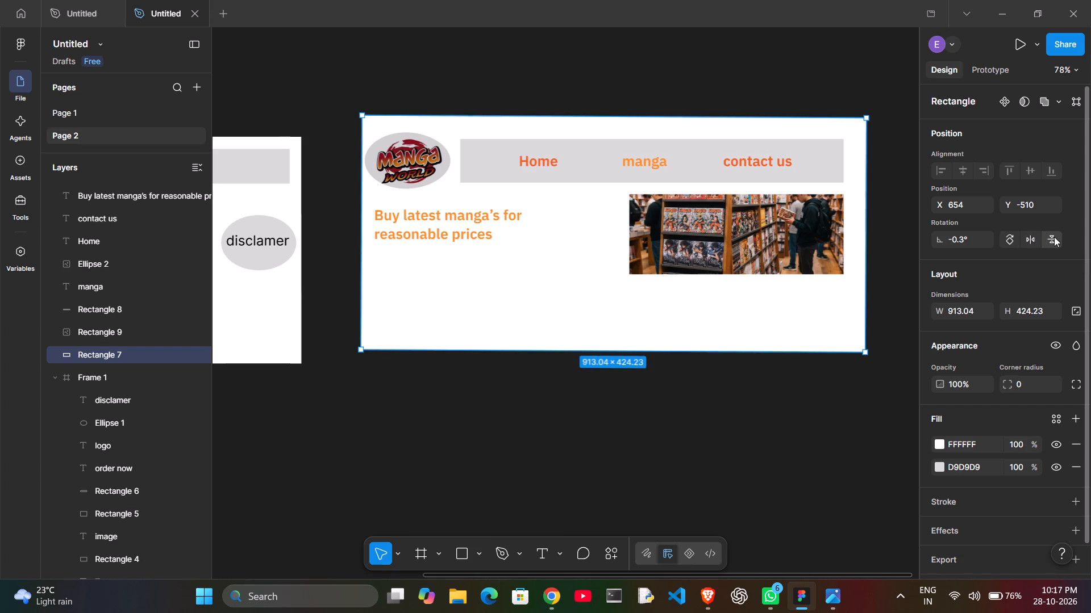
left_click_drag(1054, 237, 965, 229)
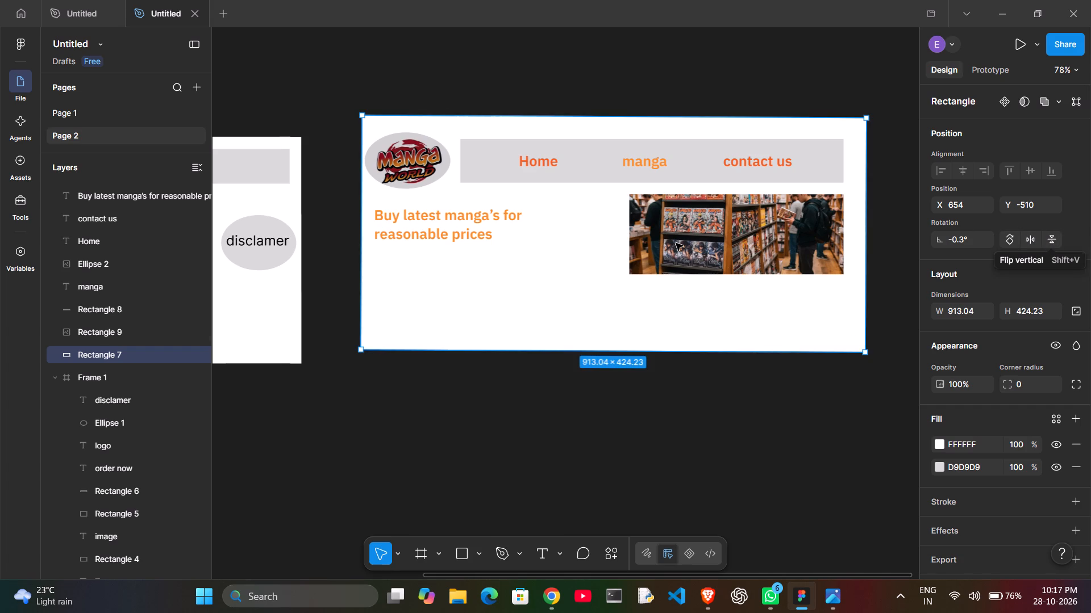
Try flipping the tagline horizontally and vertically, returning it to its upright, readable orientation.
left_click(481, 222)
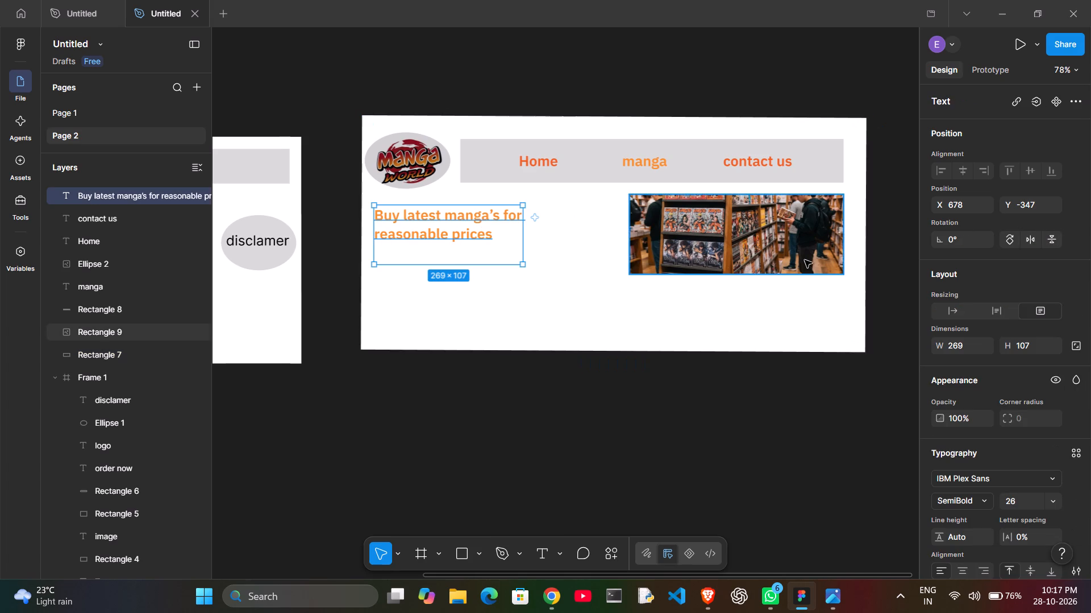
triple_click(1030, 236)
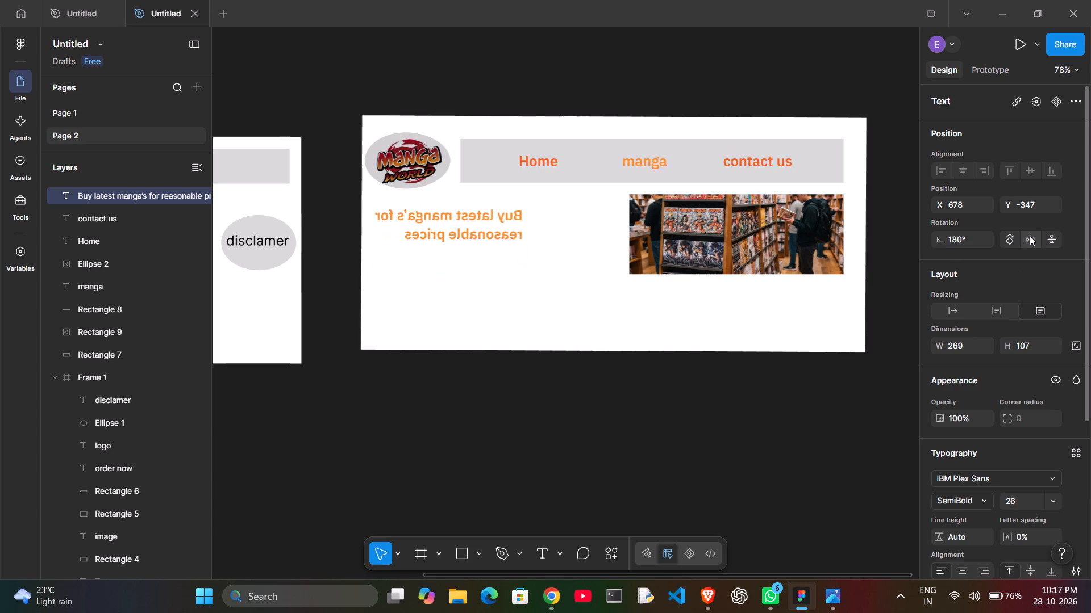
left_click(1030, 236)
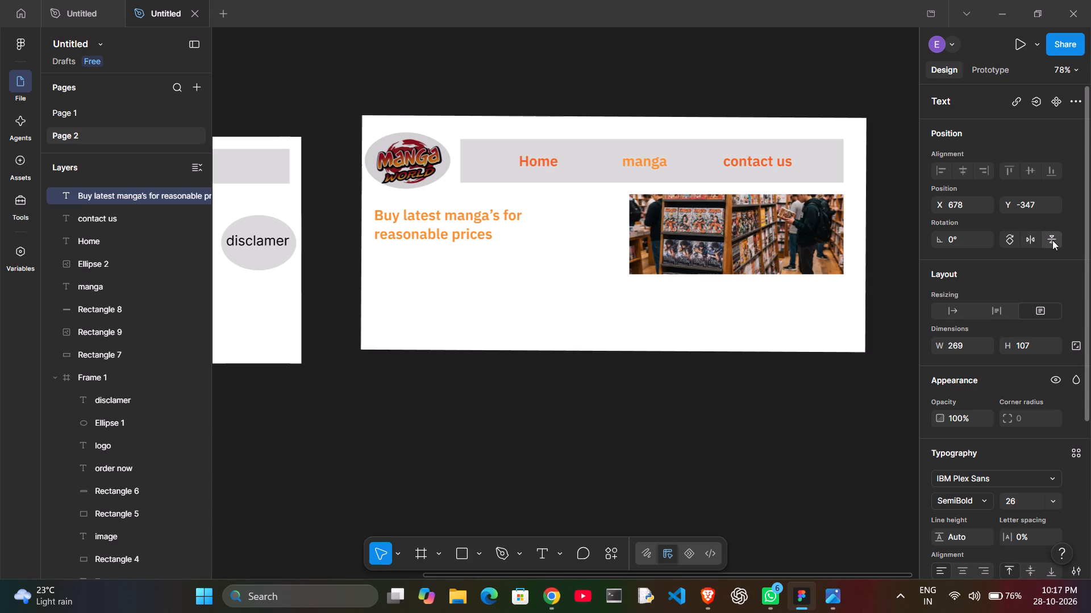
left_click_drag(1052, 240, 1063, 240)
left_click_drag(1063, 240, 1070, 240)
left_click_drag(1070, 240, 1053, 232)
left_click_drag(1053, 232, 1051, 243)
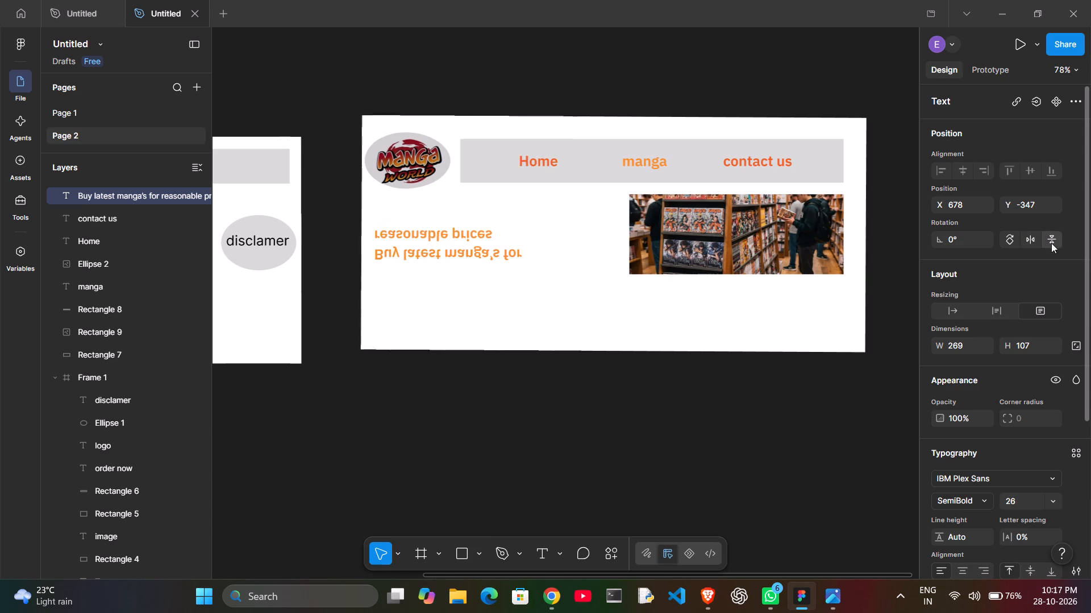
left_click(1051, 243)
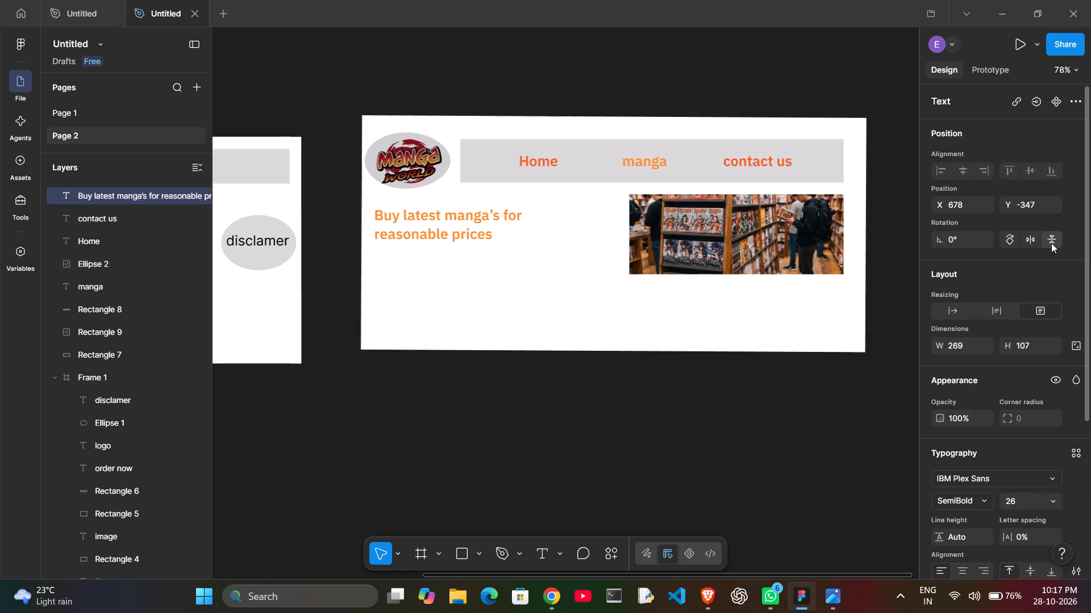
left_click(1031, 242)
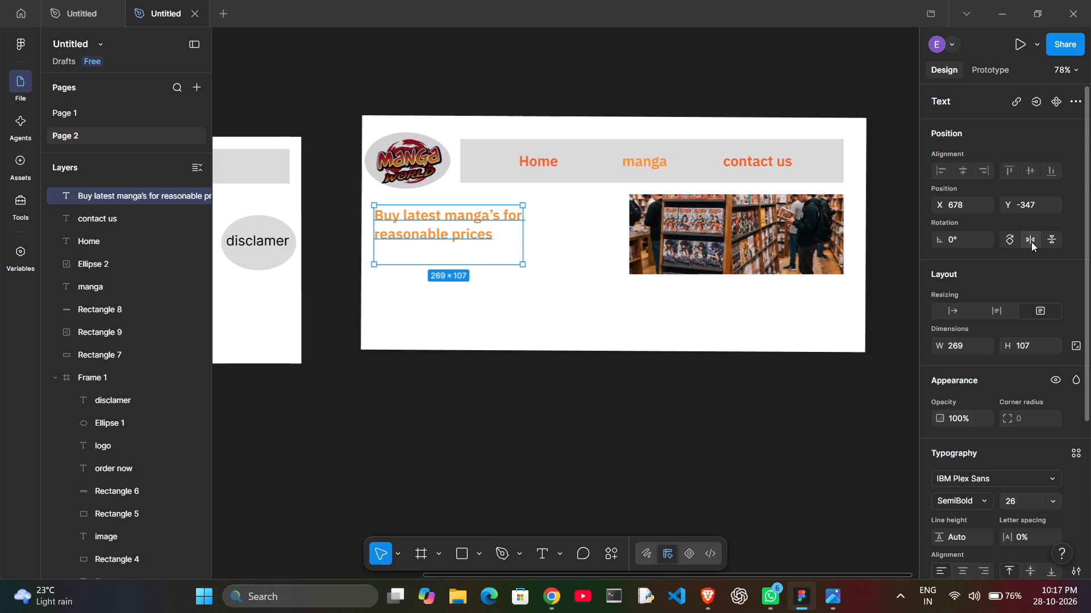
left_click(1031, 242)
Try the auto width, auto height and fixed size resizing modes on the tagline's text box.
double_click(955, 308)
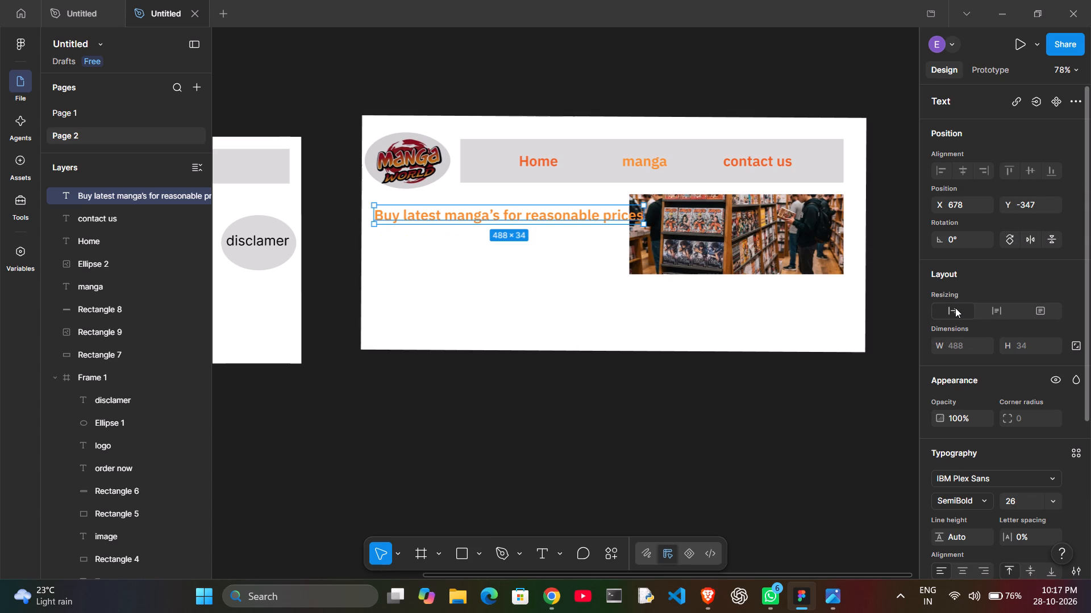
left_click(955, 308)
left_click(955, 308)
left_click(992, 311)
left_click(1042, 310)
Resize the tagline's text box to about 388 × 70, wrapping it onto two lines, and place it below the logo at about Y -335.
left_click_drag(637, 220, 592, 229)
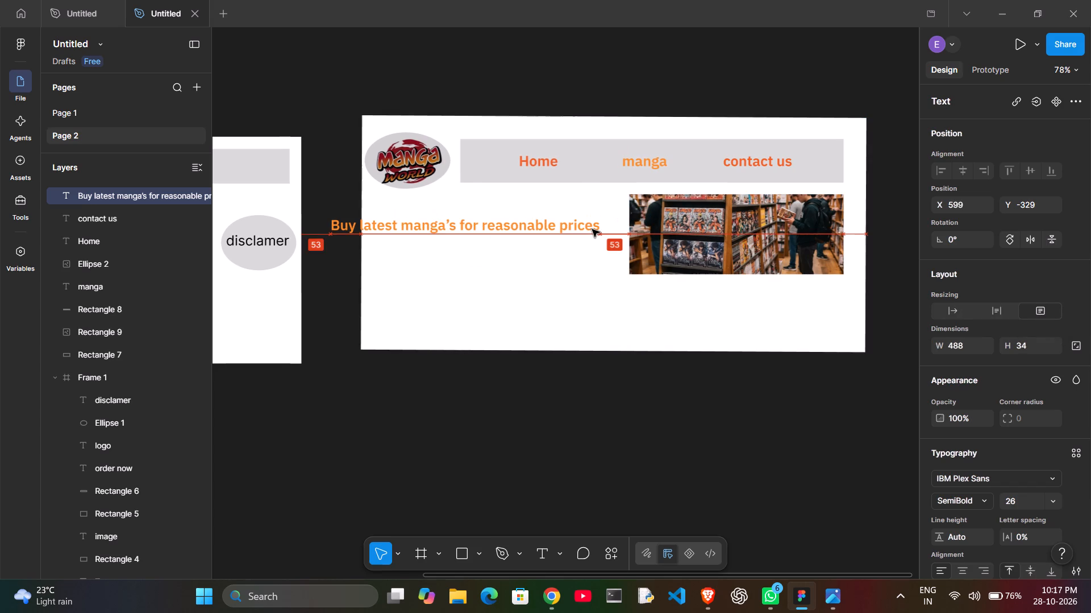
left_click_drag(592, 229, 617, 229)
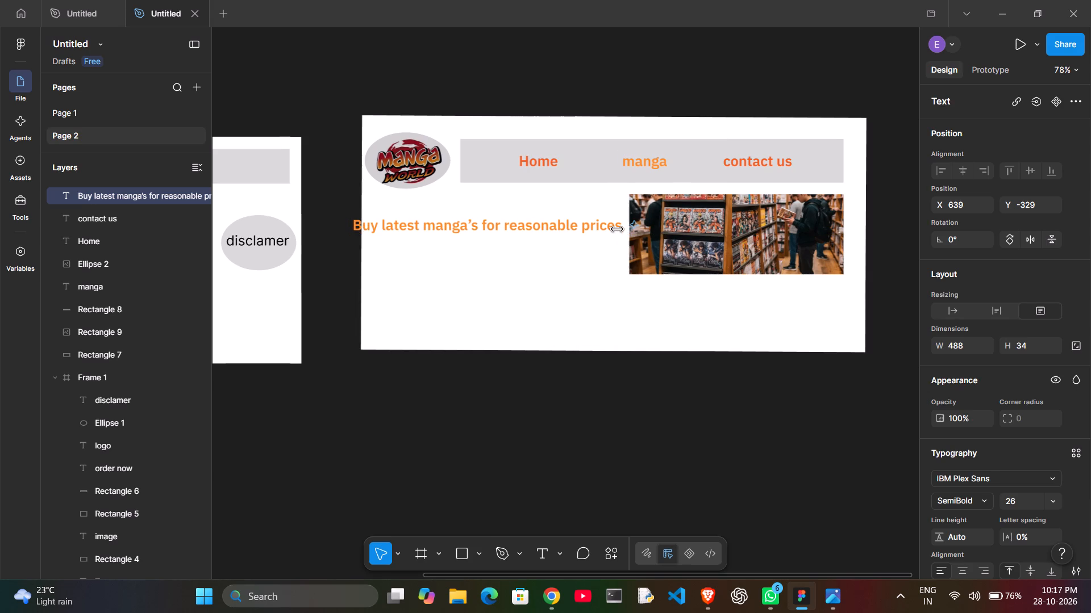
left_click_drag(617, 229, 619, 236)
double_click(619, 236)
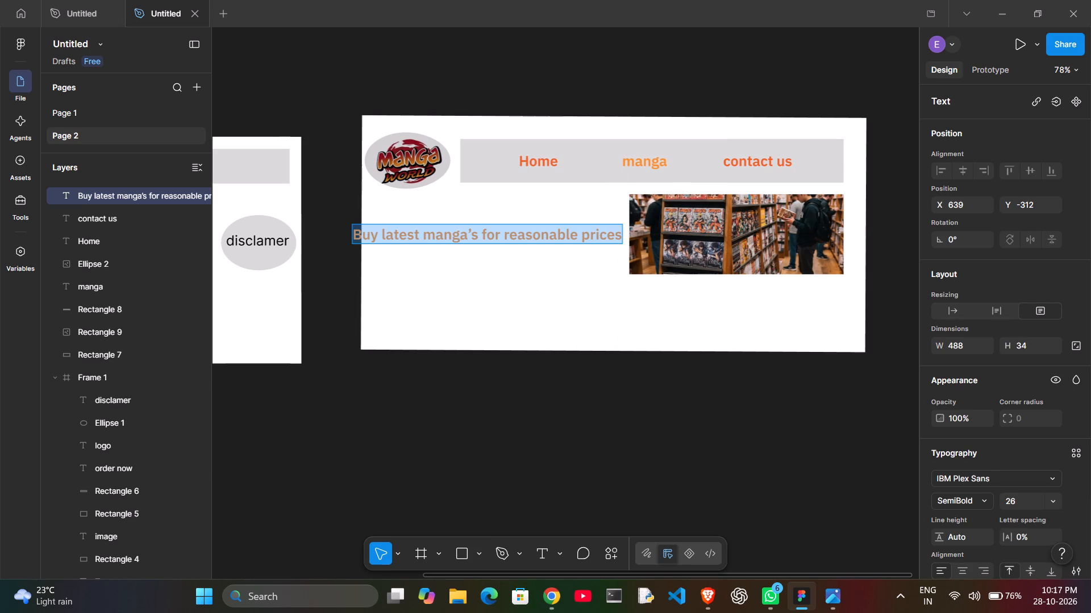
left_click_drag(618, 243, 612, 256)
left_click(612, 256)
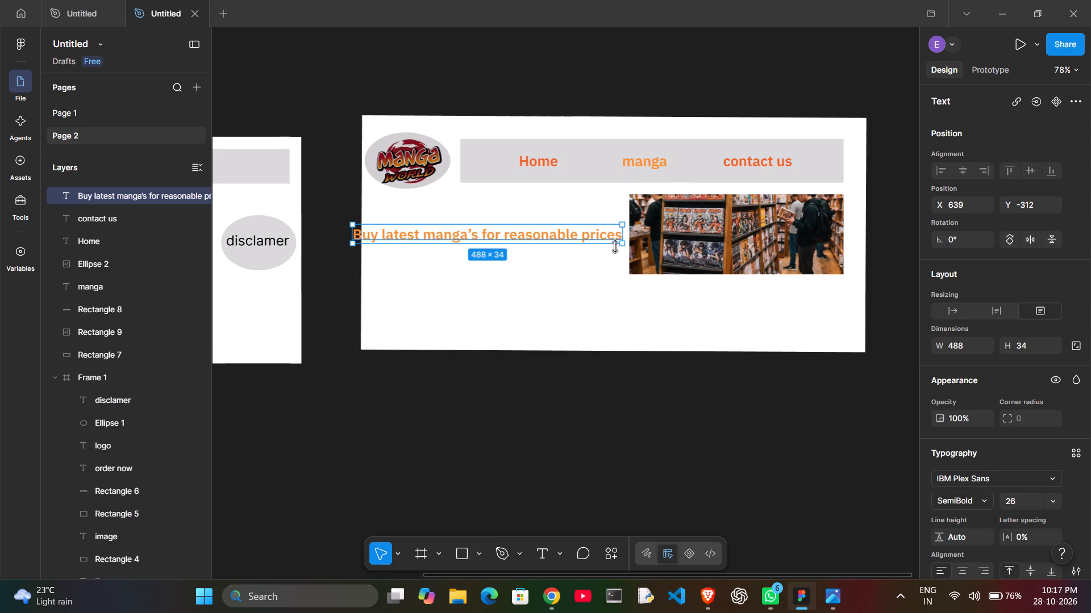
left_click_drag(620, 242, 574, 263)
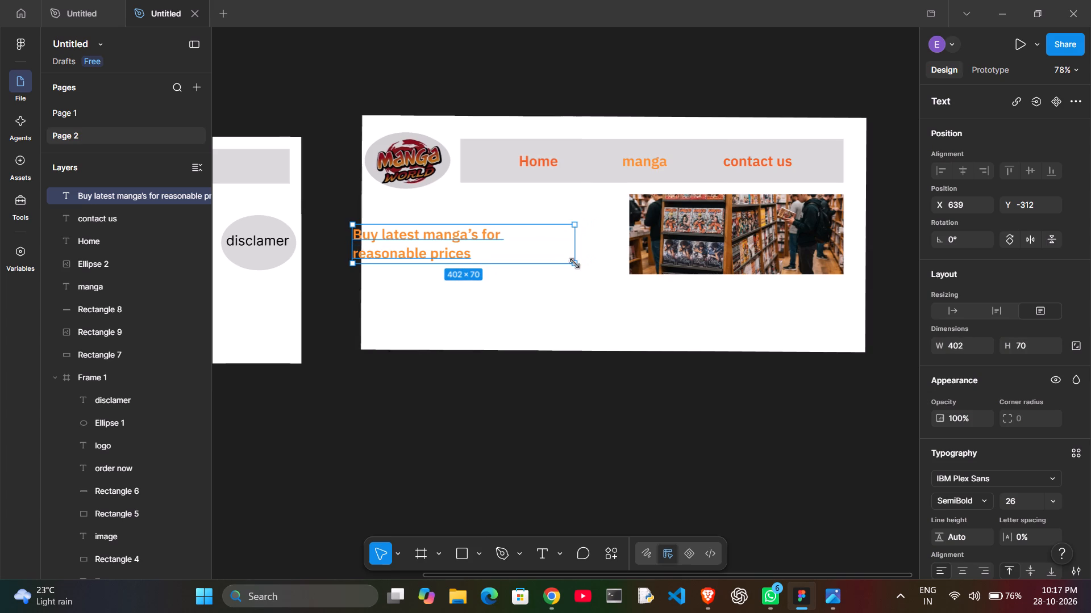
left_click_drag(574, 263, 567, 263)
left_click_drag(522, 258, 543, 243)
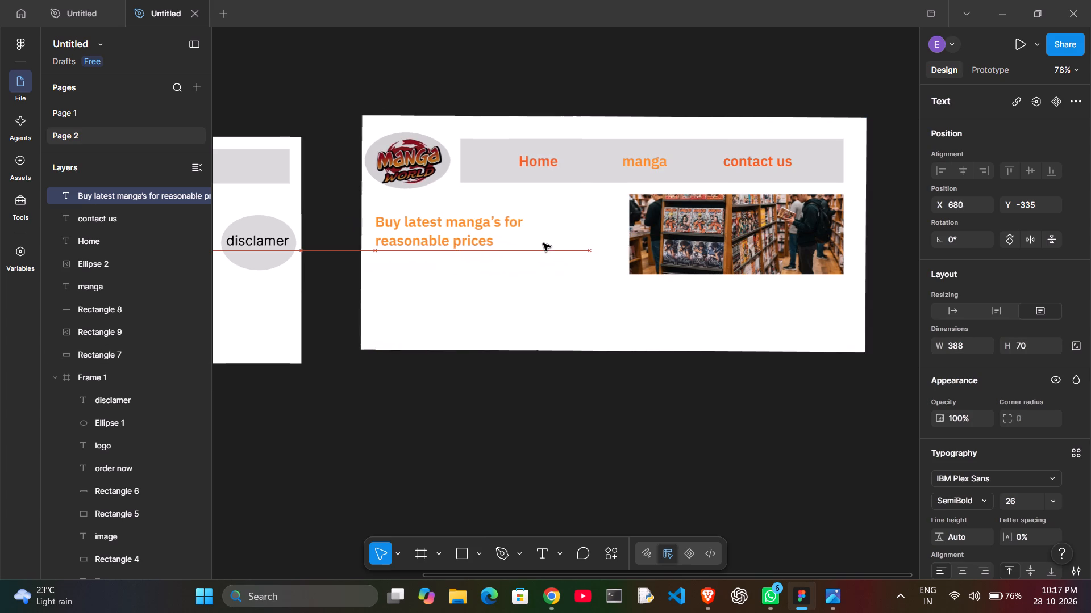
left_click_drag(543, 243, 539, 244)
Shift the white background rectangle slightly up and left behind the banner content, to about Y -523.
left_click(535, 308)
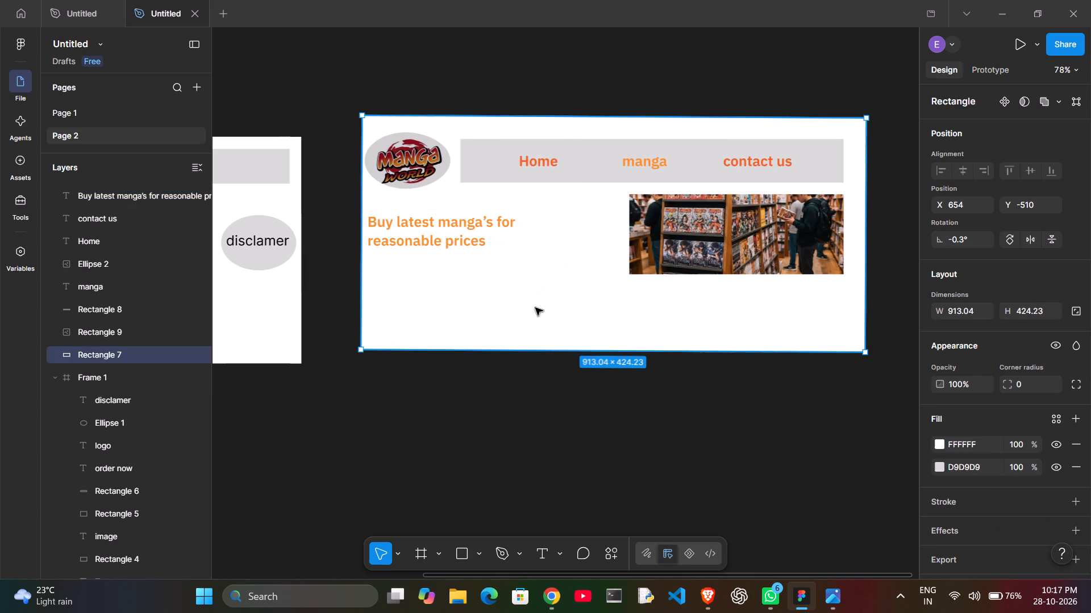
left_click_drag(661, 244, 665, 238)
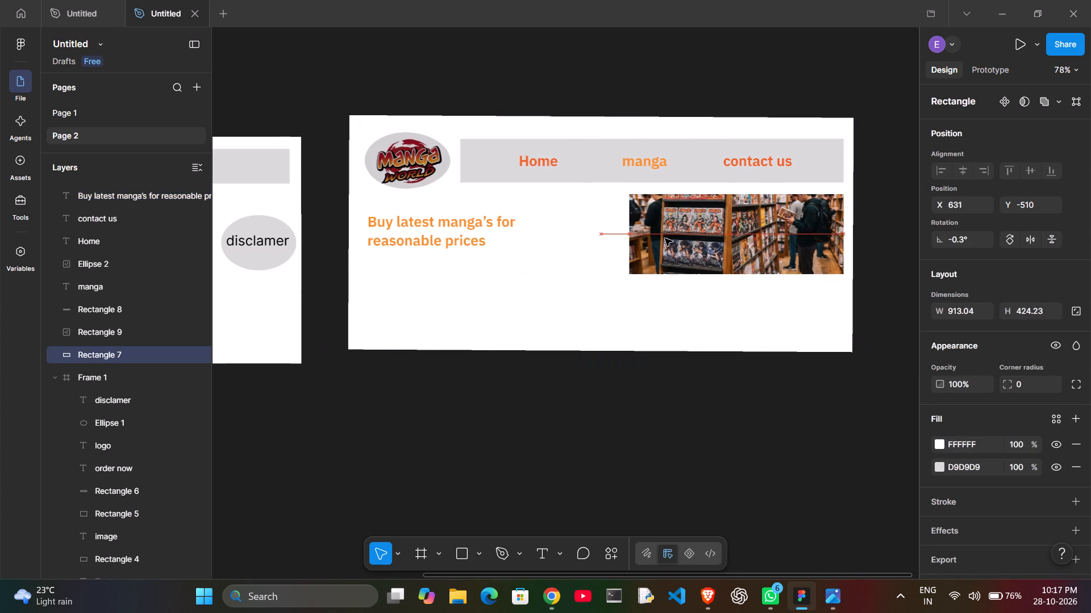
left_click_drag(665, 238, 655, 240)
left_click_drag(666, 239, 665, 234)
left_click_drag(665, 234, 680, 232)
double_click(680, 232)
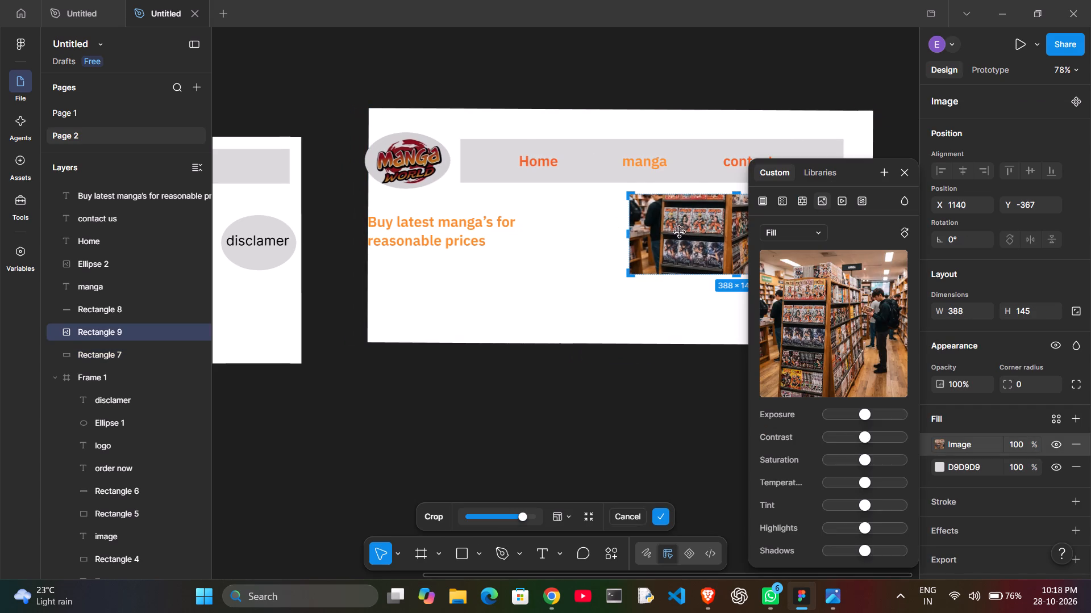
left_click(568, 273)
left_click(563, 274)
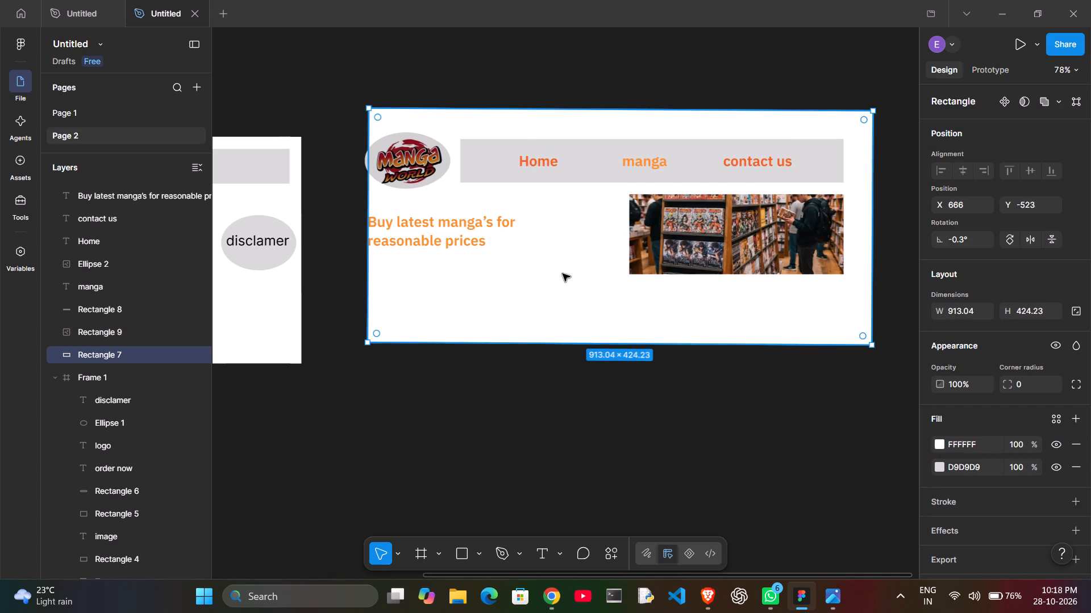
left_click_drag(551, 271, 540, 271)
Move the bookstore image a little left and up beside the tagline, just under the navigation bar, to about Y -372.
left_click(163, 332)
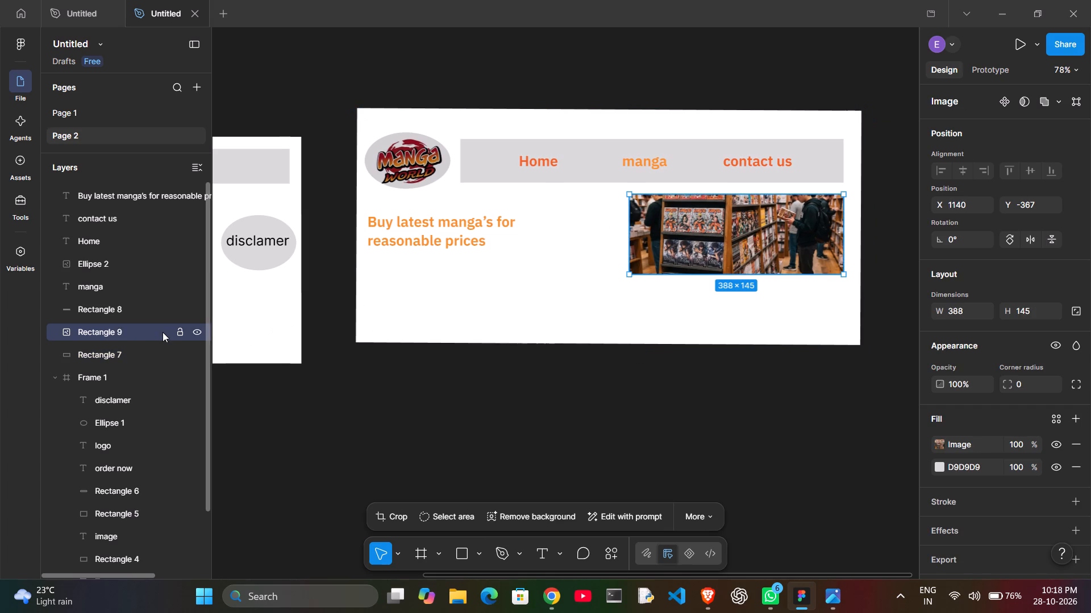
left_click_drag(689, 227, 668, 225)
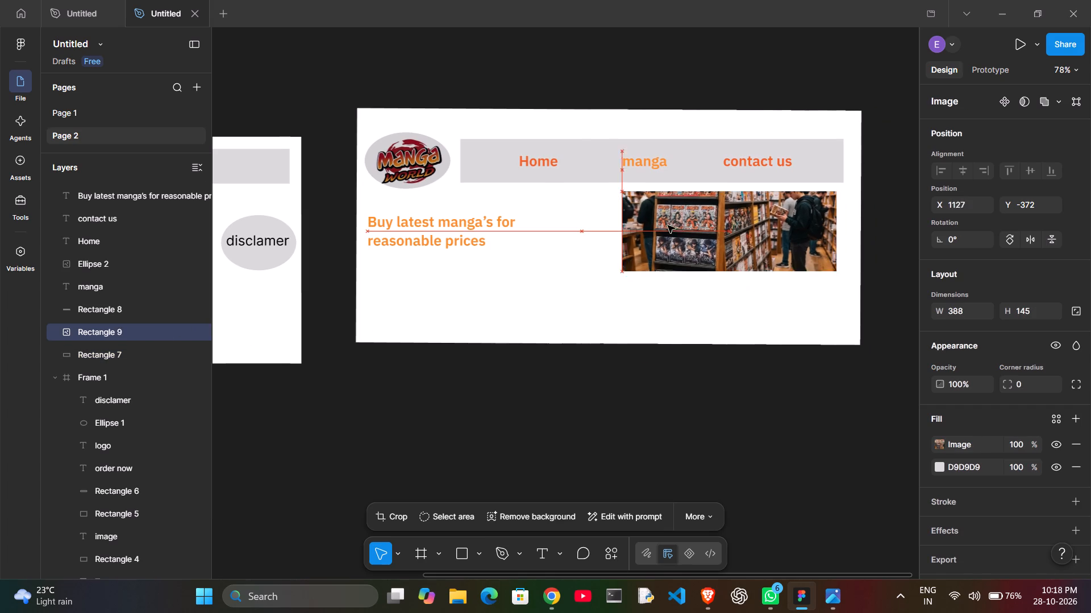
left_click_drag(668, 225, 611, 229)
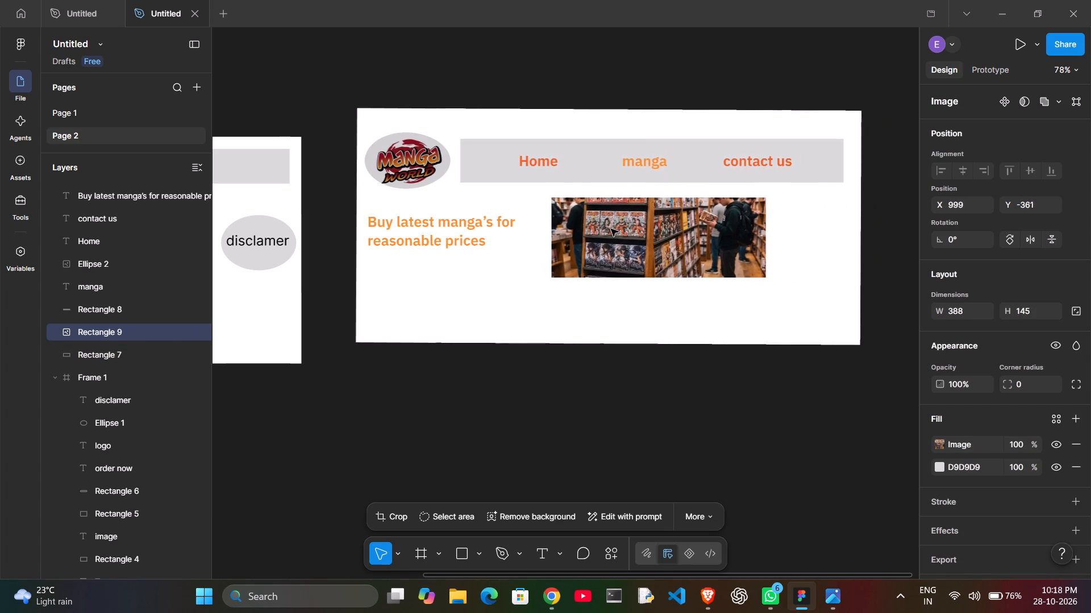
left_click_drag(611, 229, 629, 223)
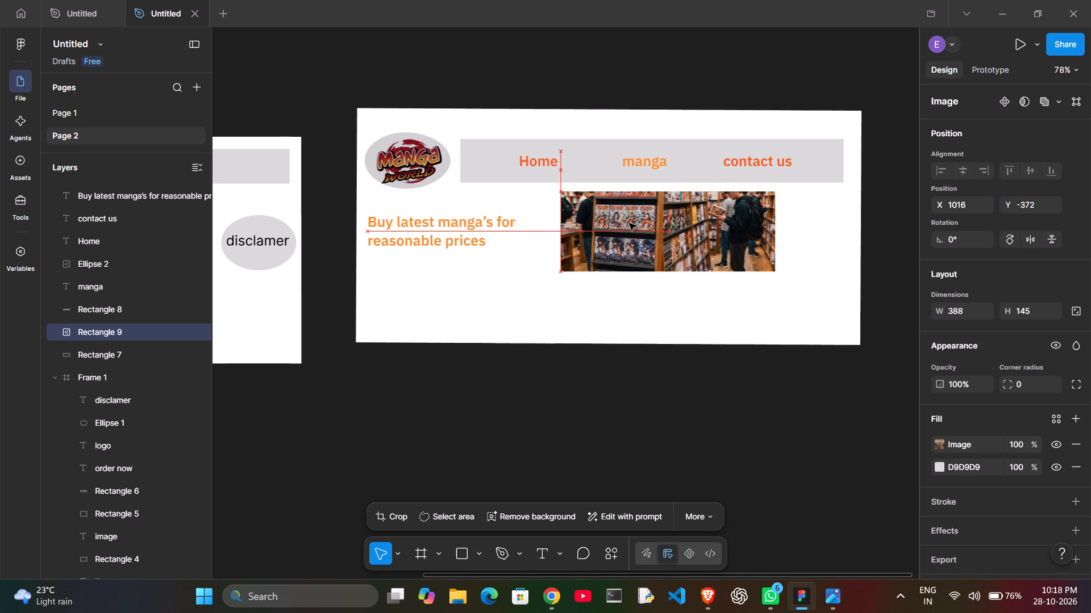
left_click_drag(629, 223, 661, 224)
Resize the white background rectangle to about 910 × 455, extending its lower edge.
left_click(751, 290)
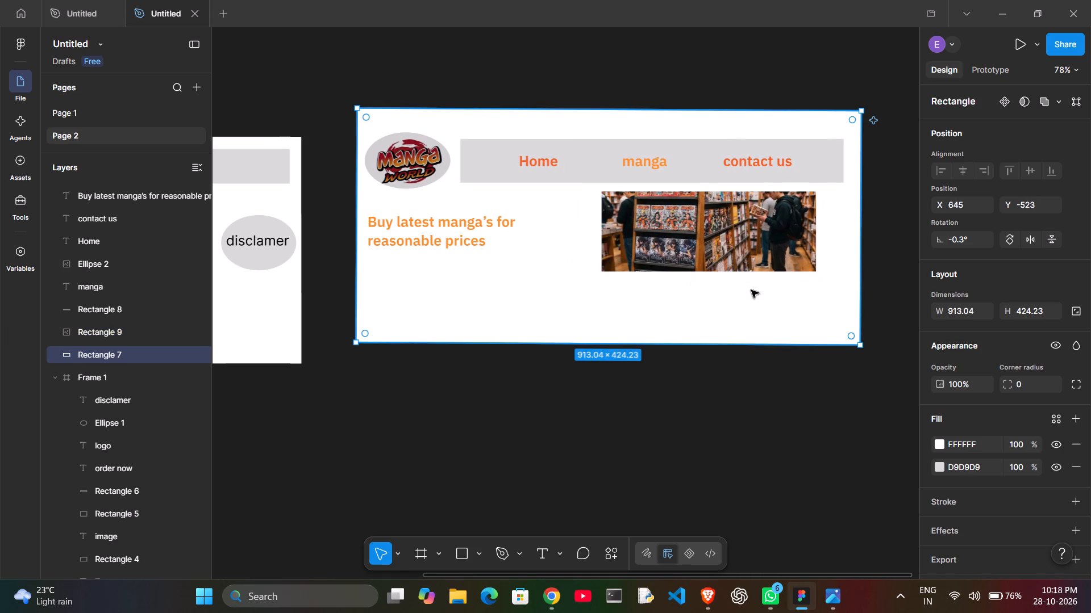
left_click_drag(855, 344, 855, 346)
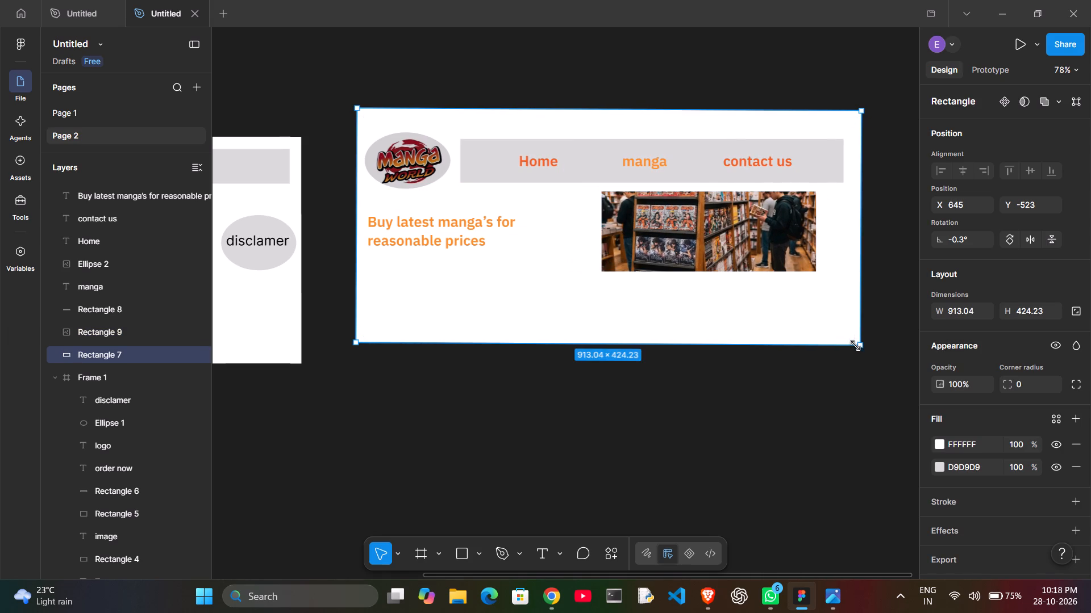
left_click_drag(855, 346, 859, 362)
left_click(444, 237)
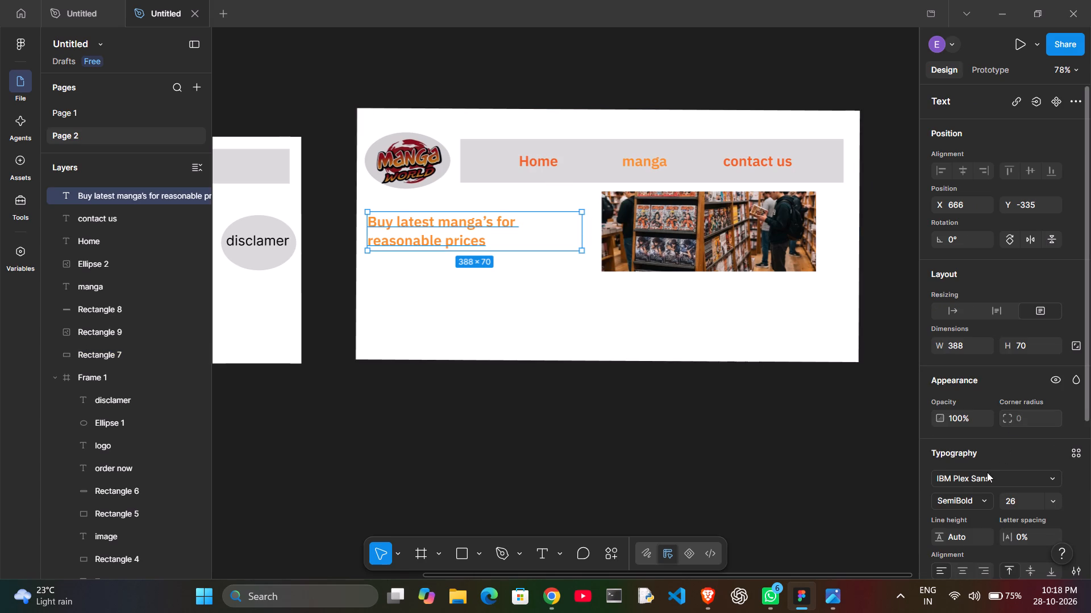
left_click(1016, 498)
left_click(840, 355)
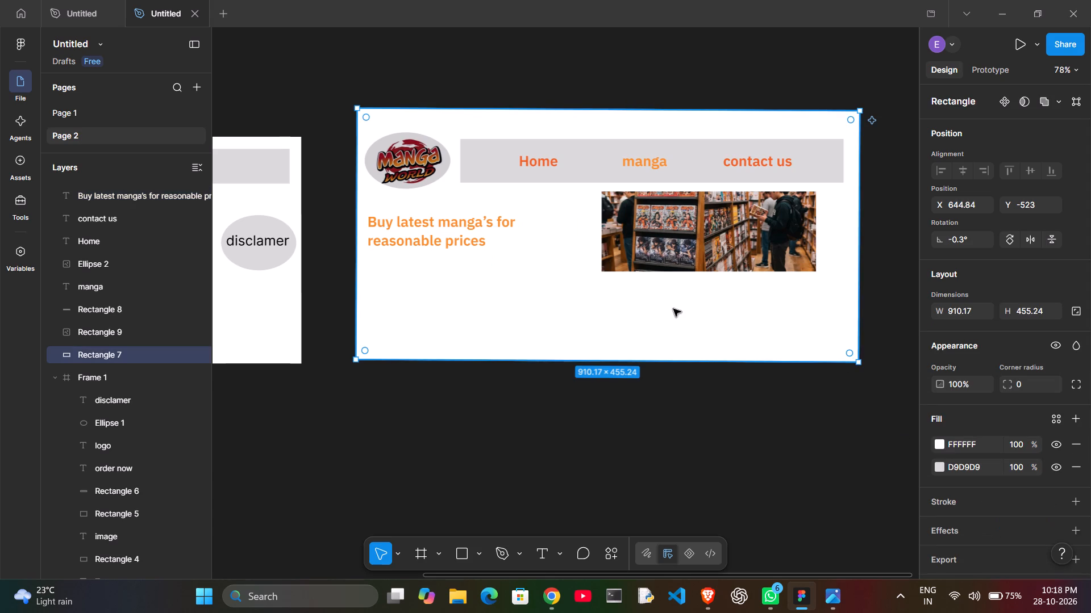
Draw a grey ellipse about 187 × 100 below the tagline, at about X 867, Y -252.
left_click(535, 557)
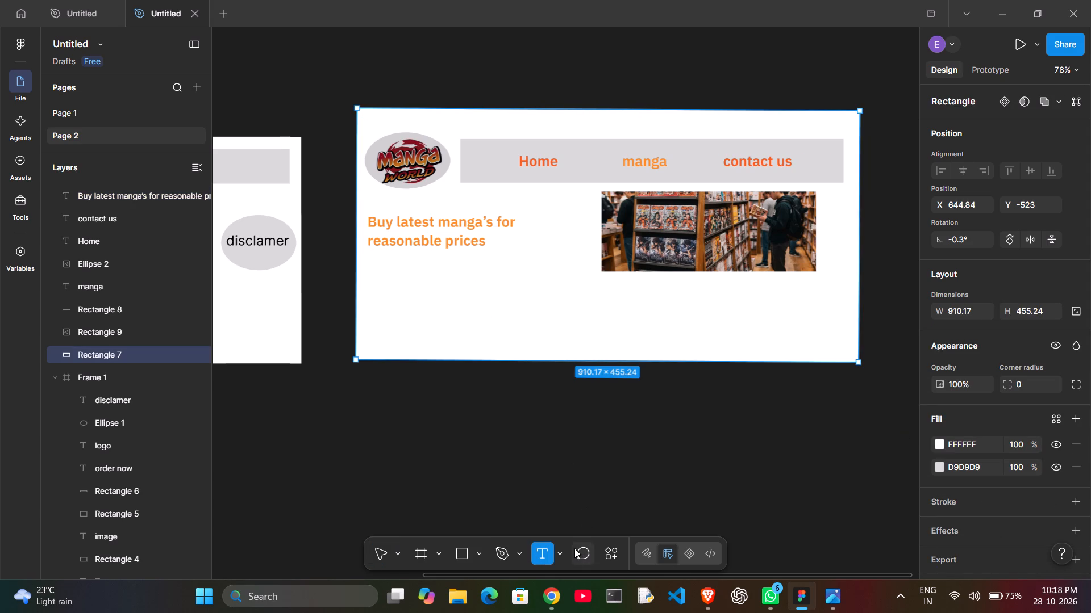
left_click(478, 554)
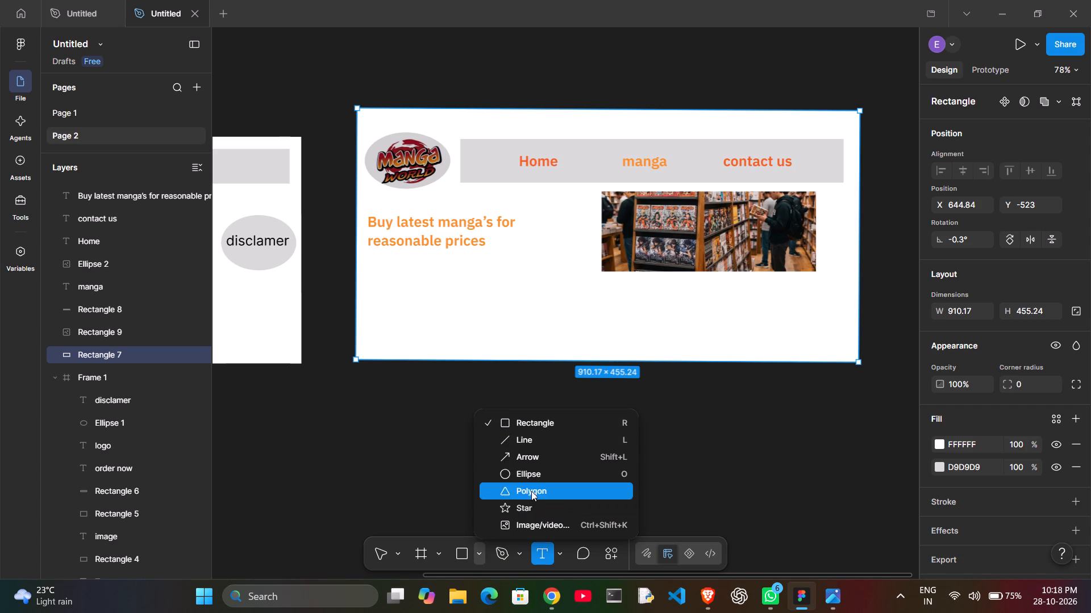
left_click(539, 476)
left_click(506, 285)
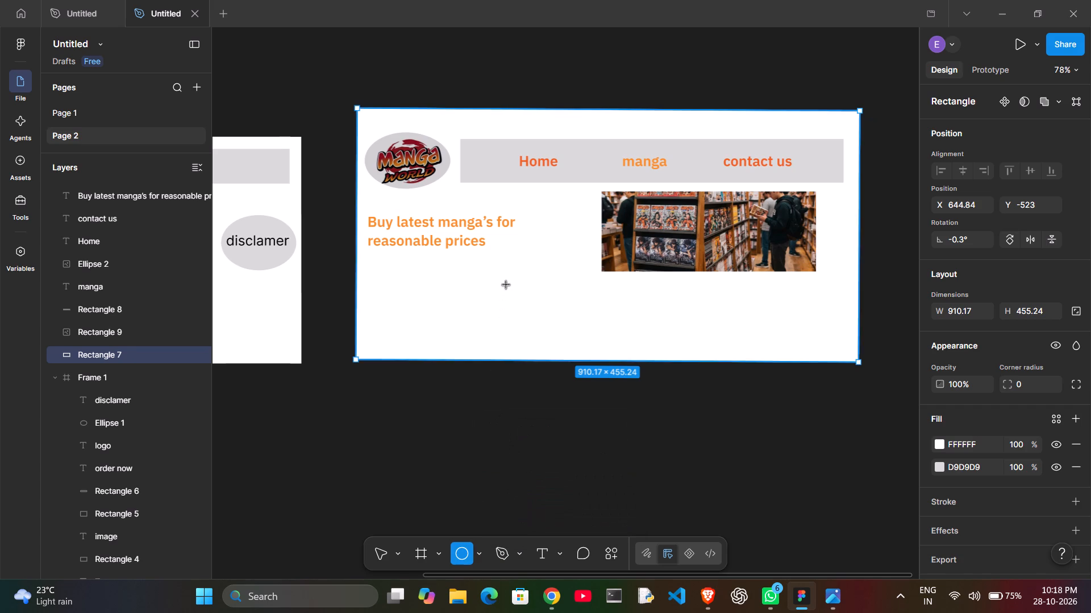
left_click_drag(538, 263, 564, 261)
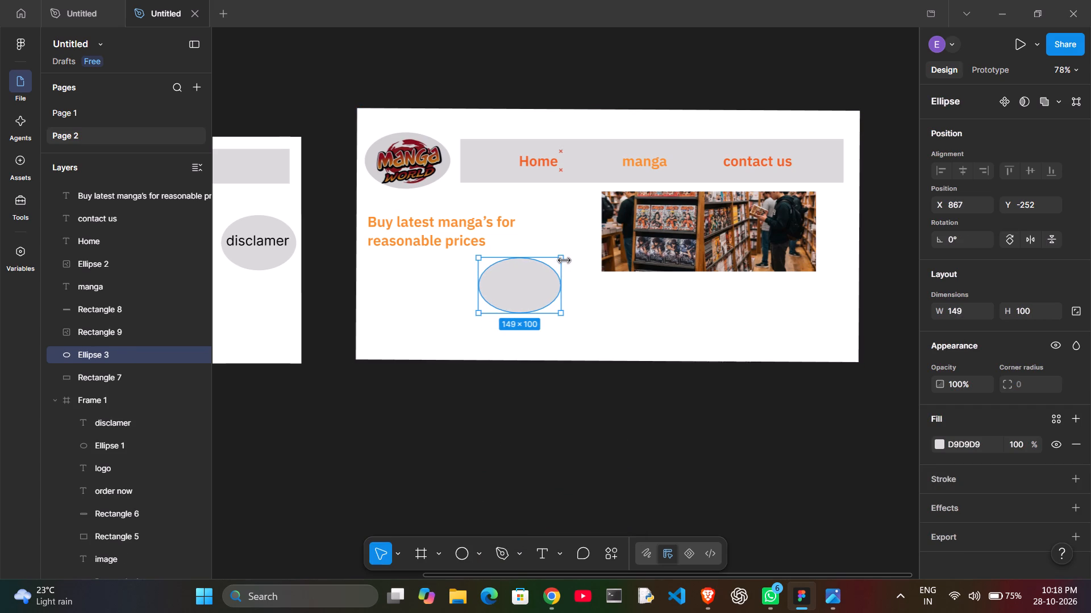
left_click_drag(564, 261, 572, 259)
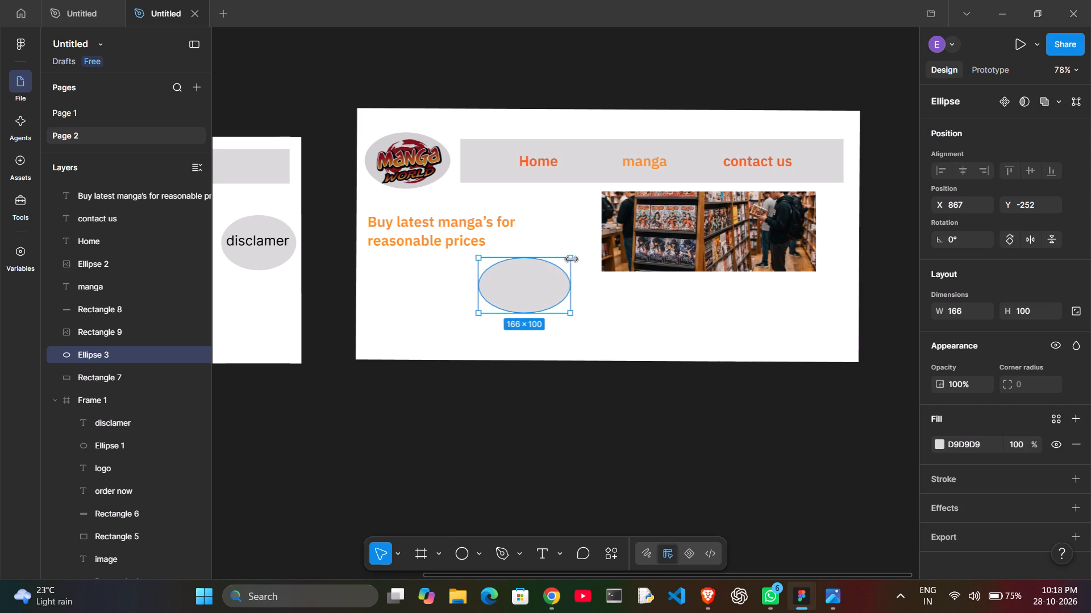
left_click_drag(572, 259, 582, 258)
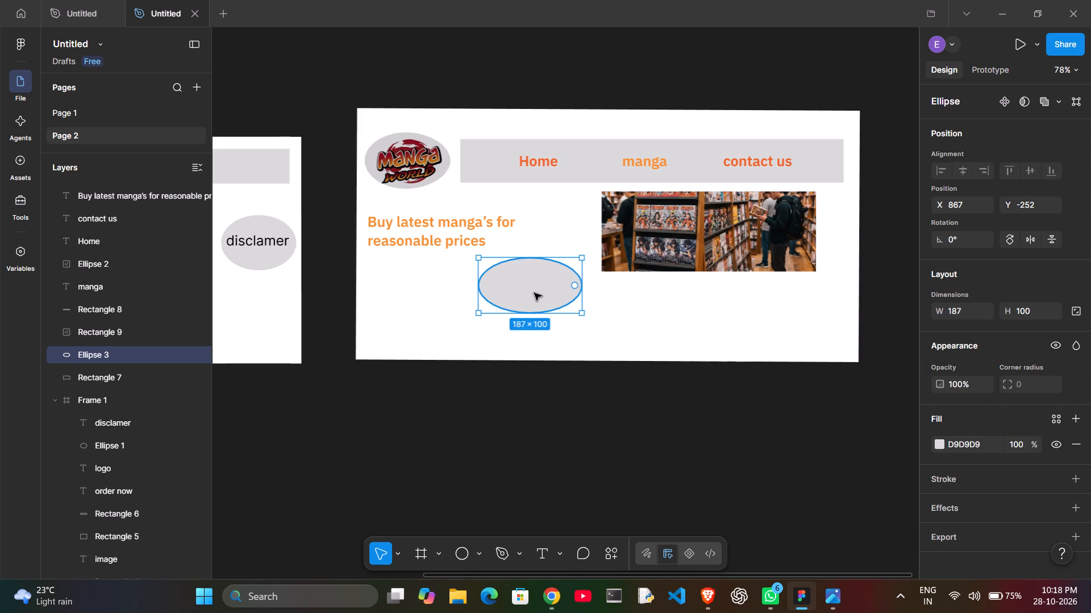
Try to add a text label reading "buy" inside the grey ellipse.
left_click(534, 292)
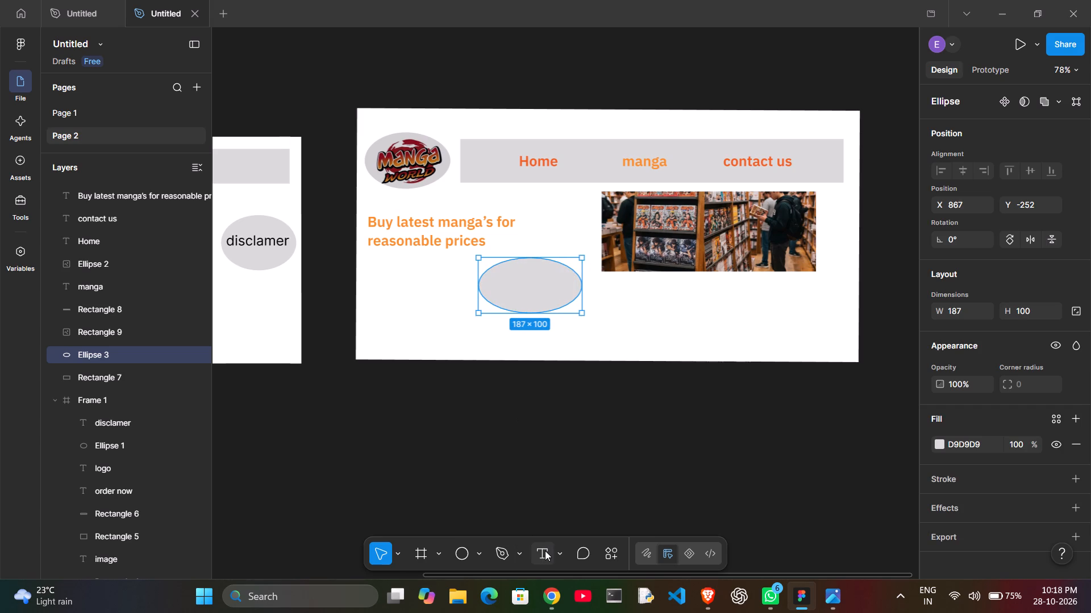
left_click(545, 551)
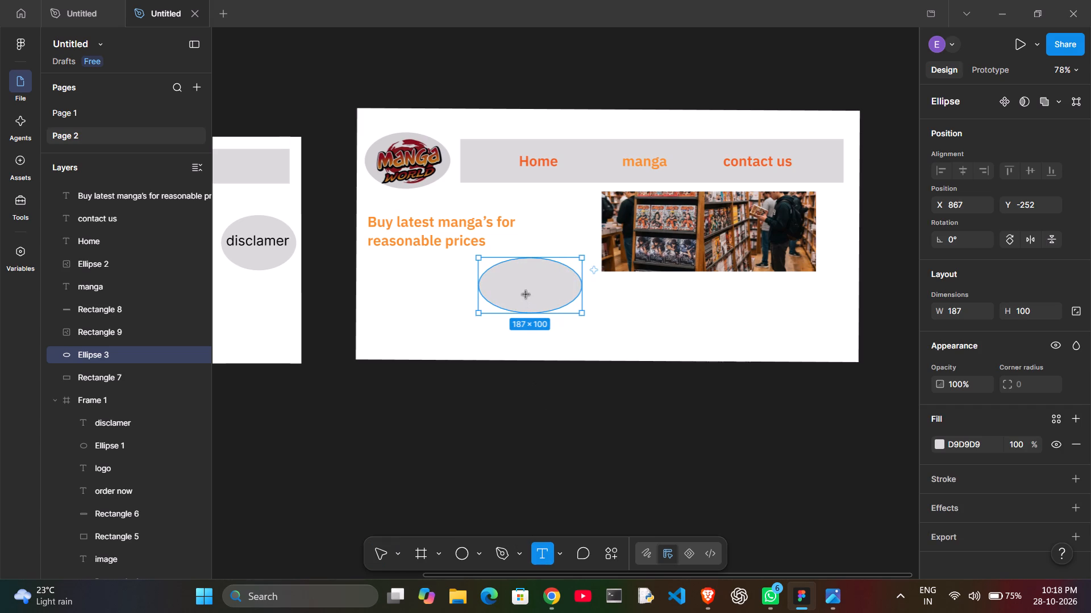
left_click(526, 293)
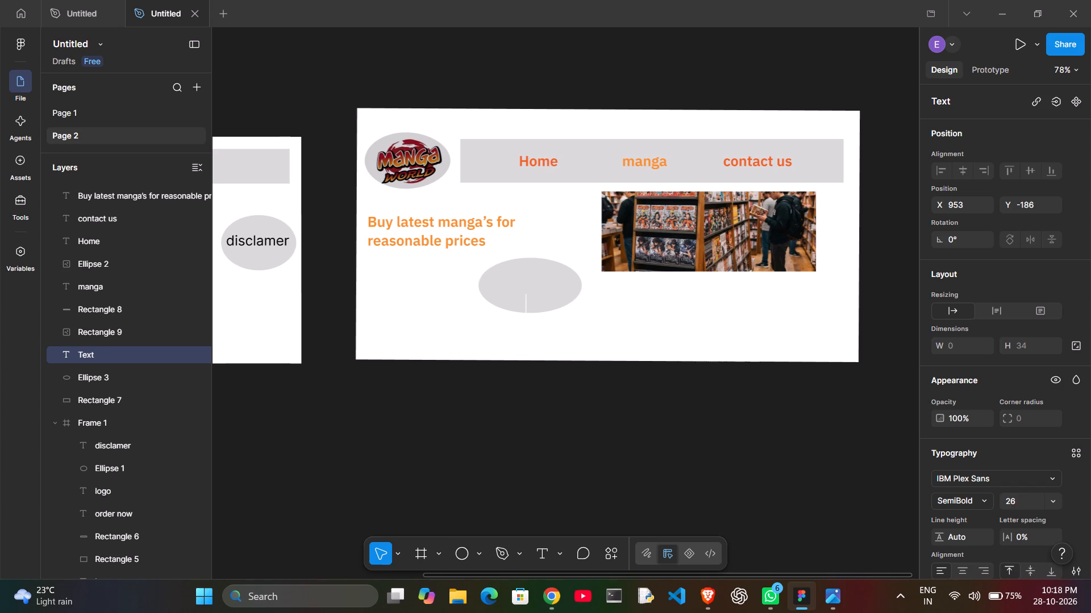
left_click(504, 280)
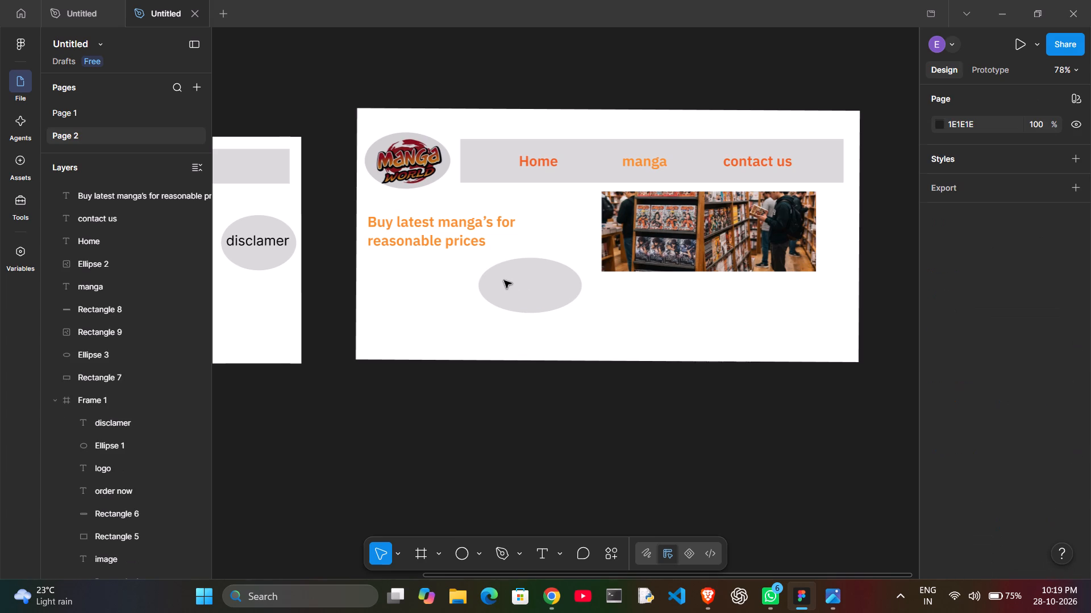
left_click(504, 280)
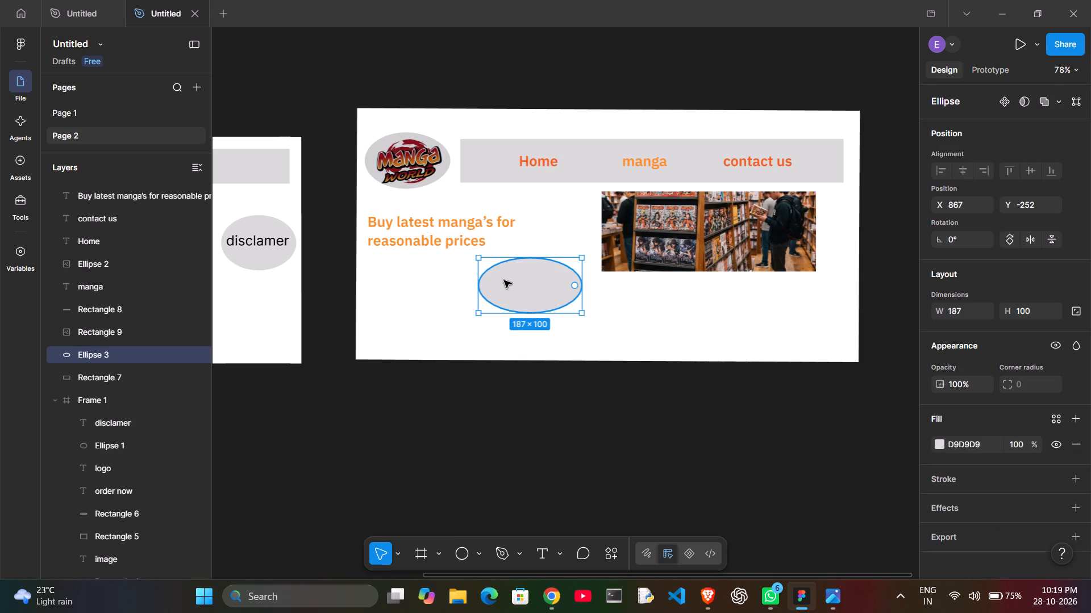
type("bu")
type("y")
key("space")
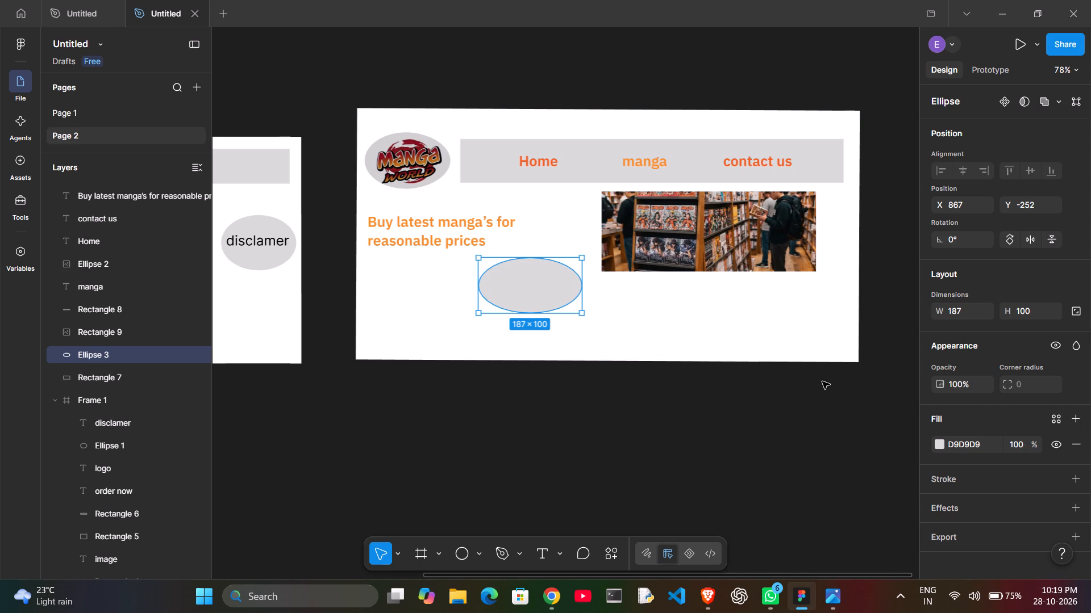
Add a second fill of 000000 at 20% opacity to the ellipse below the tagline.
left_click(1068, 419)
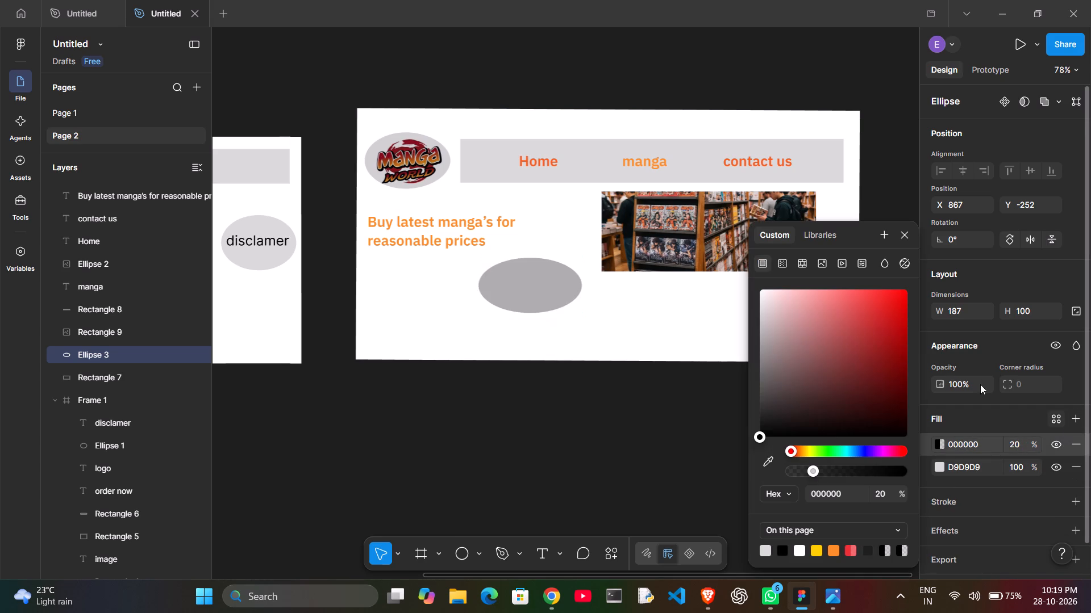
double_click(524, 287)
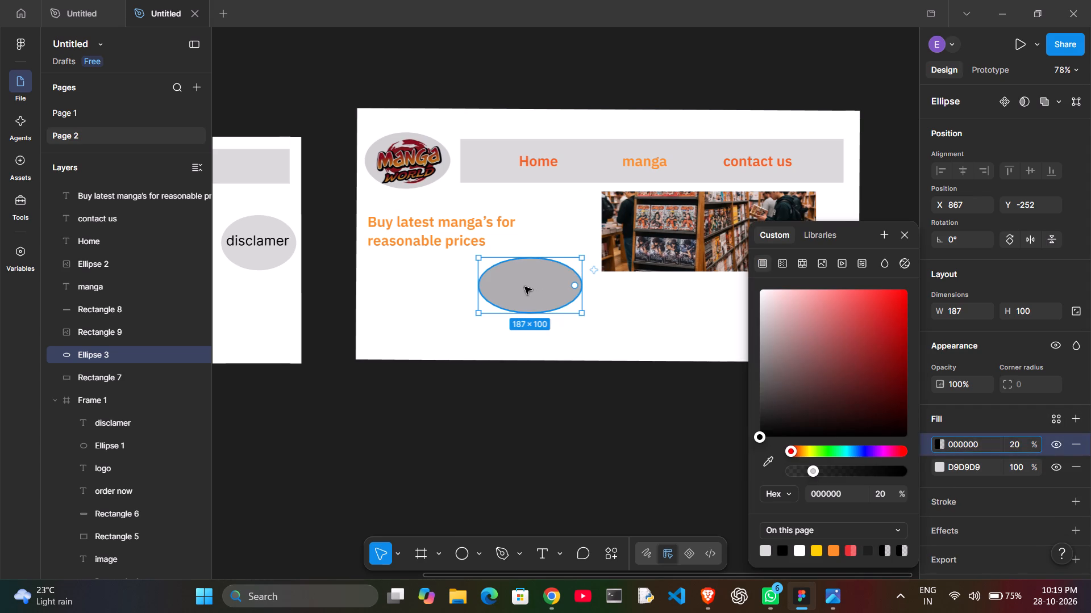
left_click(524, 287)
double_click(524, 287)
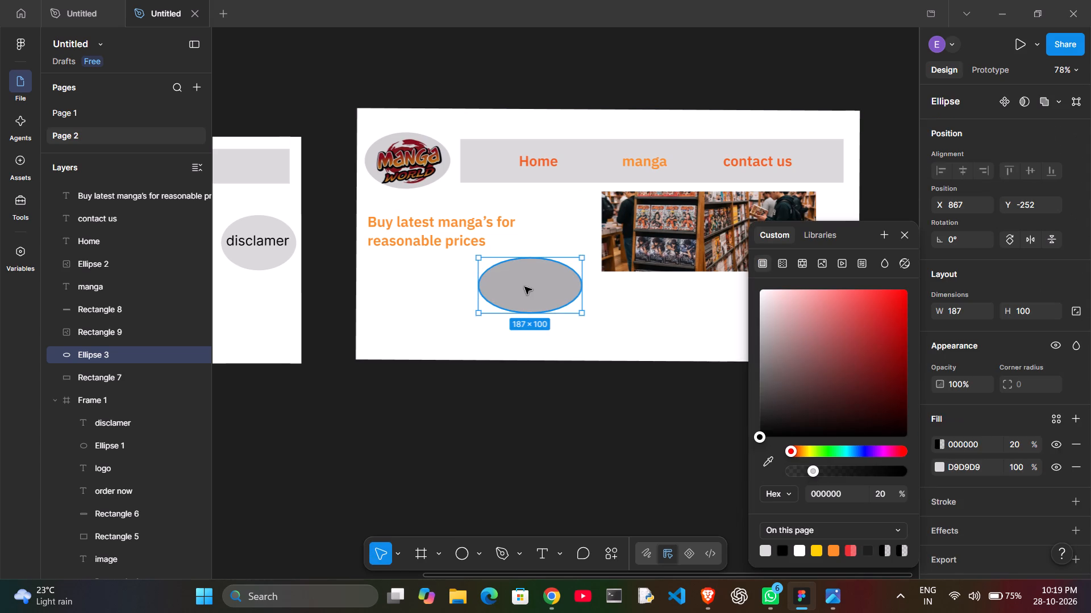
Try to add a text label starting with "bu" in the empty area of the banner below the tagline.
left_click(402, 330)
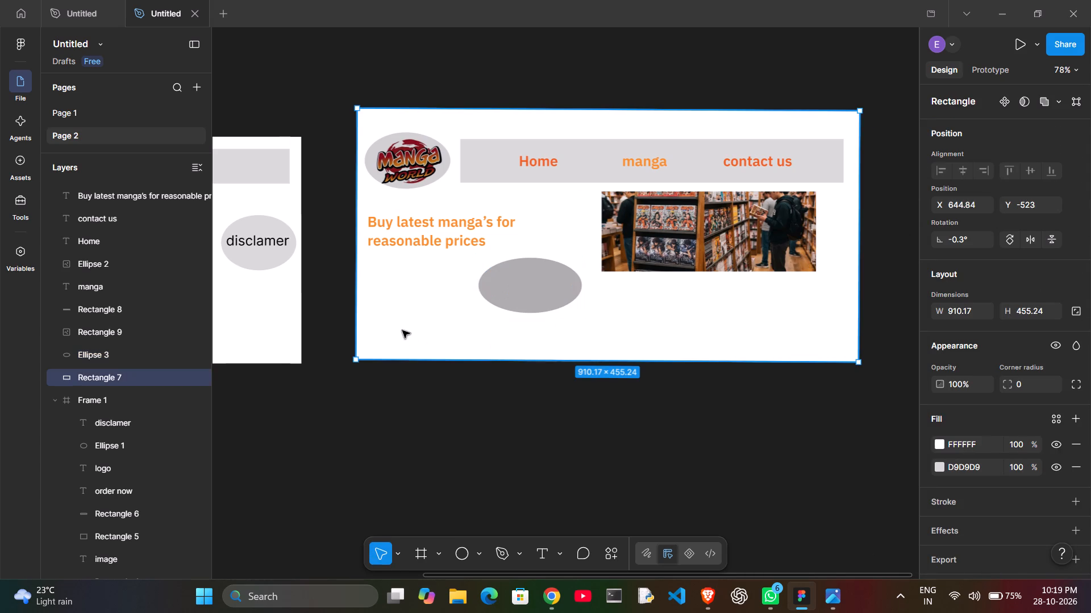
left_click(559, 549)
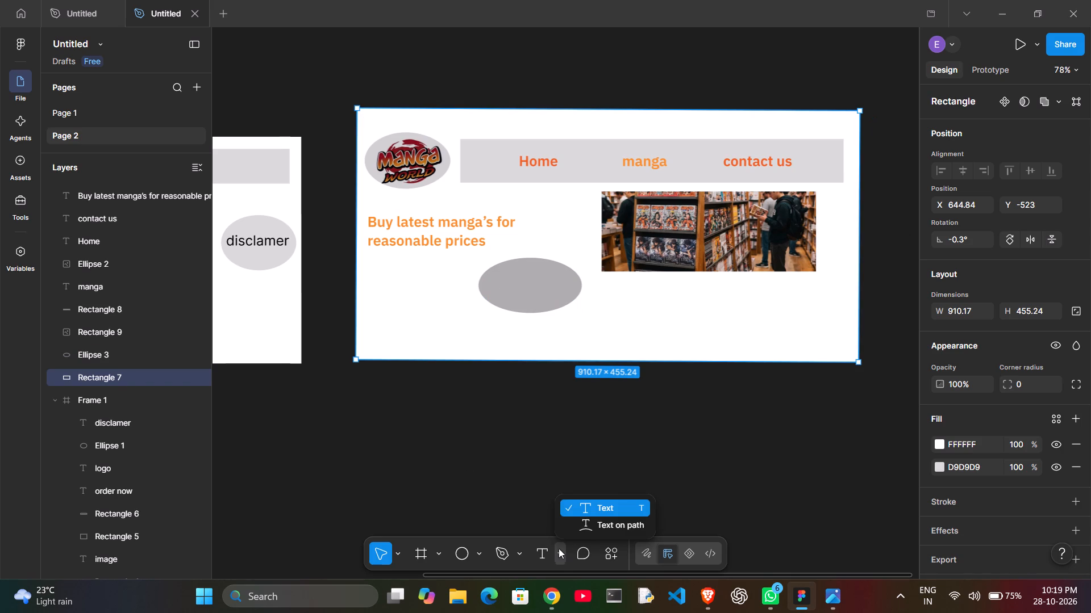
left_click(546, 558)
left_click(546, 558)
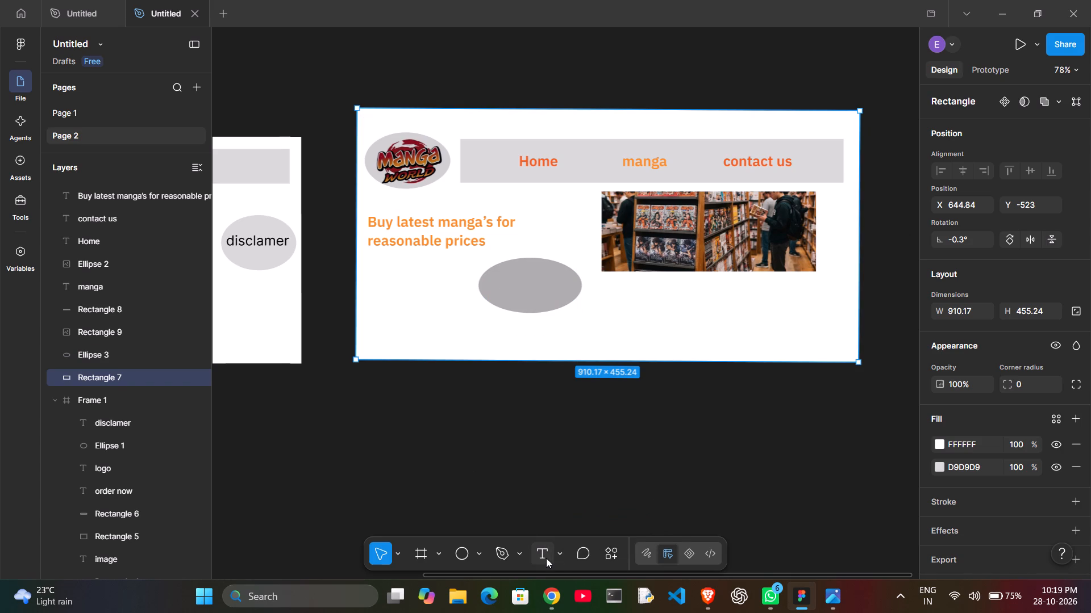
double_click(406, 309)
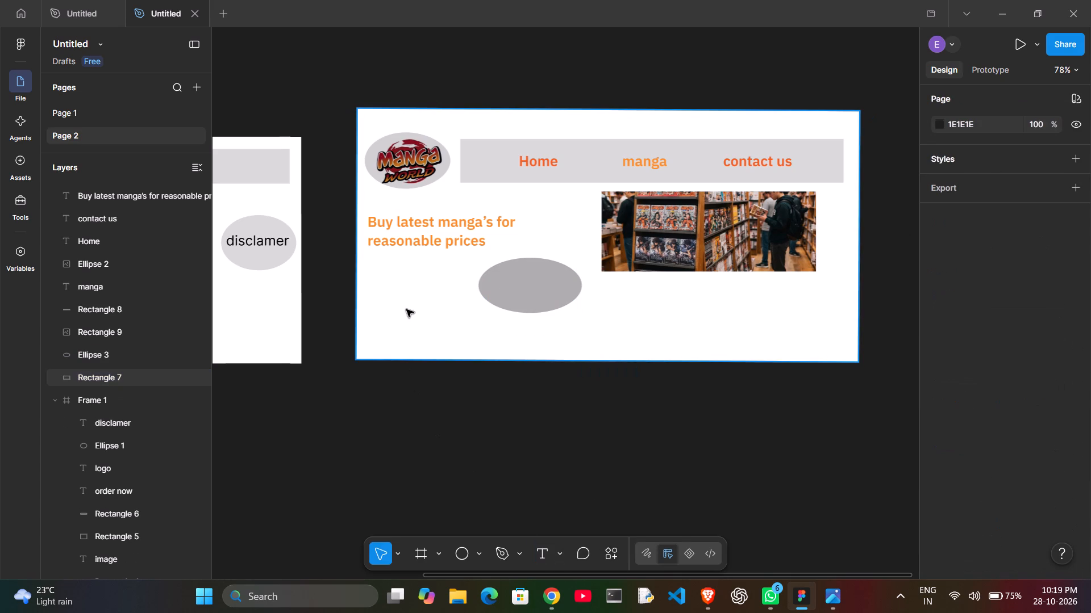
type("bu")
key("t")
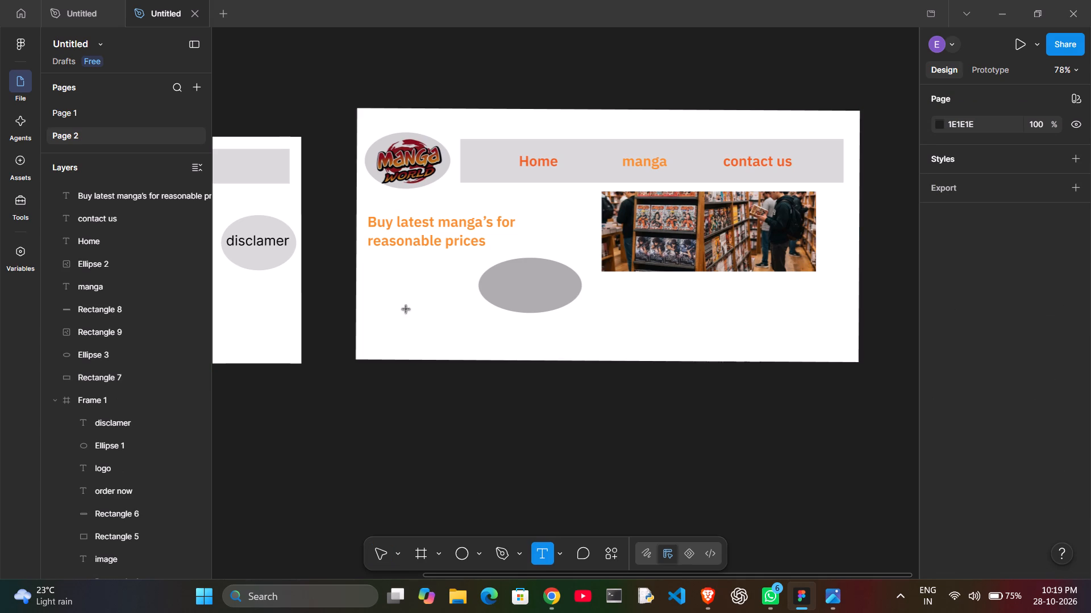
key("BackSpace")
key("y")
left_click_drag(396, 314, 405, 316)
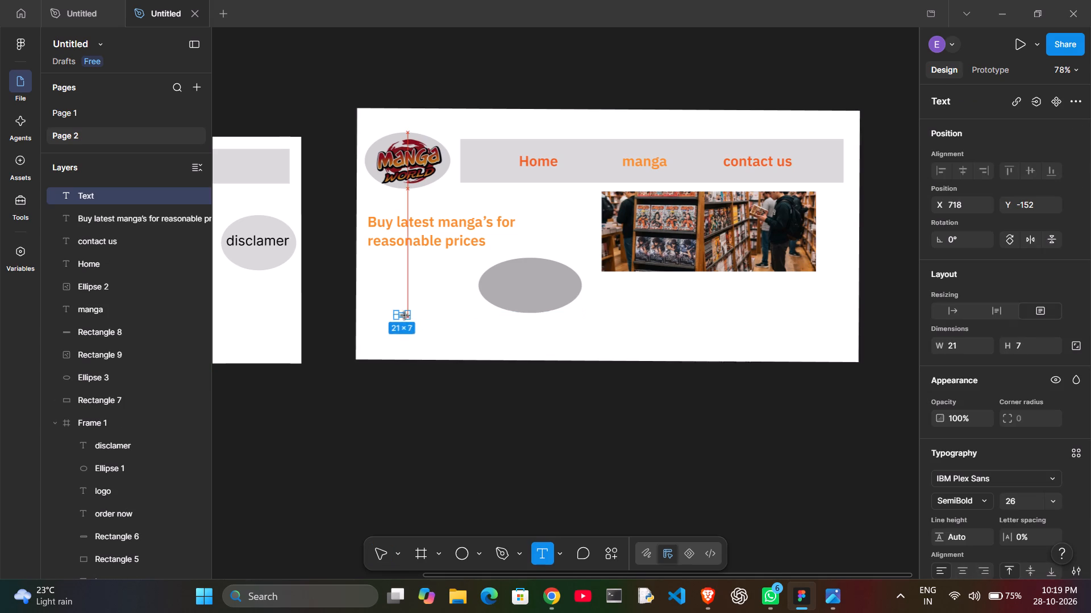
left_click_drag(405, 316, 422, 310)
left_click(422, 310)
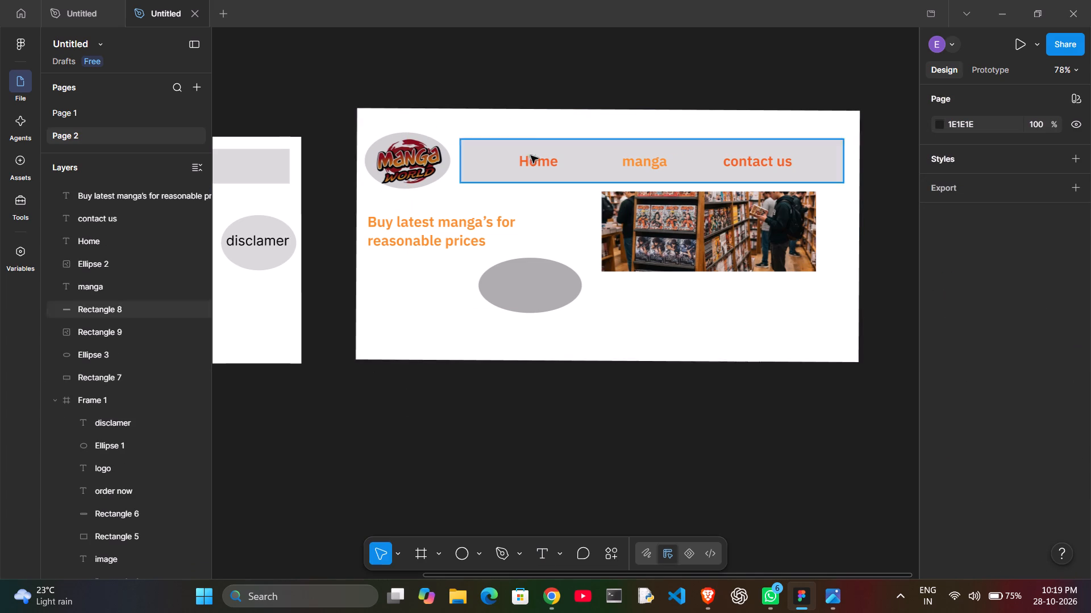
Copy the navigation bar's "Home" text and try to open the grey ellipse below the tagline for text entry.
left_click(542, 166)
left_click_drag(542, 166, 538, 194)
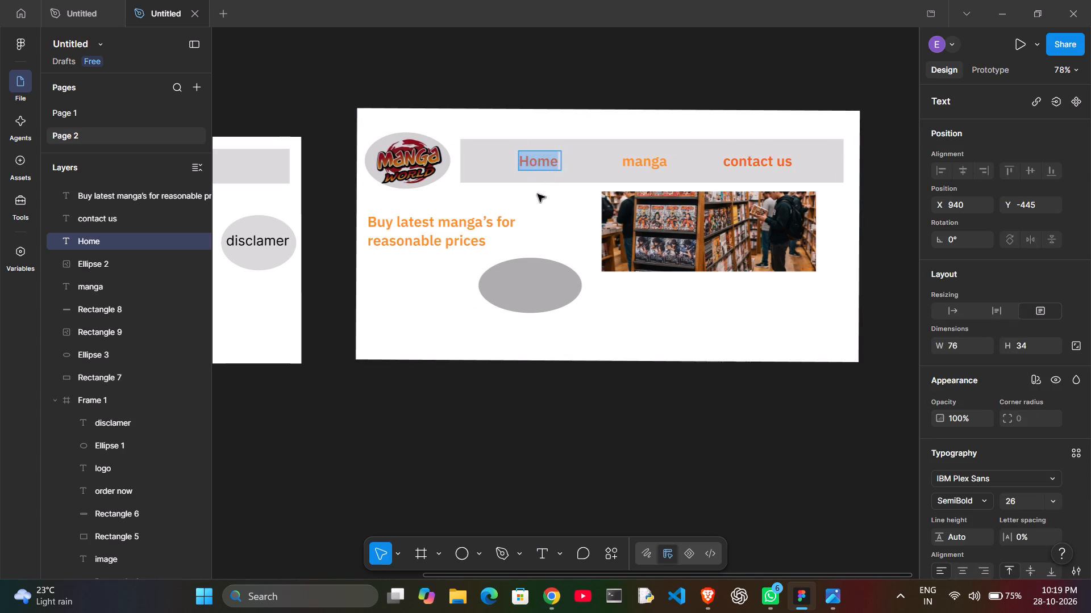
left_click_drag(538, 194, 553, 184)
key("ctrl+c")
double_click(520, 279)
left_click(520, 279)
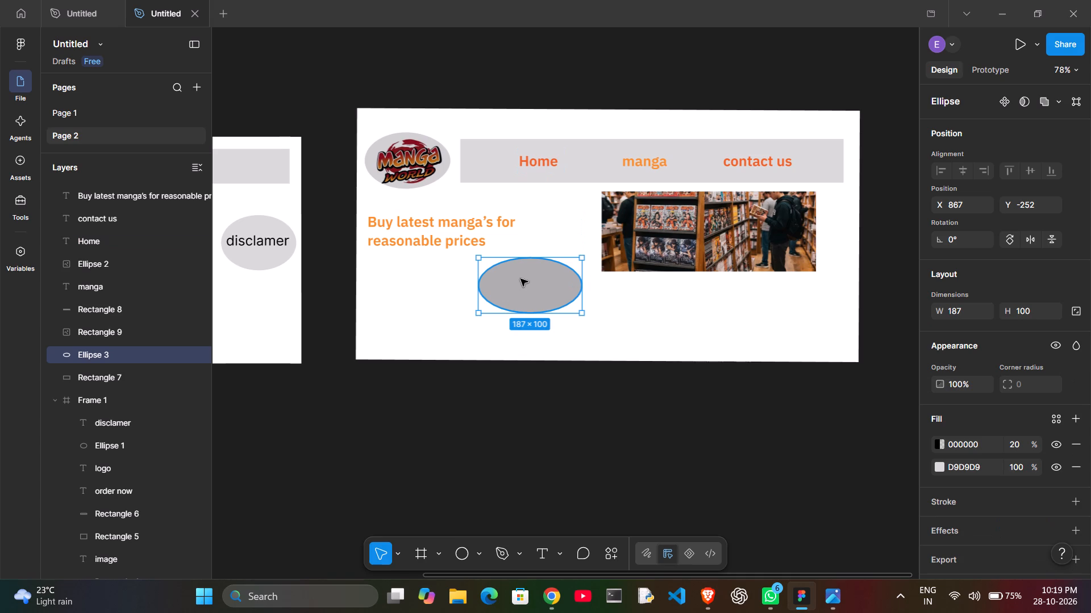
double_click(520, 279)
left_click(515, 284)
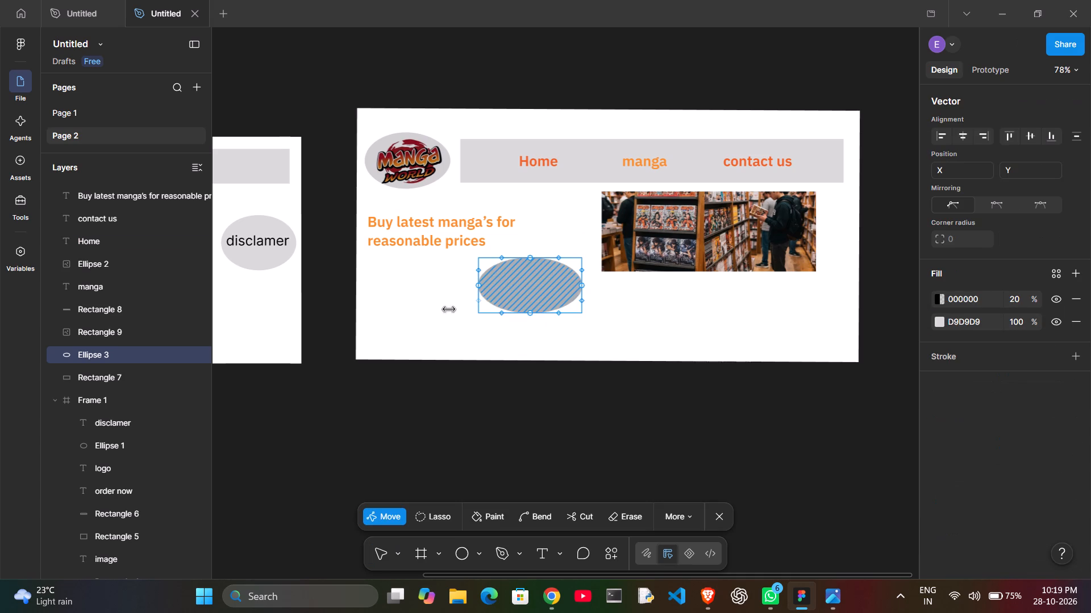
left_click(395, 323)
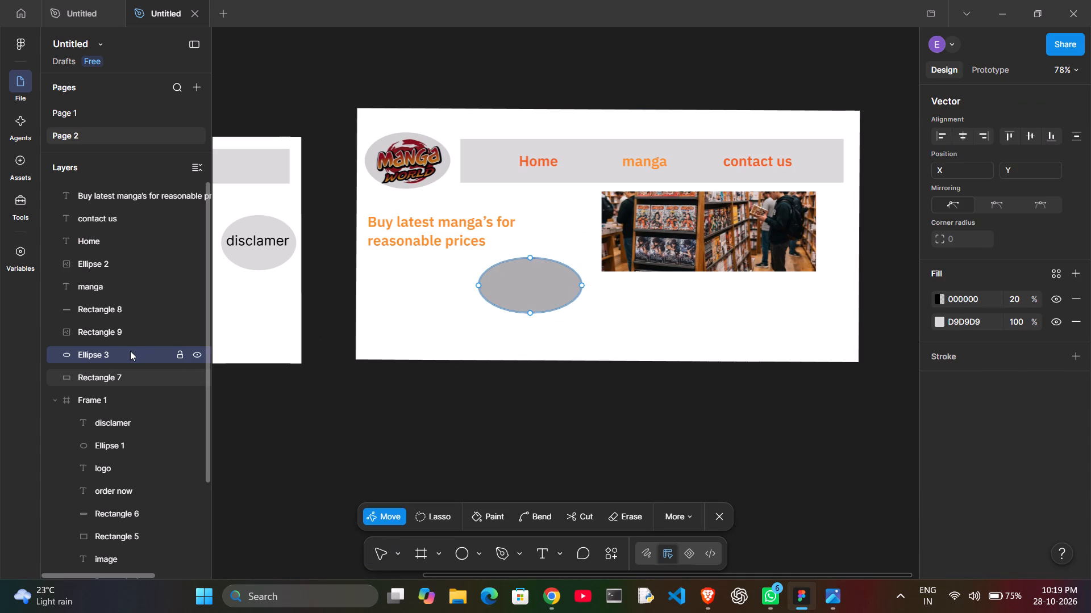
Move the Ellipse 3 layer up so it sits directly above the navigation bar's Home layer.
left_click_drag(130, 351, 130, 233)
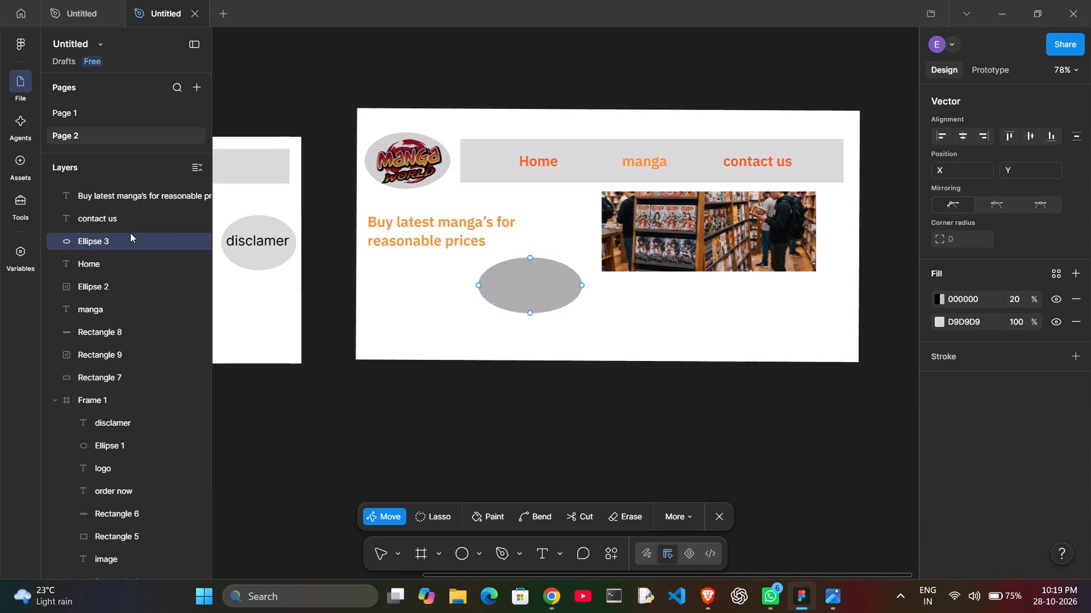
Shift the "Home" label along the navigation bar to about X 912, Y -445.
left_click_drag(113, 264, 301, 283)
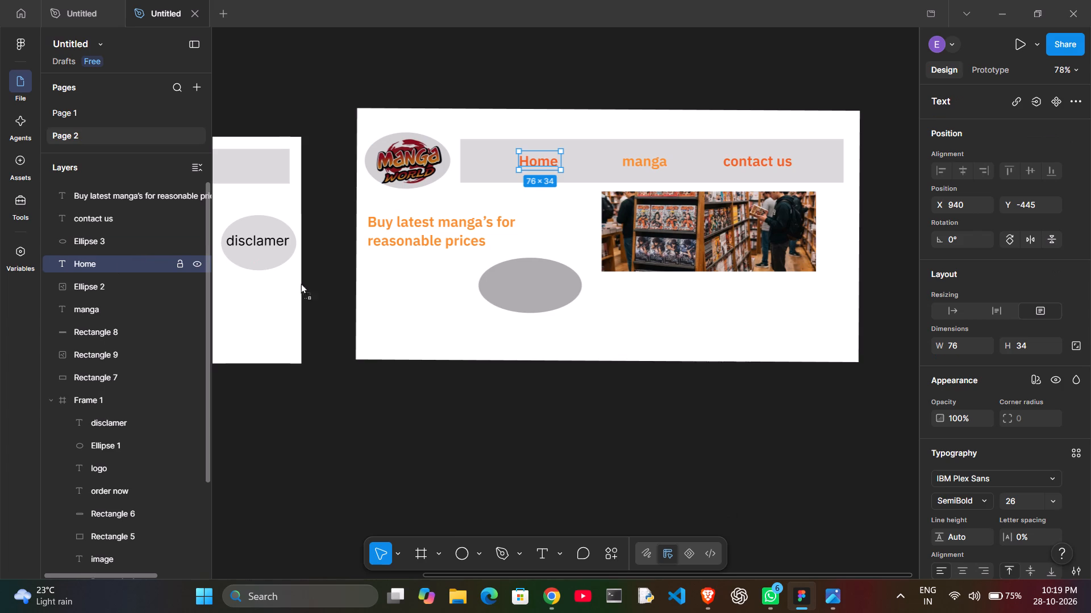
left_click_drag(301, 283, 524, 282)
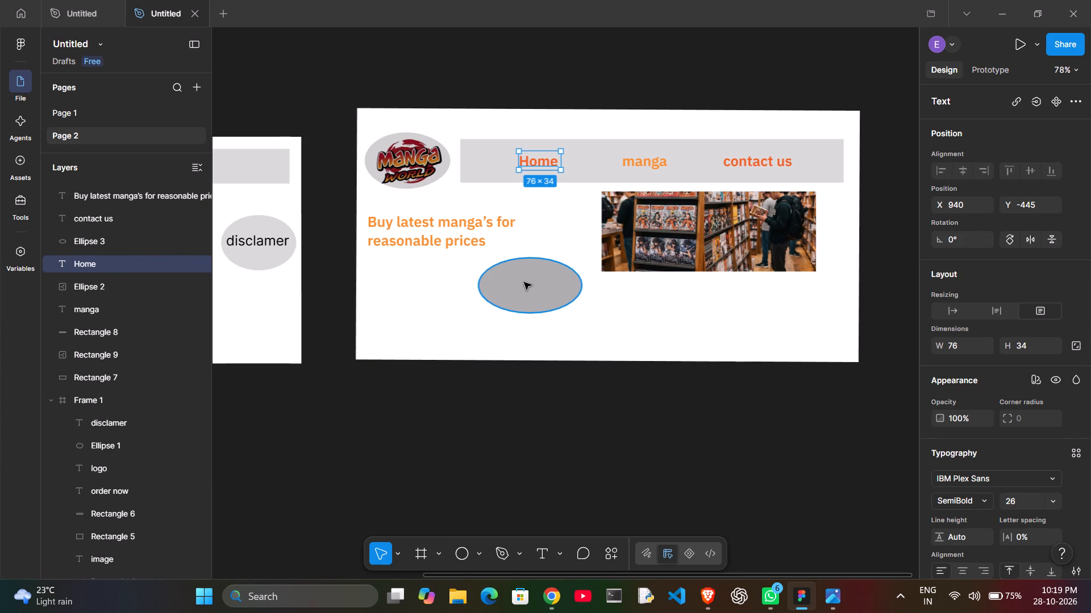
left_click(524, 282)
left_click_drag(535, 162, 525, 213)
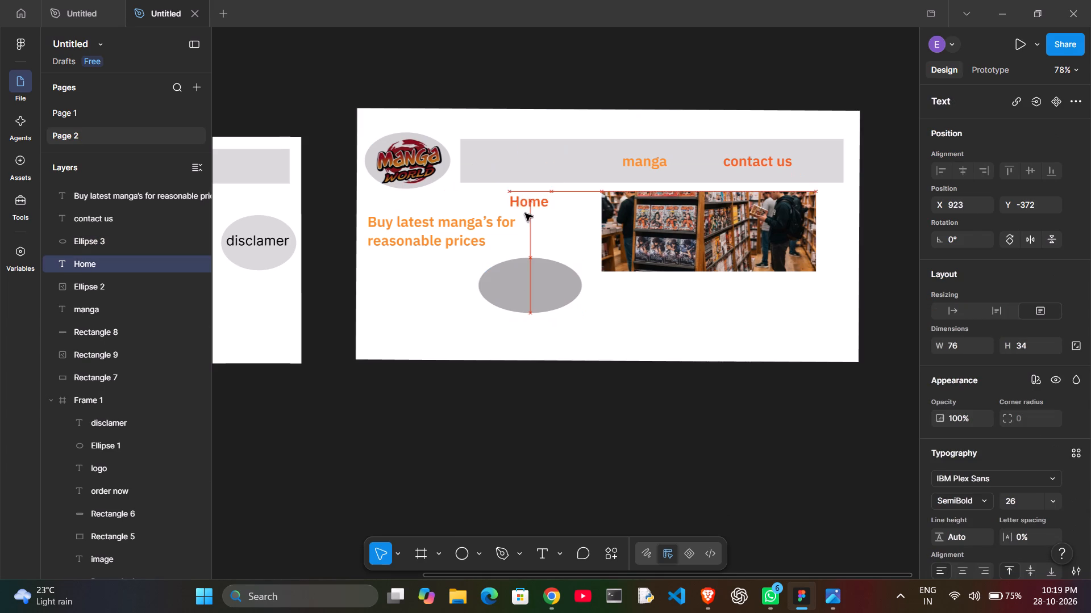
left_click_drag(525, 213, 520, 162)
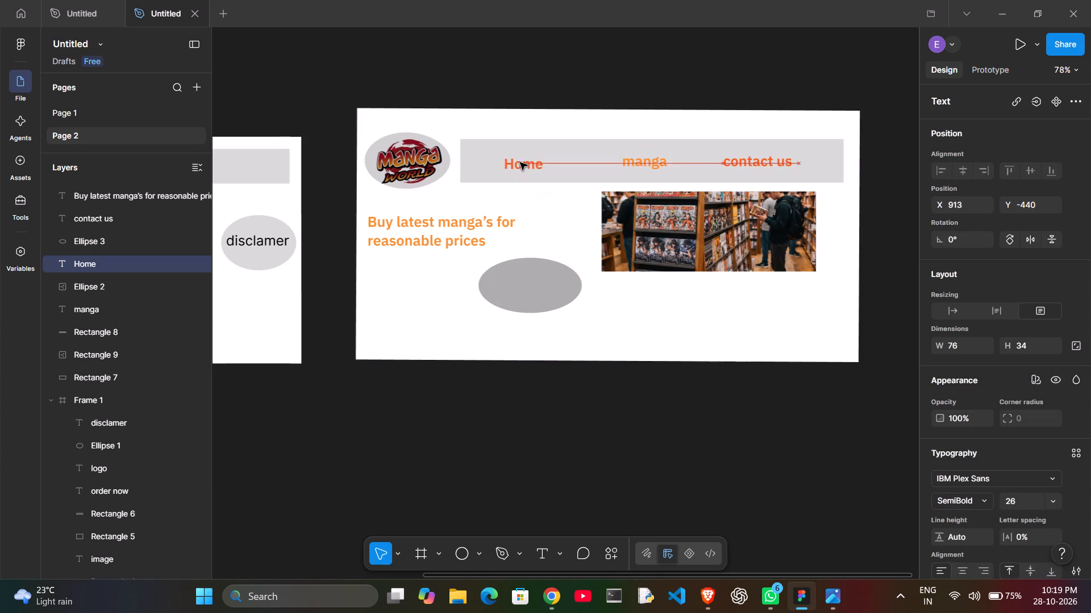
left_click_drag(520, 162, 520, 162)
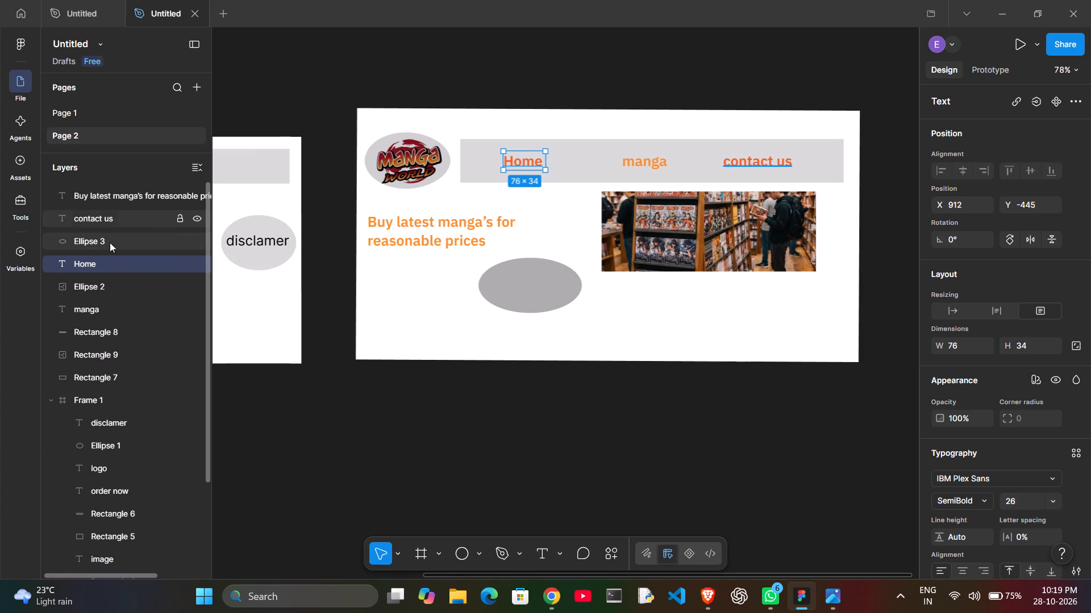
Copy the name of the navigation bar's Home text layer.
left_click(110, 258)
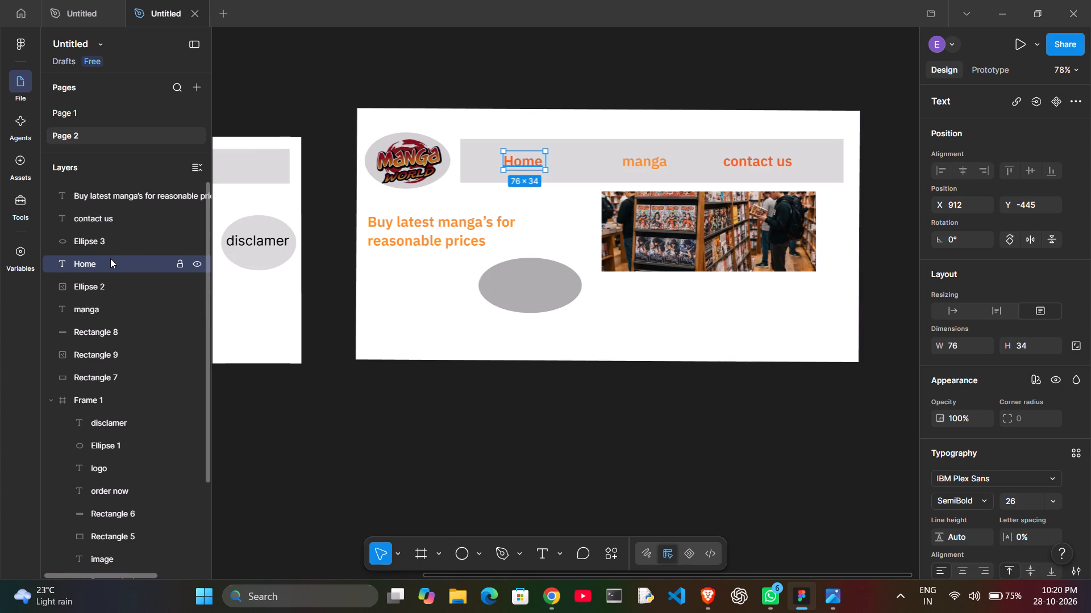
double_click(110, 258)
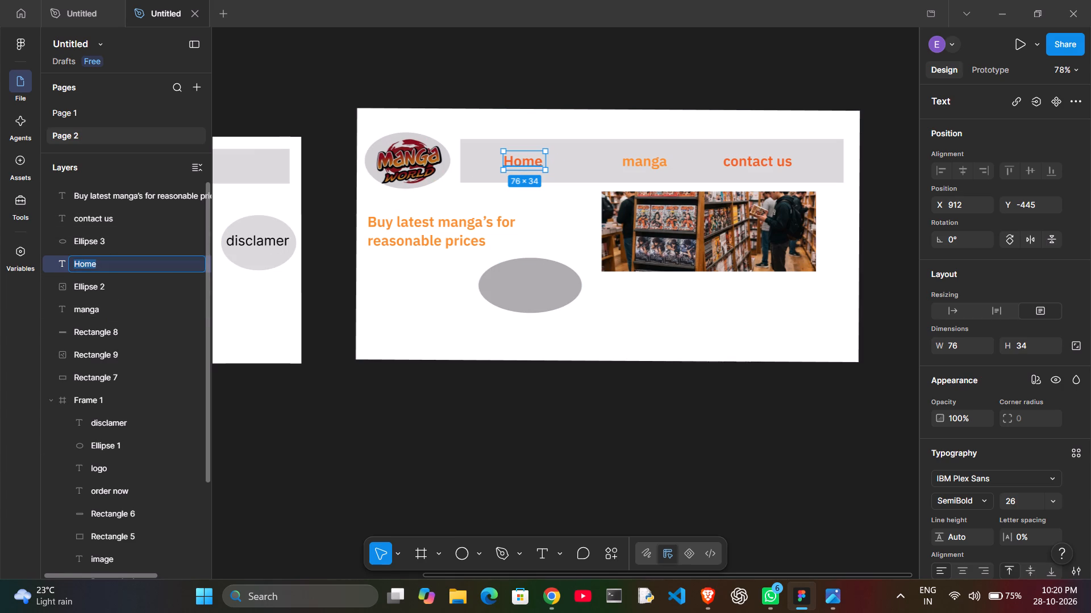
key("ctrl+c")
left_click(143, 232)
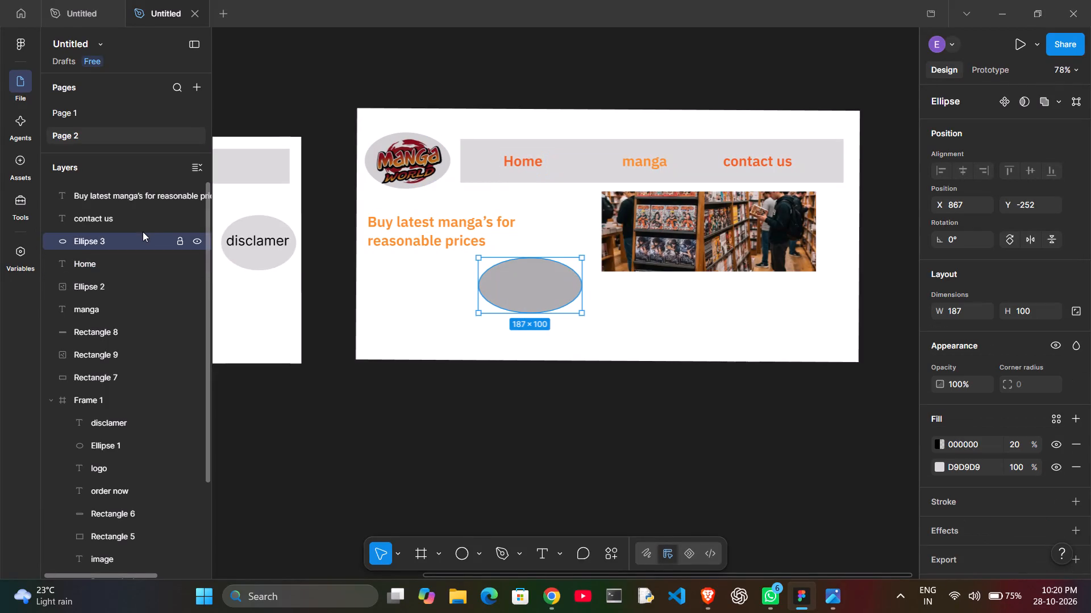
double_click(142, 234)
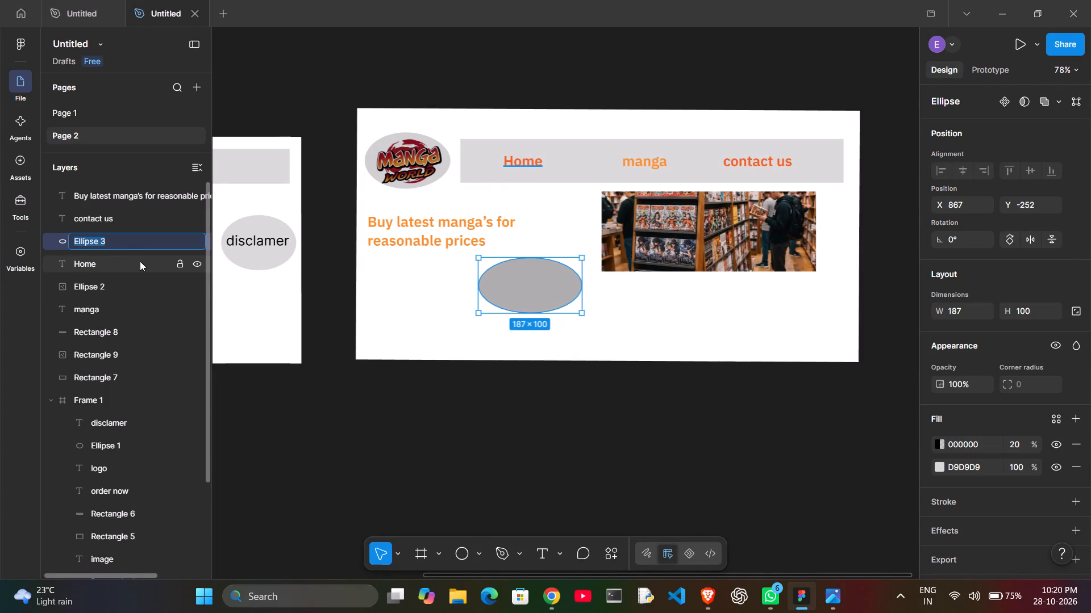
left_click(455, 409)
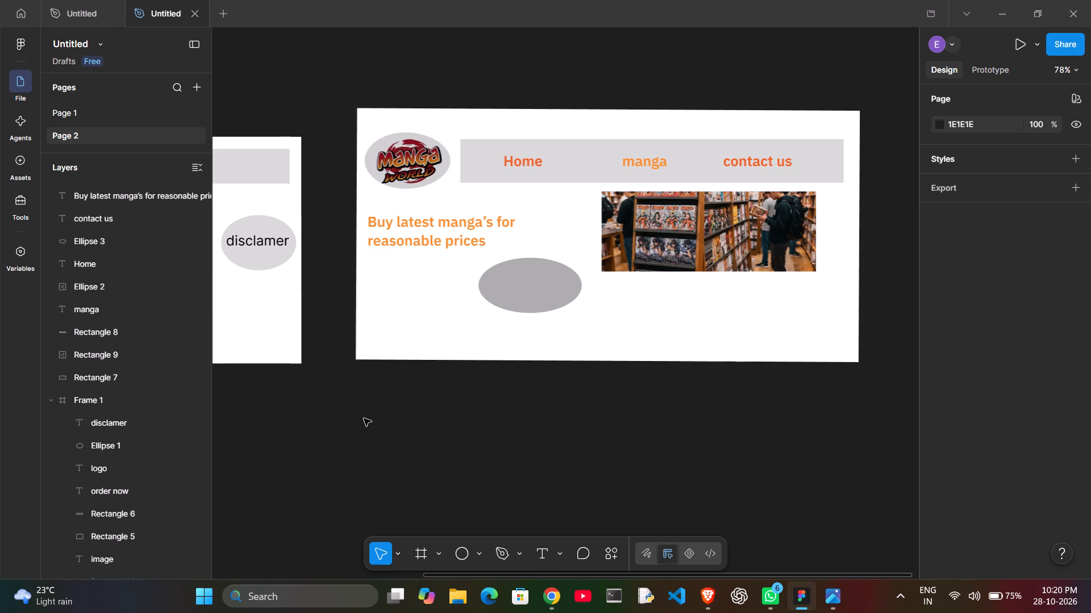
Paste the copied "Home" text into the banner as a new label, at about X 989, Y -187.
triple_click(511, 162)
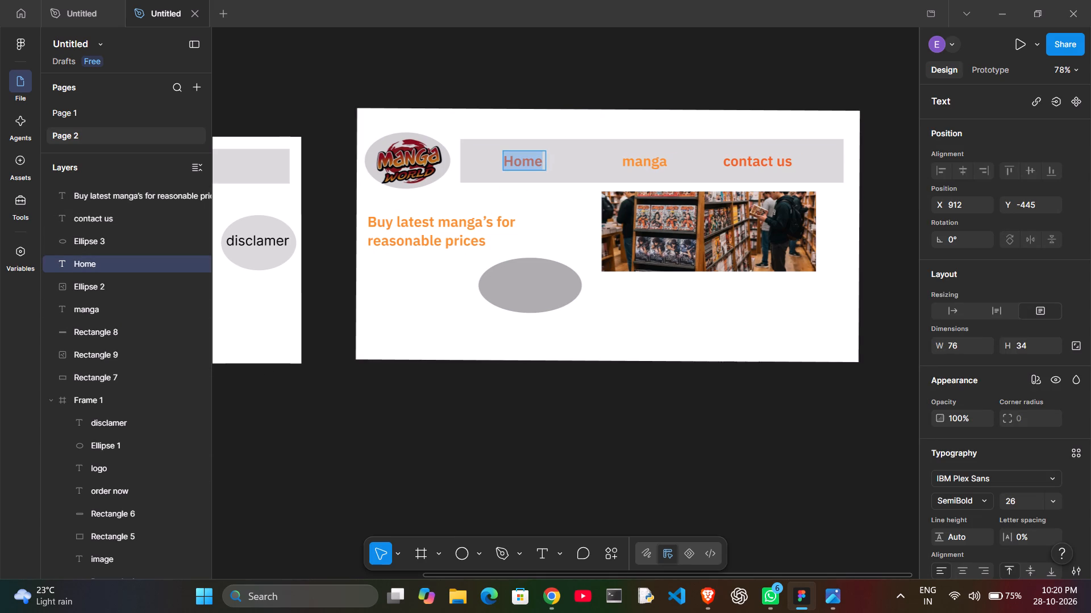
left_click(540, 203)
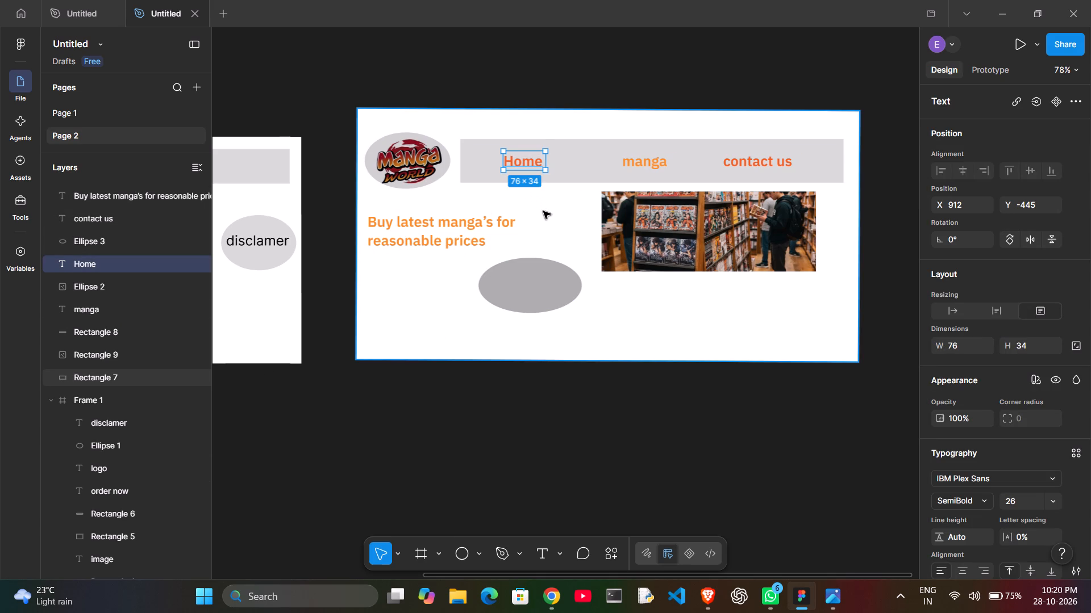
left_click(543, 223)
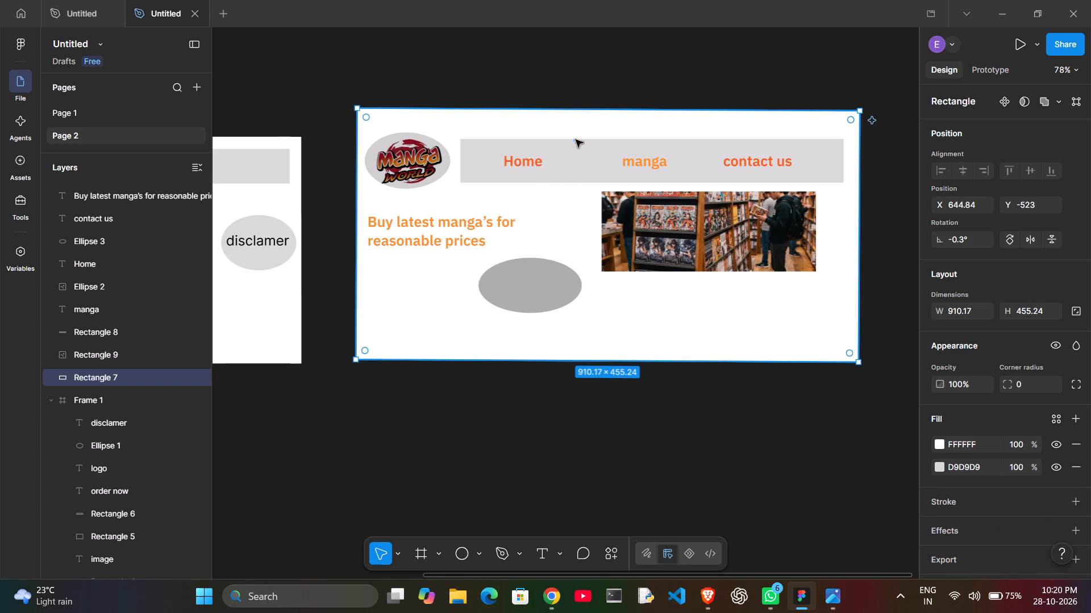
left_click(571, 166)
key("ctrl+v")
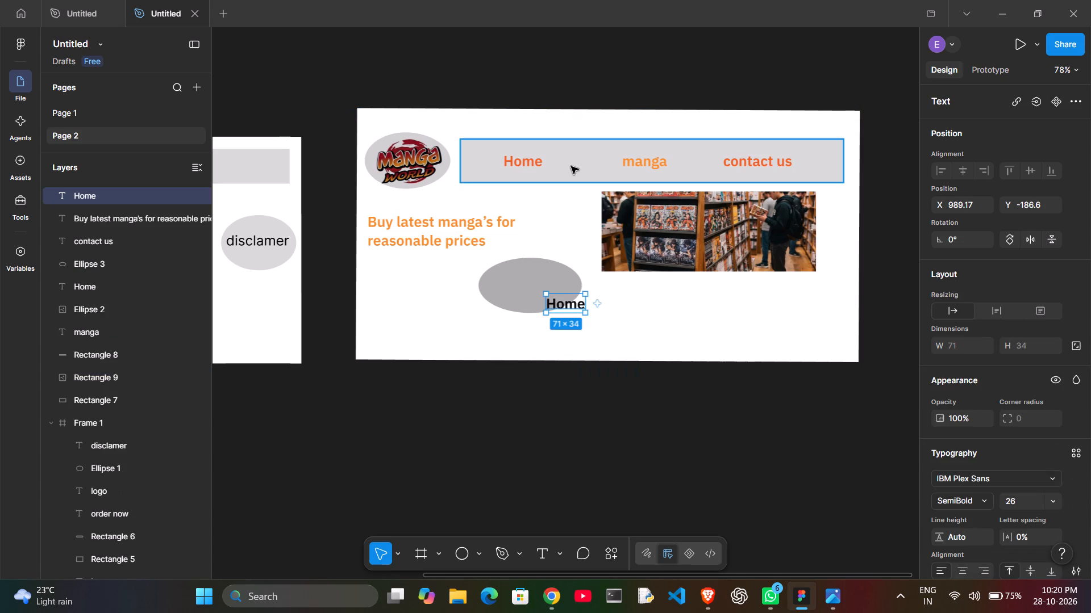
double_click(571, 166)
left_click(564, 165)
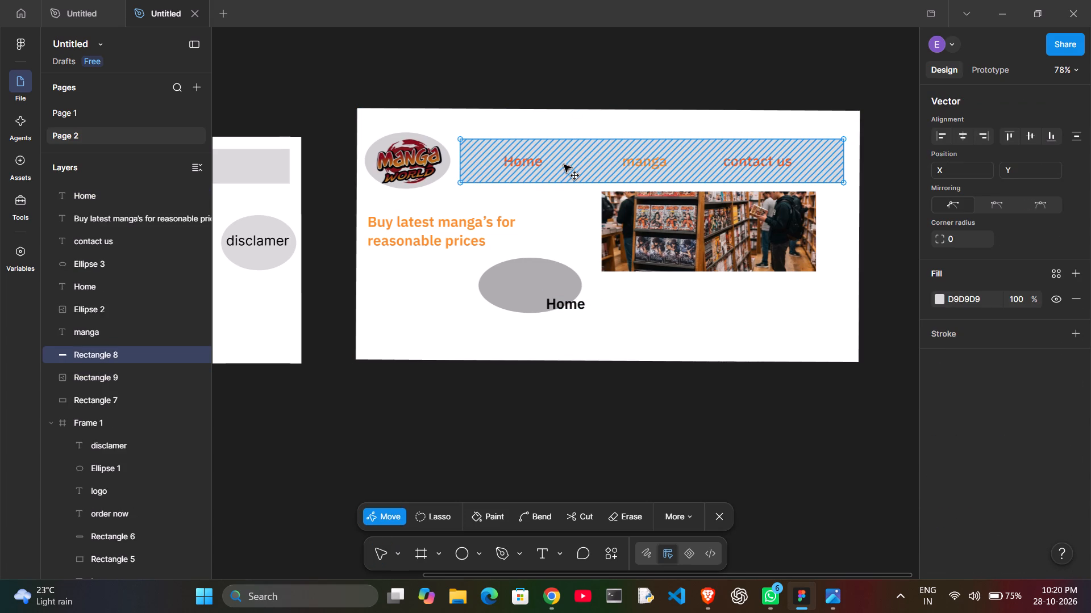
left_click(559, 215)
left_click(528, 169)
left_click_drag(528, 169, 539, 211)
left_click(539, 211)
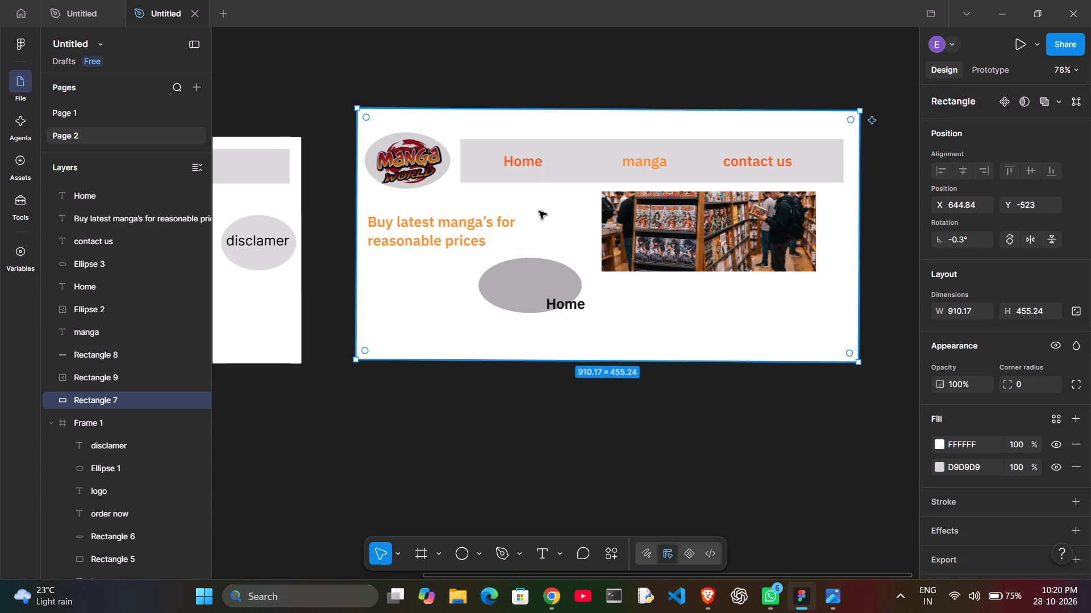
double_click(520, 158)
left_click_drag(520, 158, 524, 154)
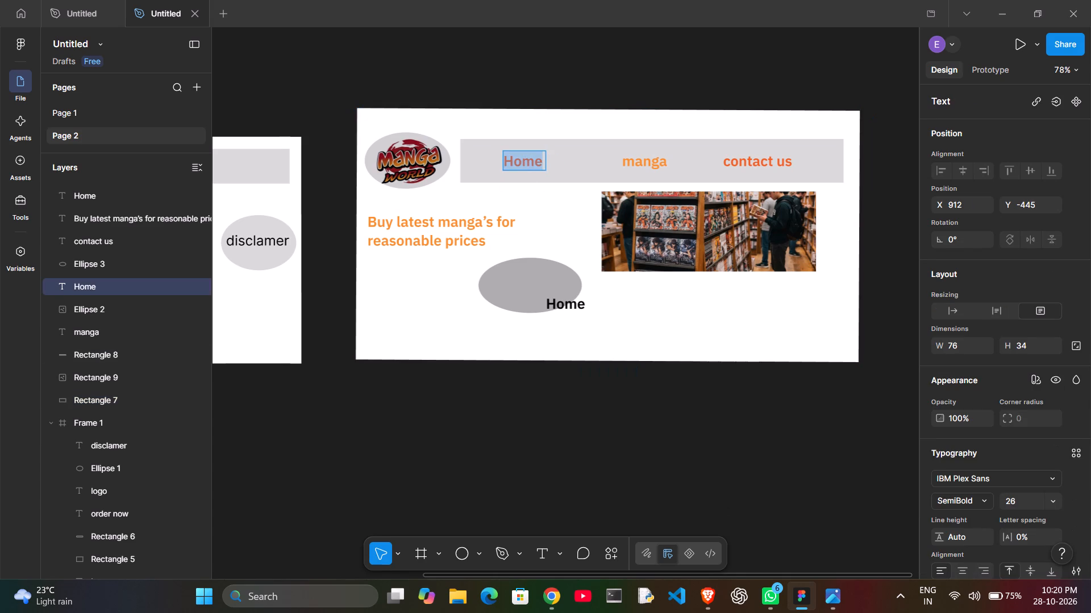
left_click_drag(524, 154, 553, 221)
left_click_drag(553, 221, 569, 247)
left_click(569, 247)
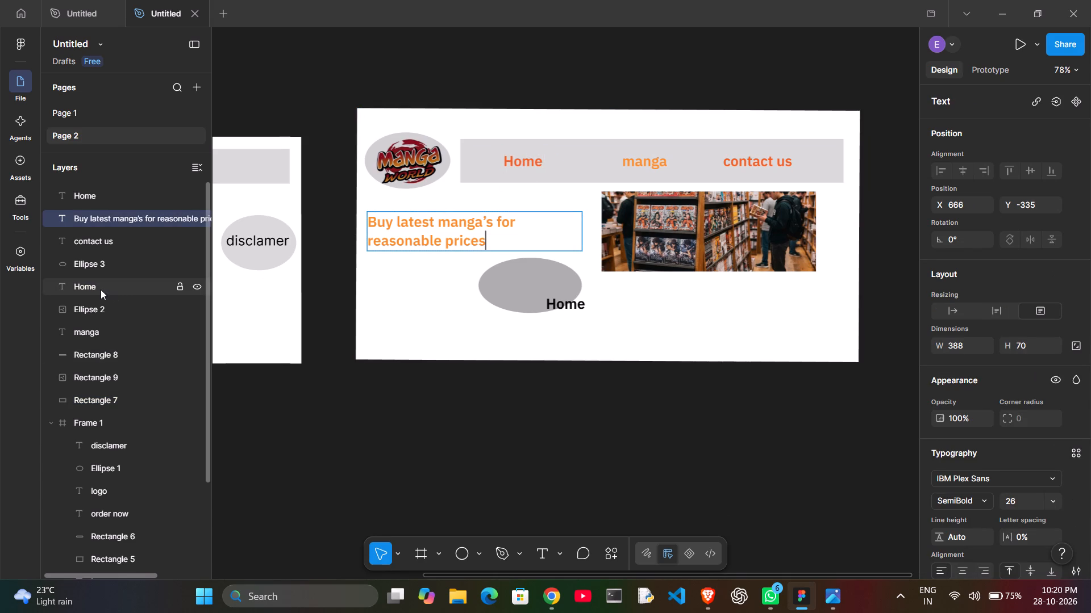
Move the navigation bar's Home layer up so it sits directly above the Ellipse 3 layer.
left_click_drag(101, 289, 115, 254)
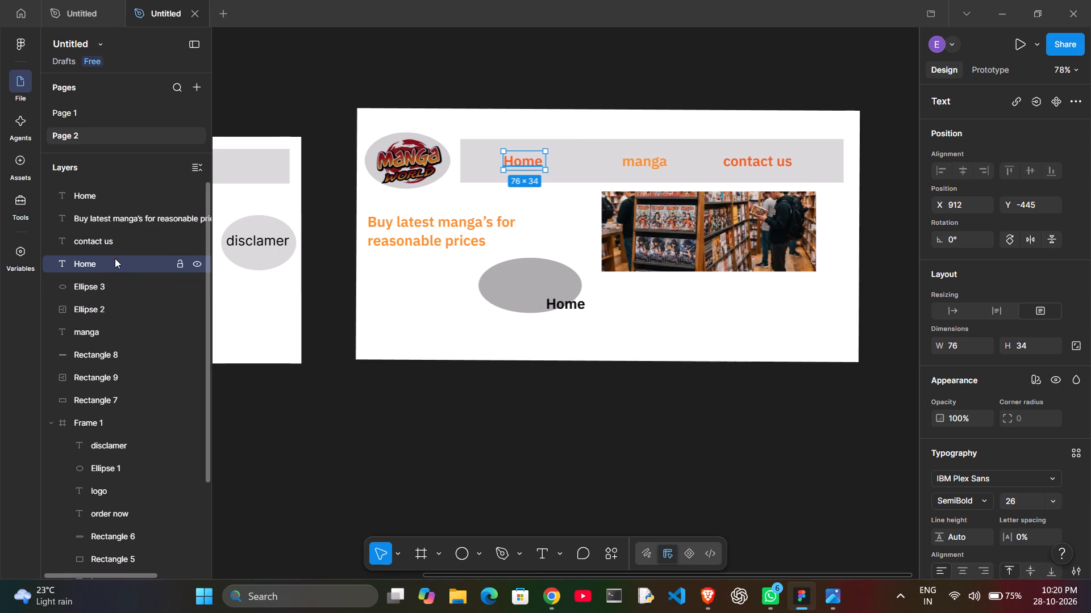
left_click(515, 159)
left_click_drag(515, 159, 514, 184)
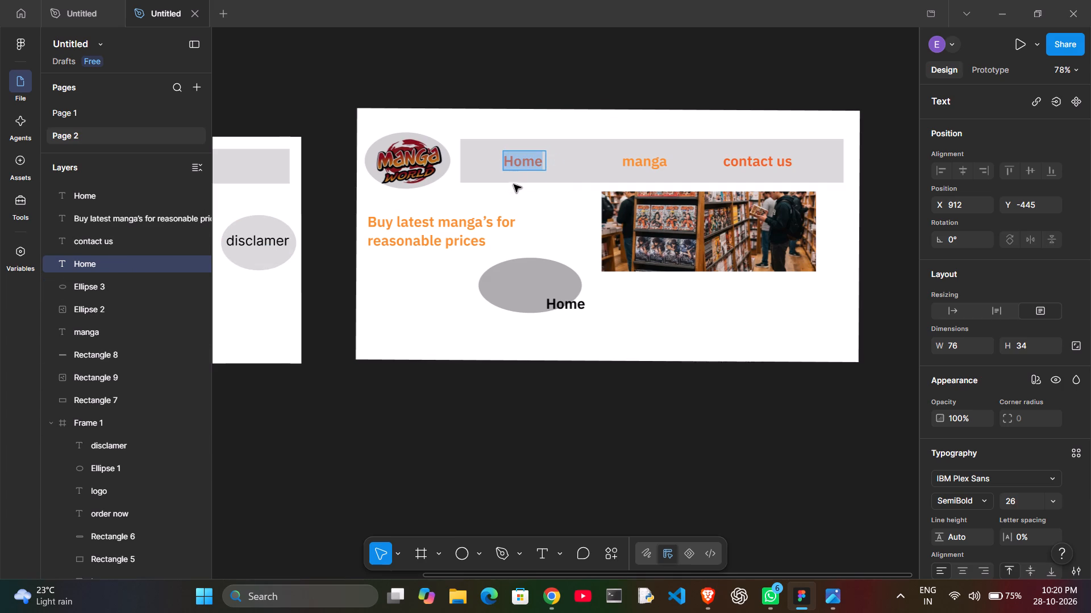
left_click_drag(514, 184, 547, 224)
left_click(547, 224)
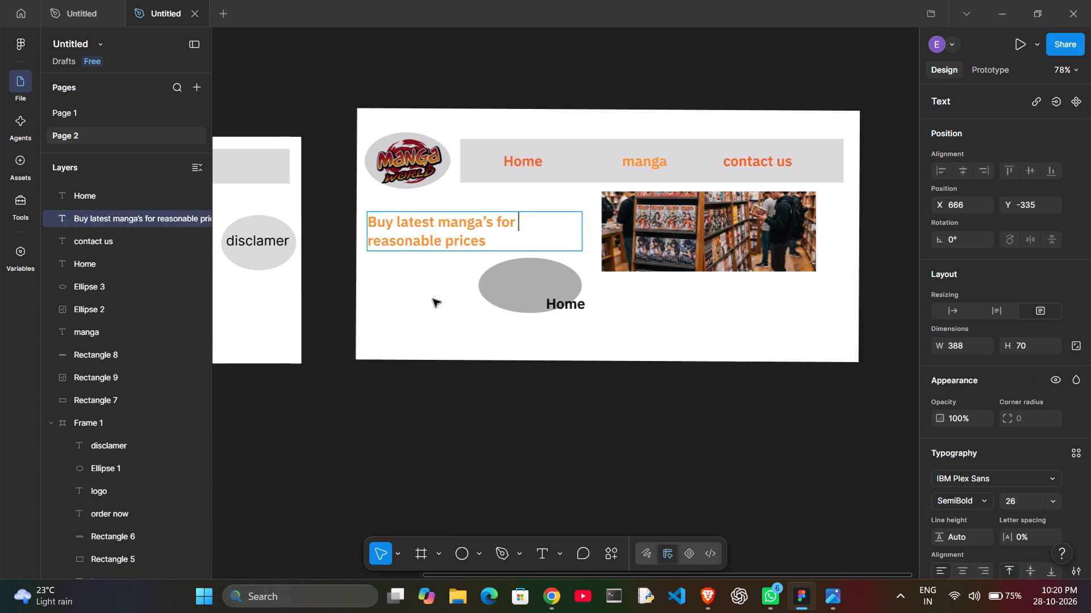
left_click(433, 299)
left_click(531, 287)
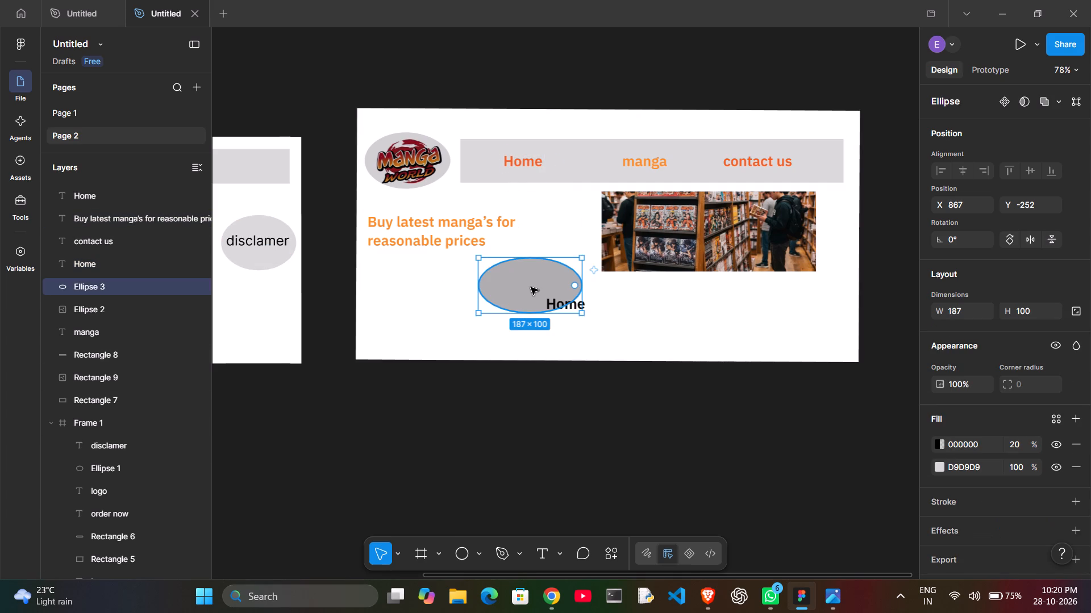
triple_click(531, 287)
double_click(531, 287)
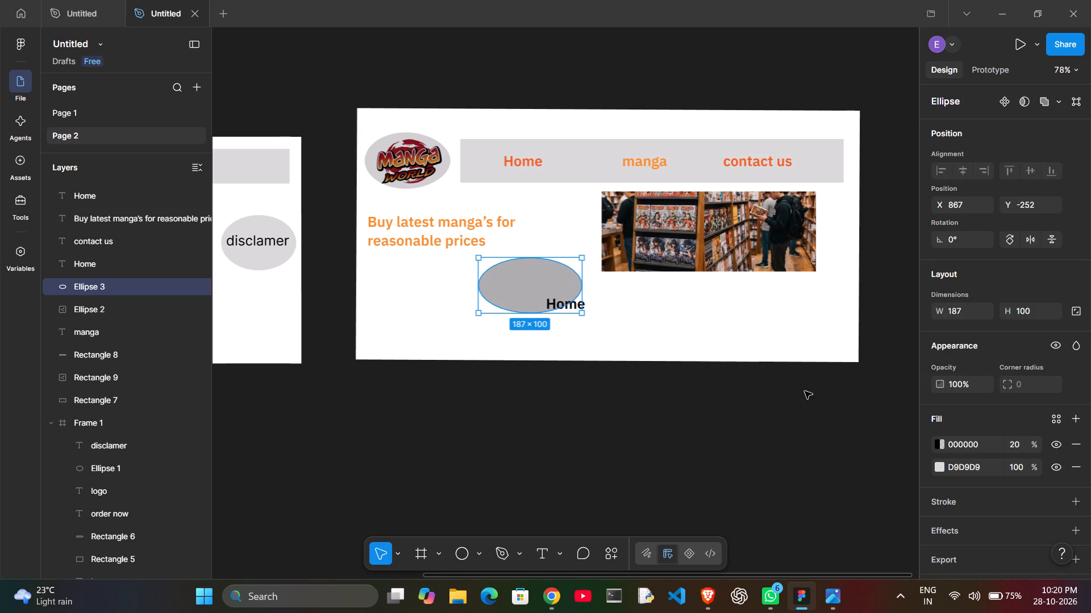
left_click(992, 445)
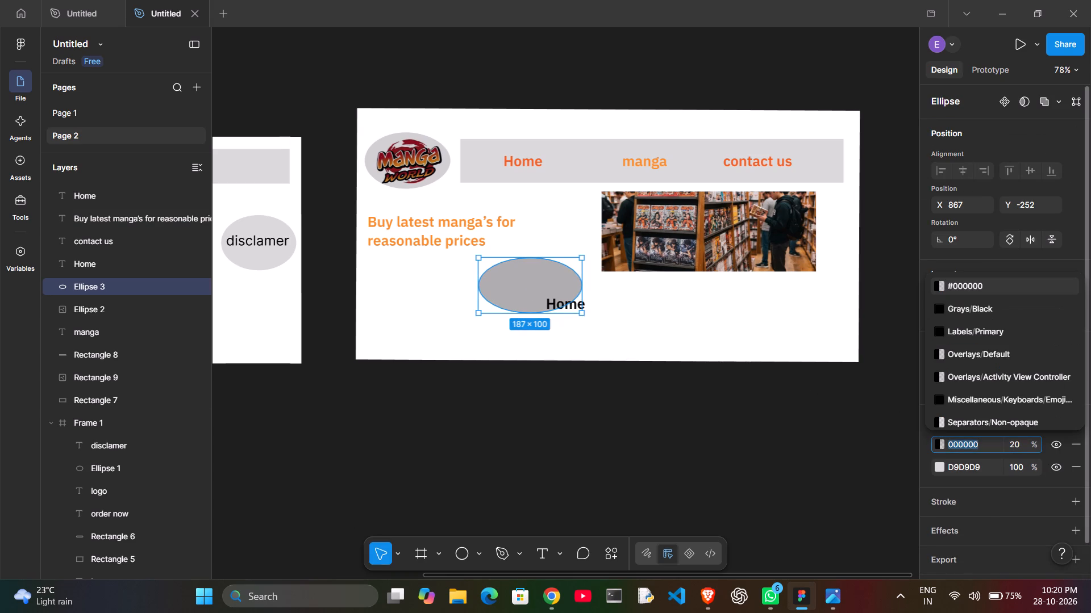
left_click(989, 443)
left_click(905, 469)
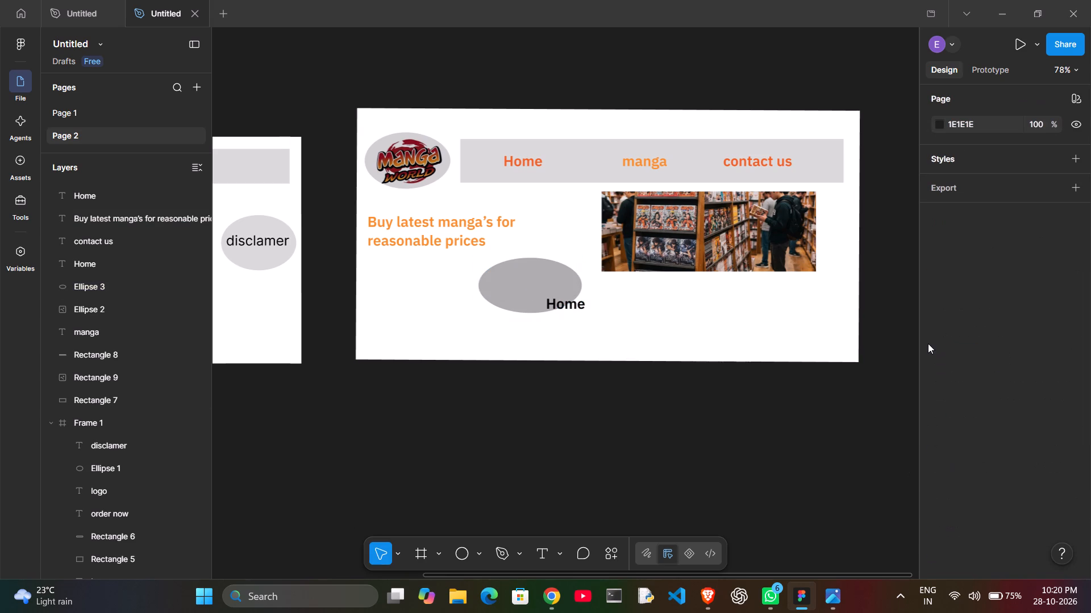
Move the pasted black "Home" label onto the middle of the grey ellipse, at about X 925, Y -212.
left_click_drag(569, 297, 537, 283)
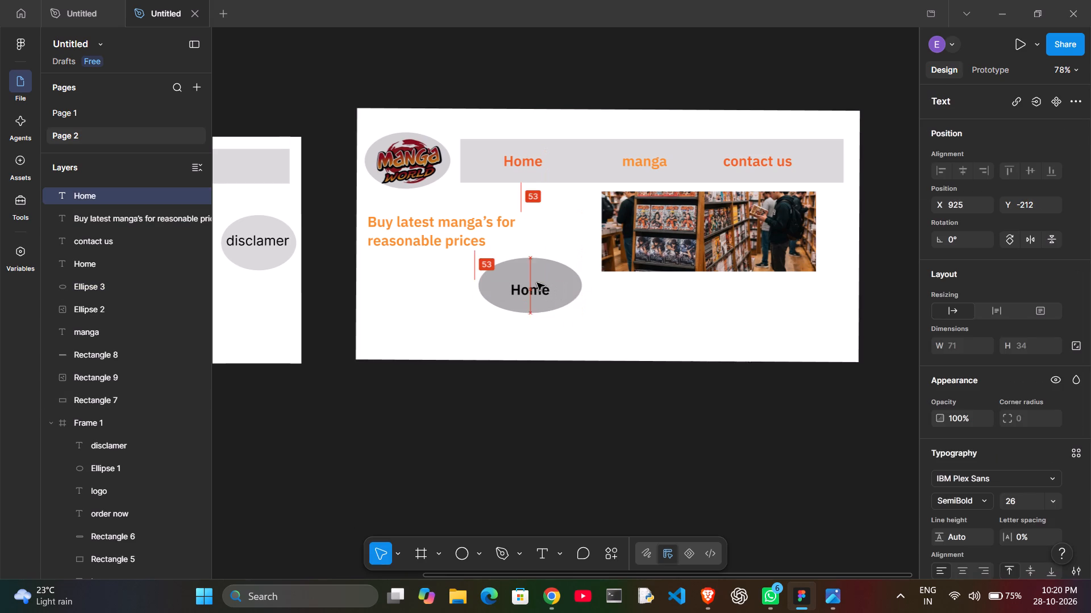
Nudge the black "Home" label within the grey ellipse to about X 917, Y -219.
left_click_drag(536, 289, 533, 283)
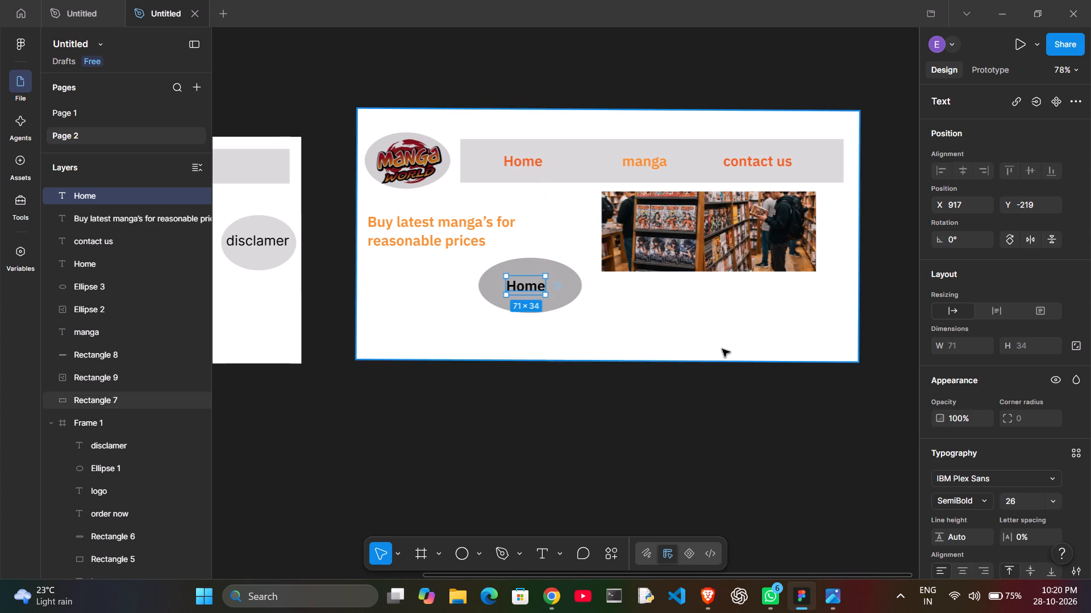
Replace the text of the "Home" label on the grey ellipse with "Buy 5 manga's".
key("ctrl+c")
left_click(530, 292)
double_click(530, 292)
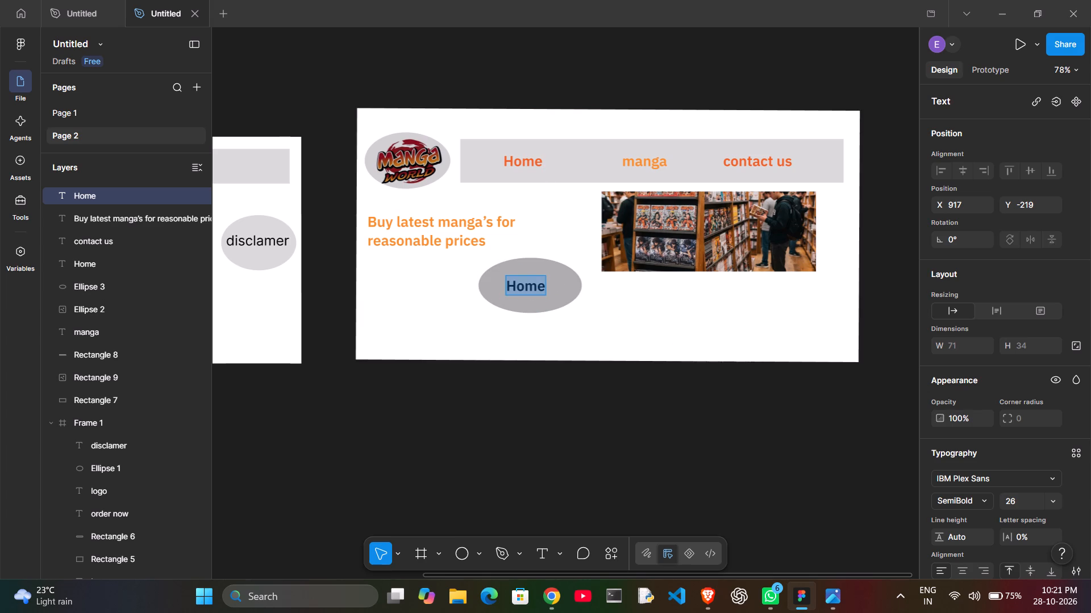
key("ctrl+c")
key("space")
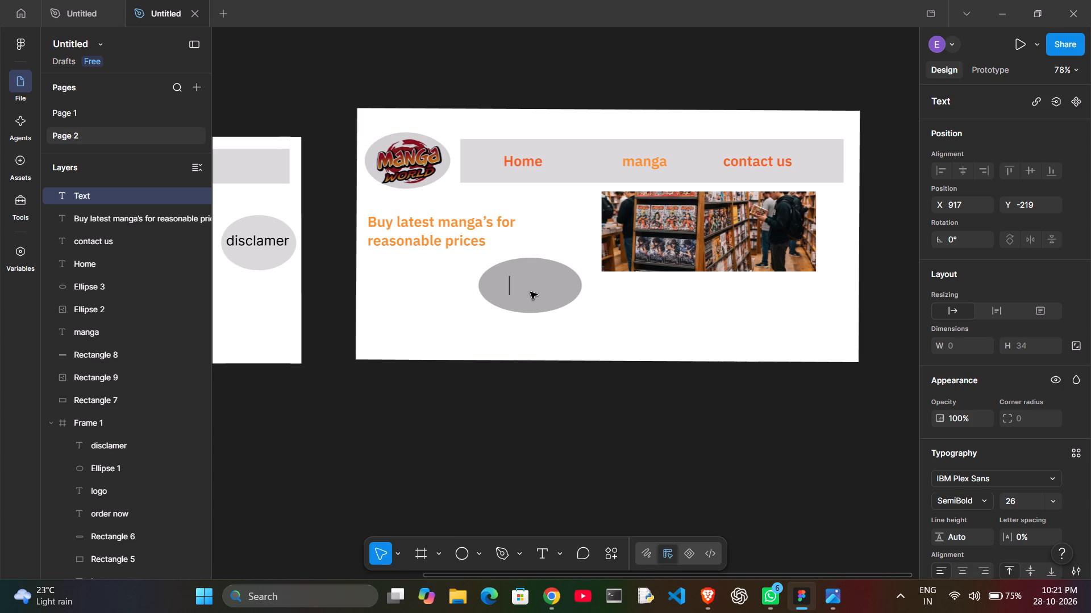
type("bu")
key("BackSpace")
key("BackSpace")
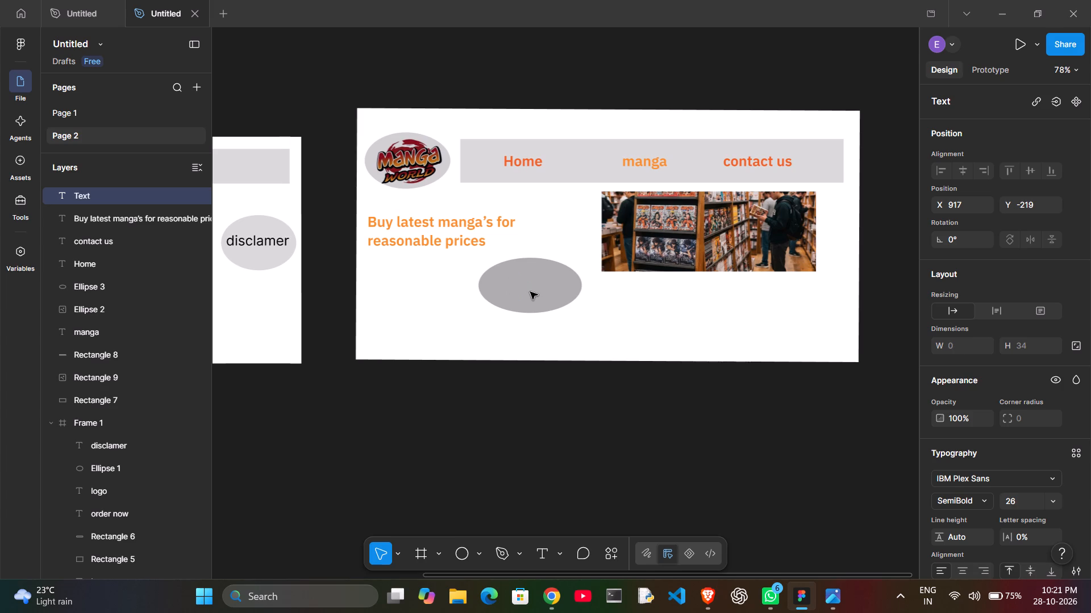
key("shift+b")
type("uy")
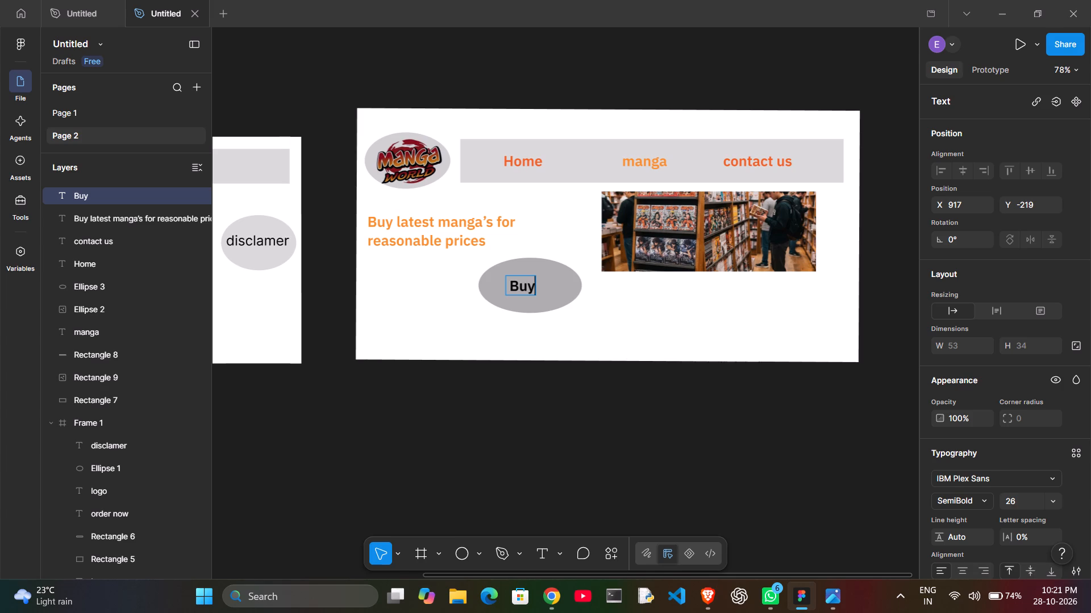
key("space")
type("5 mangasm")
key("BackSpace")
key("BackSpace")
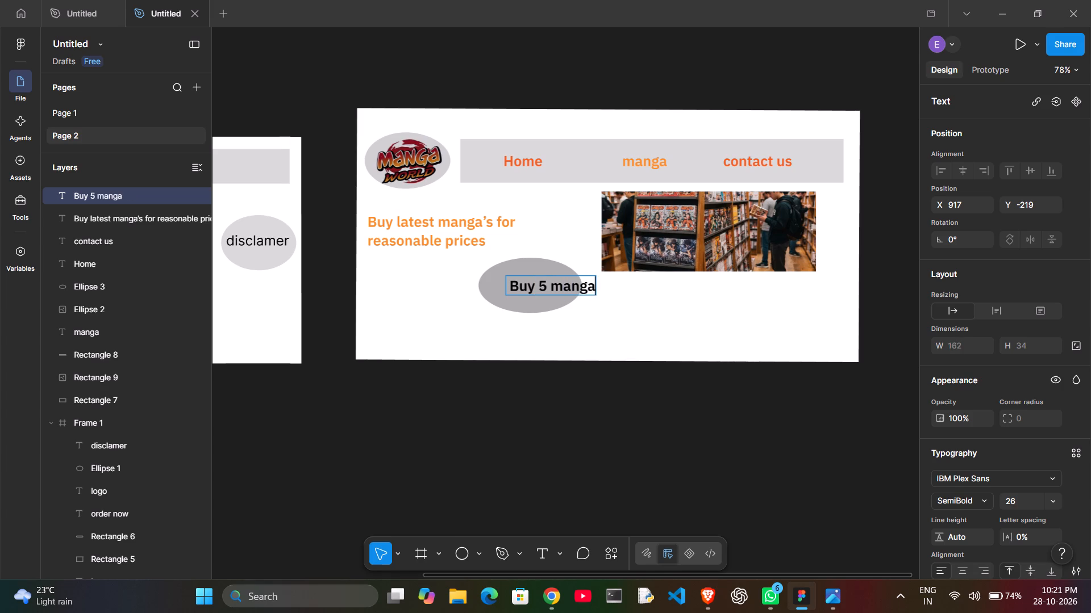
type("'s a")
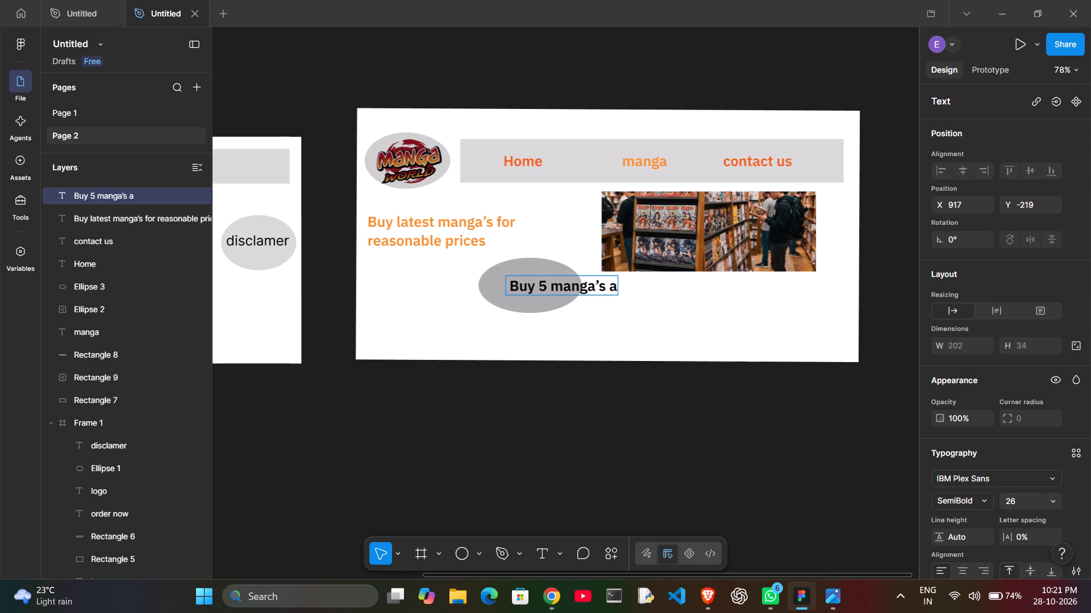
key("BackSpace")
Add a second line reading "get 1 free" to the "Buy 5 manga's" label.
key("Return")
type("get")
key("space")
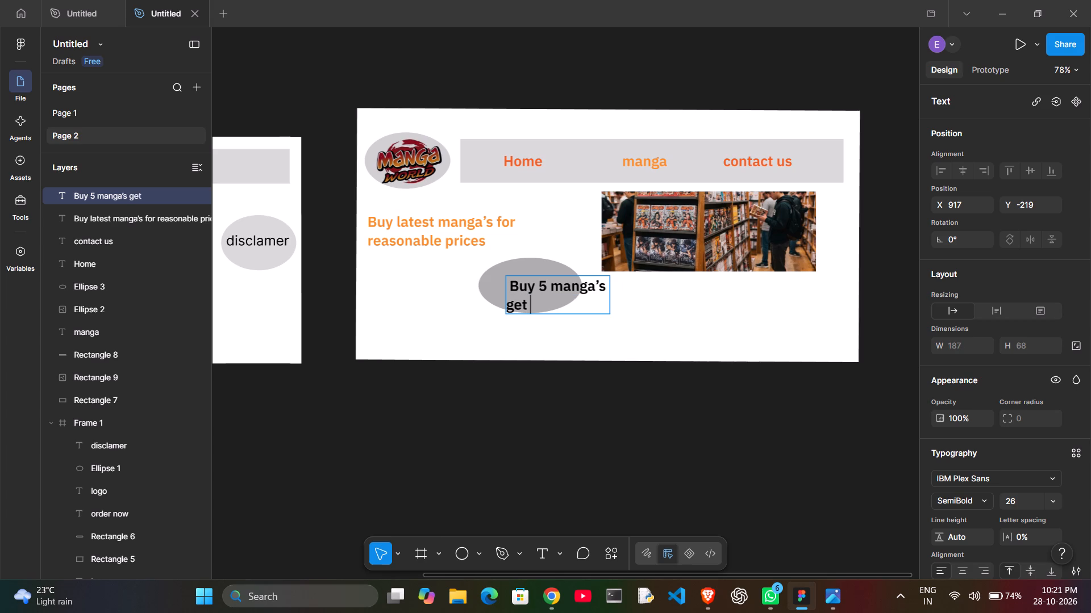
type("1 man")
key("BackSpace")
key("BackSpace")
key("BackSpace")
key("space")
type("r")
key("BackSpace")
type("free")
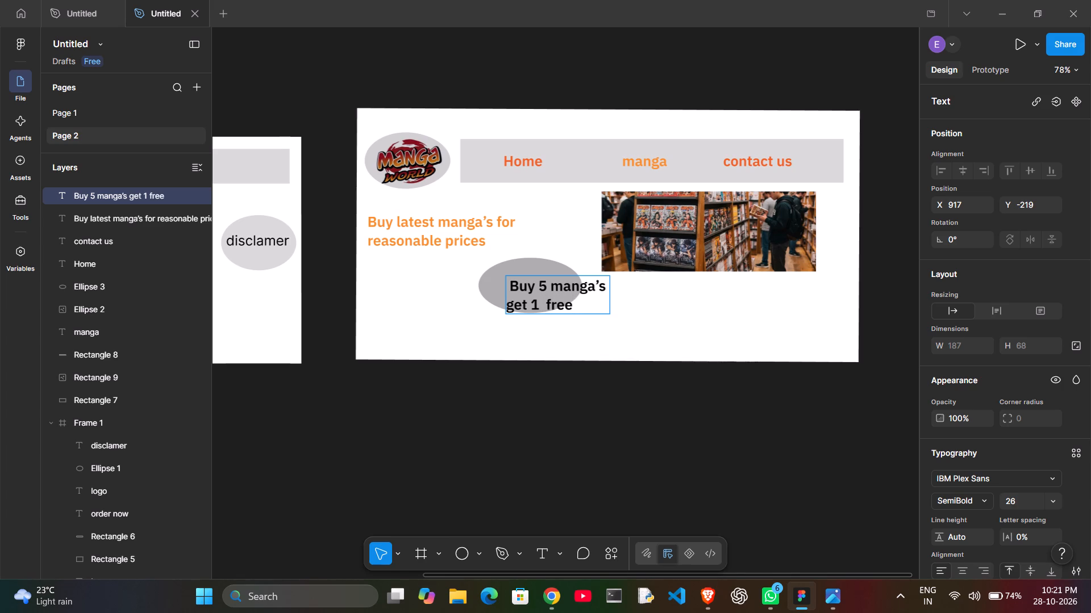
Add a second fill of red BD1C1C at 20% opacity to the "Buy 5 manga's get 1 free" label.
left_click_drag(548, 296, 588, 309)
left_click(588, 309)
left_click_drag(584, 308, 514, 273)
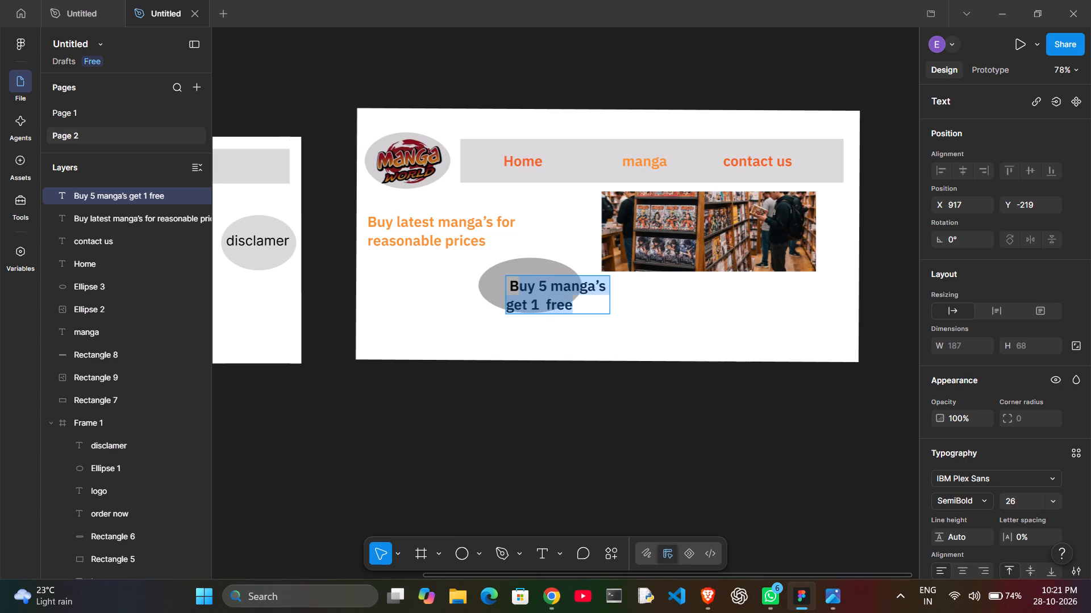
left_click_drag(514, 273, 508, 274)
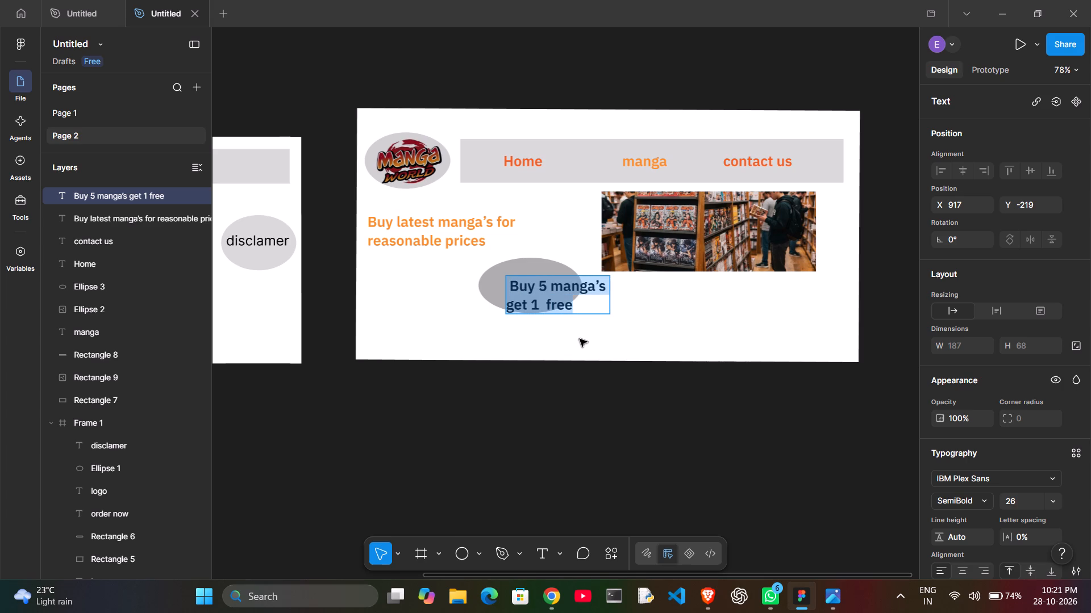
left_click(580, 339)
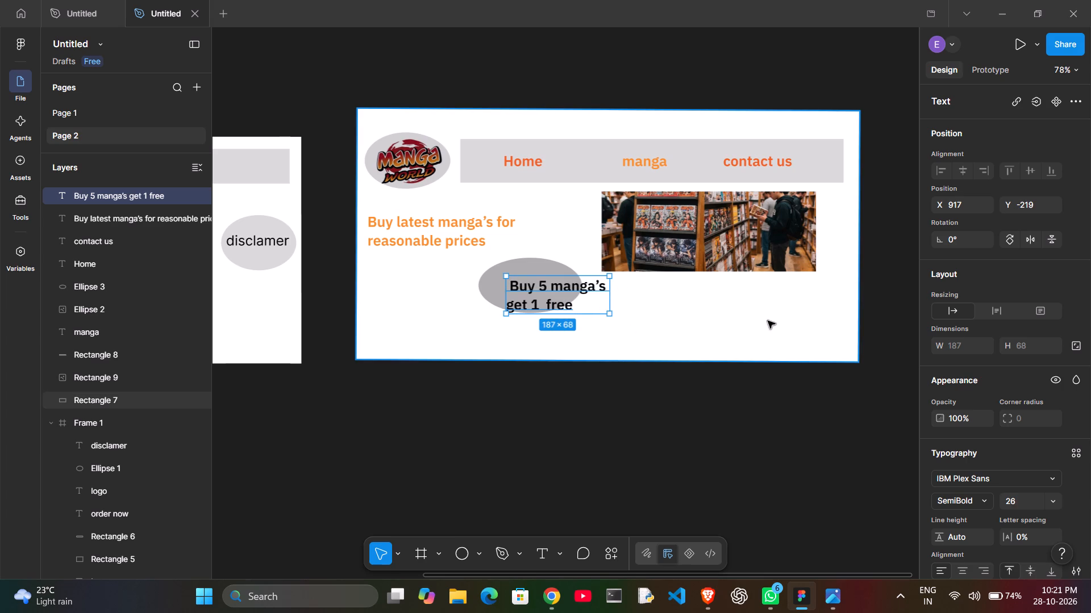
scroll(943, 439, "down", 1)
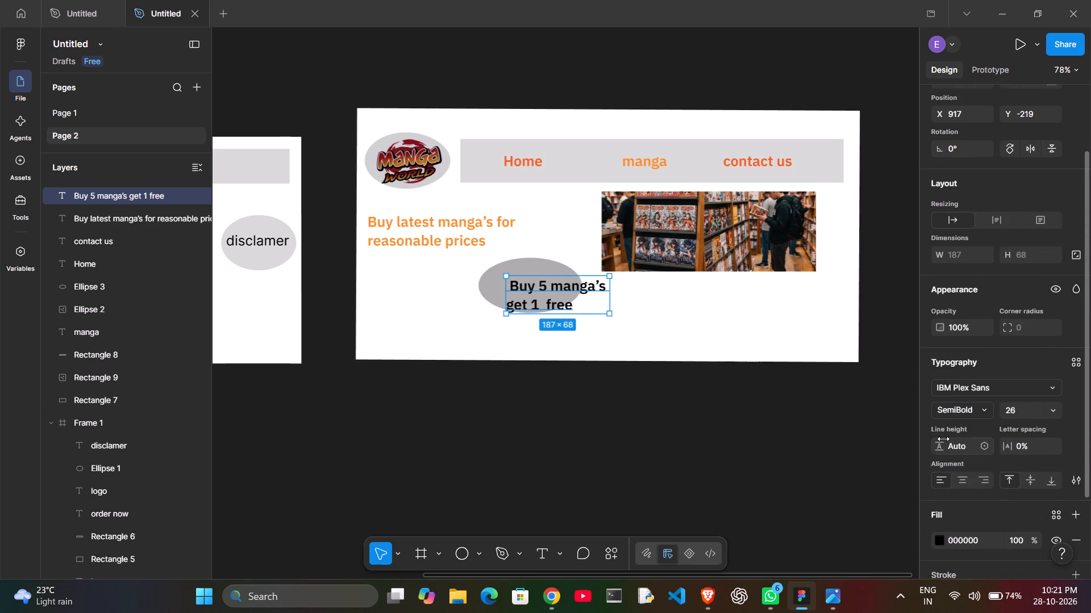
scroll(943, 439, "down", 2)
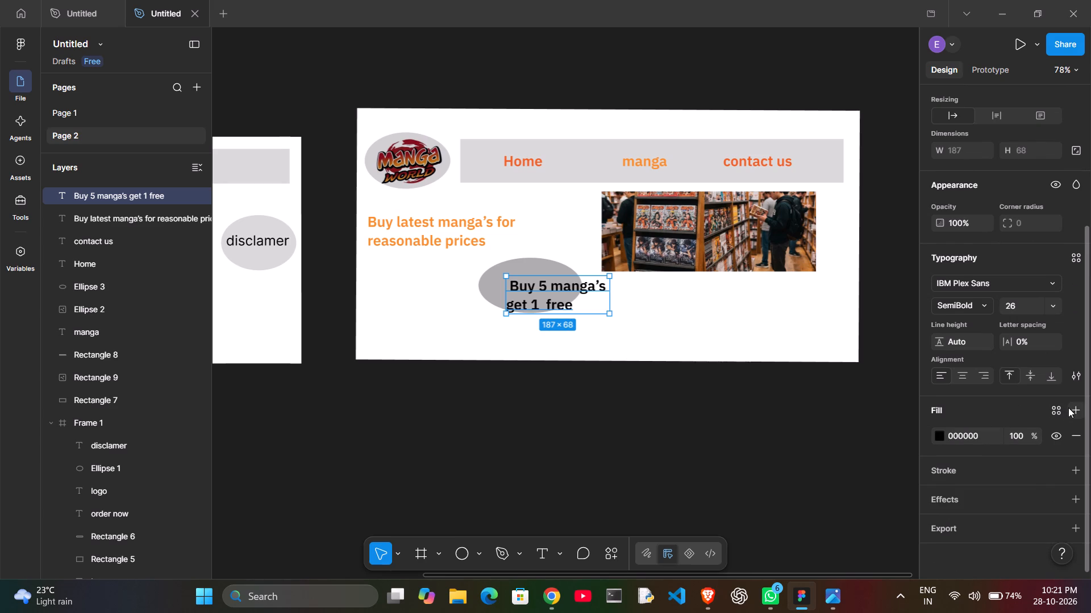
left_click(1069, 412)
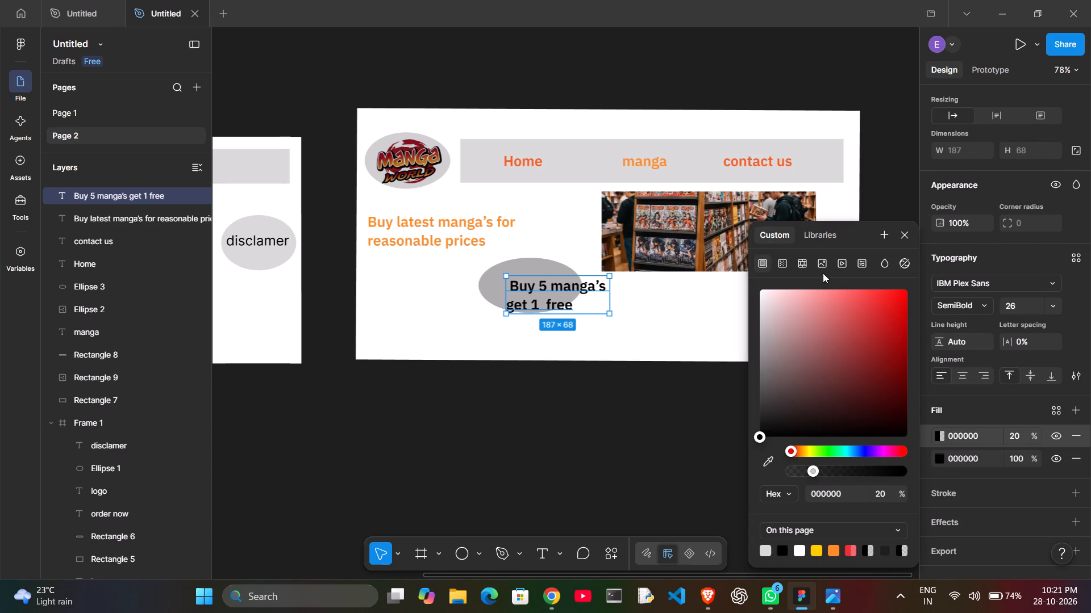
left_click(815, 243)
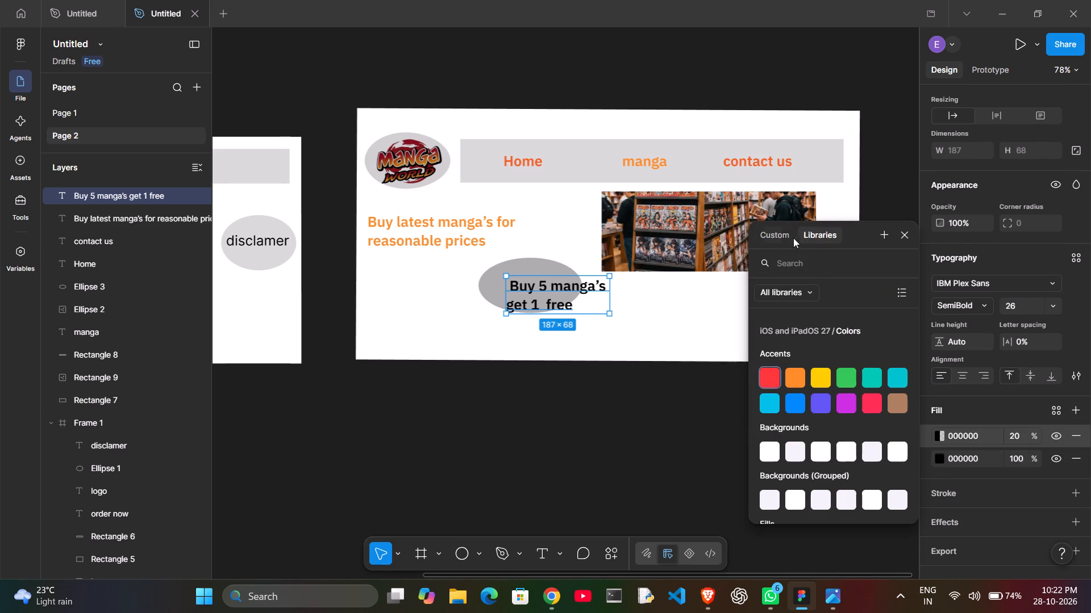
left_click(781, 234)
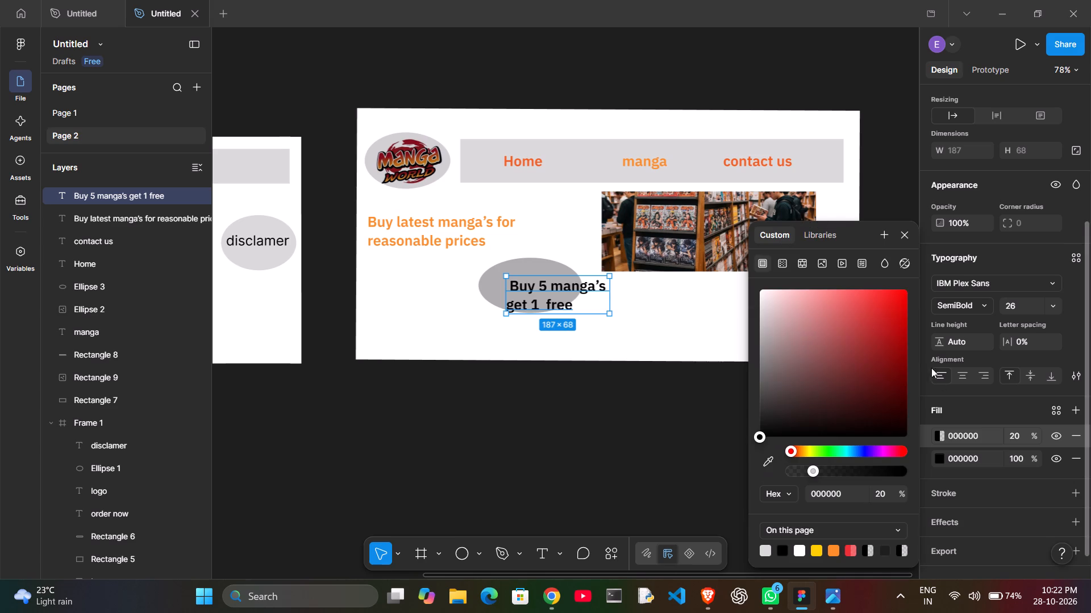
left_click(886, 328)
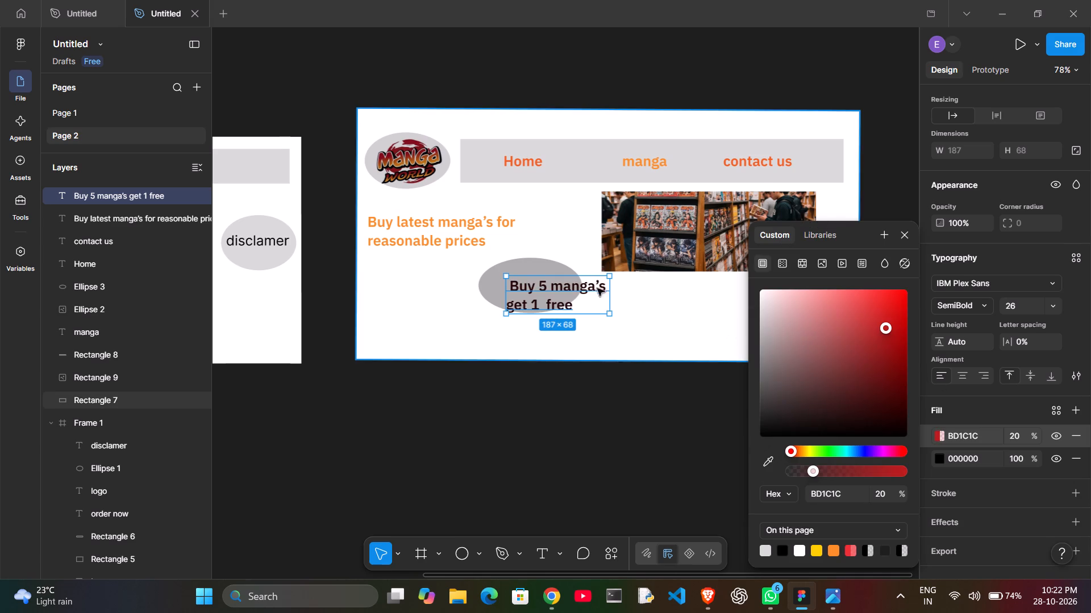
Move the offer label over the grey ellipse, to about X 876, Y -227.
left_click_drag(586, 289, 564, 284)
Enlarge the grey ellipse behind the offer label to about 215.5 × 122 so it surrounds the text.
double_click(553, 299)
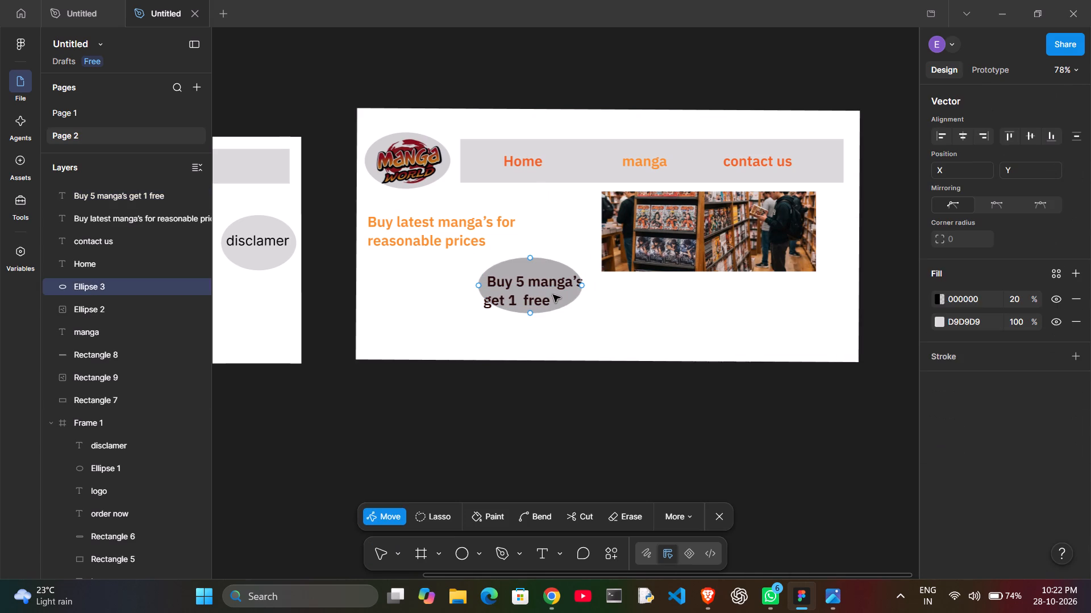
left_click(552, 298)
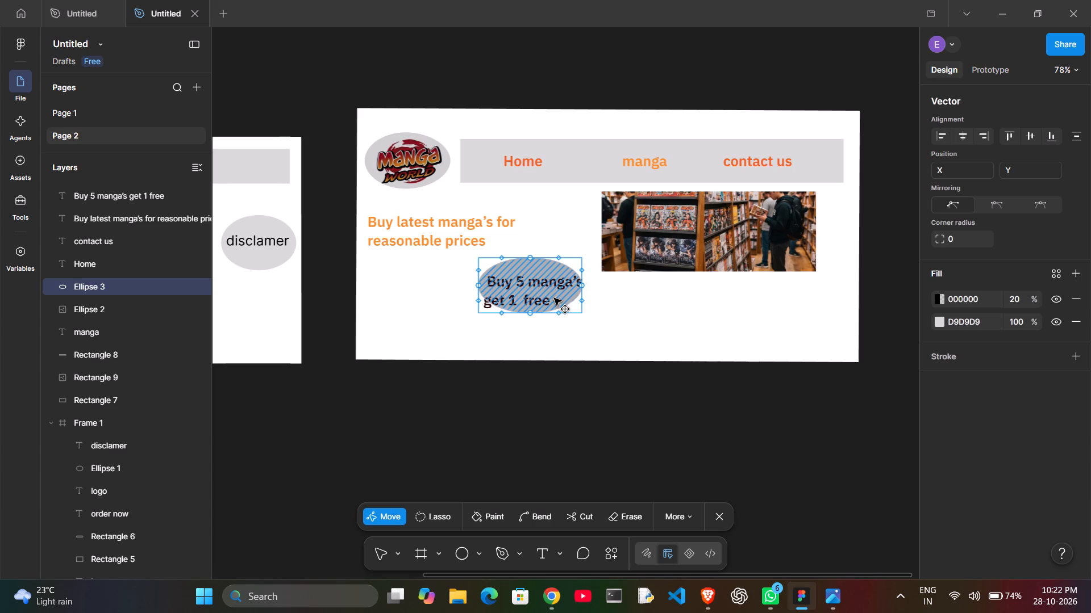
left_click_drag(530, 312, 530, 313)
left_click_drag(530, 313, 530, 325)
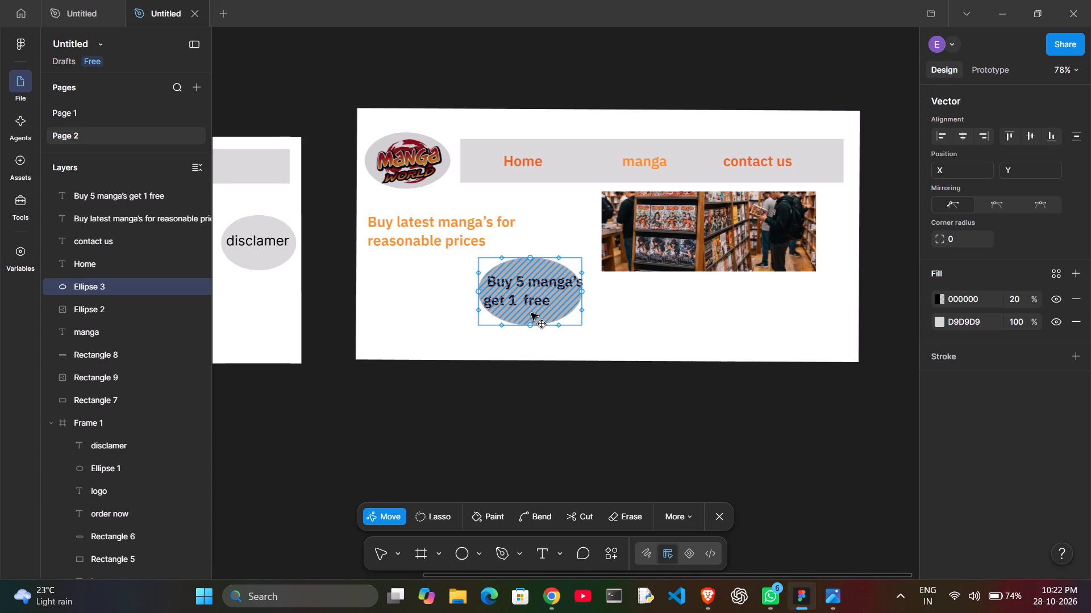
left_click_drag(580, 292, 588, 292)
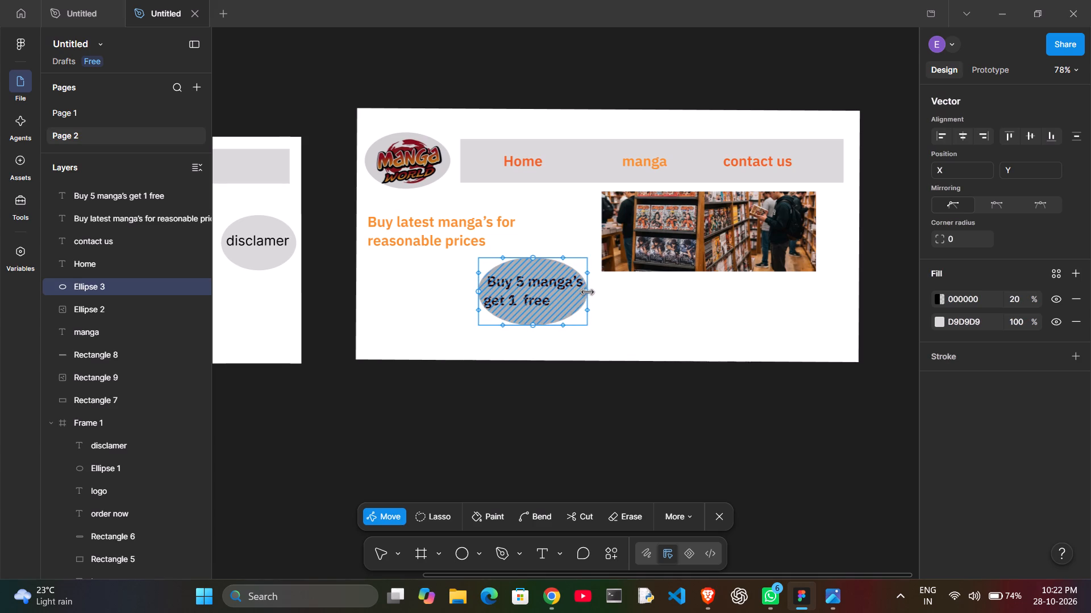
left_click_drag(588, 292, 589, 292)
left_click_drag(478, 292, 470, 292)
left_click(525, 293)
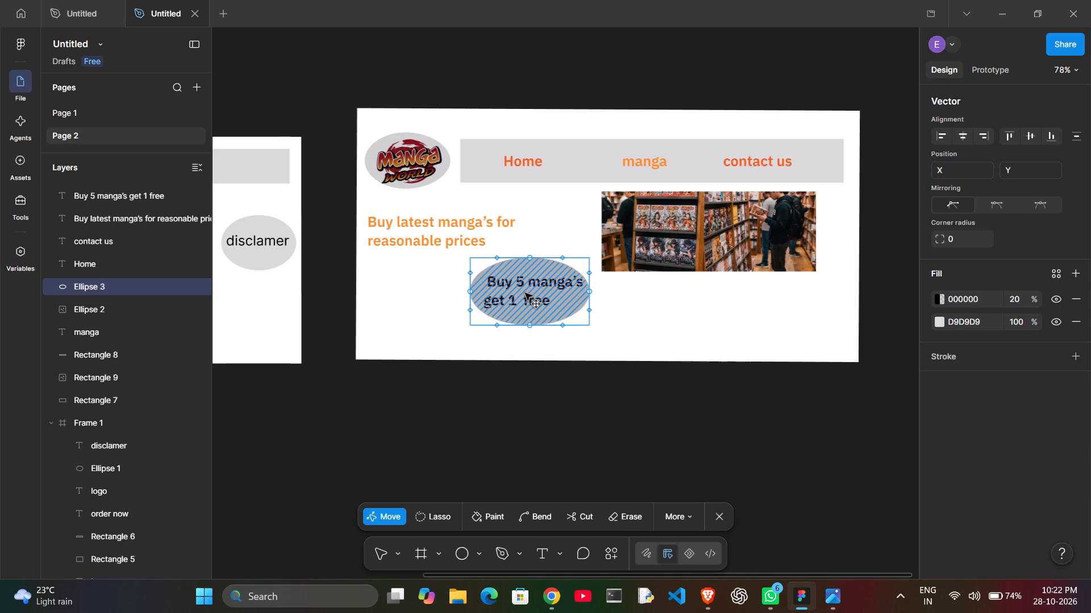
left_click(660, 317)
left_click(559, 288)
double_click(658, 308)
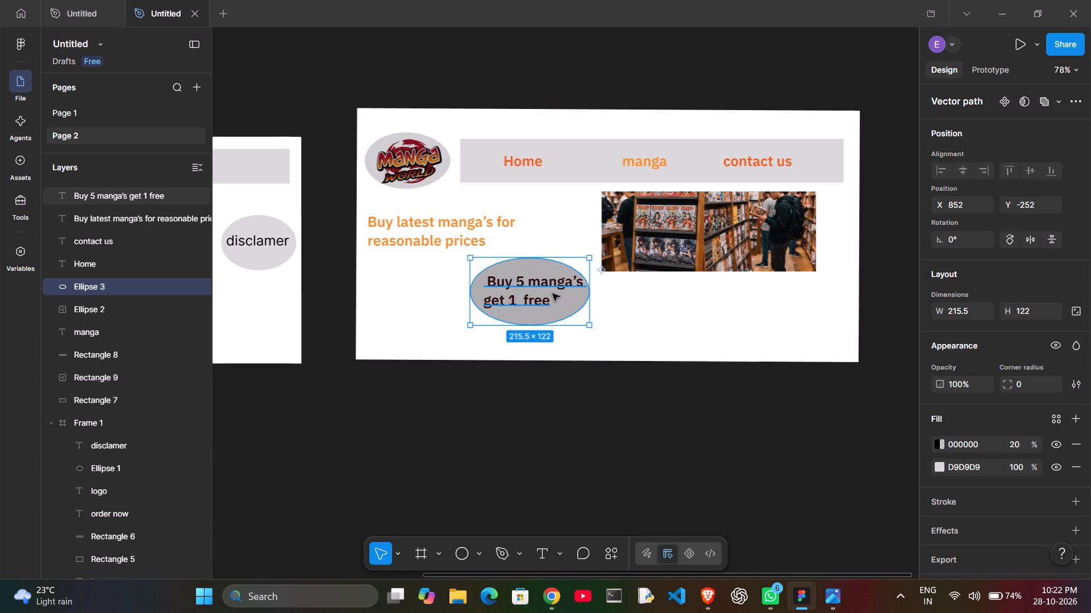
Replace the red overlay fill on the "Buy 5 manga's get 1 free" label with DD4242 at 20% opacity.
double_click(552, 293)
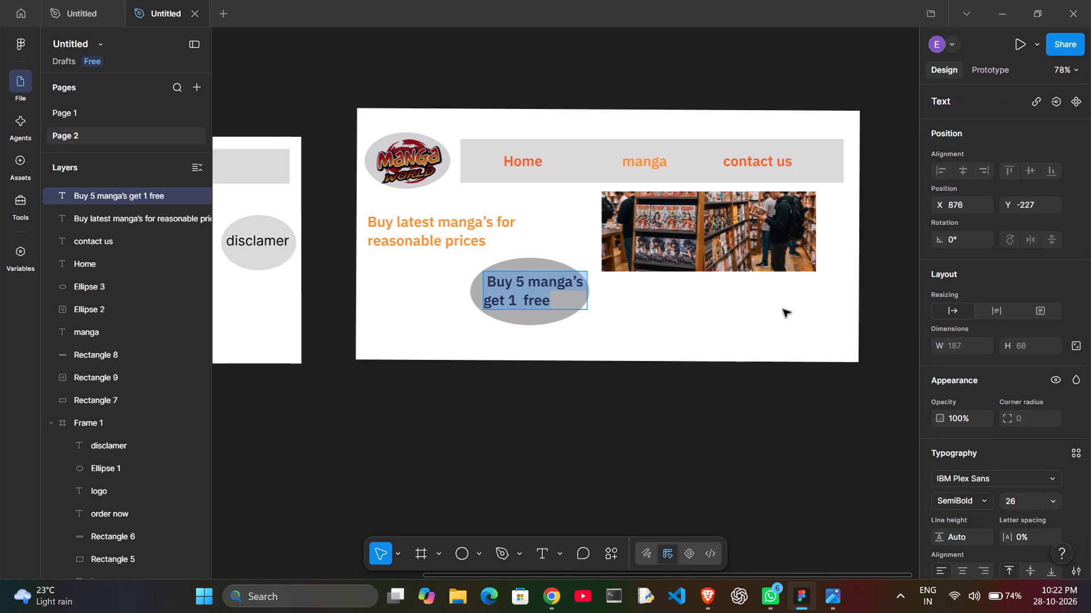
scroll(1019, 455, "down", 2)
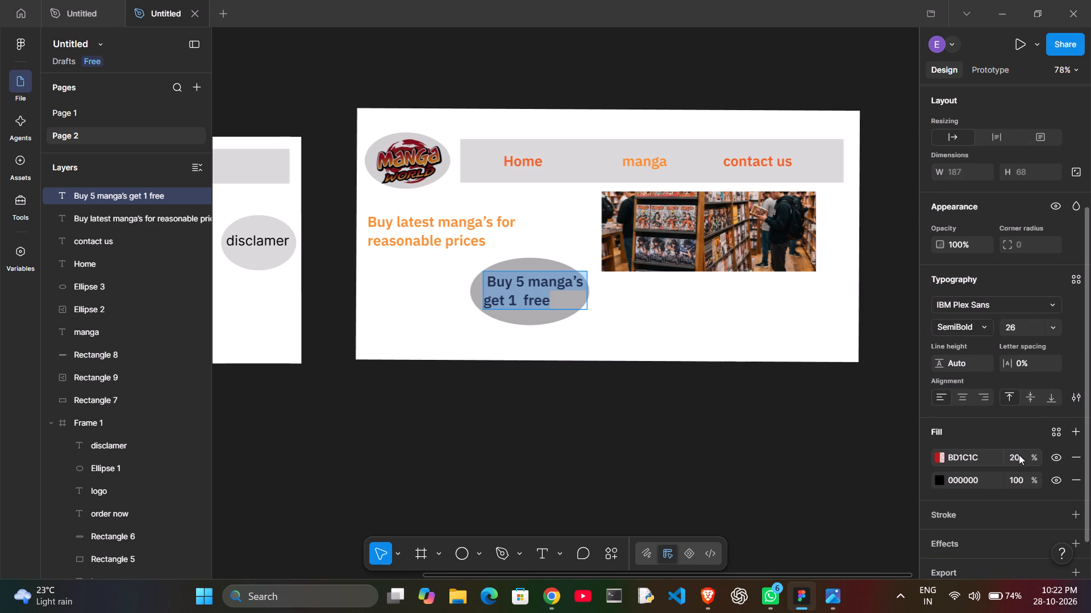
left_click(1071, 459)
left_click(1068, 430)
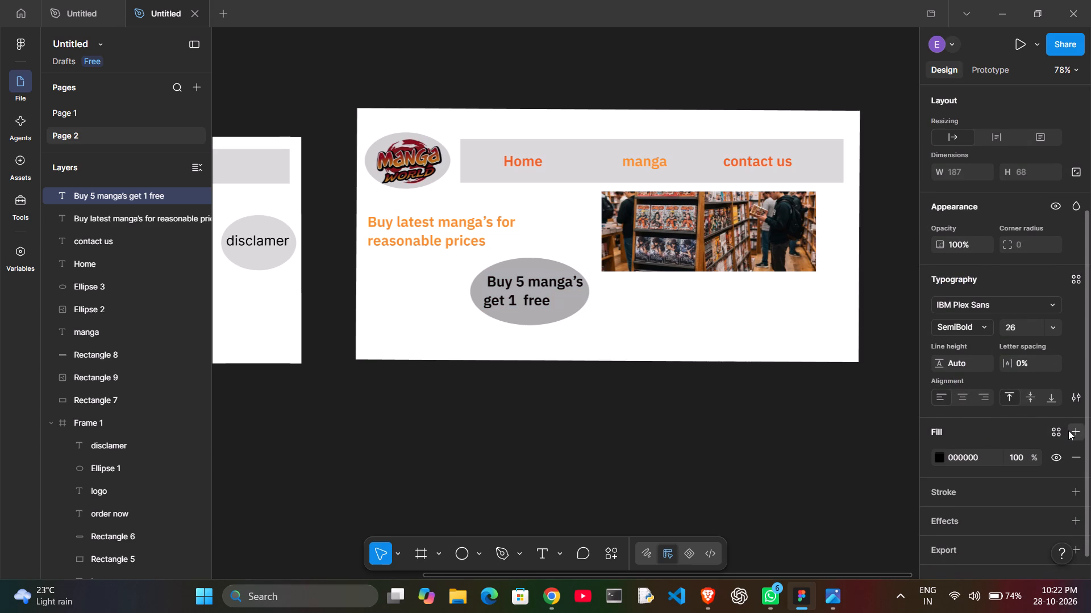
left_click(495, 283)
left_click_drag(486, 283, 523, 296)
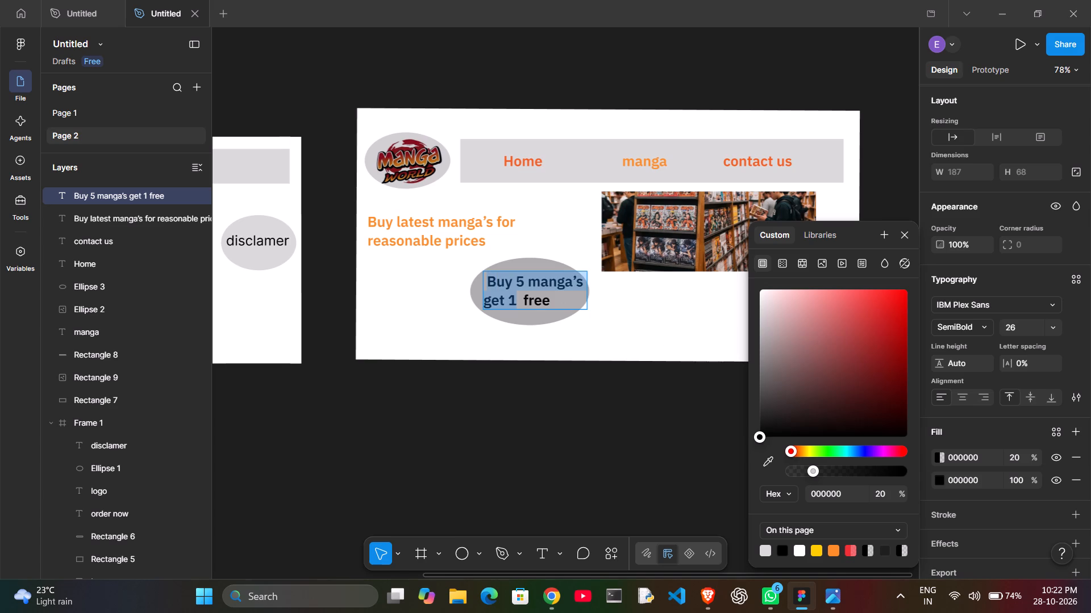
left_click_drag(523, 296, 572, 316)
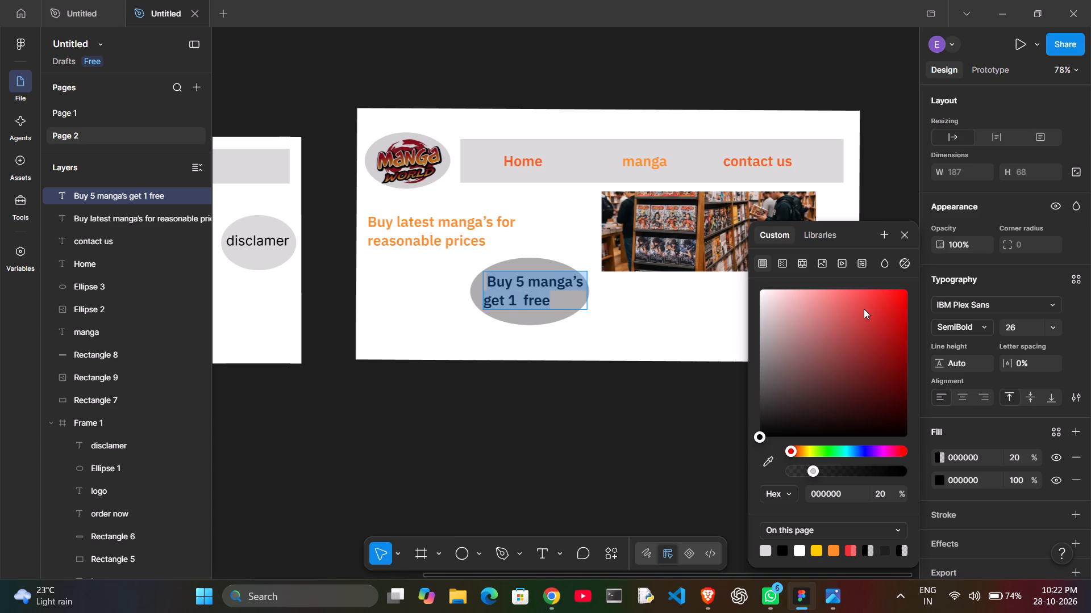
left_click(864, 309)
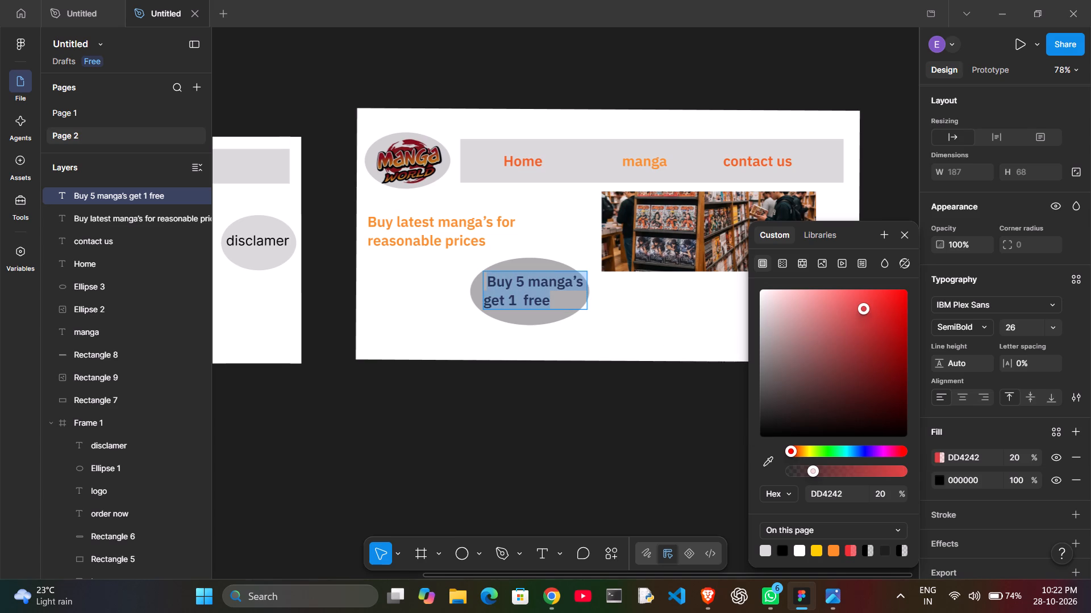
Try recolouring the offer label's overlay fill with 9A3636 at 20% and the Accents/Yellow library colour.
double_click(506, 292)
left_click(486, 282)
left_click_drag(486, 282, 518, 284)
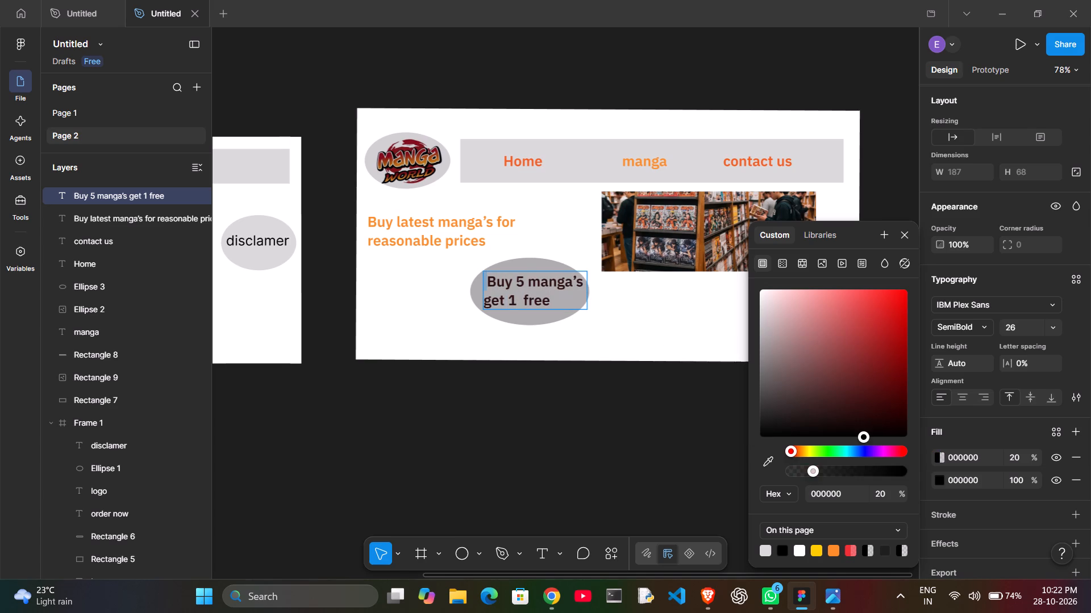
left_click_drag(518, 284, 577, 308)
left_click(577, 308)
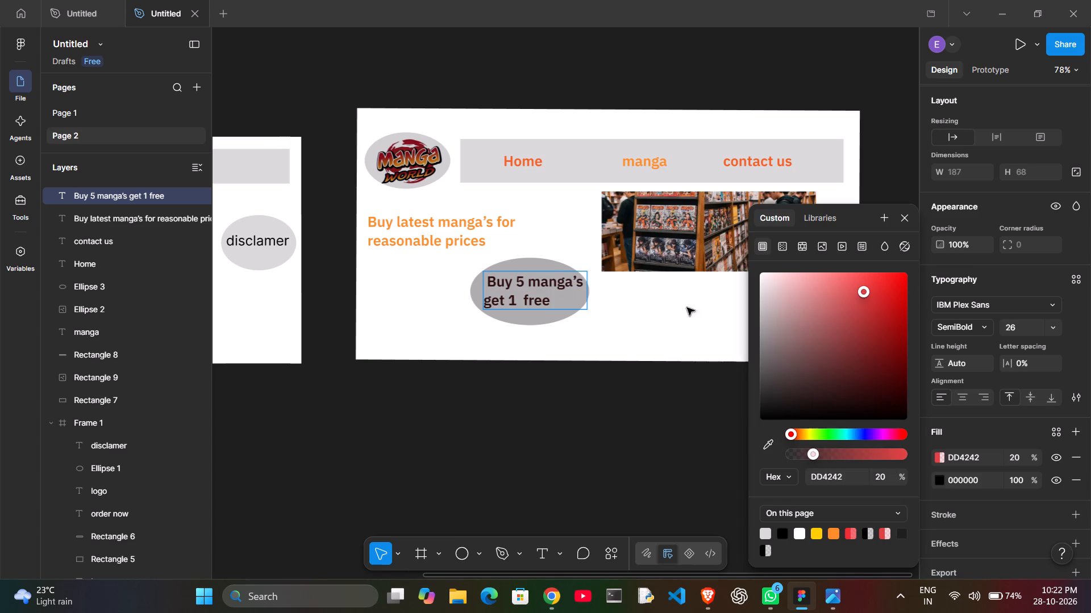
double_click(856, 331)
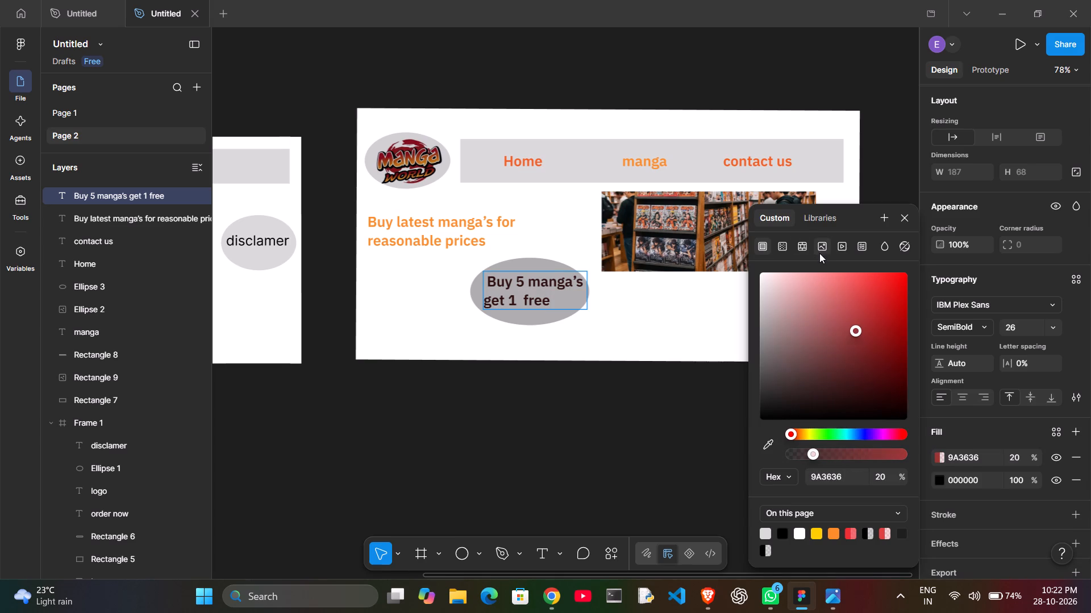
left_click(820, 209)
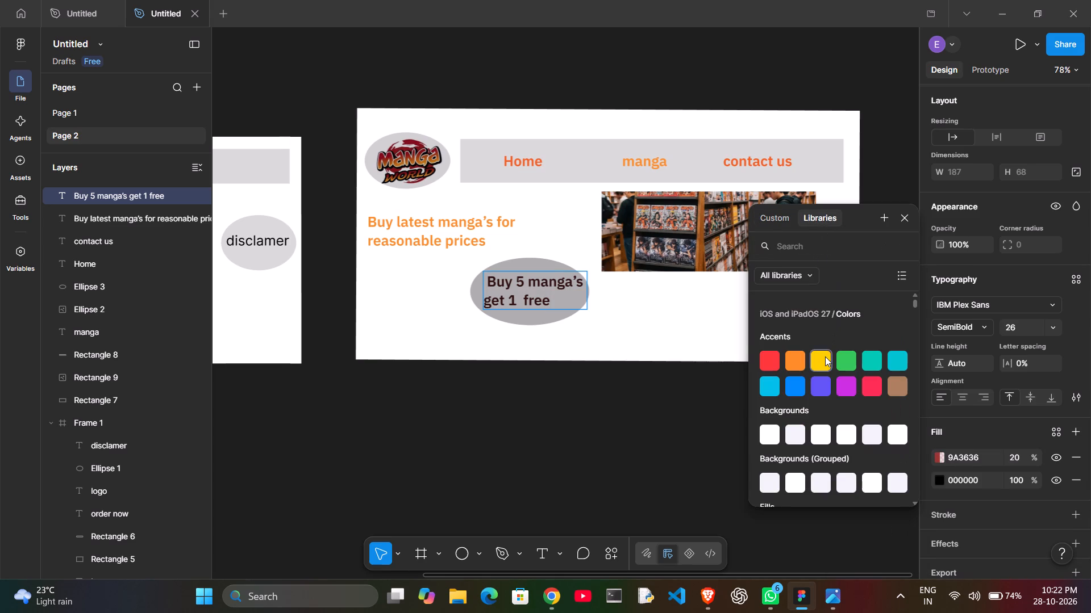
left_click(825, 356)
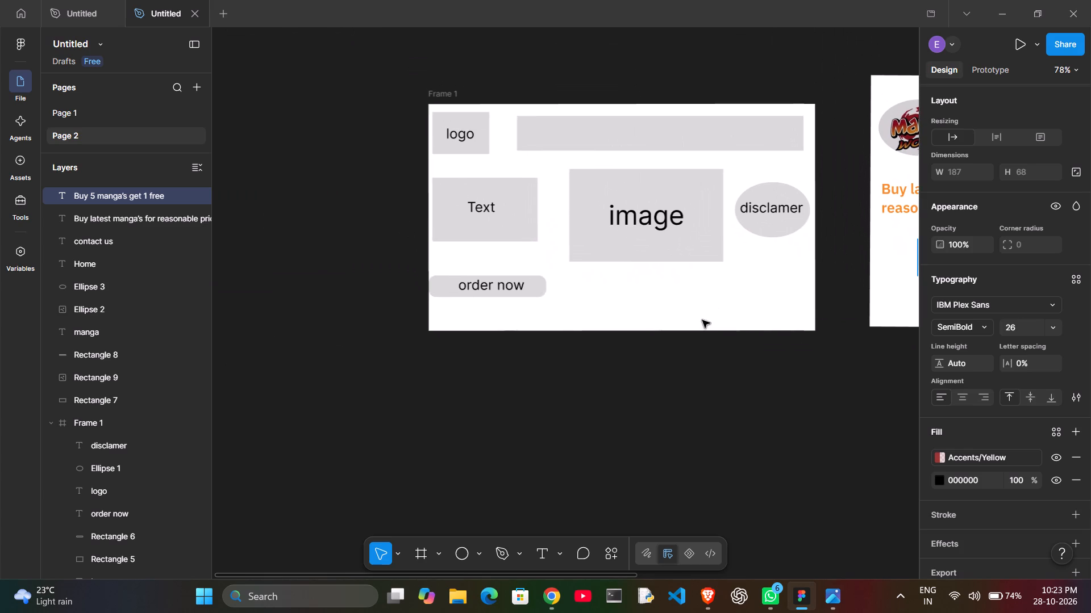
Review the banner's layout against the Frame 1 wireframe.
scroll(702, 320, "left", 3)
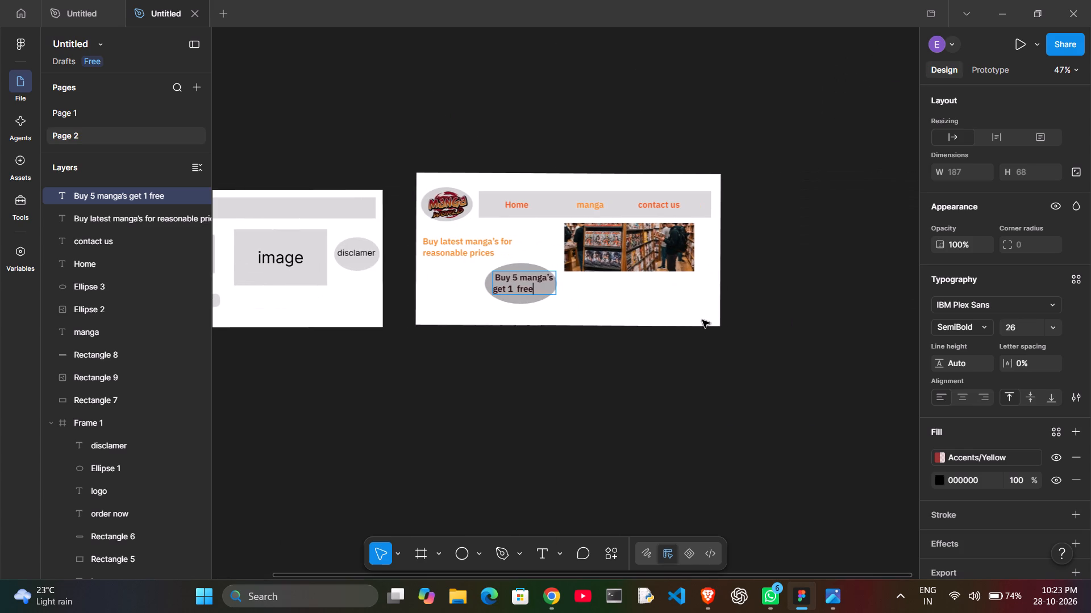
scroll(702, 320, "right", 1)
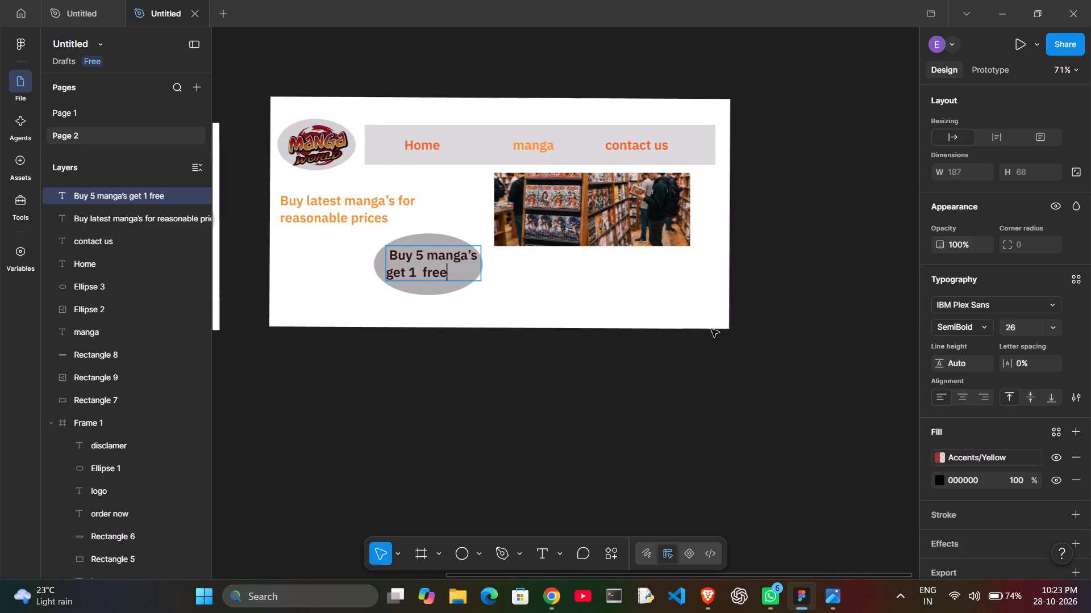
scroll(828, 294, "up", 1)
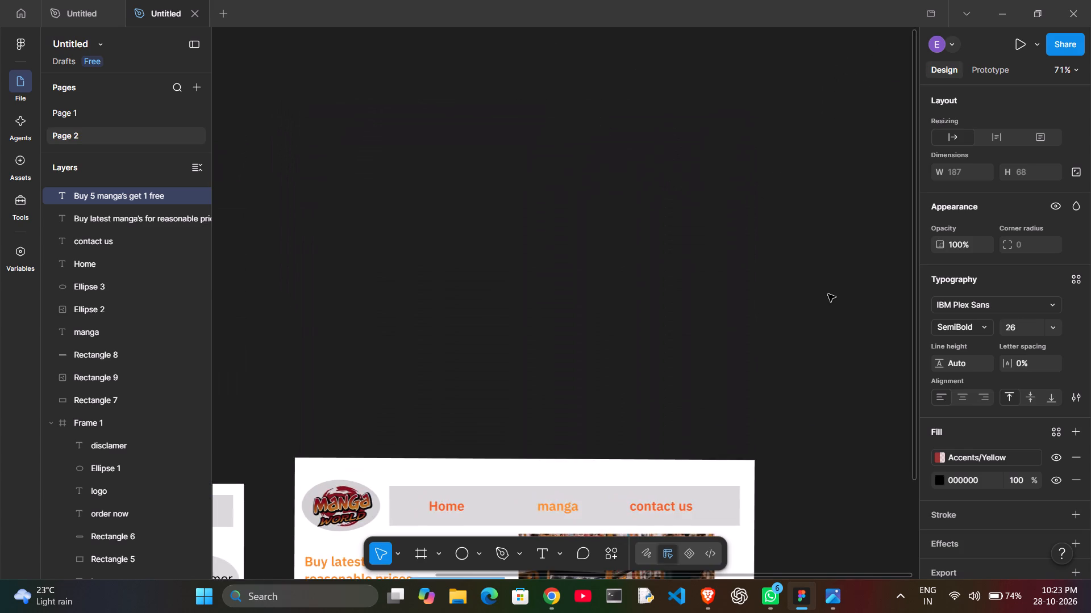
scroll(828, 294, "down", 4)
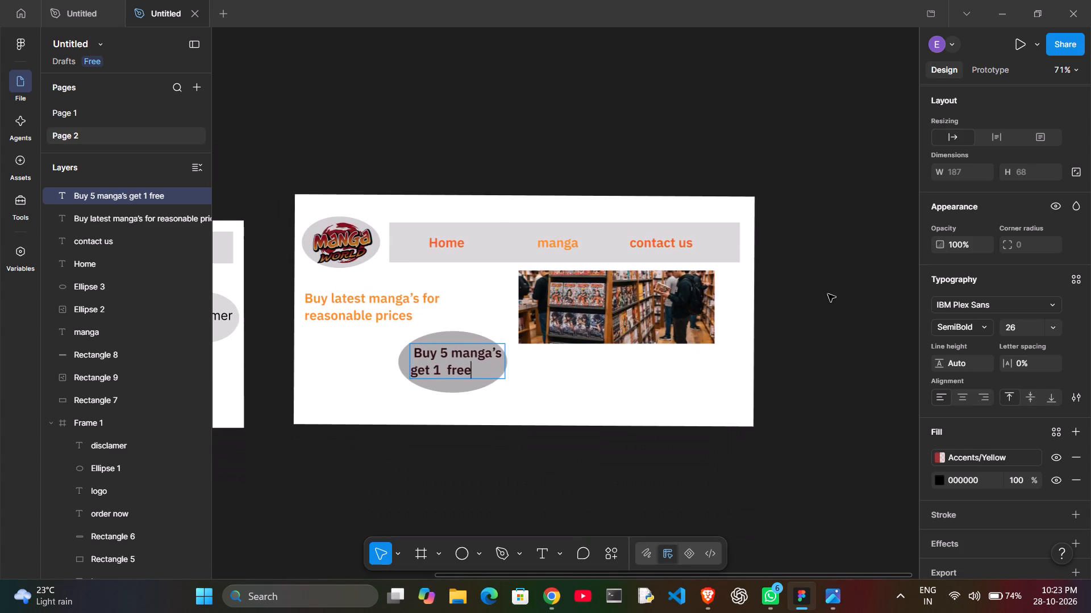
scroll(828, 294, "left", 1)
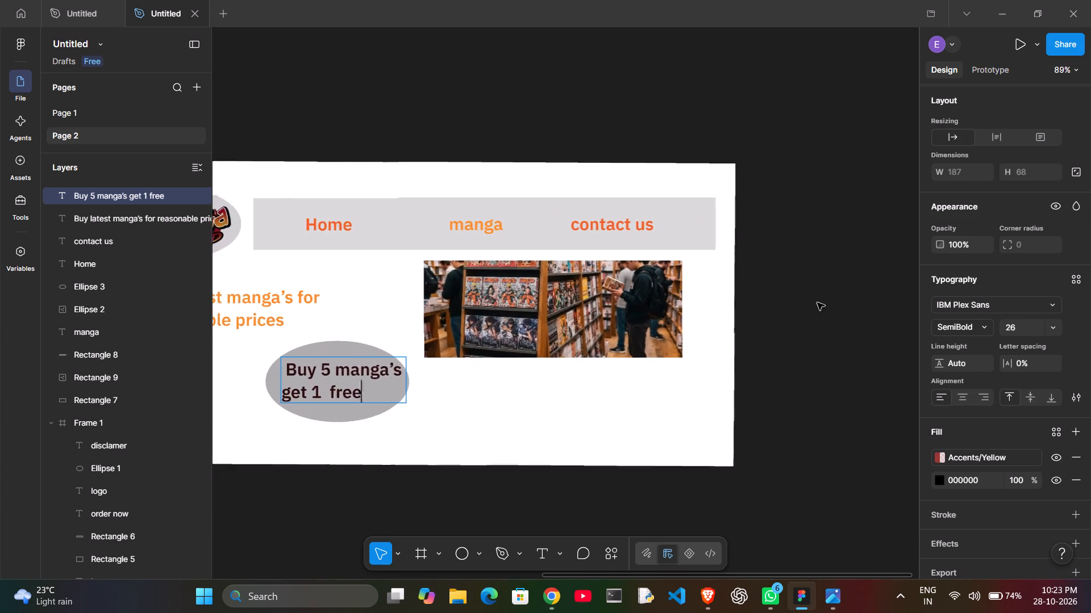
scroll(817, 303, "right", 3)
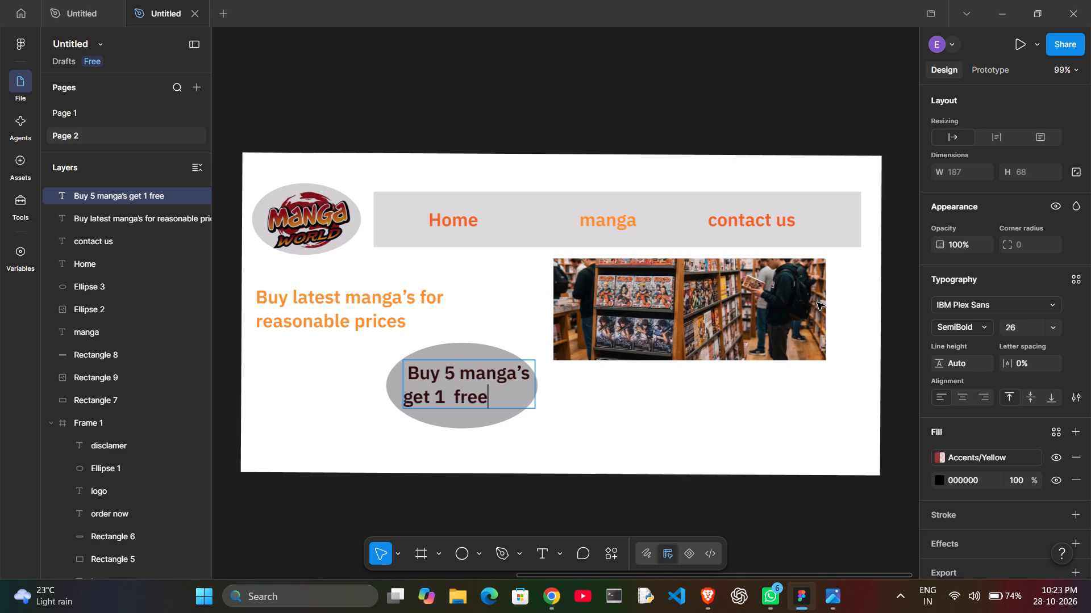
Resize the banner's white background rectangle to about 917 × 464.
left_click_drag(880, 153, 869, 157)
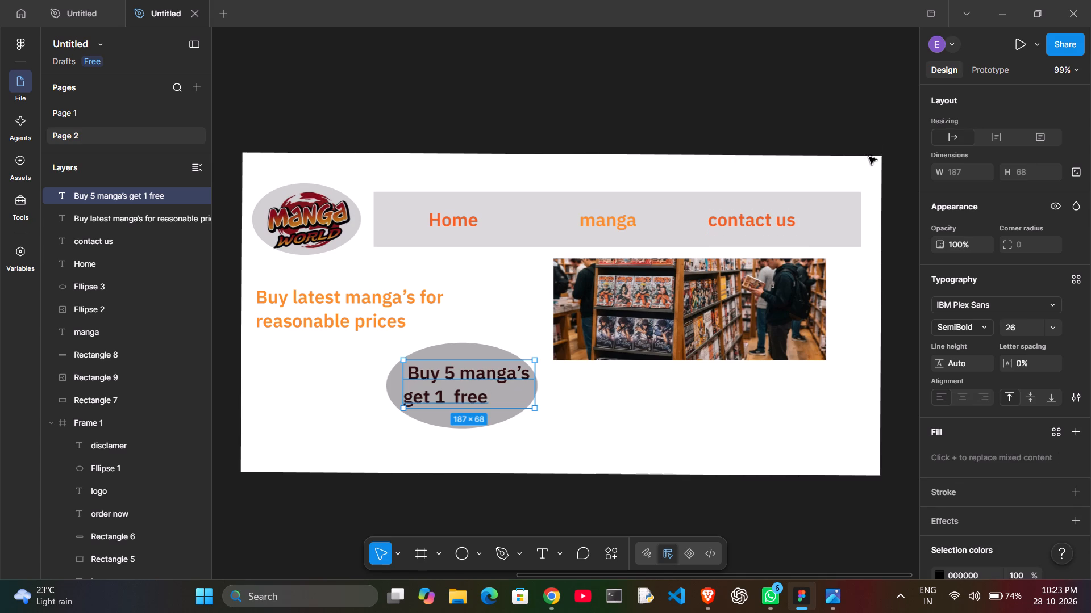
left_click_drag(869, 157, 861, 161)
left_click(861, 161)
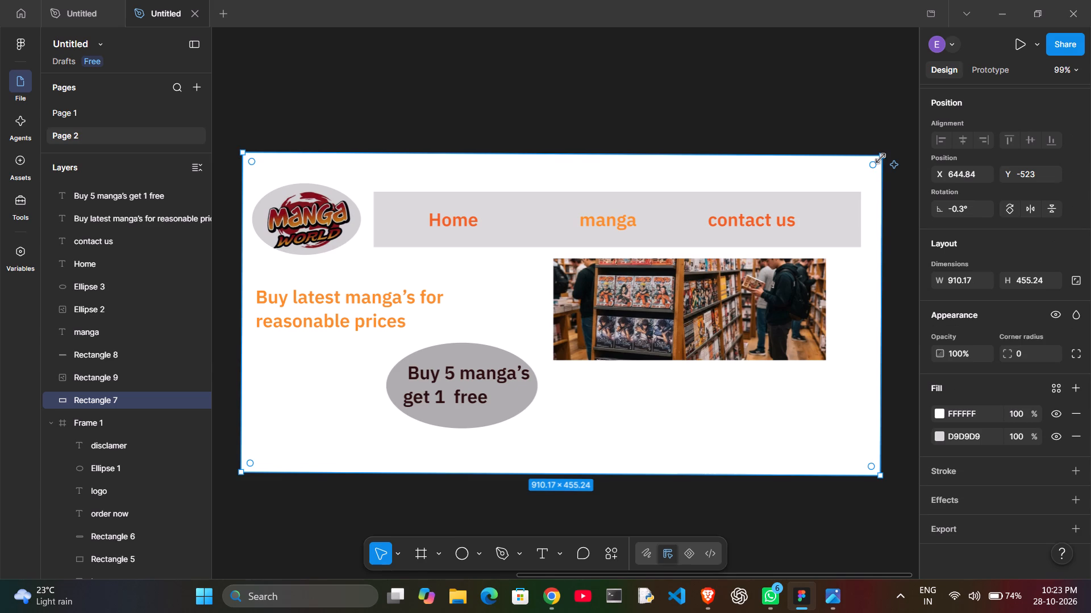
left_click_drag(881, 158, 882, 169)
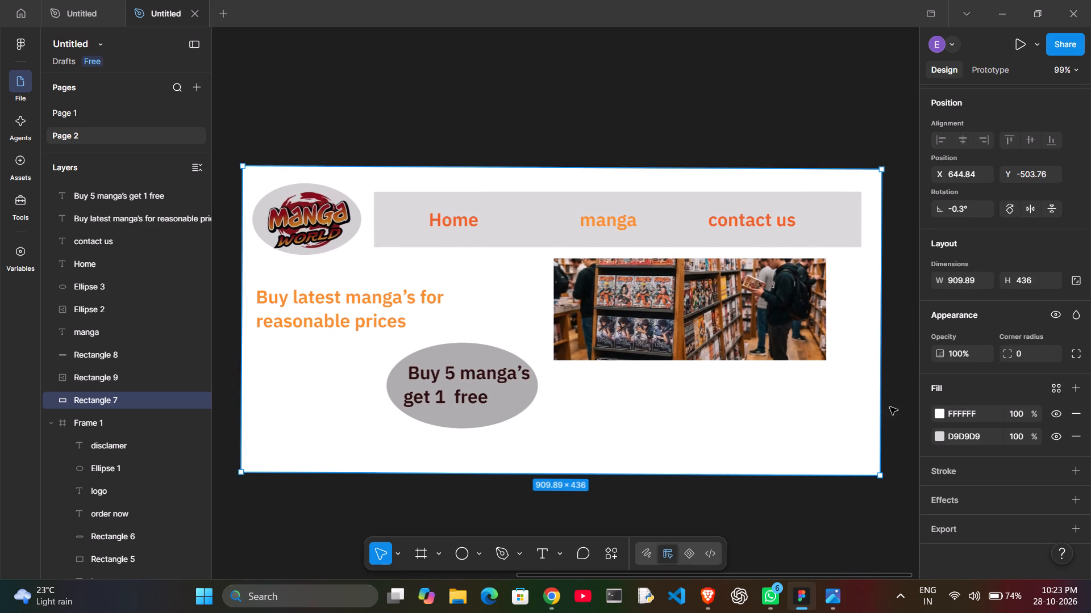
left_click_drag(883, 477, 886, 494)
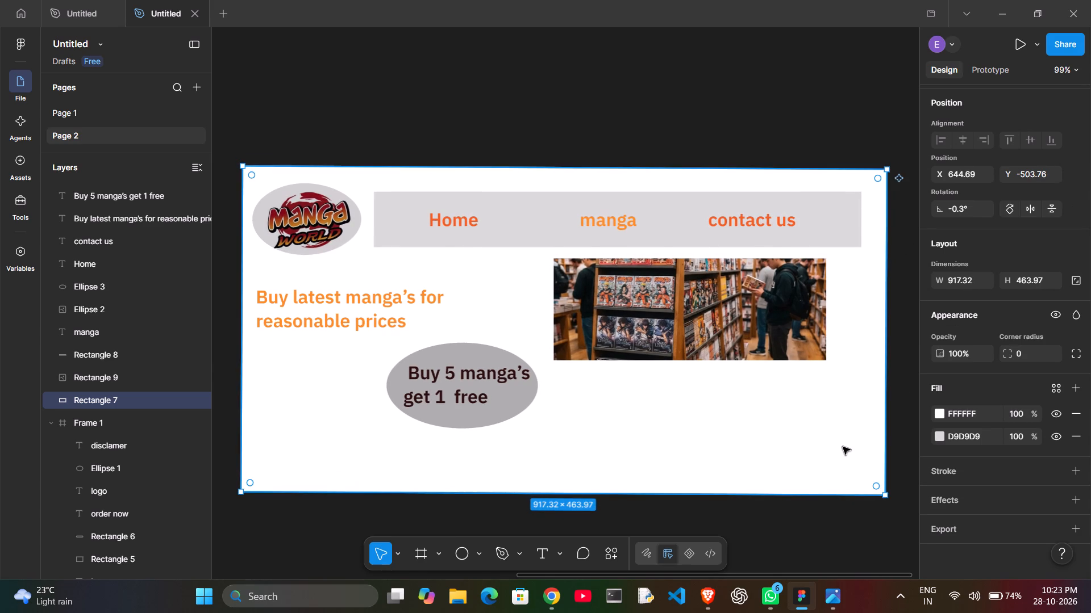
left_click(843, 447)
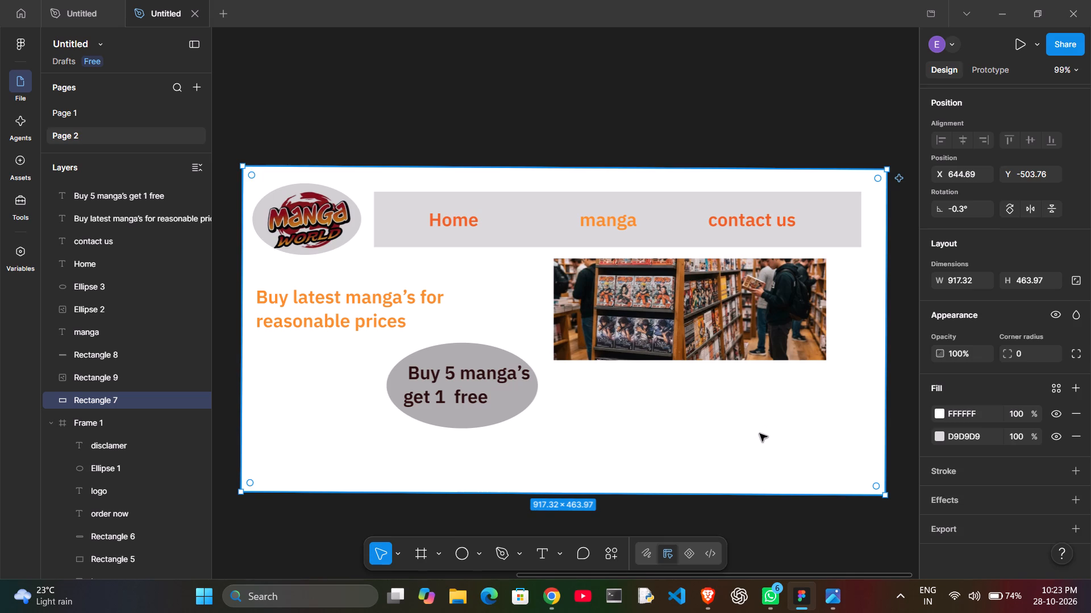
left_click(760, 434)
Fine-tune the grey ellipse's position behind the offer label and shift the white background rectangle slightly up and to the left.
left_click(513, 402)
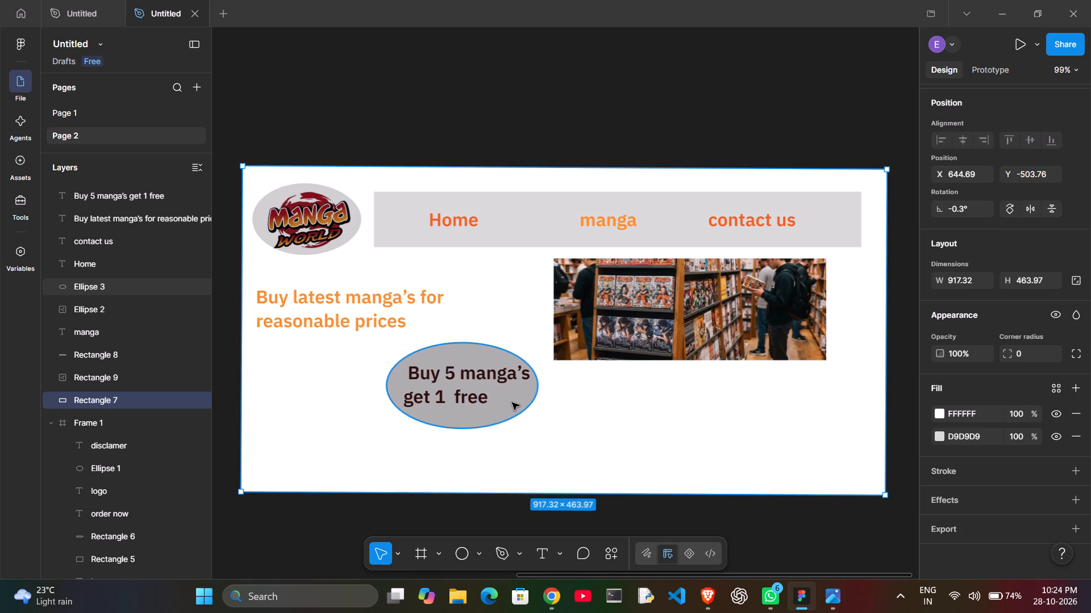
left_click(511, 401)
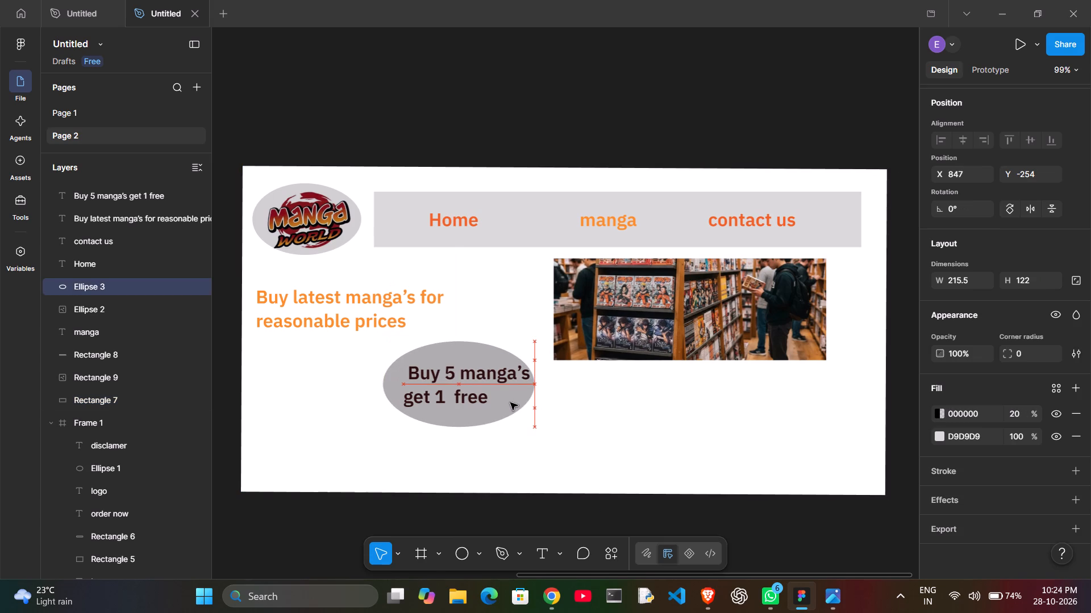
left_click(651, 433)
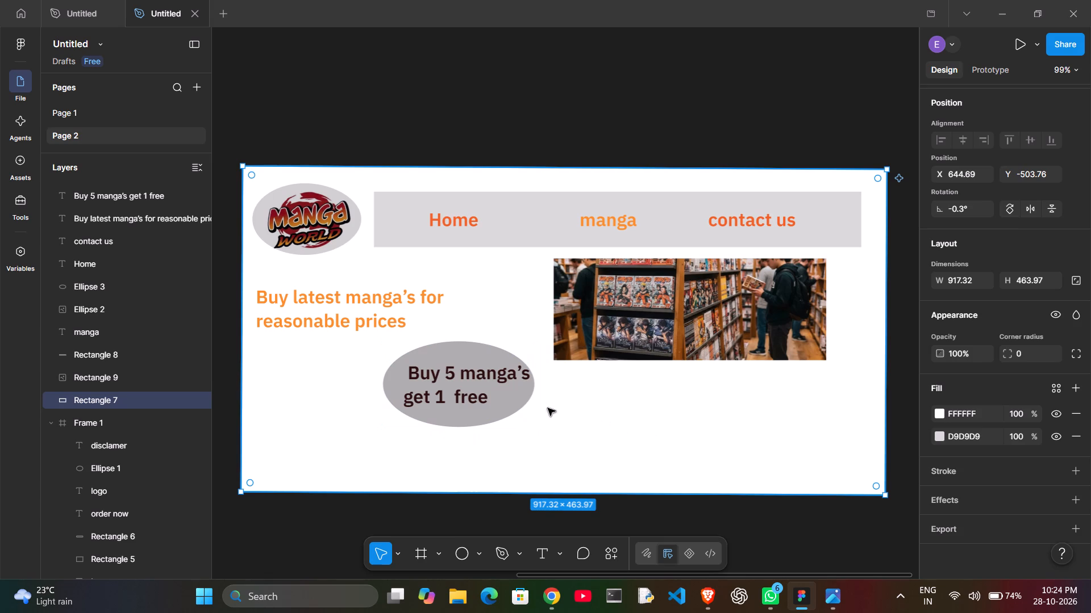
left_click_drag(508, 380, 502, 377)
left_click(511, 398)
left_click(511, 398)
left_click_drag(511, 398, 514, 398)
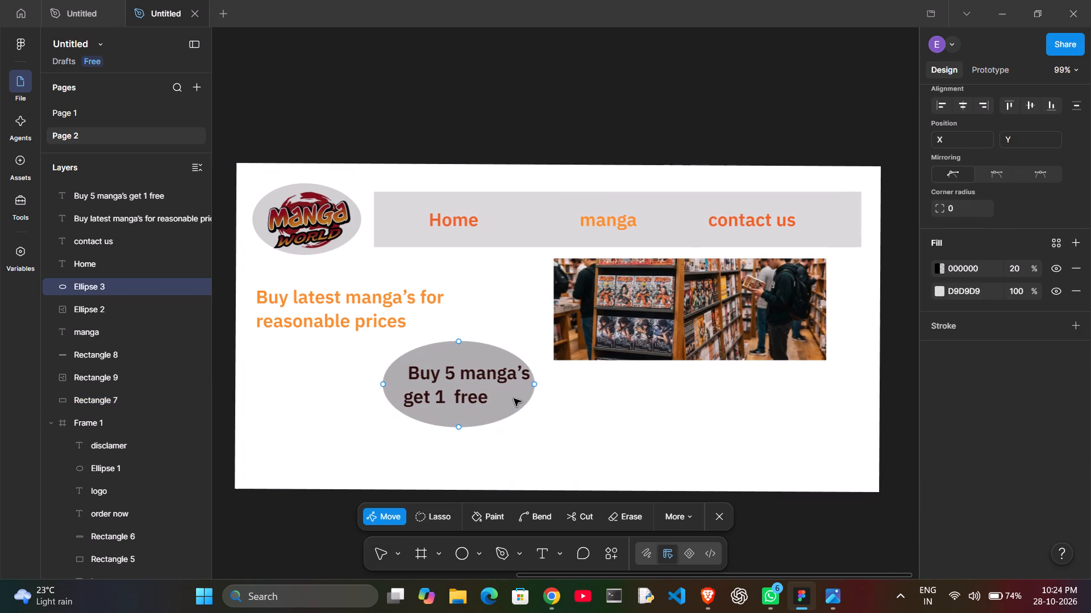
left_click_drag(514, 398, 518, 398)
left_click(518, 398)
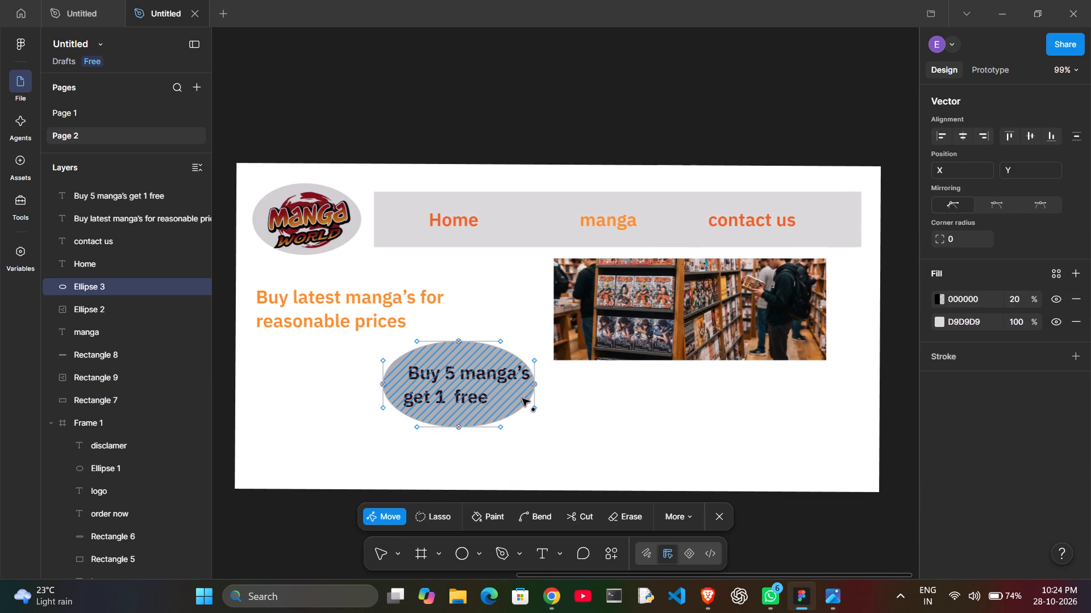
left_click(523, 397)
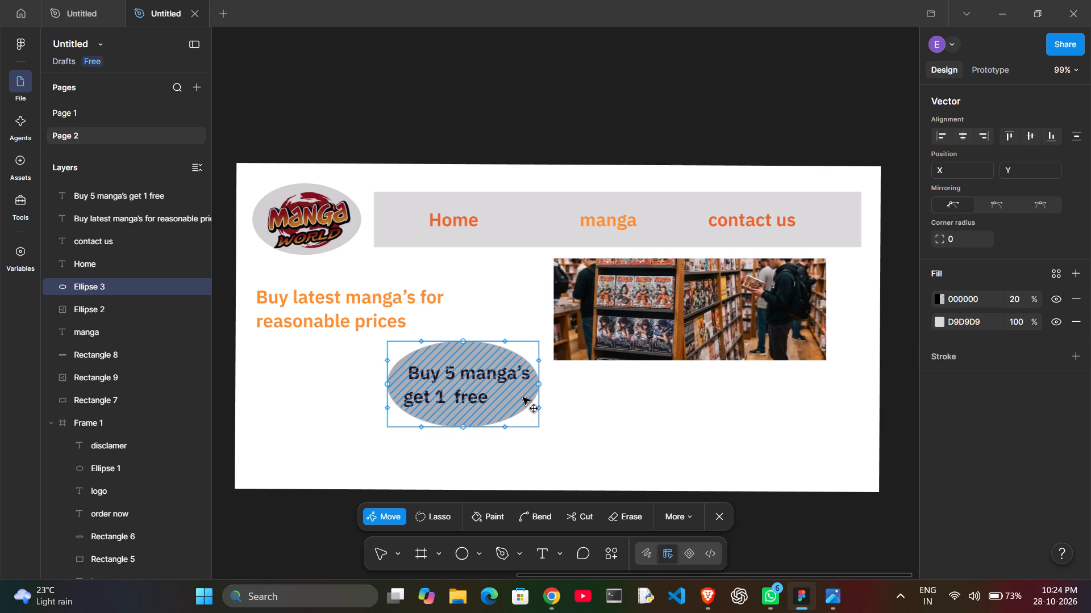
left_click(598, 403)
left_click(510, 373)
left_click(624, 431)
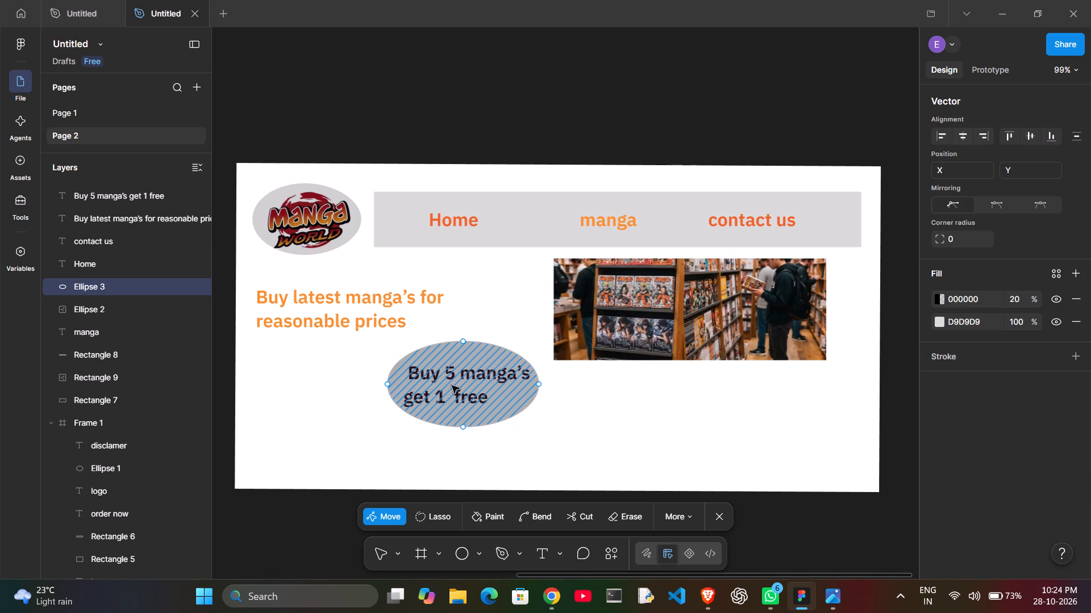
Replace the "Buy 5 manga's get 1 free" label's mixed fill, trying 661414 and Accents/Yellow before settling on library colour Accents/Mint.
left_click(134, 219)
left_click(120, 201)
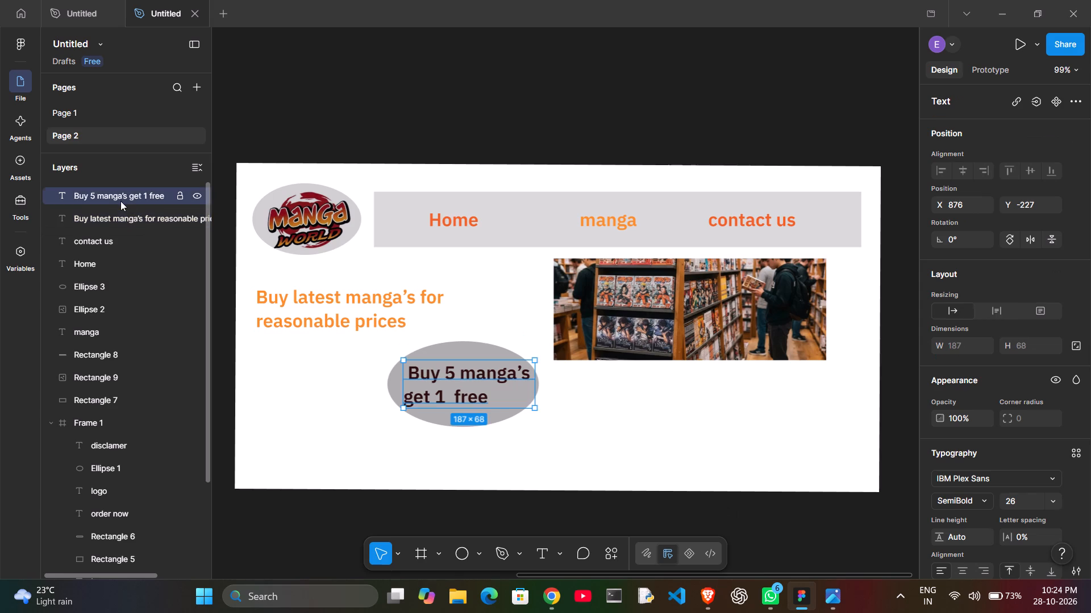
left_click(414, 375)
left_click_drag(414, 375, 436, 385)
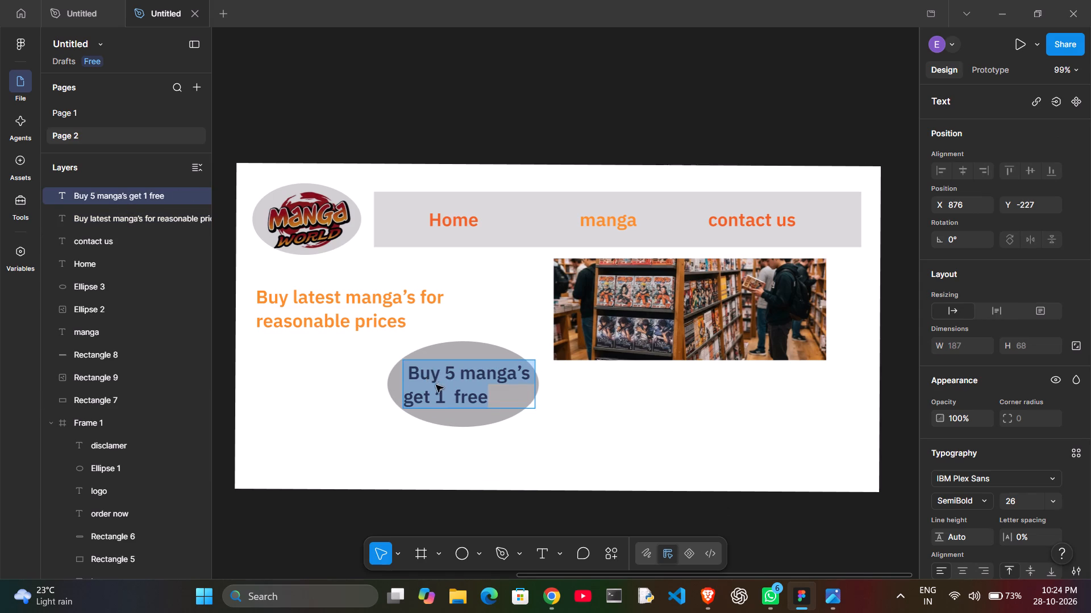
left_click_drag(436, 385, 456, 391)
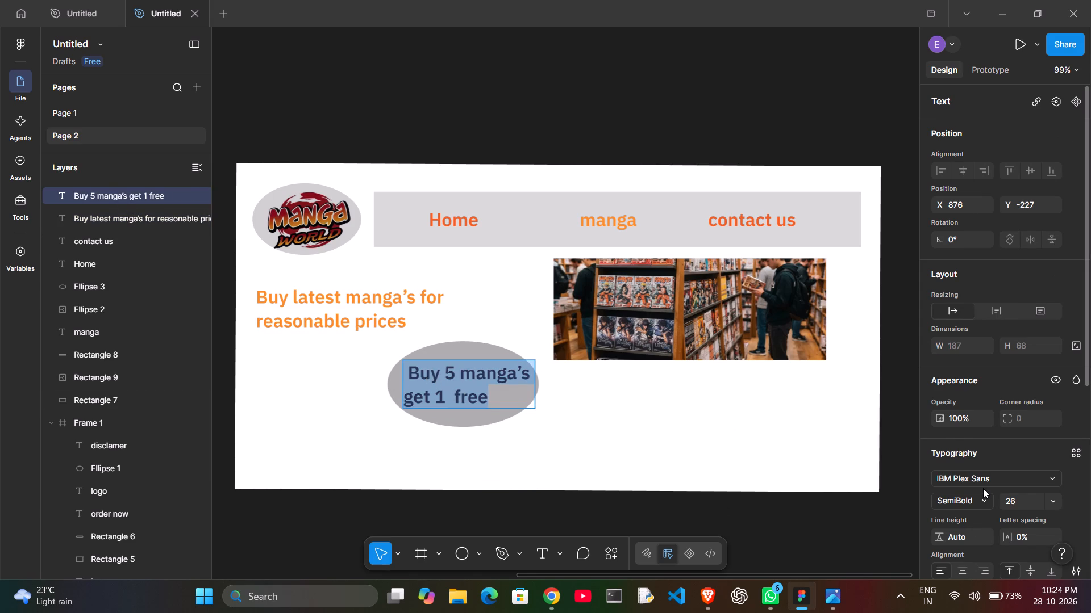
scroll(983, 488, "down", 3)
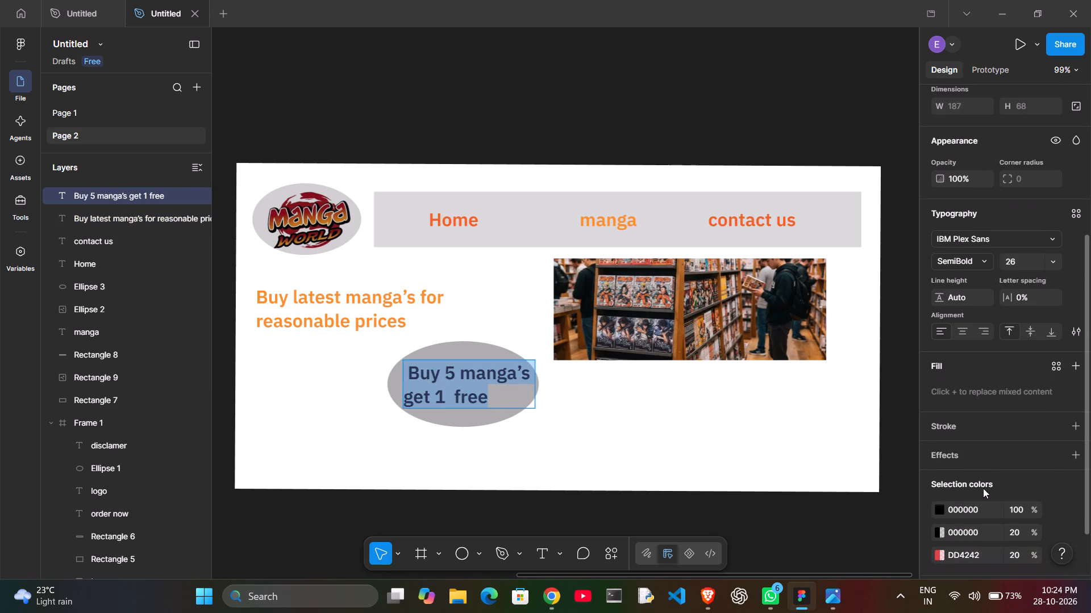
scroll(983, 488, "down", 1)
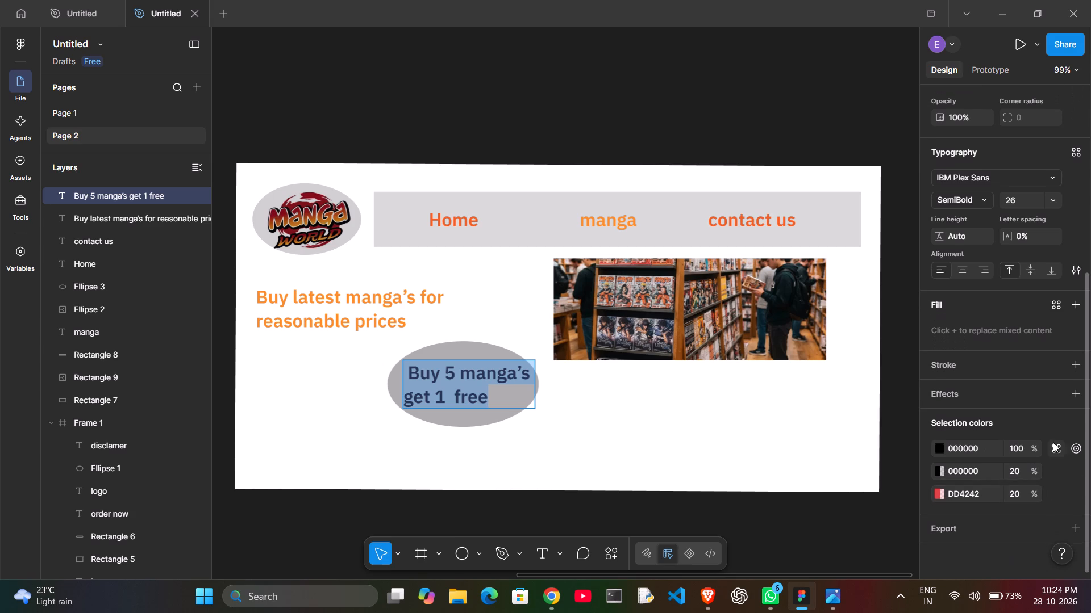
scroll(1011, 456, "down", 1)
scroll(1011, 456, "up", 1)
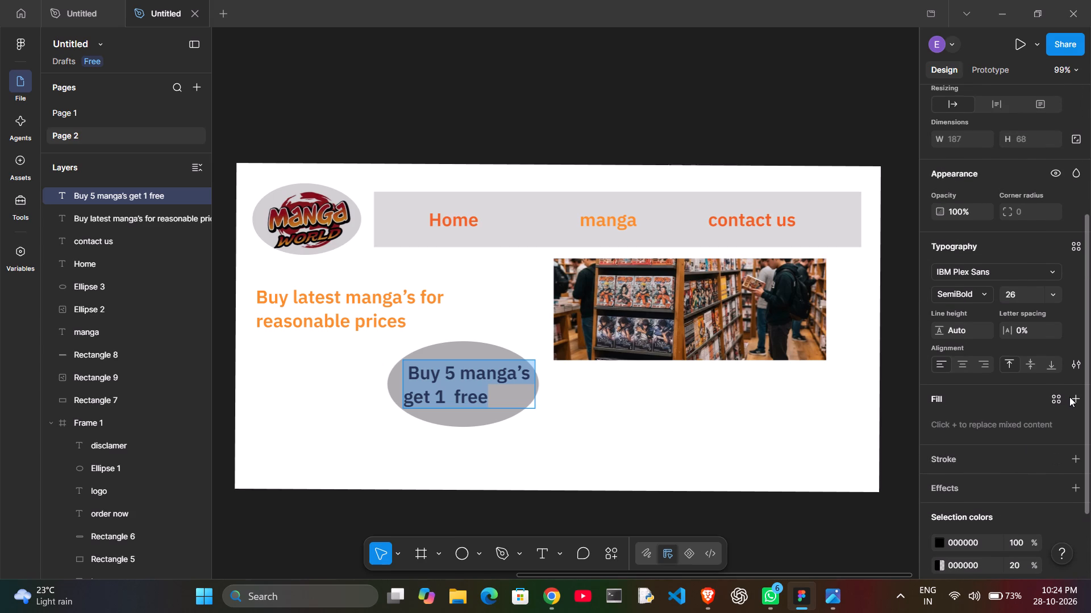
left_click(1070, 397)
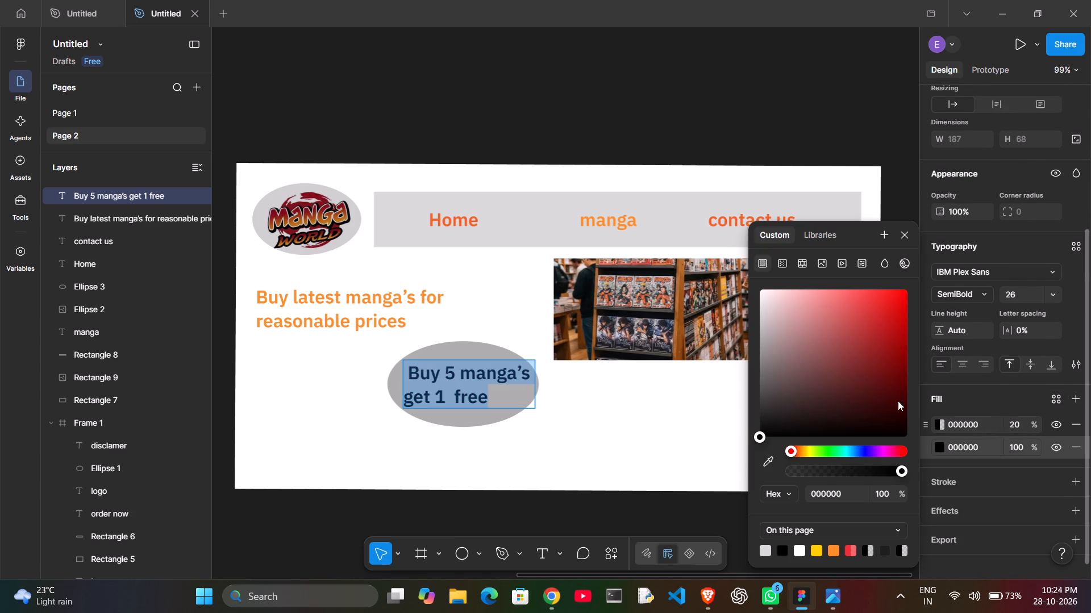
left_click(878, 378)
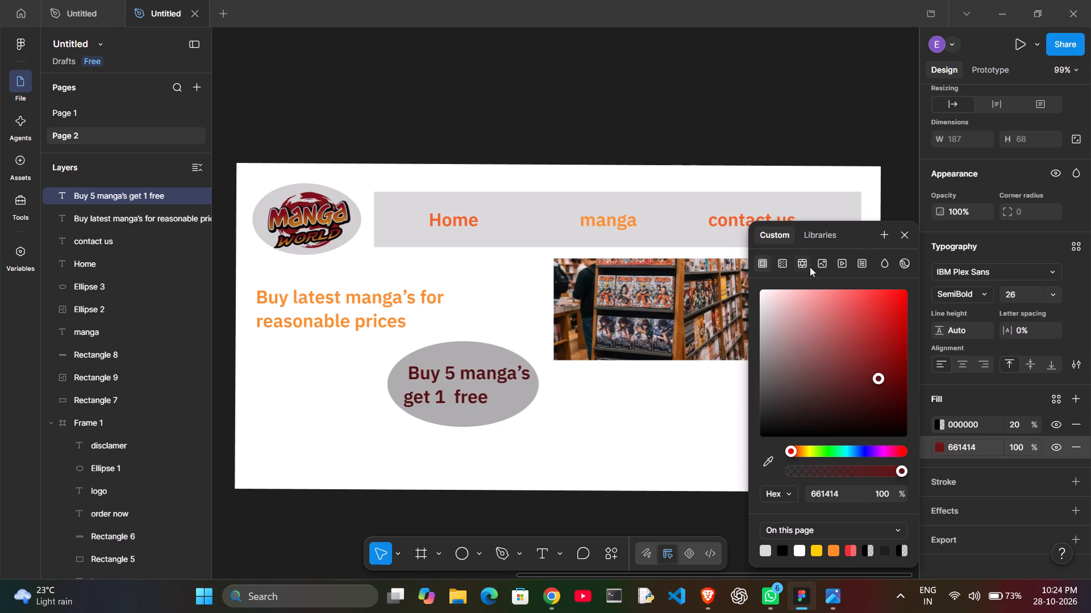
left_click(811, 240)
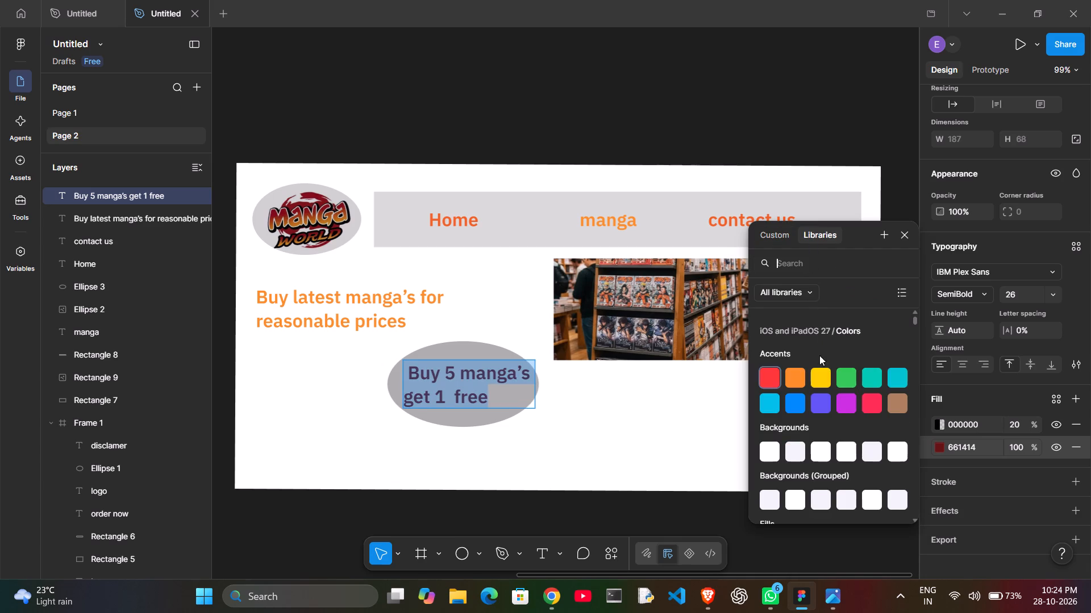
left_click(808, 384)
left_click(819, 380)
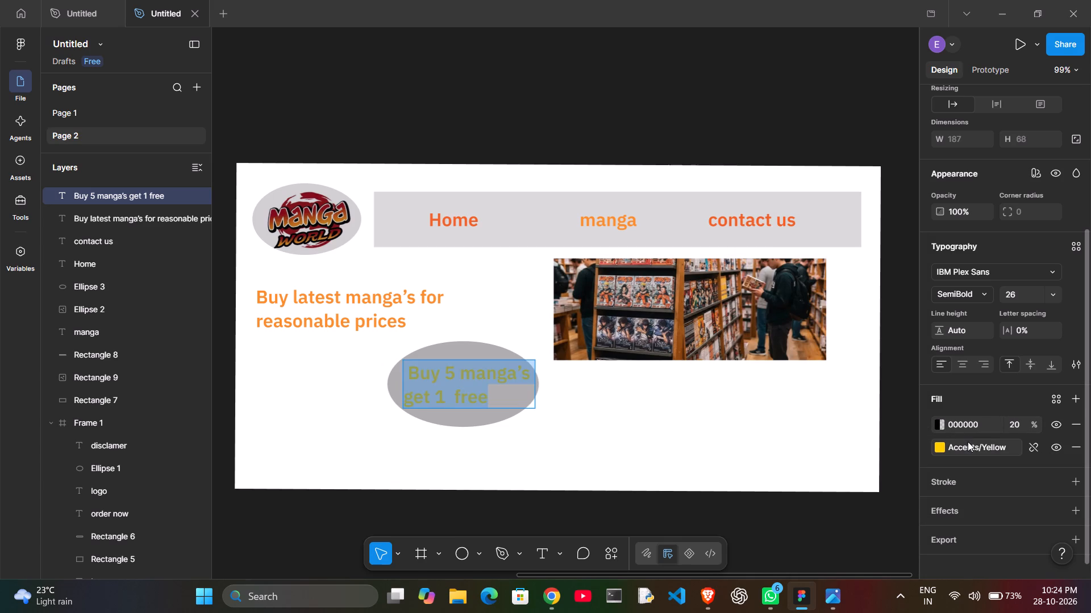
left_click(968, 442)
left_click(867, 420)
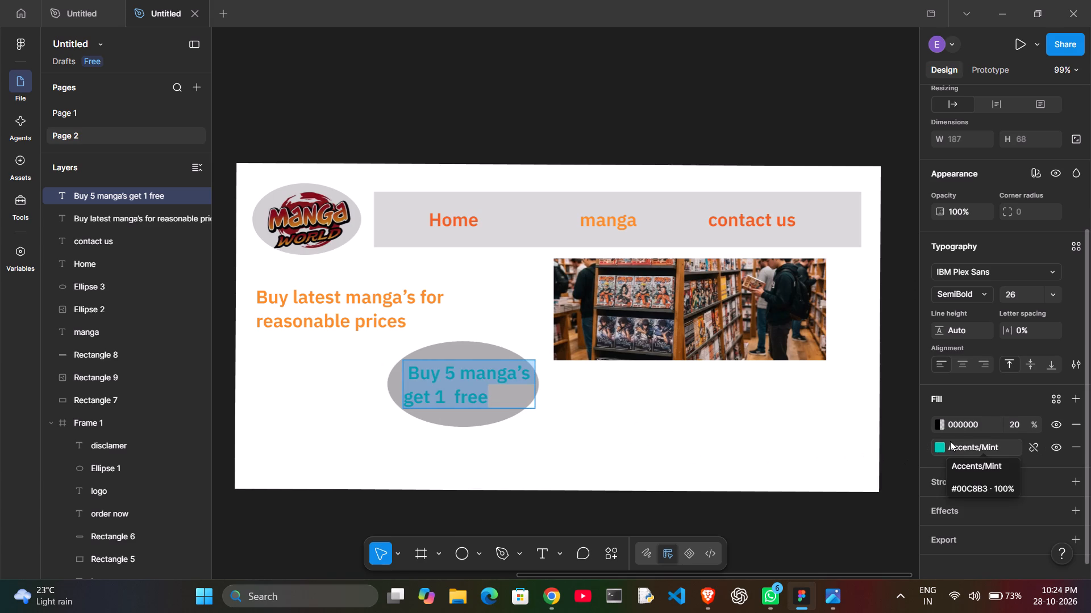
left_click(490, 417)
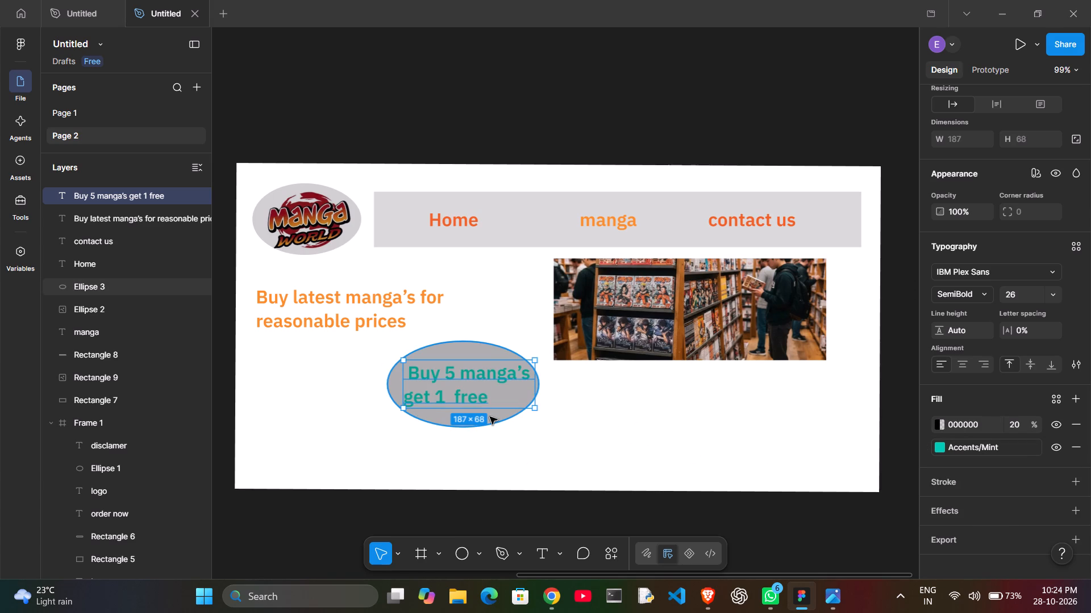
Add a top fill to the ellipse behind the offer label, trying reds A42020 and E41A1A before choosing 000000 at 100%.
left_click(490, 417)
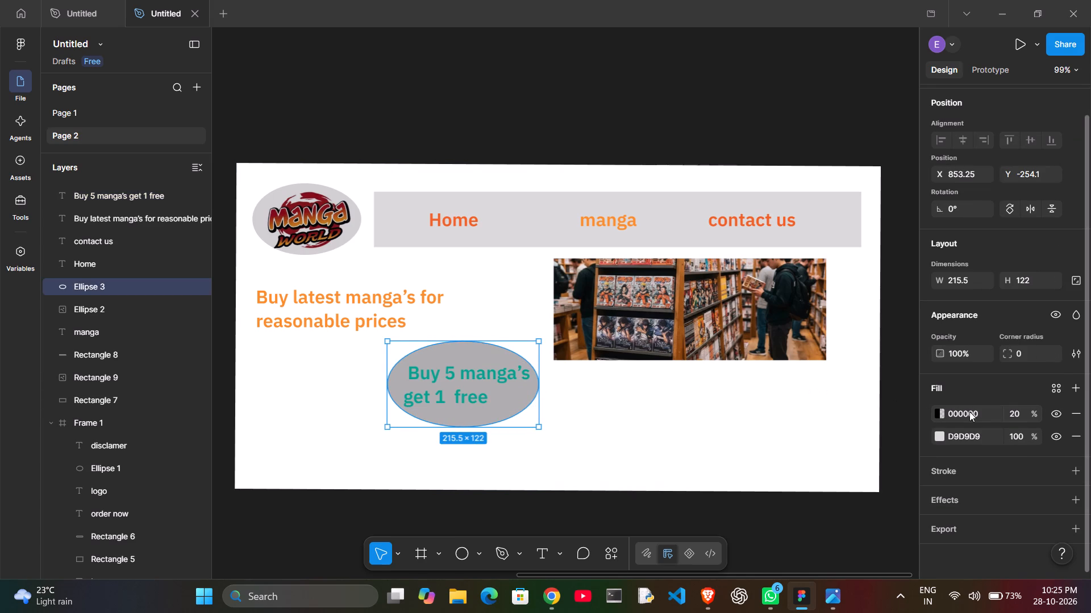
left_click(1078, 385)
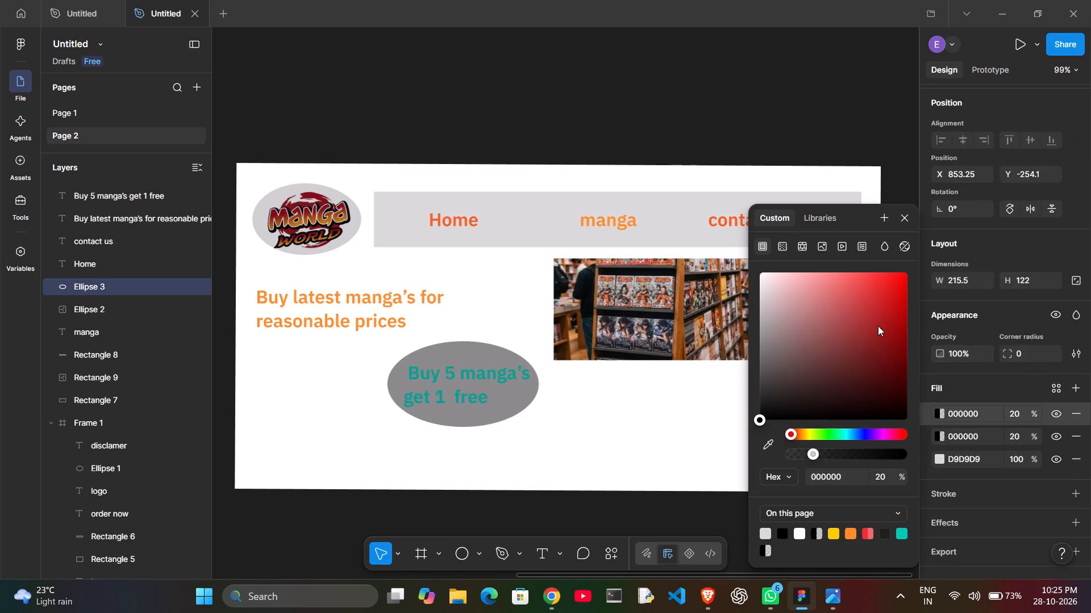
left_click(878, 325)
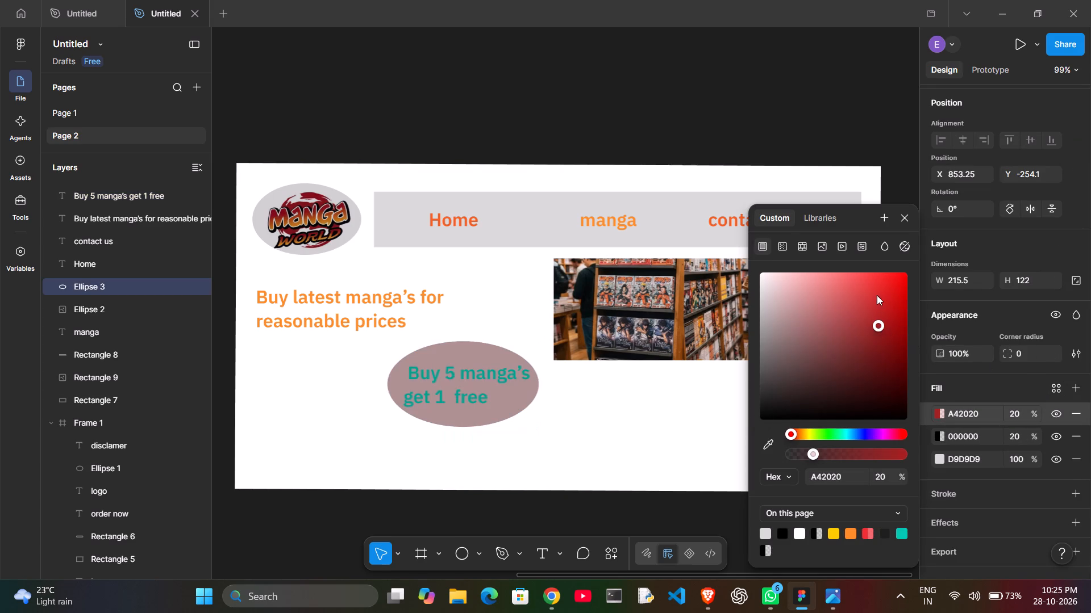
left_click(877, 295)
left_click(891, 288)
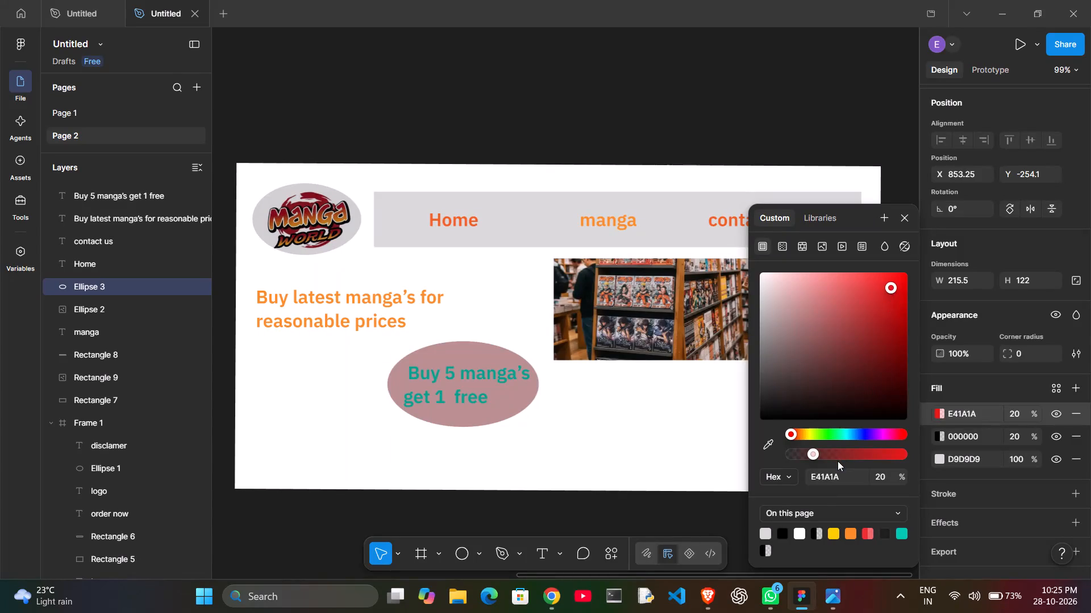
left_click(782, 534)
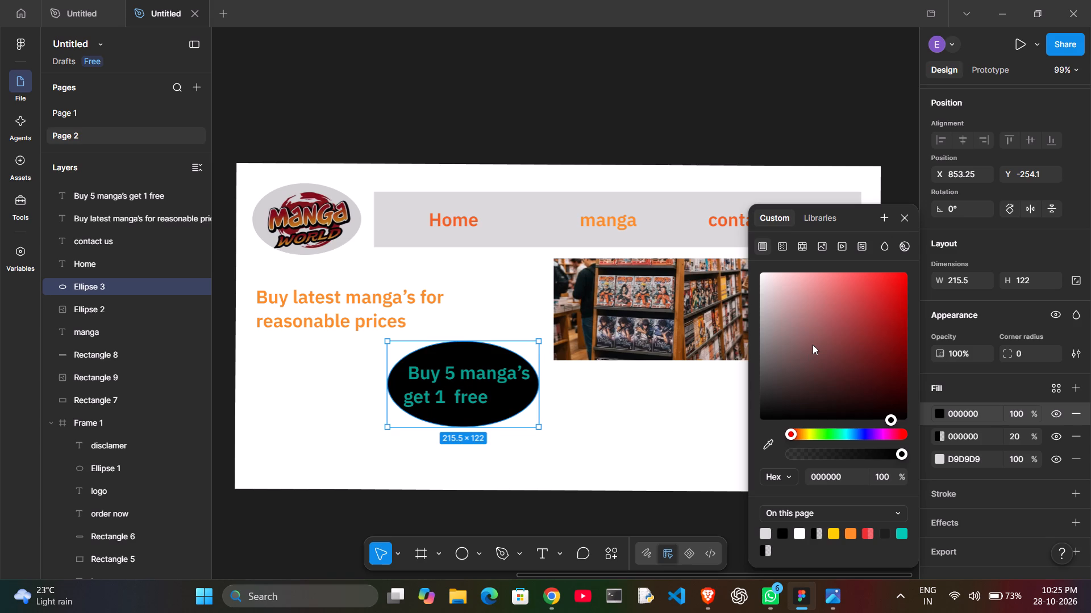
left_click(603, 432)
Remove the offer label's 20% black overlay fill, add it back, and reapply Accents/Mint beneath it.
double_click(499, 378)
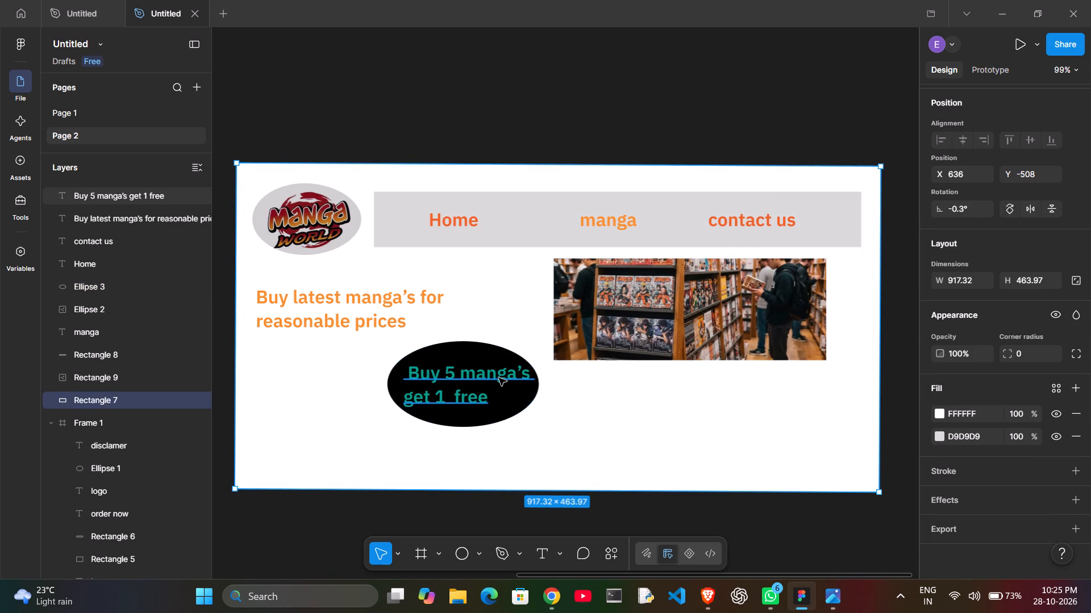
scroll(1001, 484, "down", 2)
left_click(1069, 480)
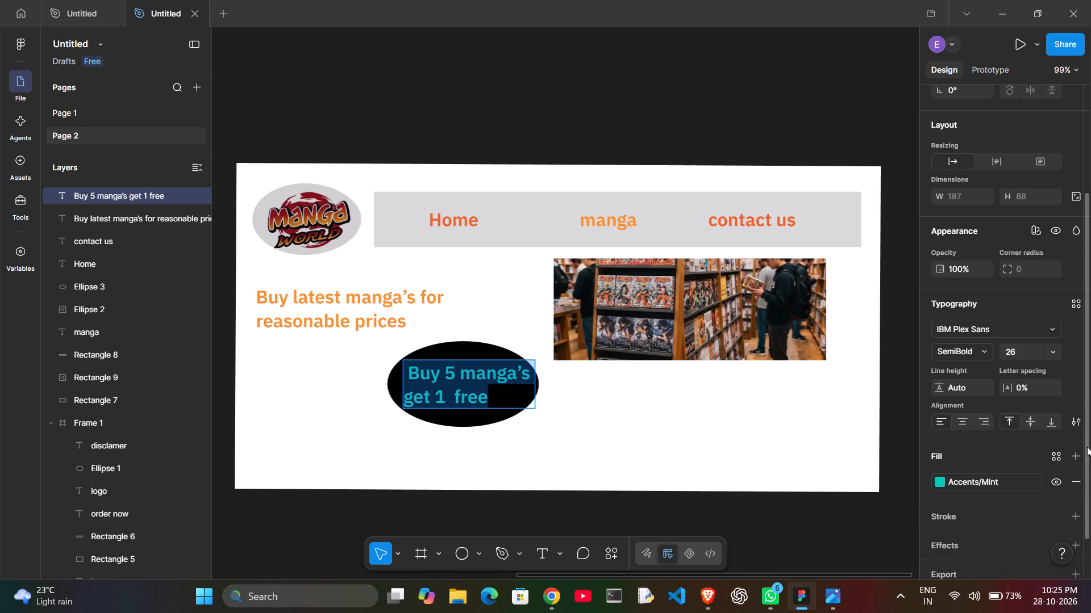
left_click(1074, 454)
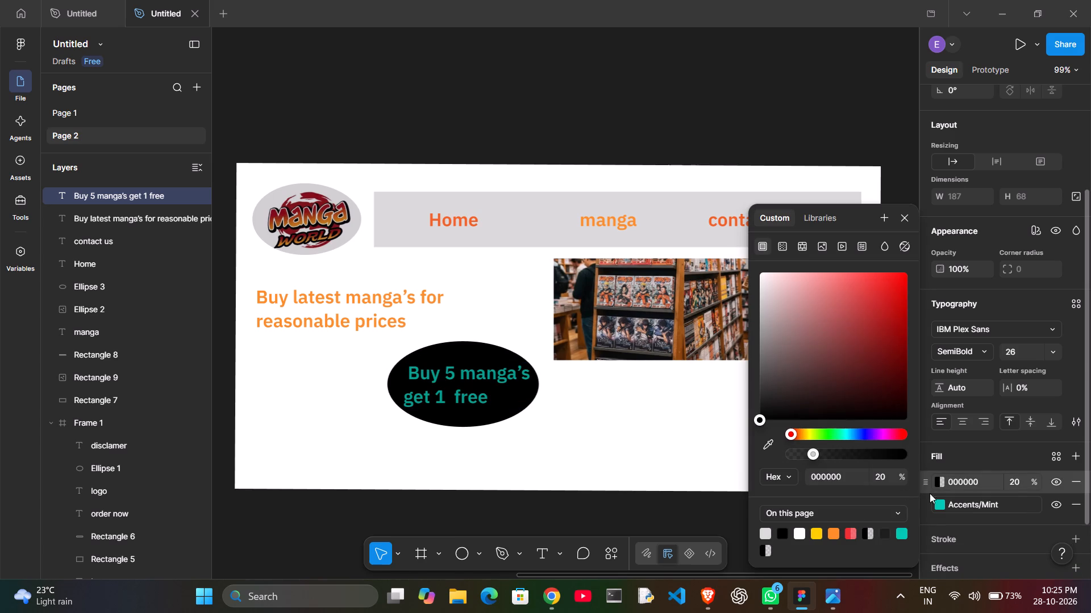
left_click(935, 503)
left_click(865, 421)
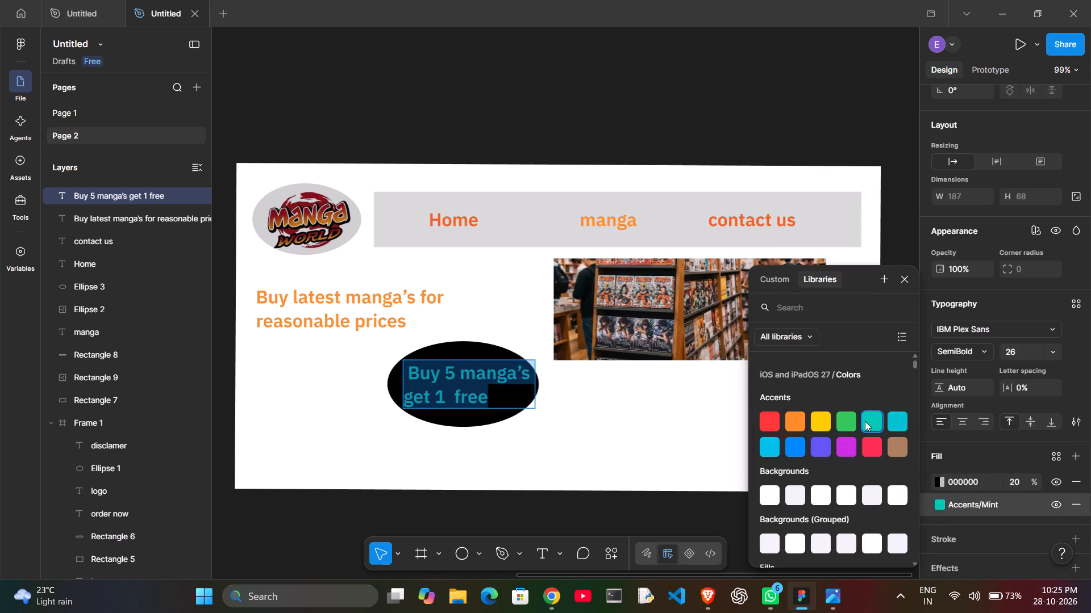
Change the offer label's Accents/Mint fill to the brighter, fully saturated custom turquoise 00F5DB.
left_click(977, 505)
left_click(765, 275)
left_click(885, 295)
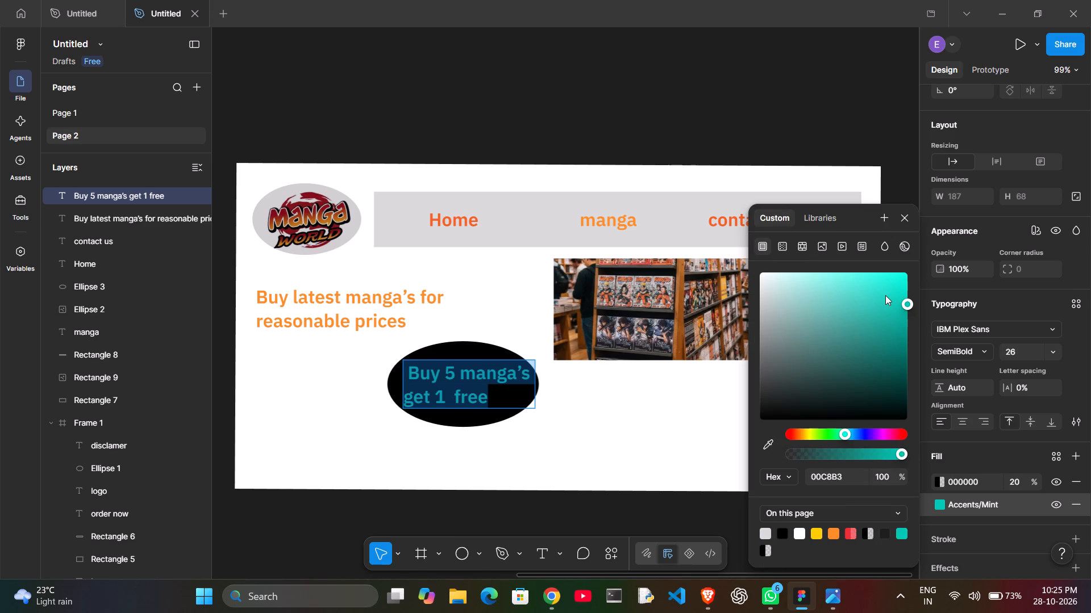
left_click(889, 287)
key("Up")
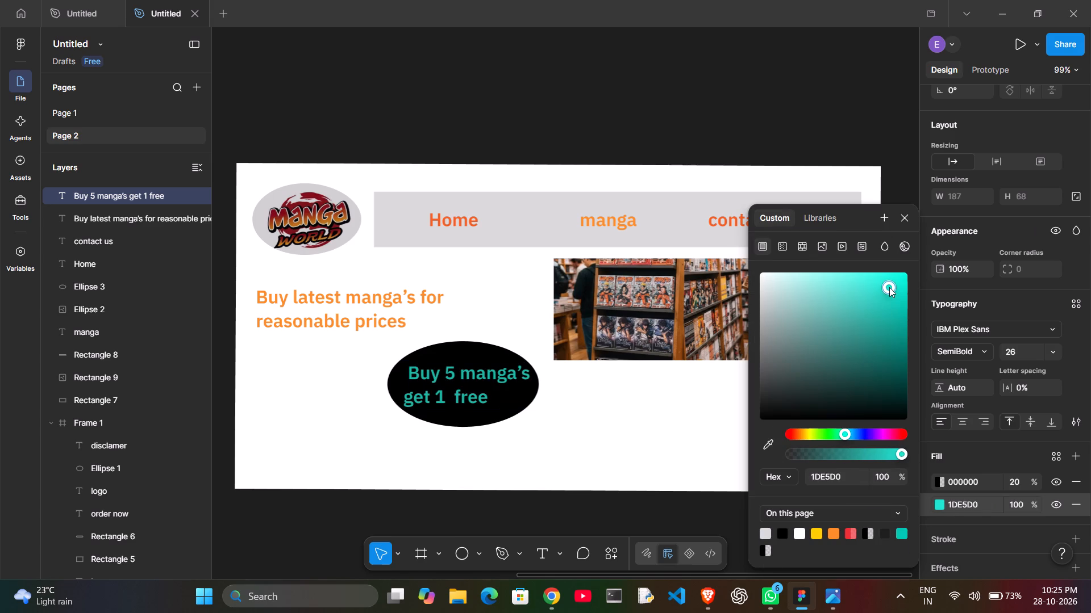
key("Up")
key("Up")
key("Up")
key("Up")
key("Up")
key("Up")
key("Up")
key("Up")
key("Up")
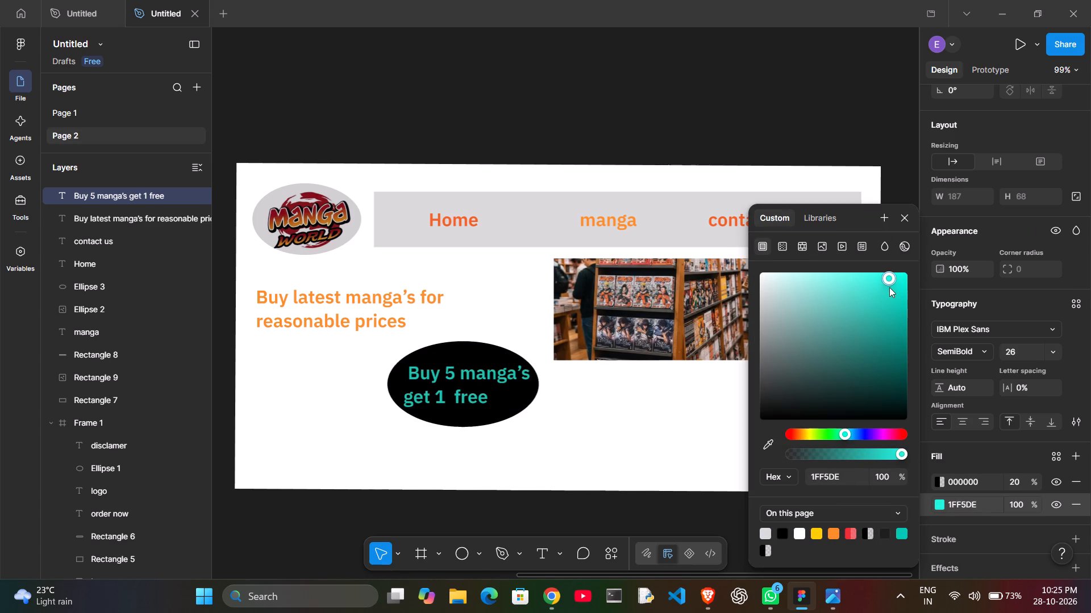
key("Right")
key("Right")
key("Right")
key("Right")
key("Right")
key("Right")
key("Right")
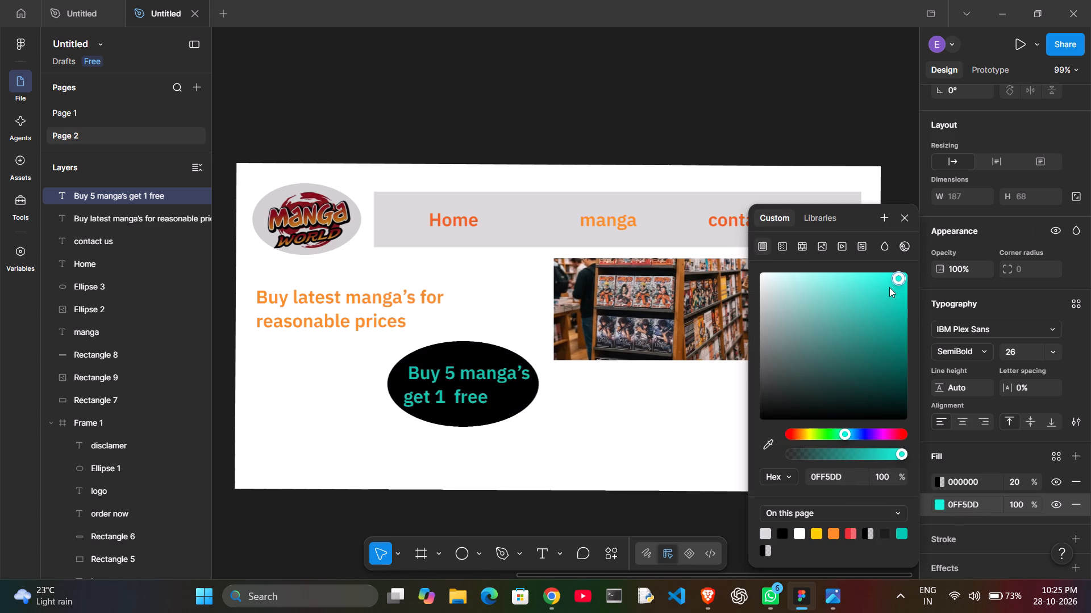
key("Right")
key("Right")
key("Right")
key("Right")
key("Right")
key("Right")
key("Right")
key("Right")
key("Right")
key("Right")
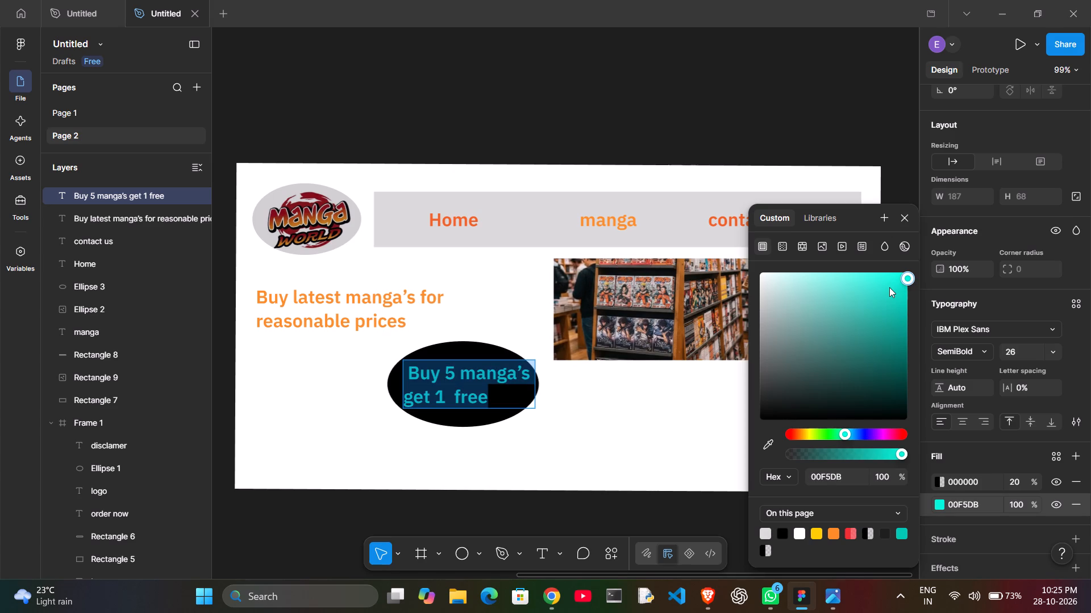
key("Return")
left_click(709, 418)
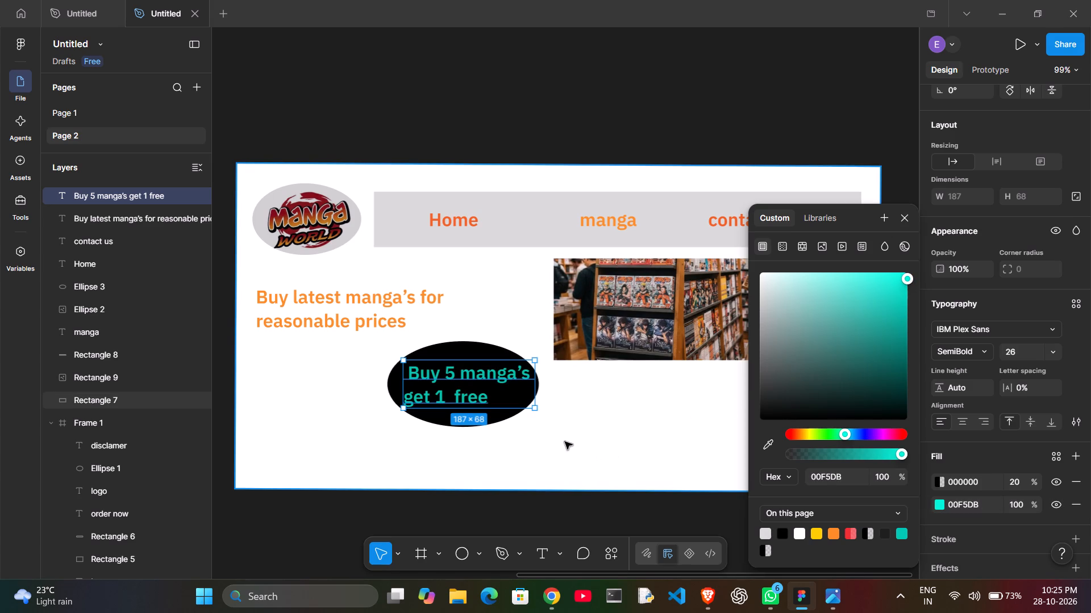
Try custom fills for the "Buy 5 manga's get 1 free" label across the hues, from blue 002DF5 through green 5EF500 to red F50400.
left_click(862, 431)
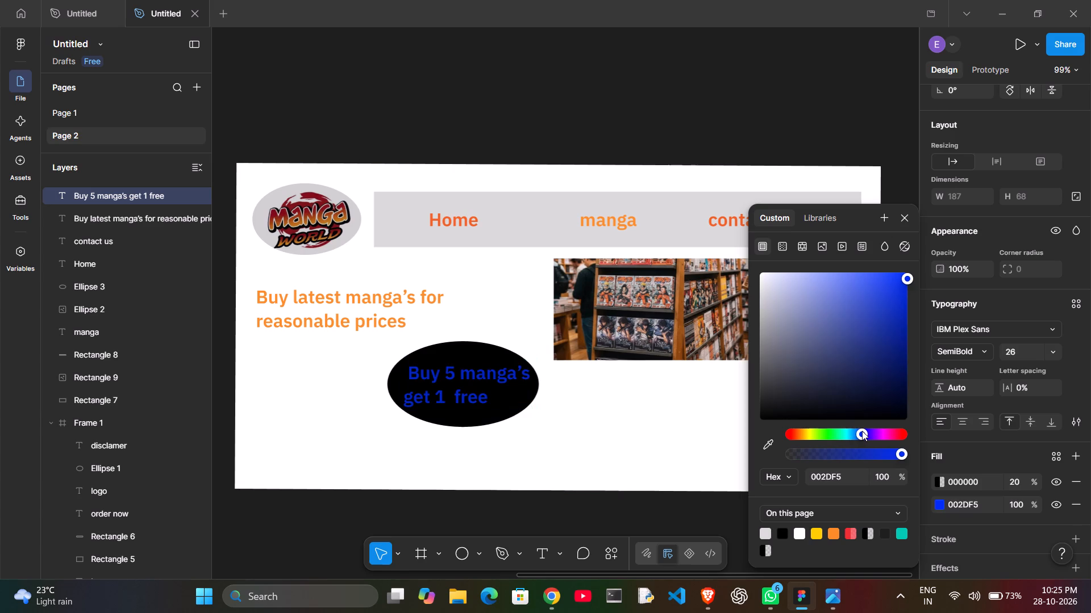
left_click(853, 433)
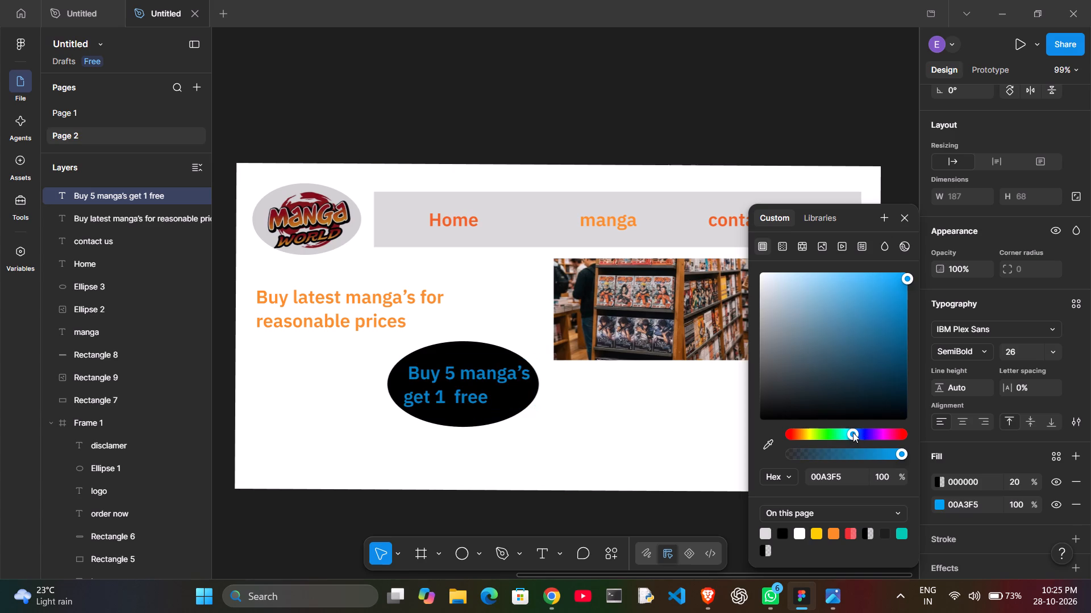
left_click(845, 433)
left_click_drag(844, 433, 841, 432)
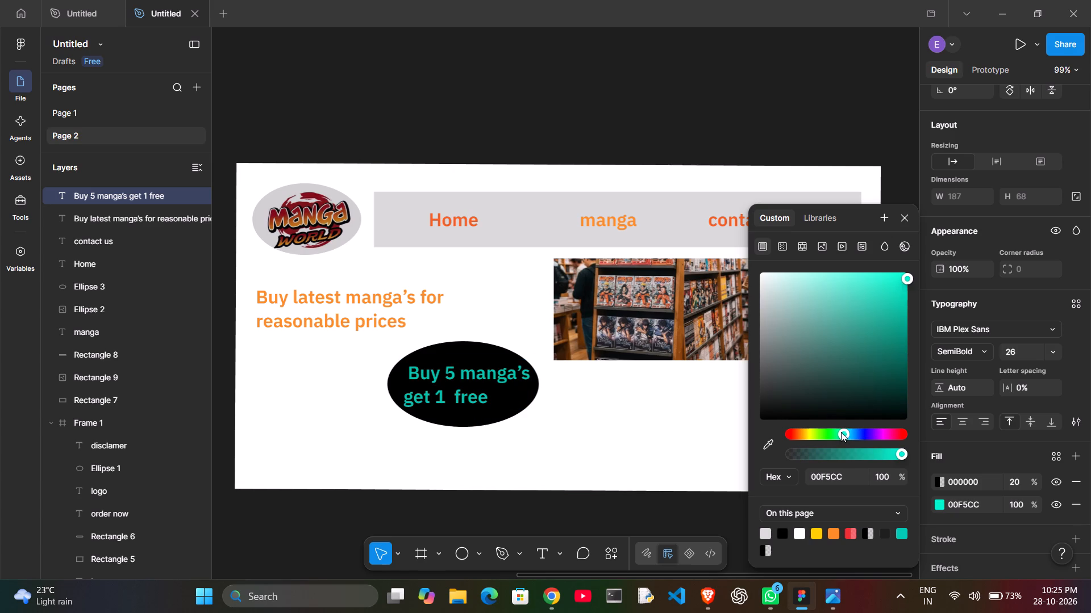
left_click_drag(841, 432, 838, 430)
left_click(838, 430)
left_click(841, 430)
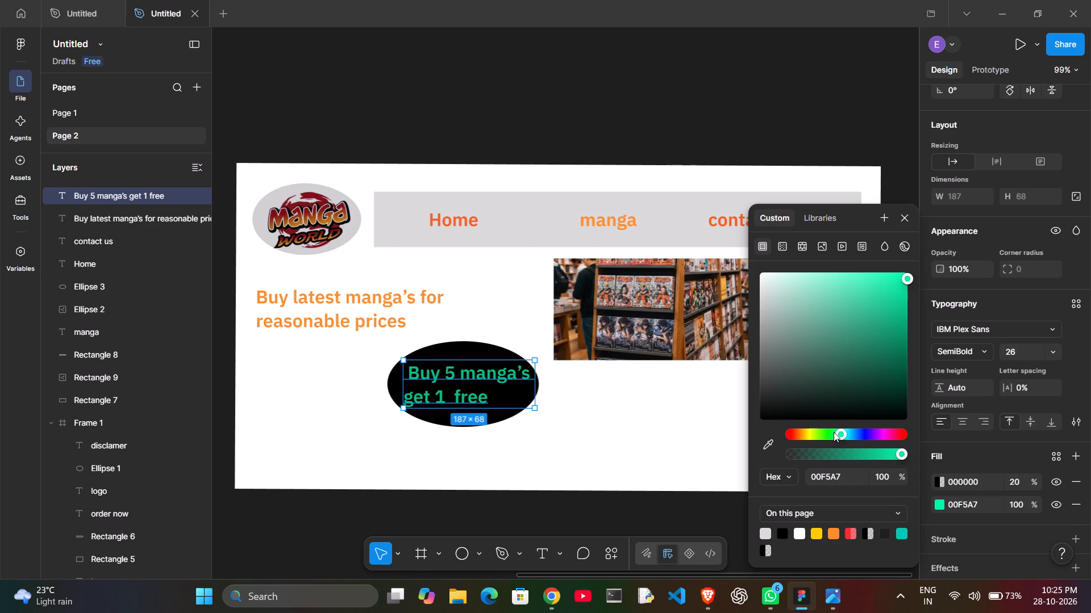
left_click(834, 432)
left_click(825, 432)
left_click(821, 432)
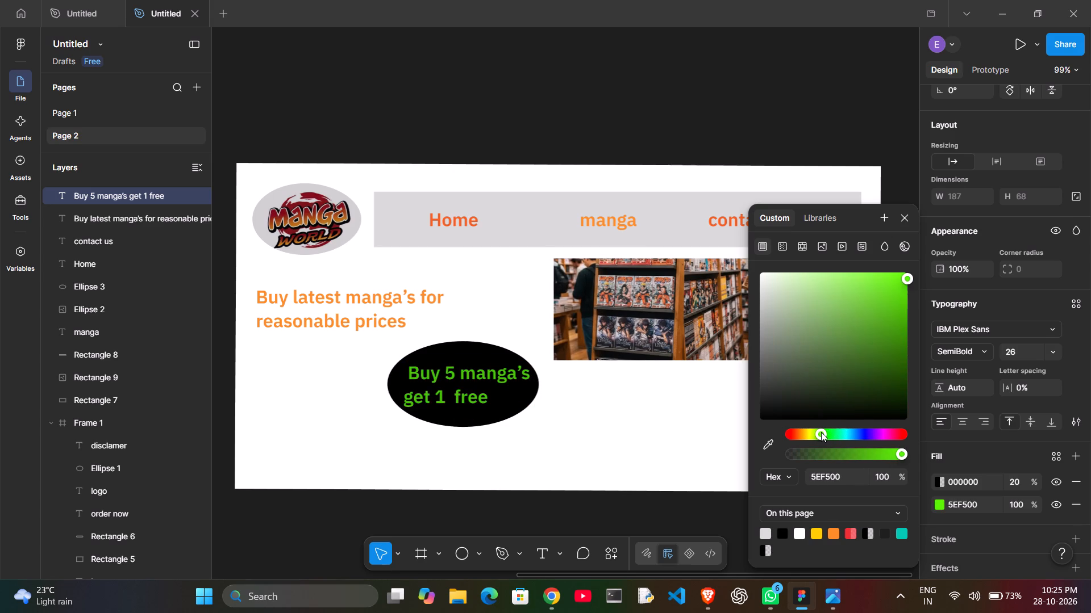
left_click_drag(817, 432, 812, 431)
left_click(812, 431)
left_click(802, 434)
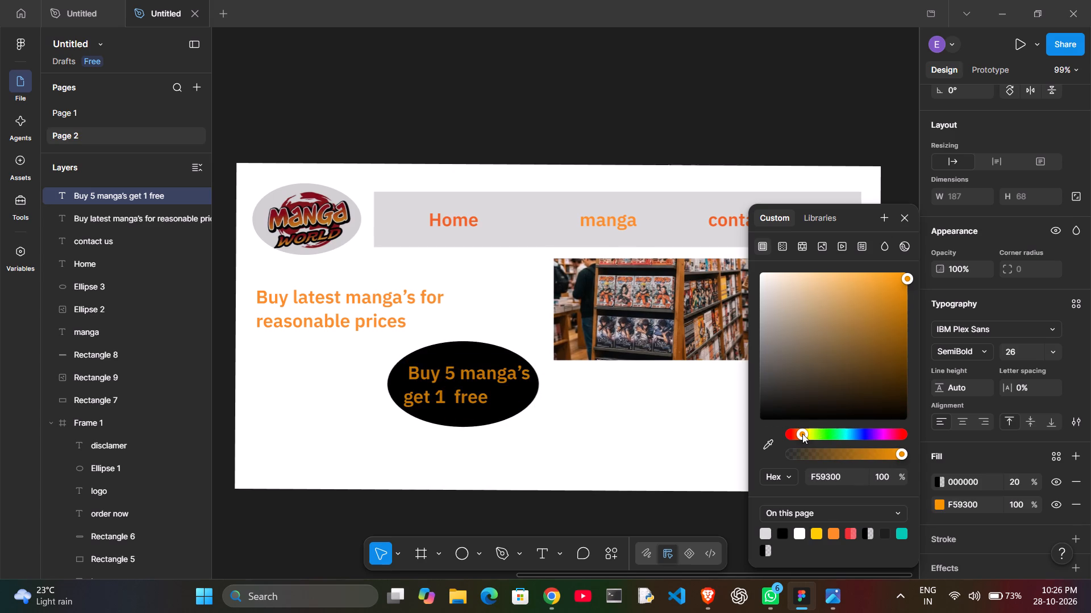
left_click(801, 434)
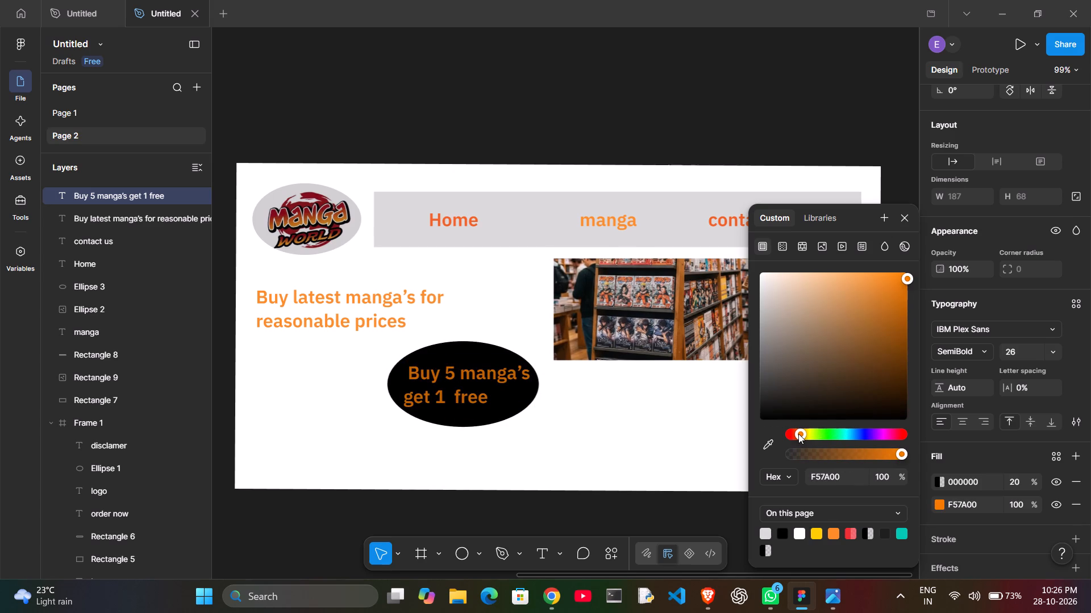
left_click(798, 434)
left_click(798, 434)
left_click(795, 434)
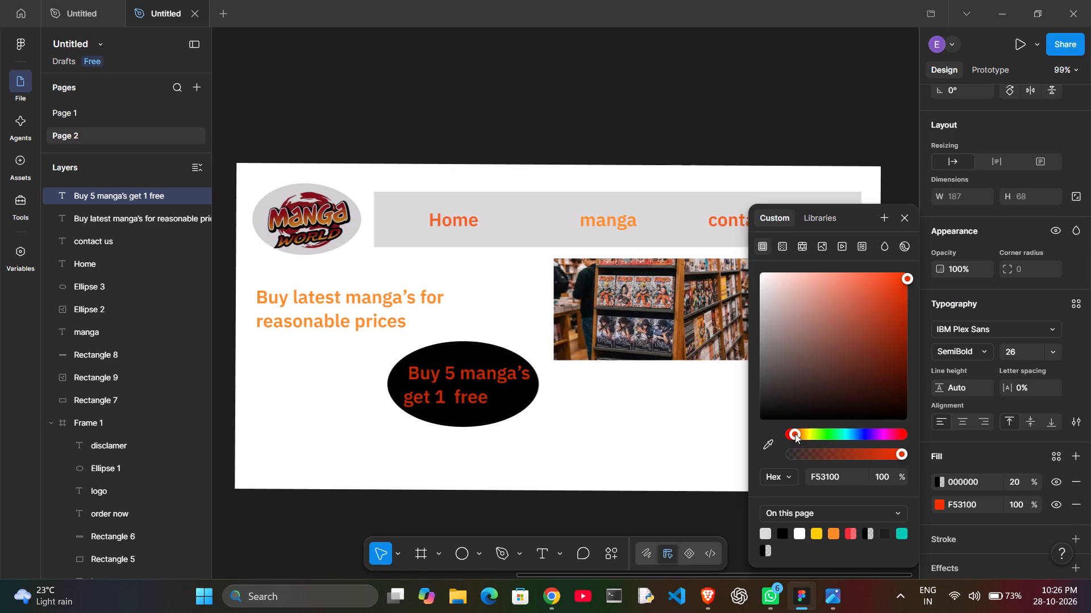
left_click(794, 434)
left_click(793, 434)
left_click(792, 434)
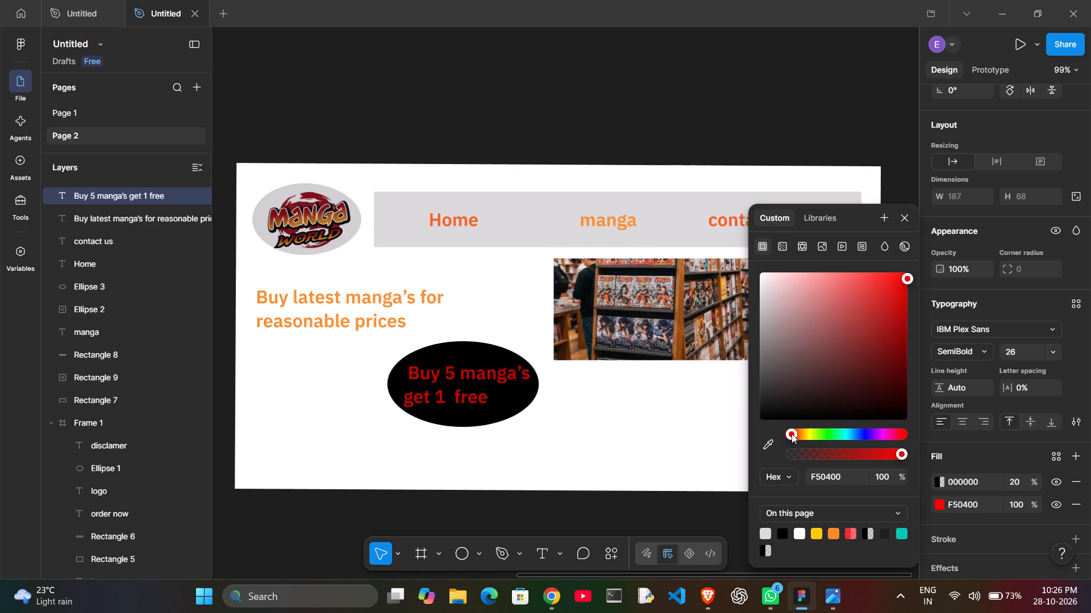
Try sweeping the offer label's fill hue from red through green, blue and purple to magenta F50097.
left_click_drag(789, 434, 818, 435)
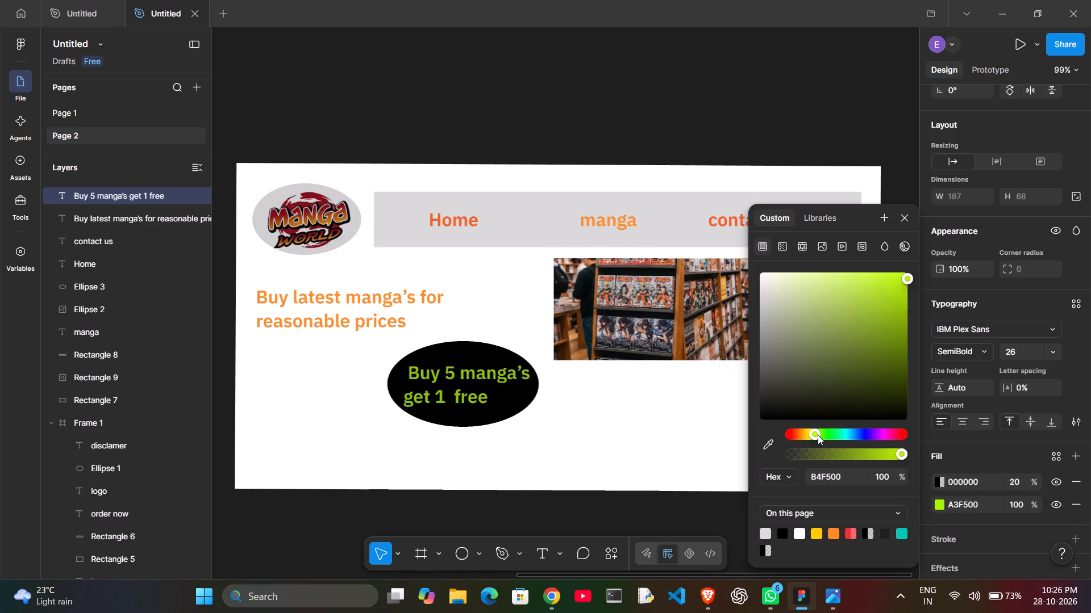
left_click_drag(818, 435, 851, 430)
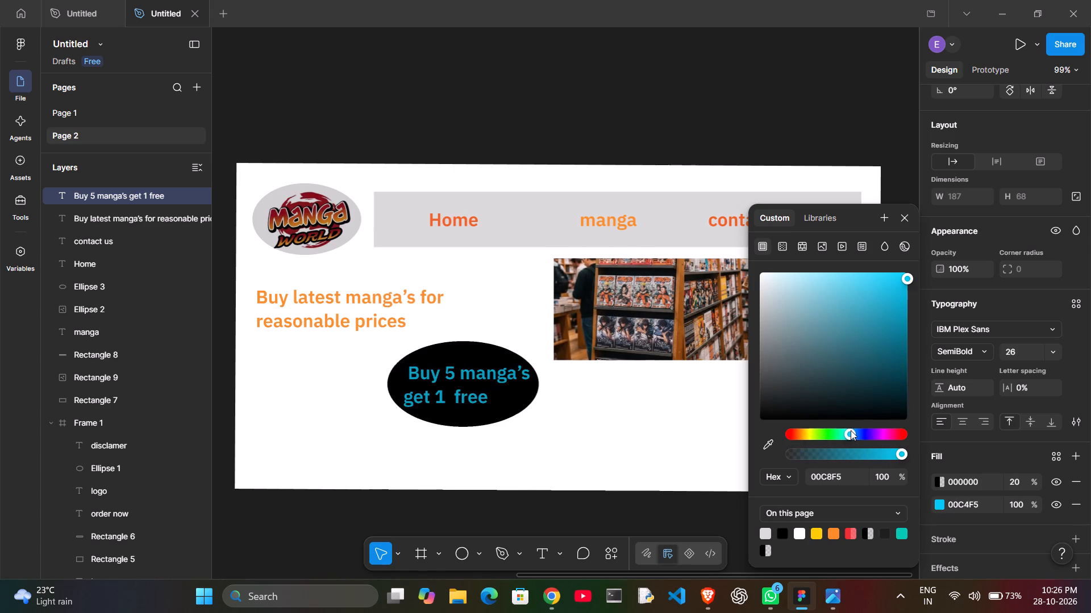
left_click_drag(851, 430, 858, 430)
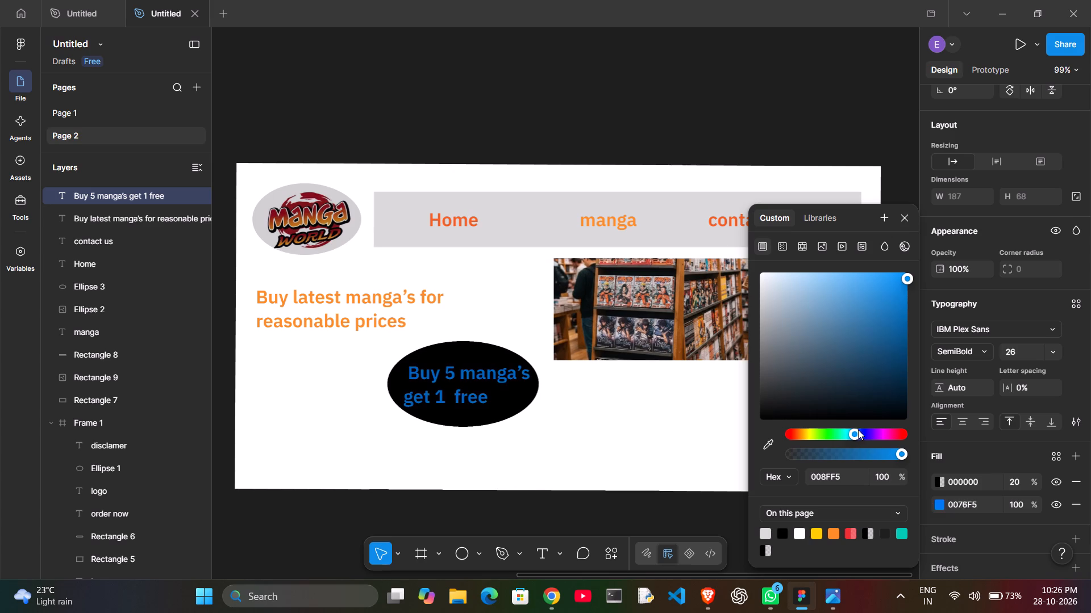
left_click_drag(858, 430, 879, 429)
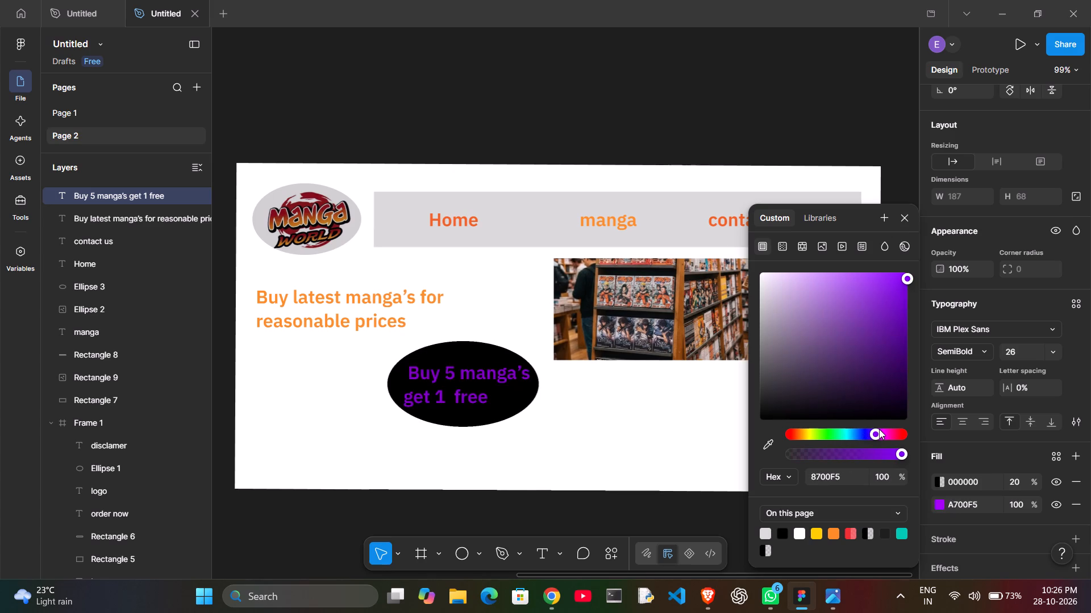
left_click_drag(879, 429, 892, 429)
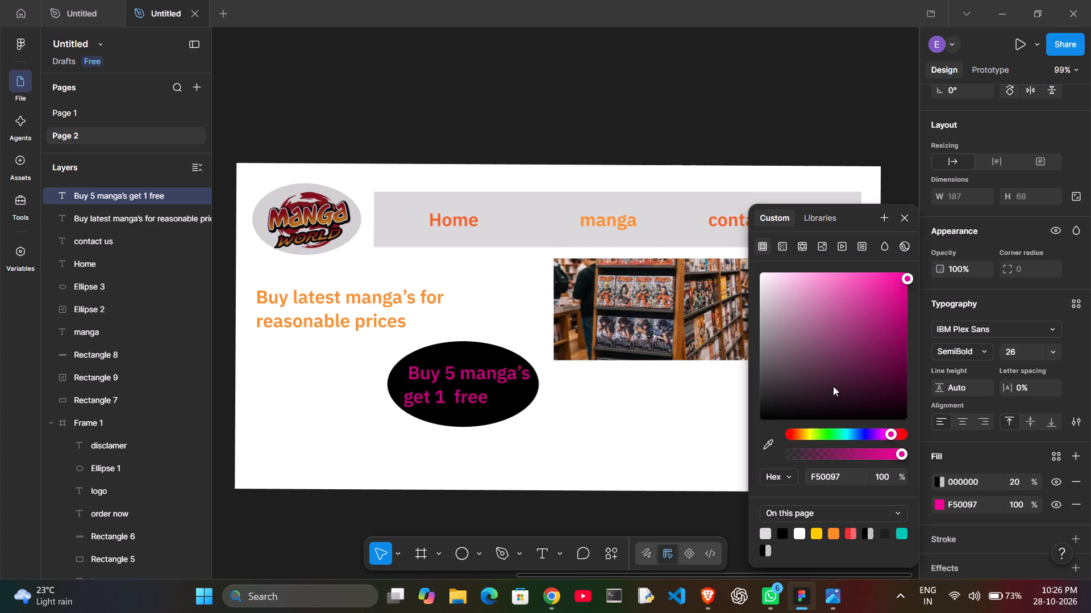
Change the offer label's custom fill to a soft orange, fine-tuning its saturation and brightness to F29548.
left_click(836, 359)
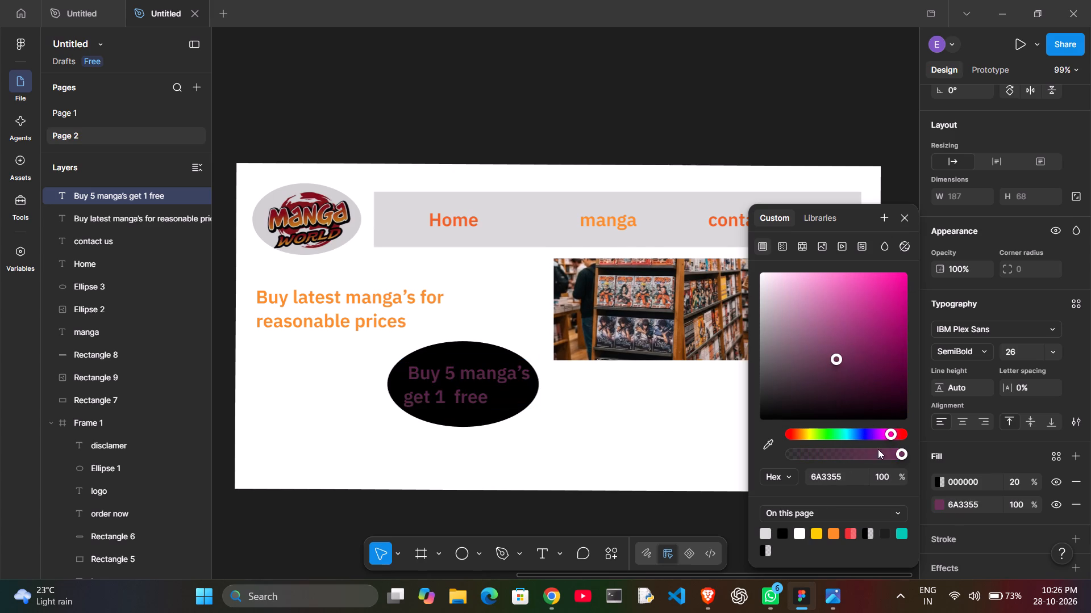
left_click(799, 433)
left_click_drag(847, 338, 850, 328)
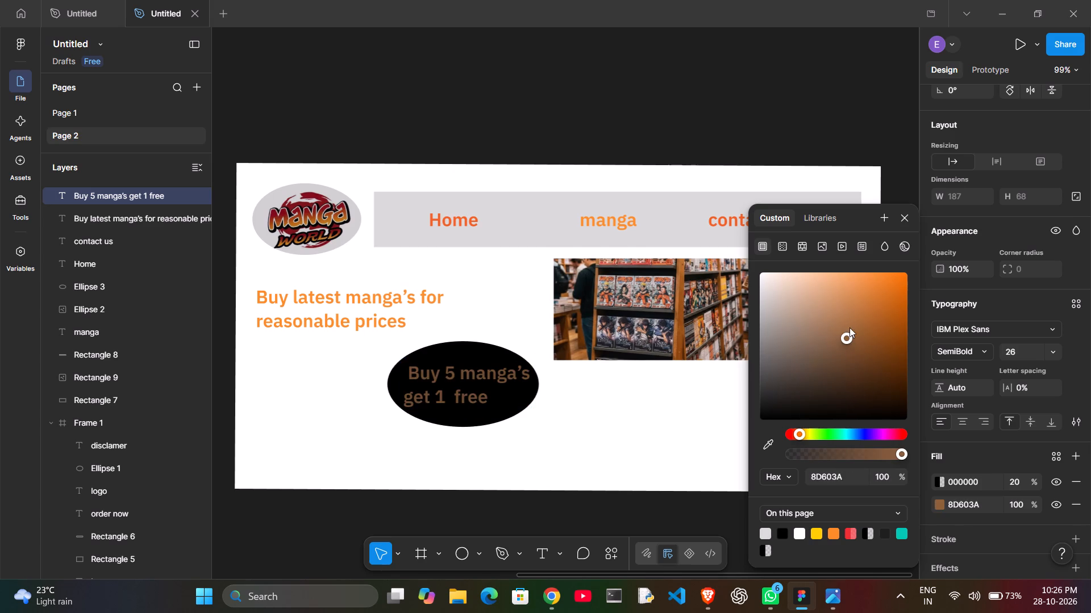
left_click_drag(850, 328, 850, 322)
left_click_drag(850, 322, 852, 314)
left_click(852, 314)
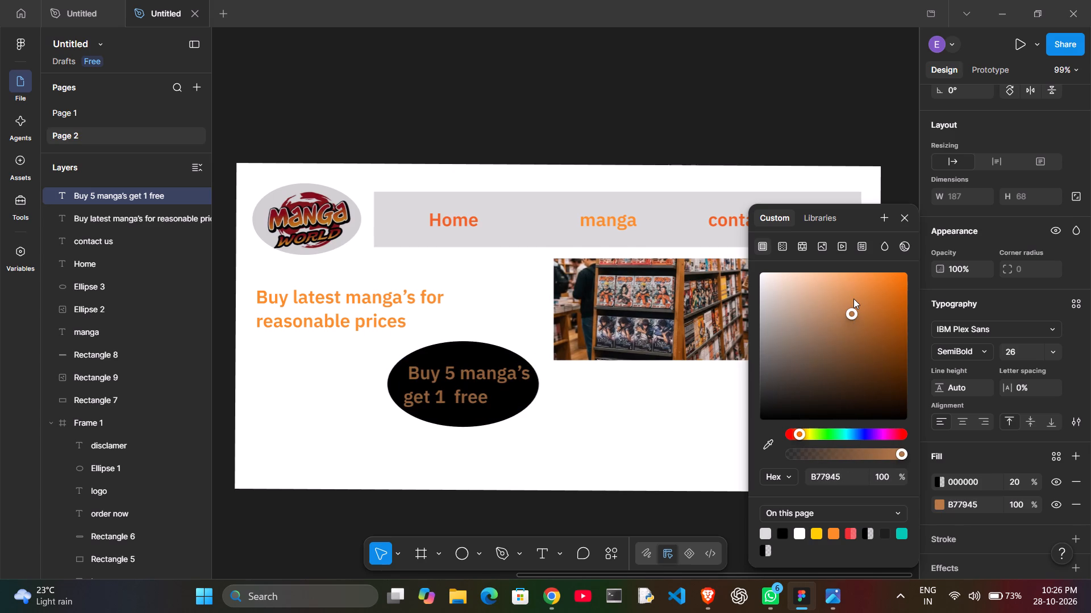
left_click(854, 299)
left_click_drag(859, 299, 860, 293)
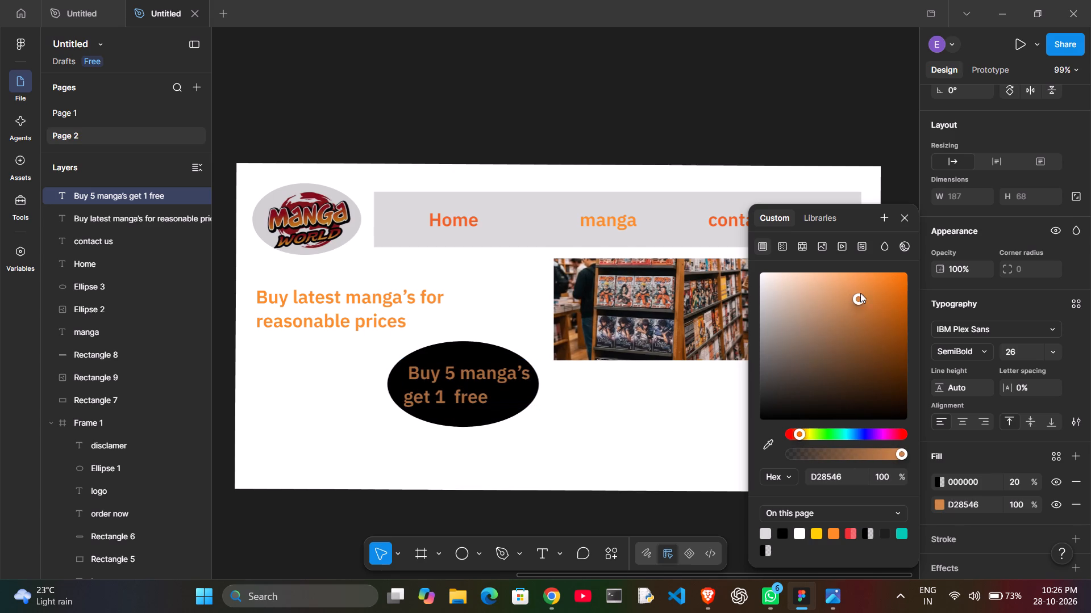
left_click_drag(860, 293, 859, 288)
left_click(859, 288)
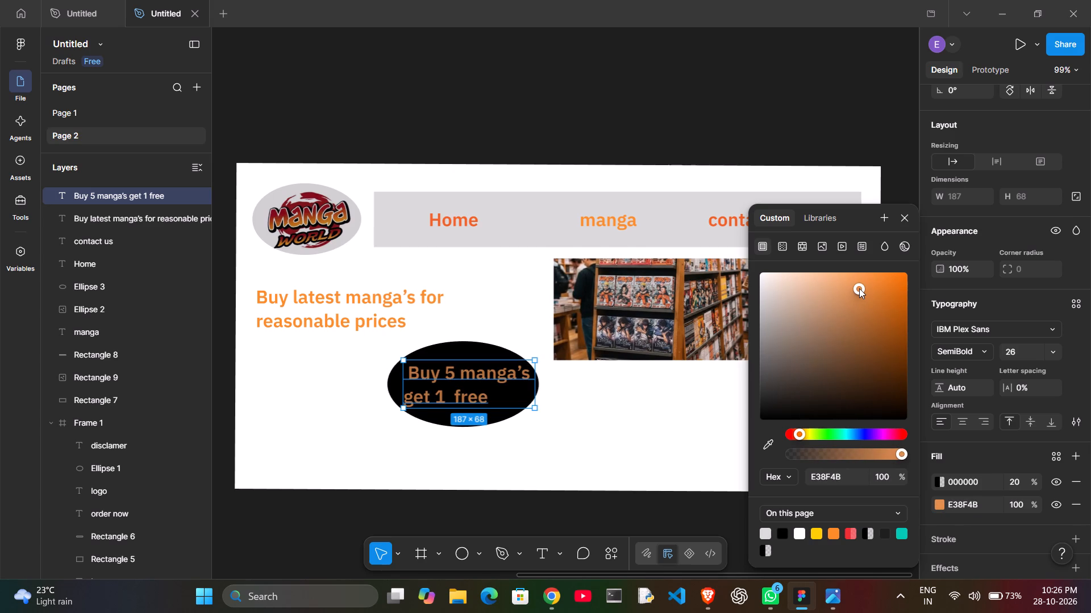
left_click(859, 288)
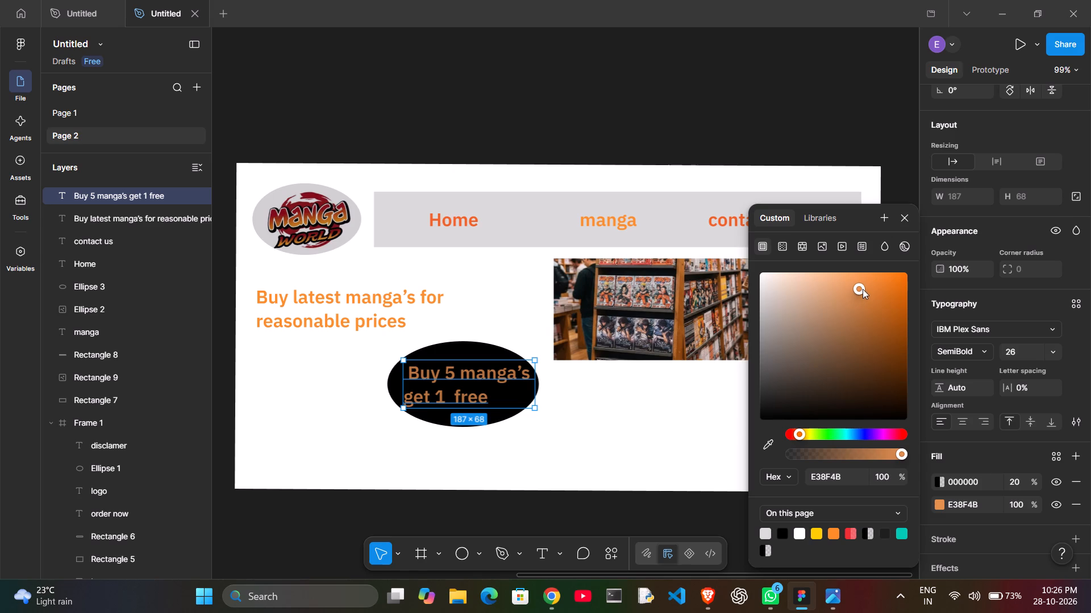
left_click(871, 289)
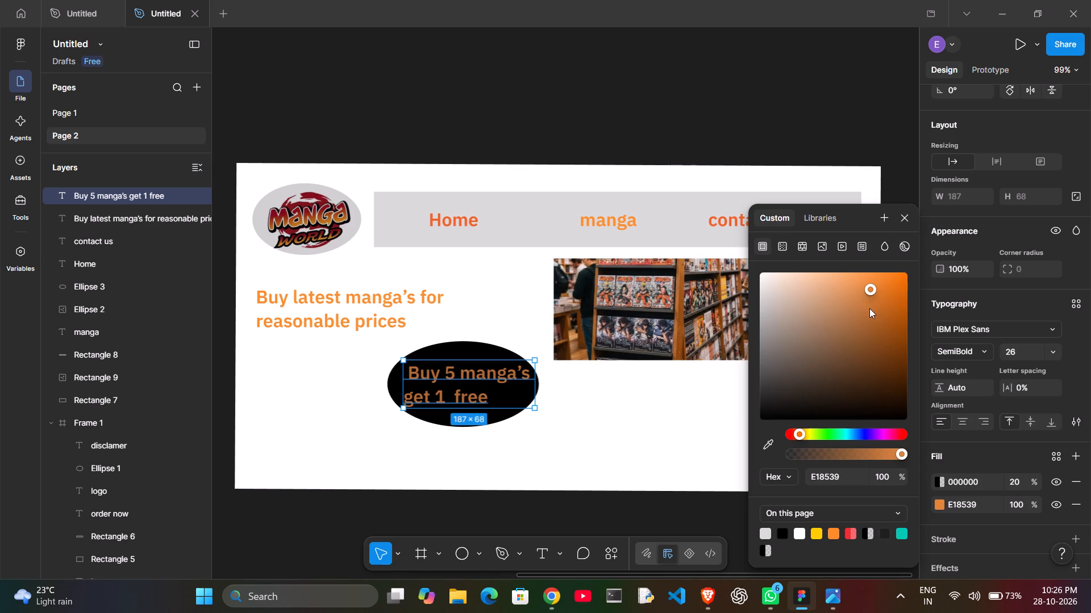
left_click(870, 312)
left_click(870, 317)
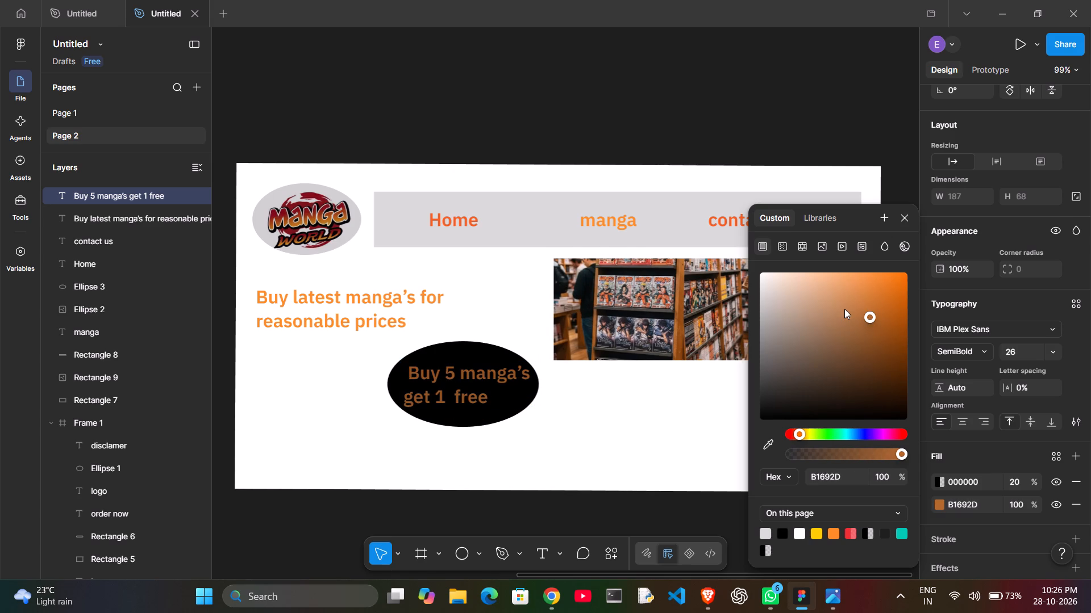
left_click(844, 309)
left_click(851, 285)
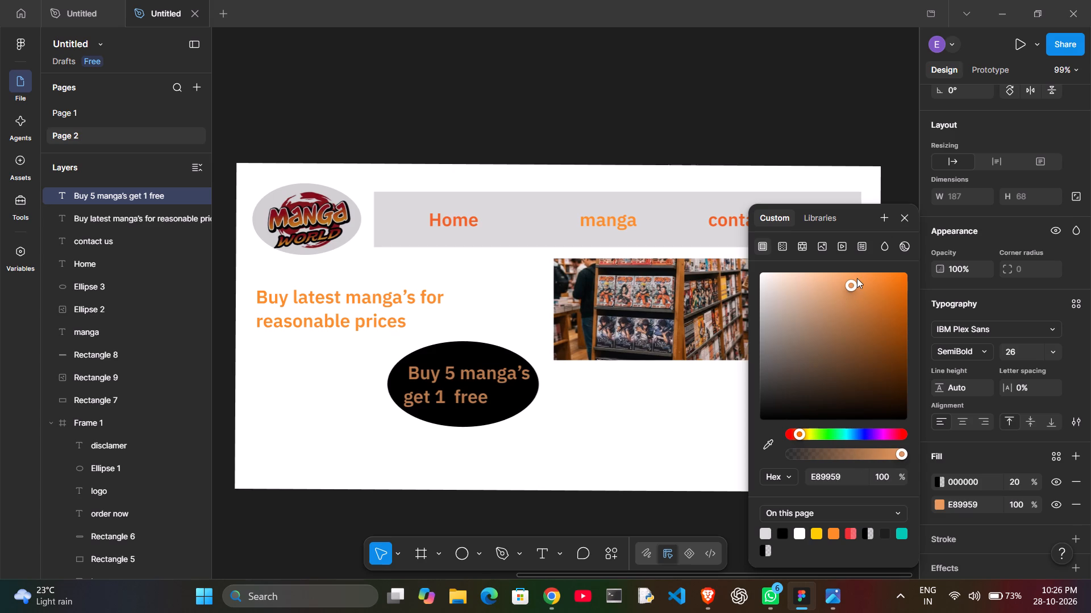
left_click(857, 278)
left_click(864, 275)
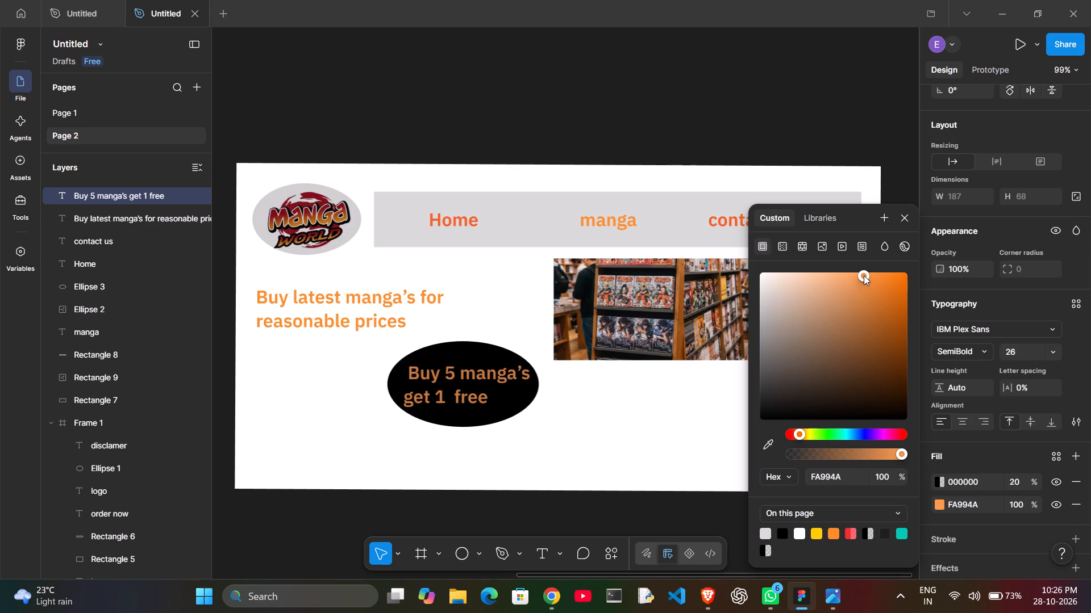
left_click(864, 280)
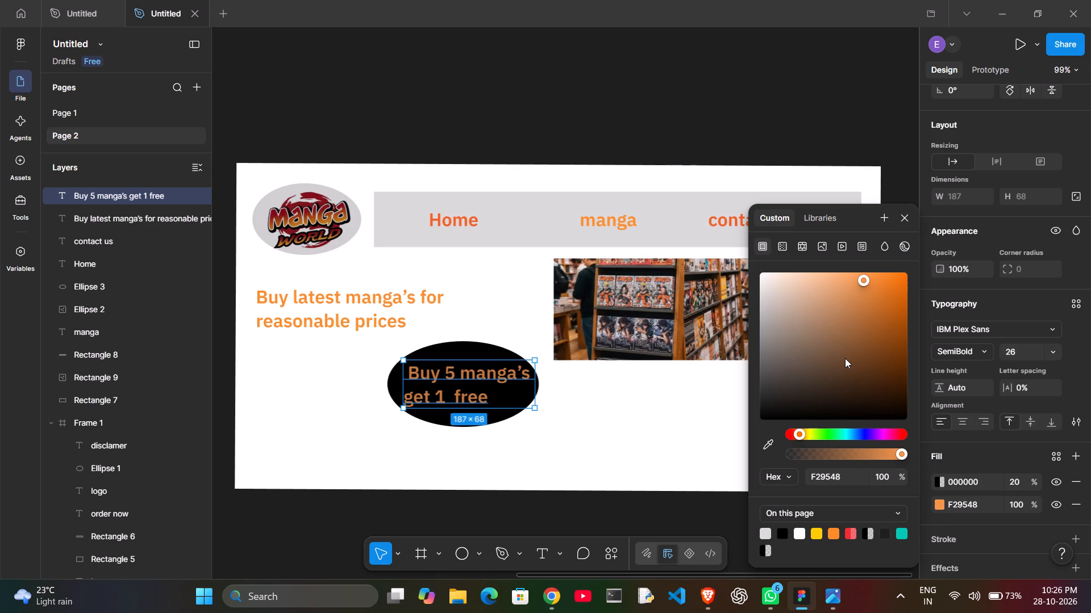
left_click(676, 429)
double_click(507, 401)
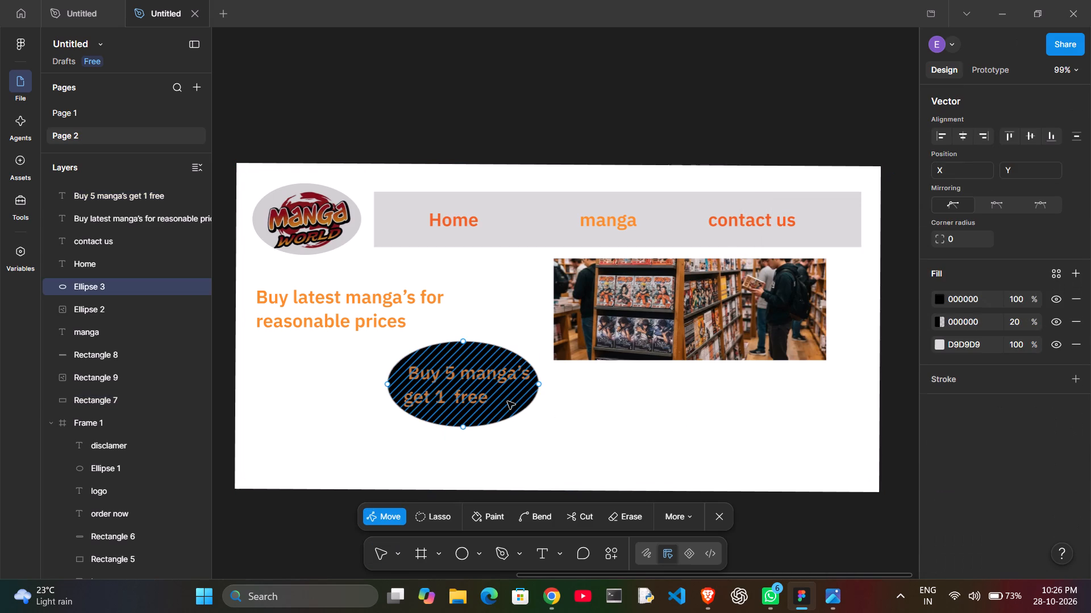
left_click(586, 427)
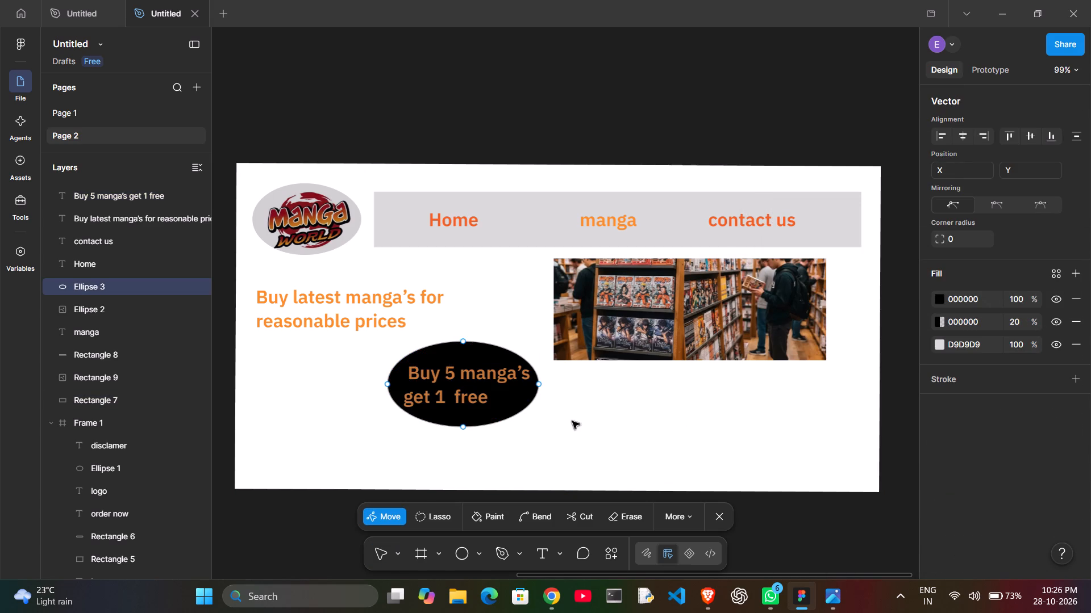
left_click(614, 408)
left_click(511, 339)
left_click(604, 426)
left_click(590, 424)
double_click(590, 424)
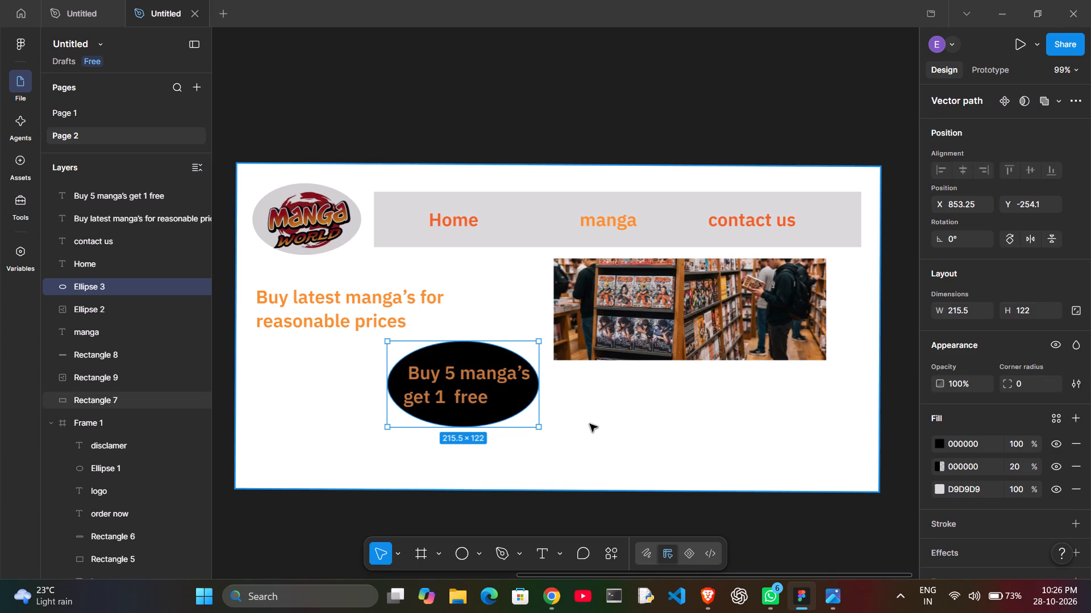
Enlarge the black ellipse behind the offer label to about 221 × 124 and shift it slightly to X 849, Y -255.
left_click_drag(537, 427, 552, 429)
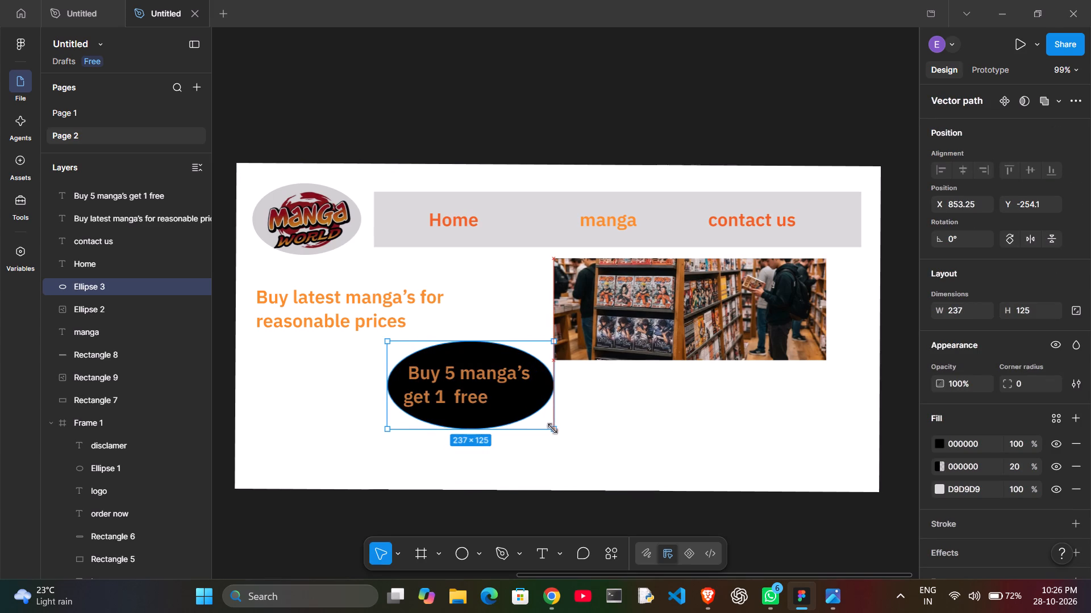
left_click_drag(552, 429, 543, 428)
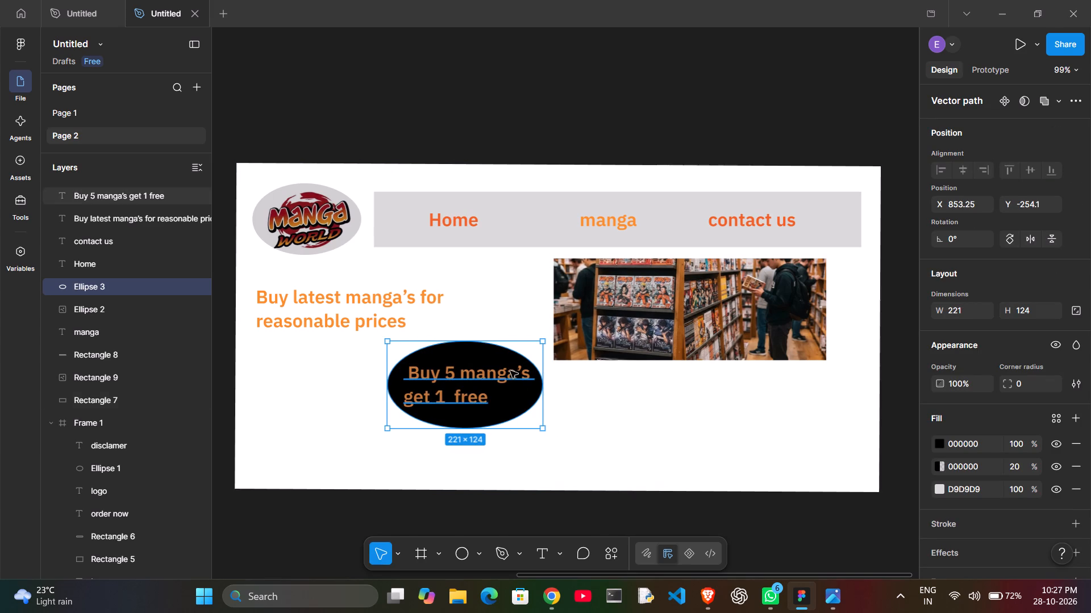
left_click(503, 396)
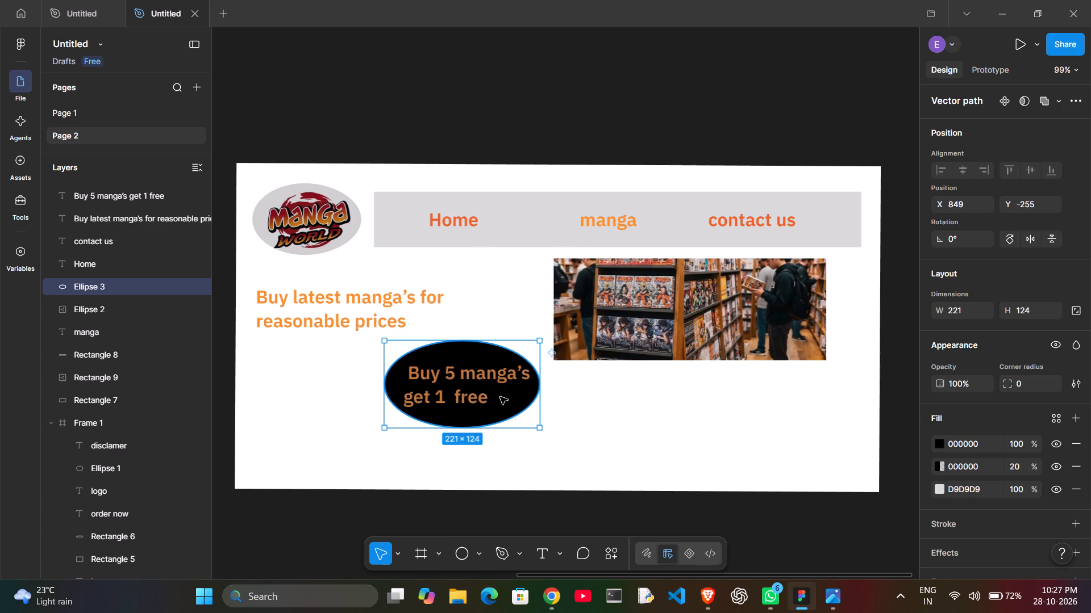
left_click(610, 425)
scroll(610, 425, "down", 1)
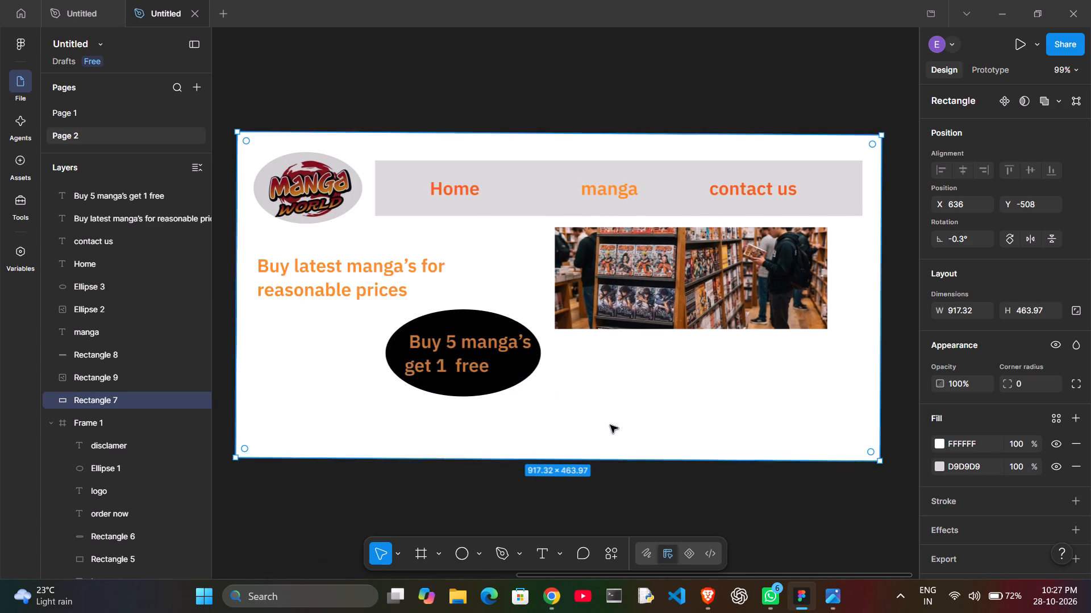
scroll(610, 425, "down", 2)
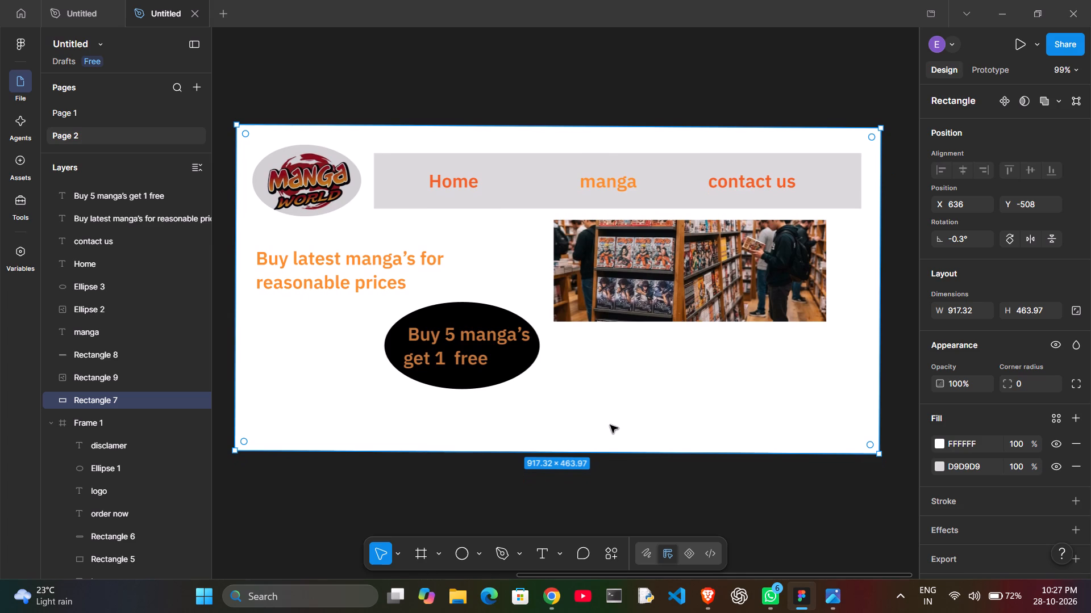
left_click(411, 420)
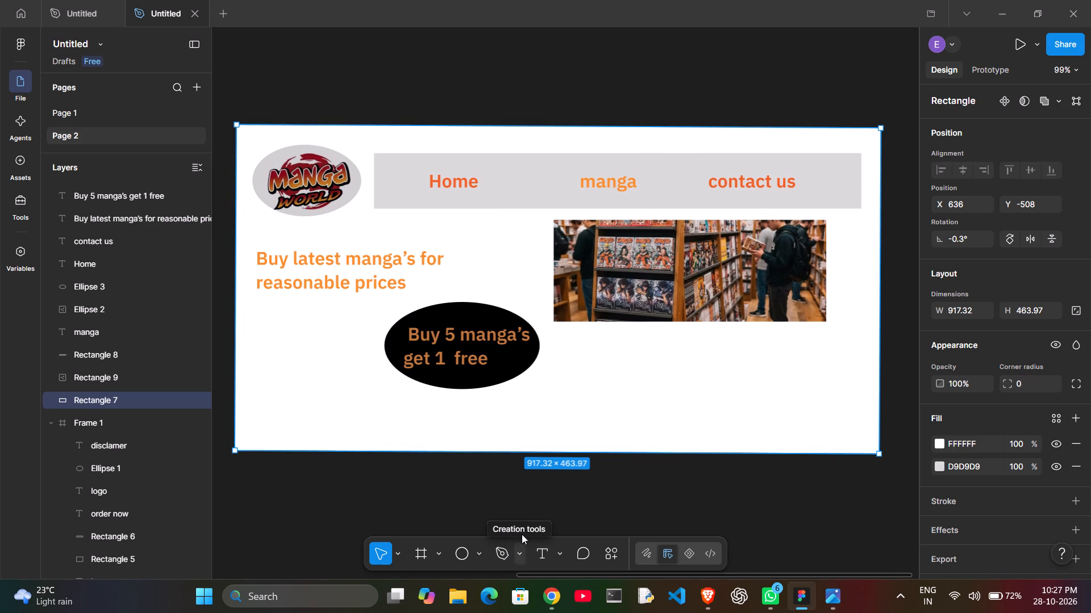
Add another fill to the white banner background, trying turquoise shades up to 29D1CB at 79% opacity, then green 29D171.
left_click(555, 430)
left_click(555, 430)
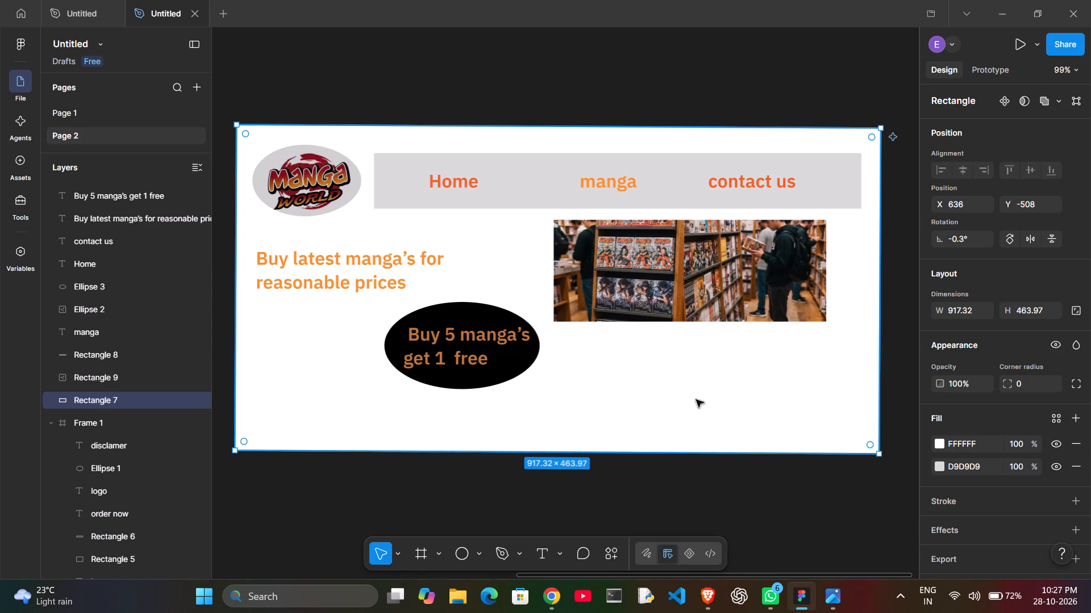
left_click(1076, 414)
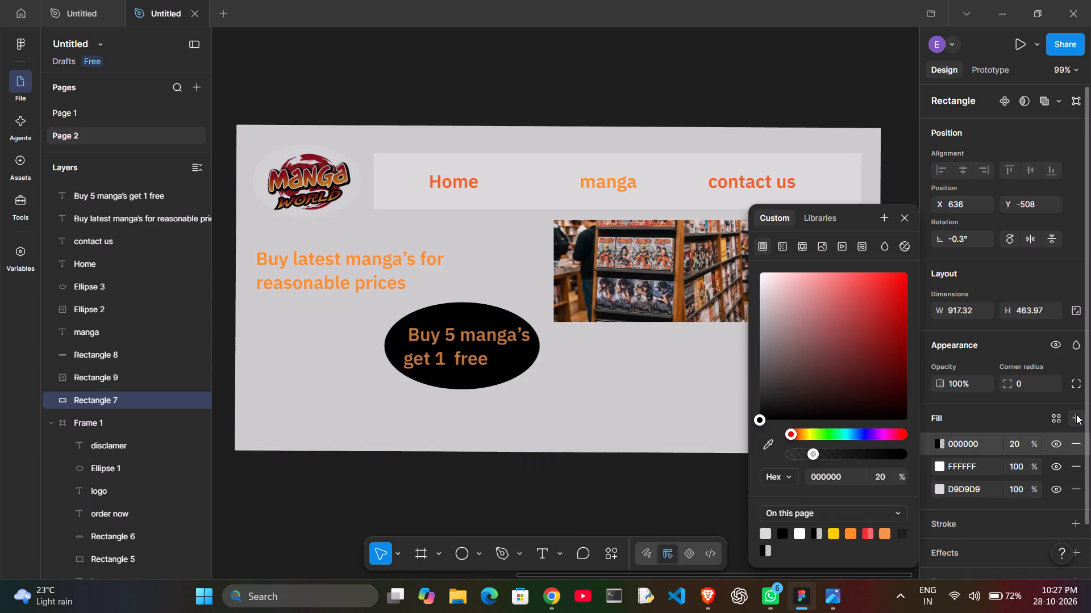
left_click(846, 431)
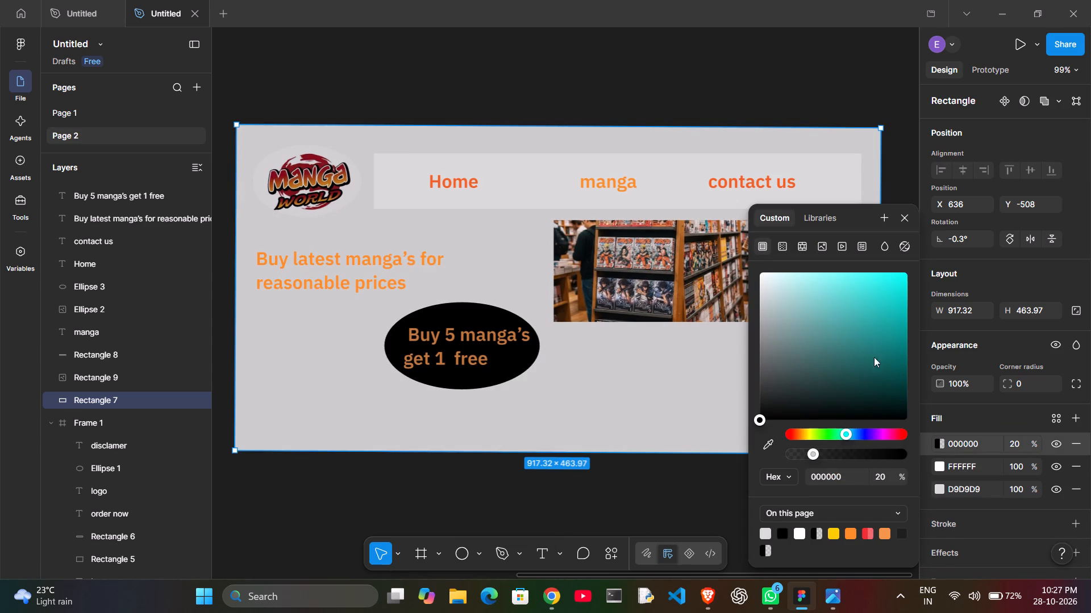
left_click(883, 329)
left_click(881, 291)
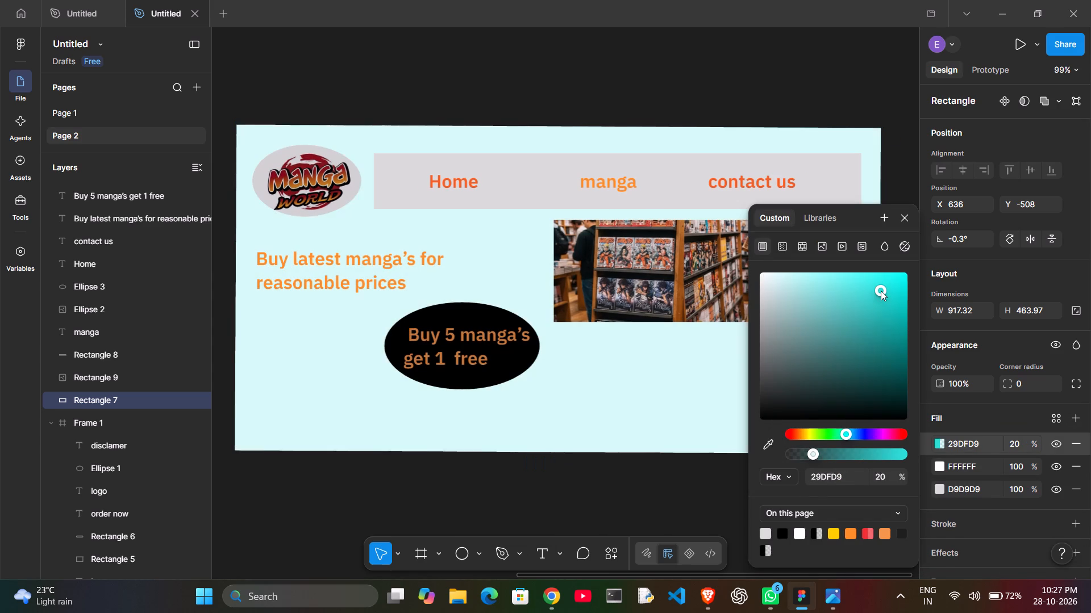
left_click(880, 283)
left_click(850, 289)
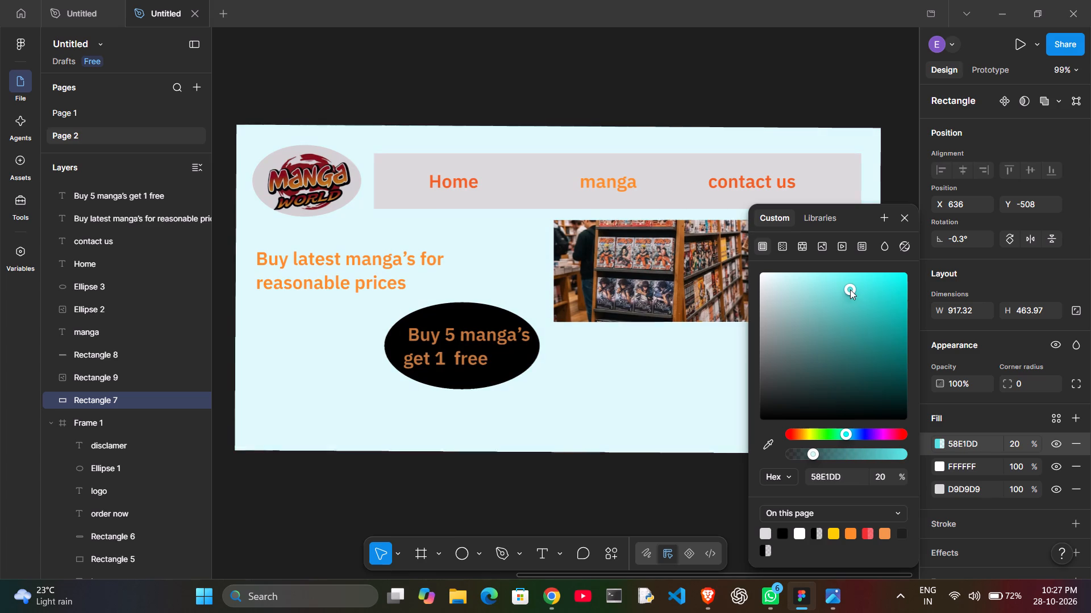
left_click(822, 292)
left_click(819, 325)
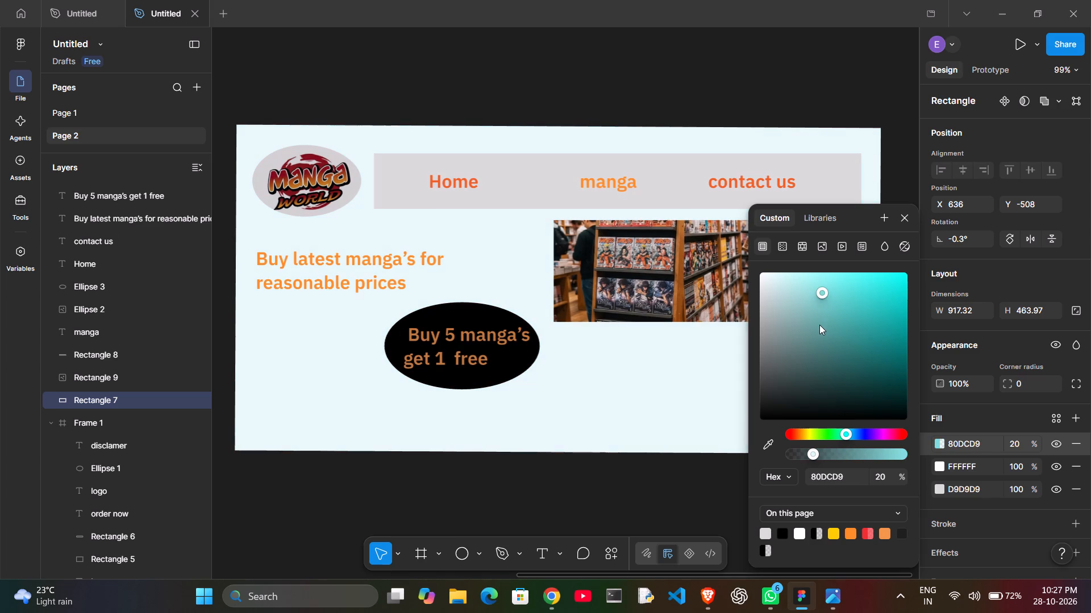
left_click(867, 322)
left_click(879, 299)
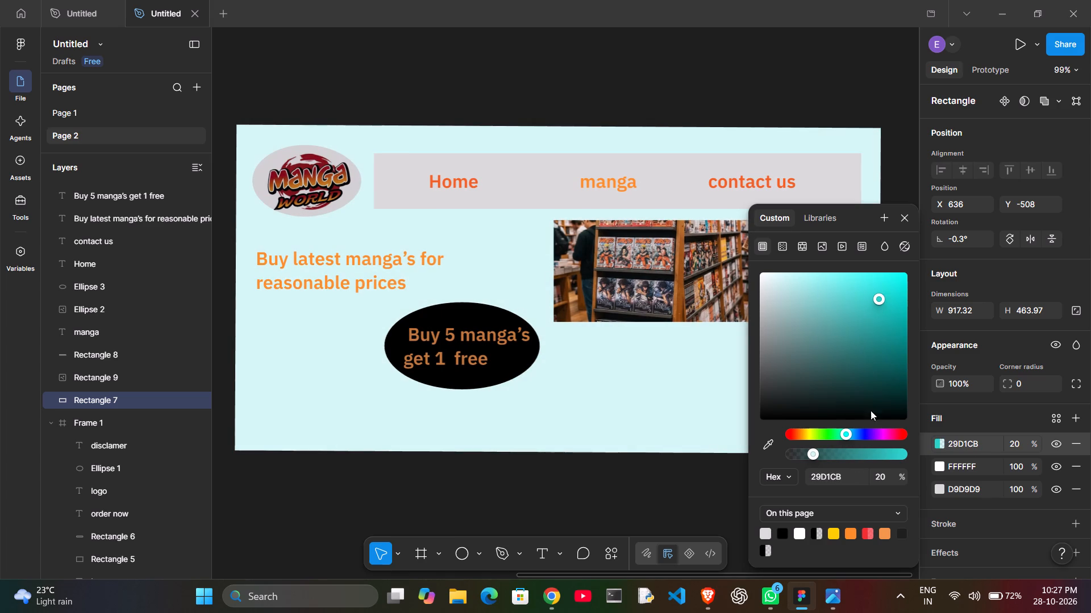
left_click(878, 451)
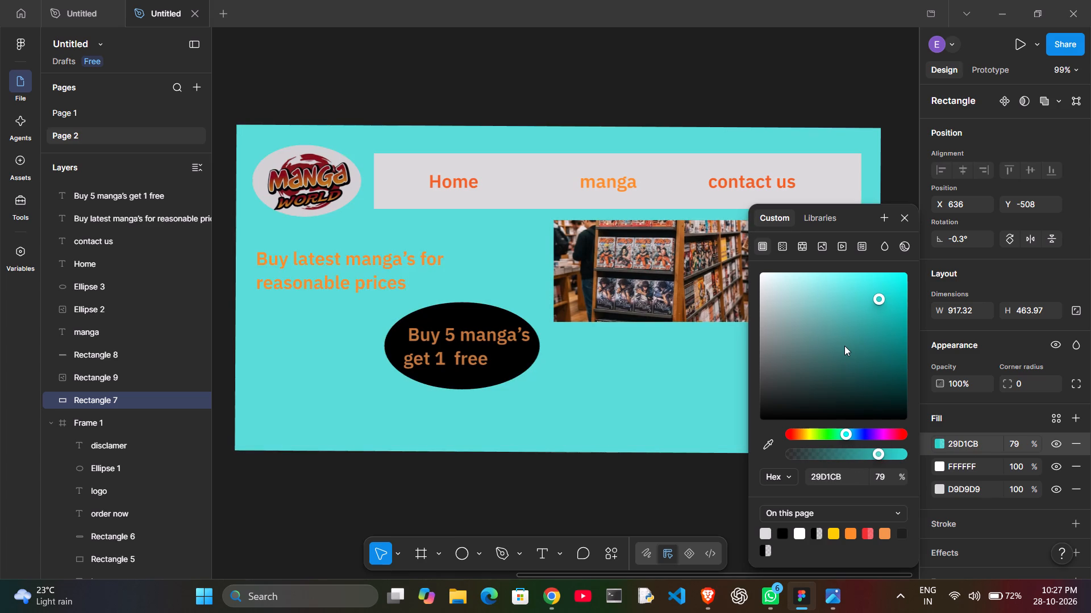
left_click(836, 434)
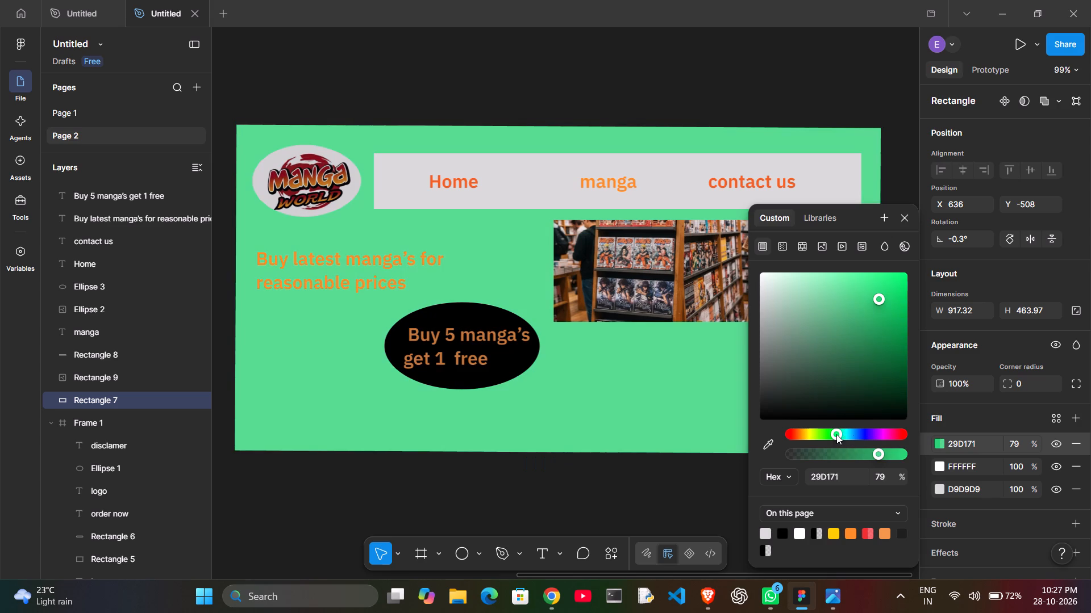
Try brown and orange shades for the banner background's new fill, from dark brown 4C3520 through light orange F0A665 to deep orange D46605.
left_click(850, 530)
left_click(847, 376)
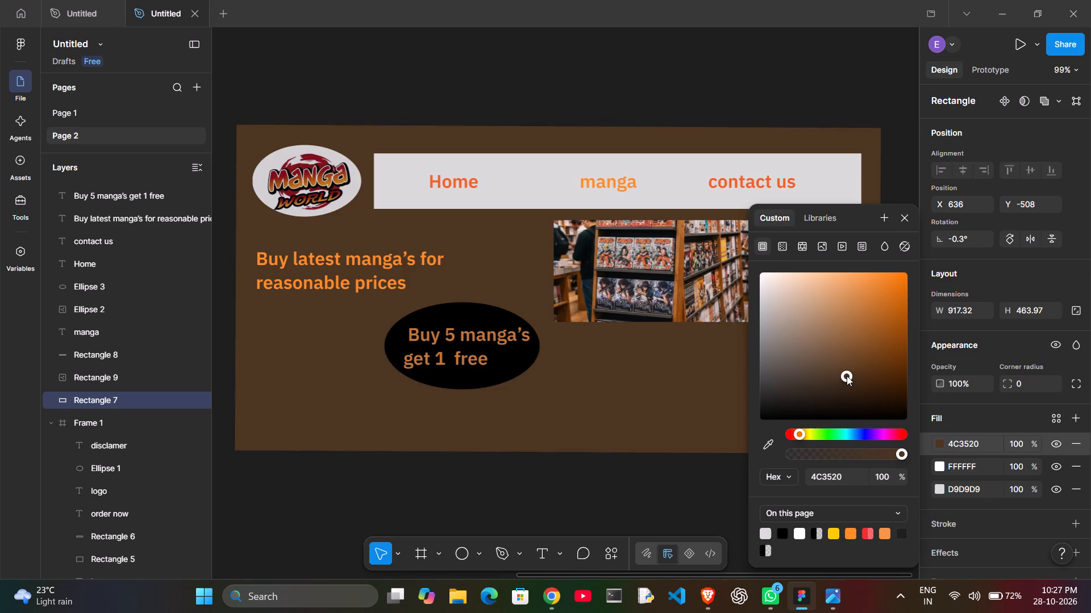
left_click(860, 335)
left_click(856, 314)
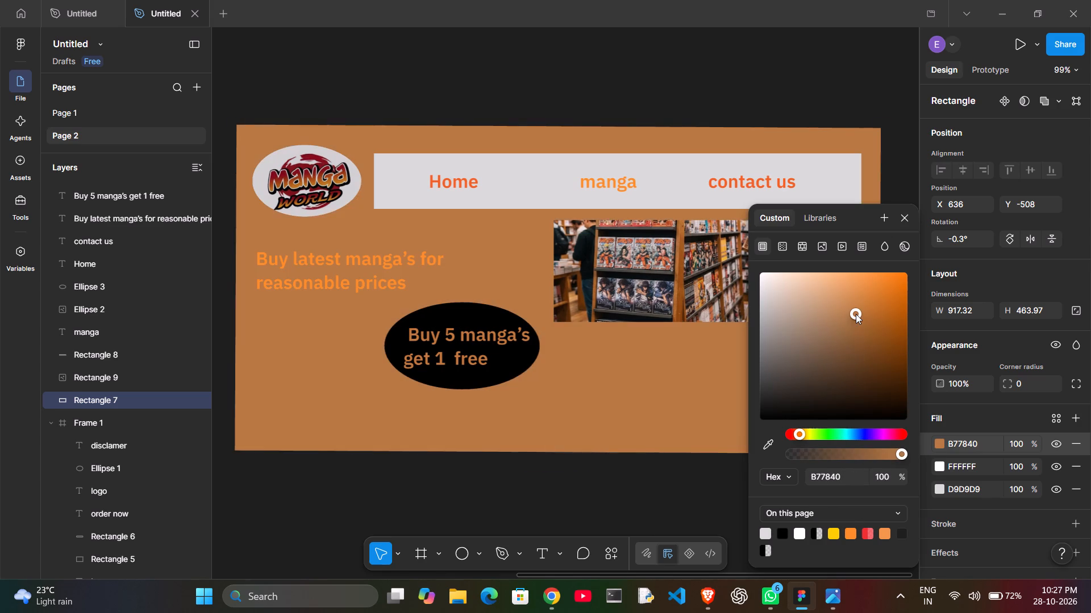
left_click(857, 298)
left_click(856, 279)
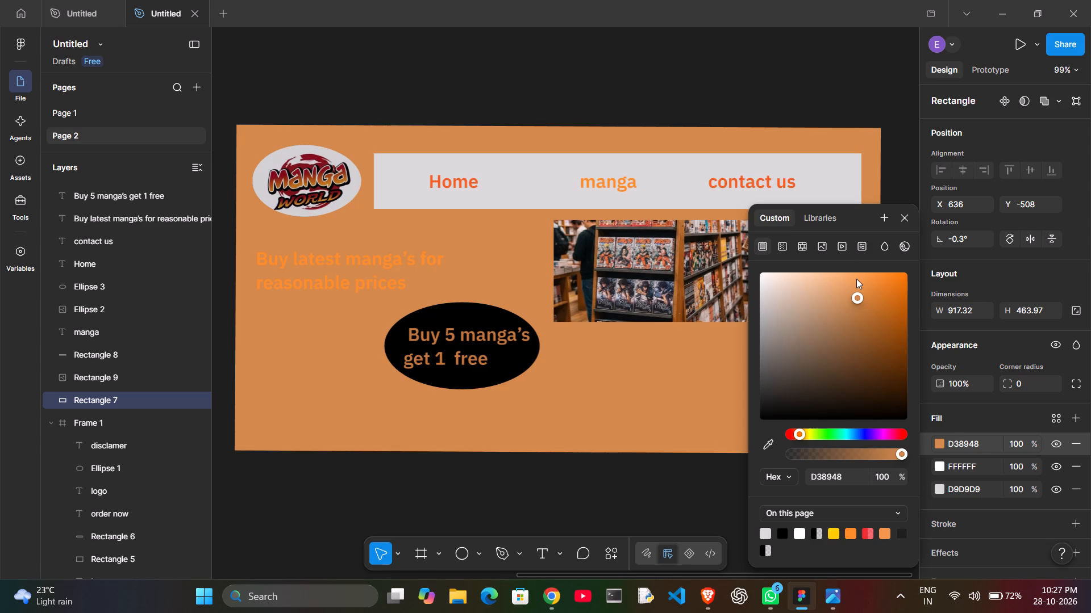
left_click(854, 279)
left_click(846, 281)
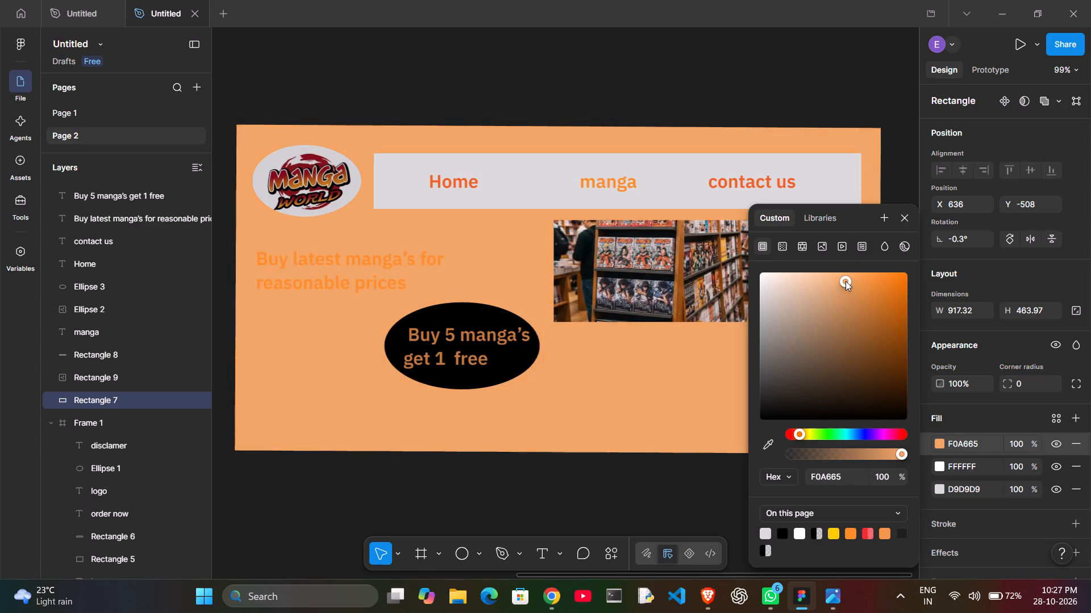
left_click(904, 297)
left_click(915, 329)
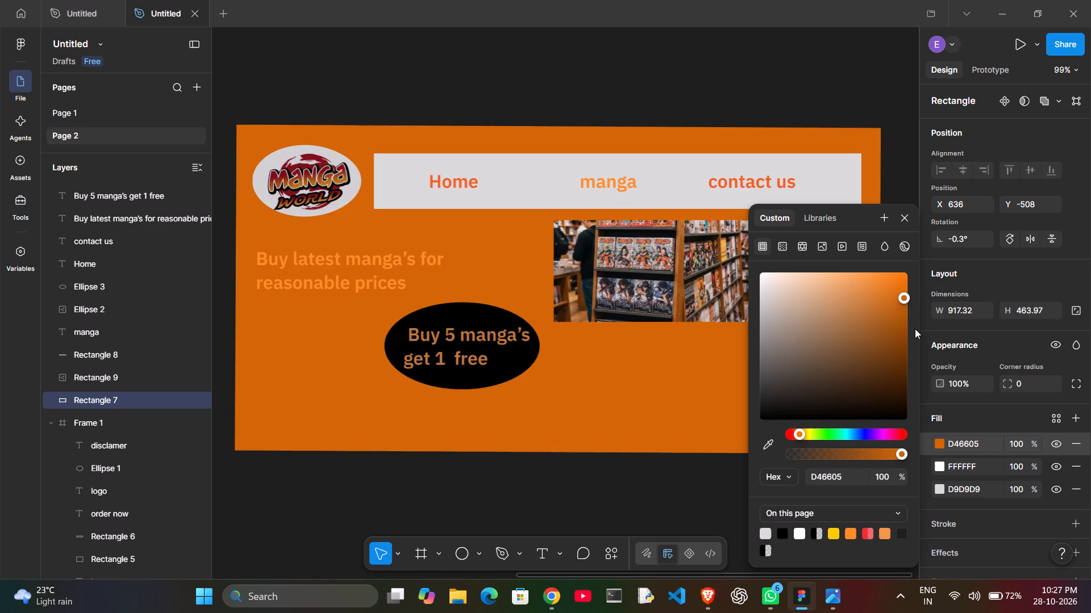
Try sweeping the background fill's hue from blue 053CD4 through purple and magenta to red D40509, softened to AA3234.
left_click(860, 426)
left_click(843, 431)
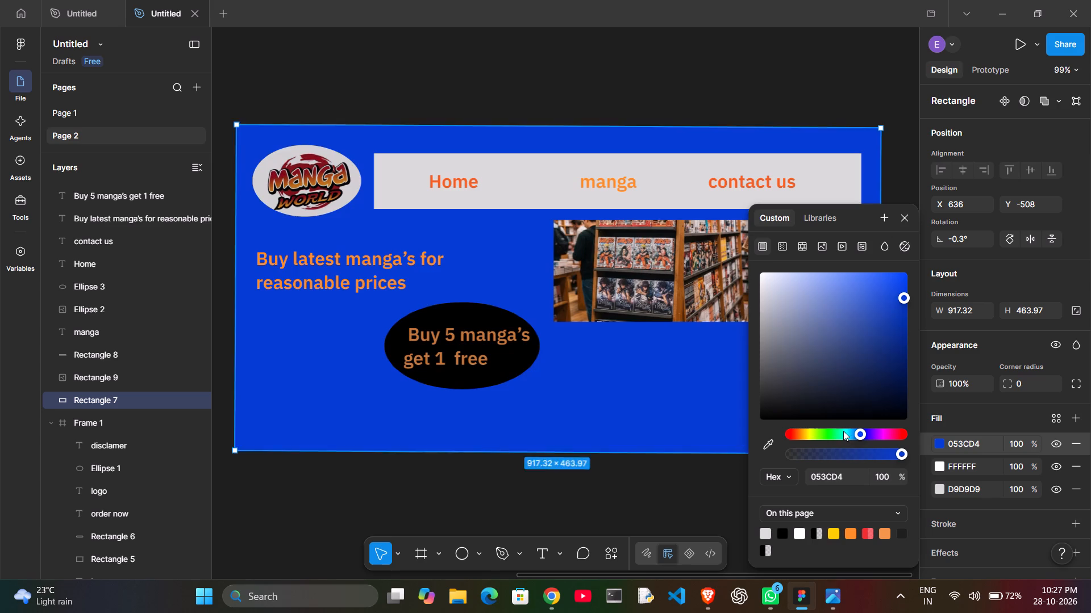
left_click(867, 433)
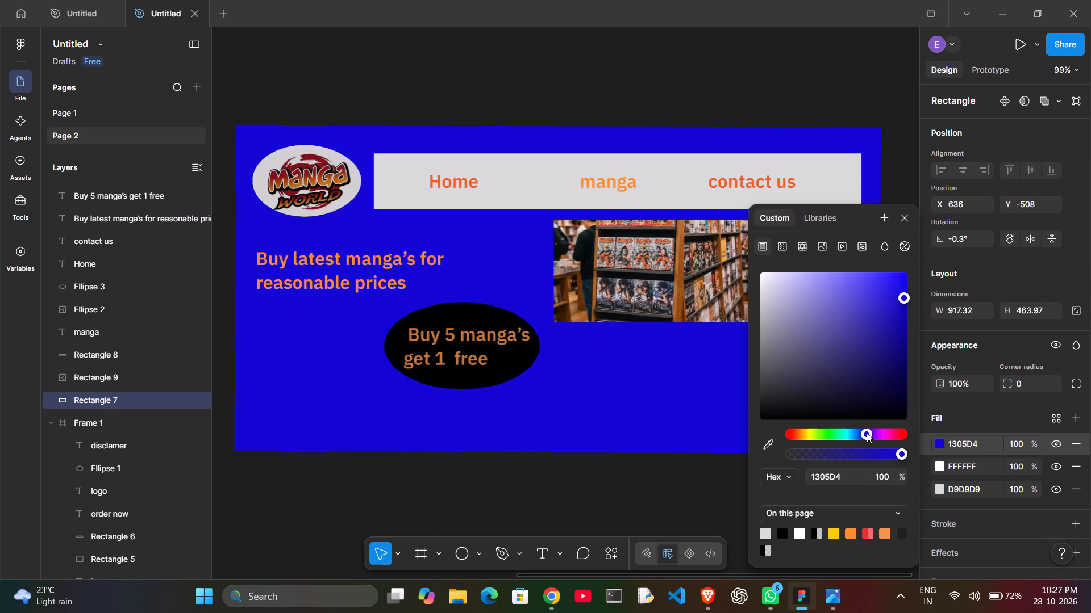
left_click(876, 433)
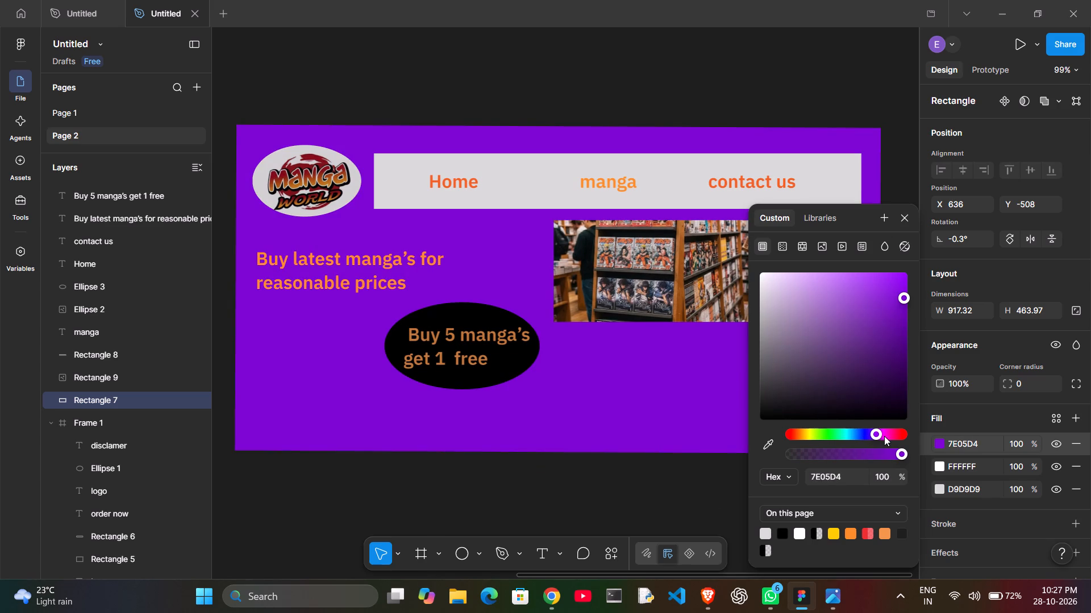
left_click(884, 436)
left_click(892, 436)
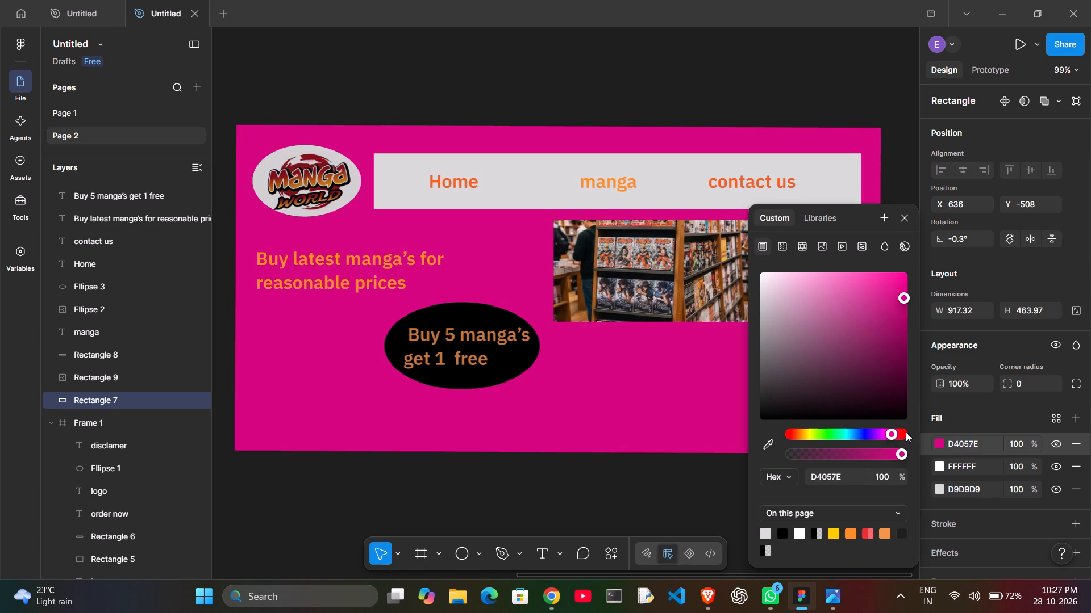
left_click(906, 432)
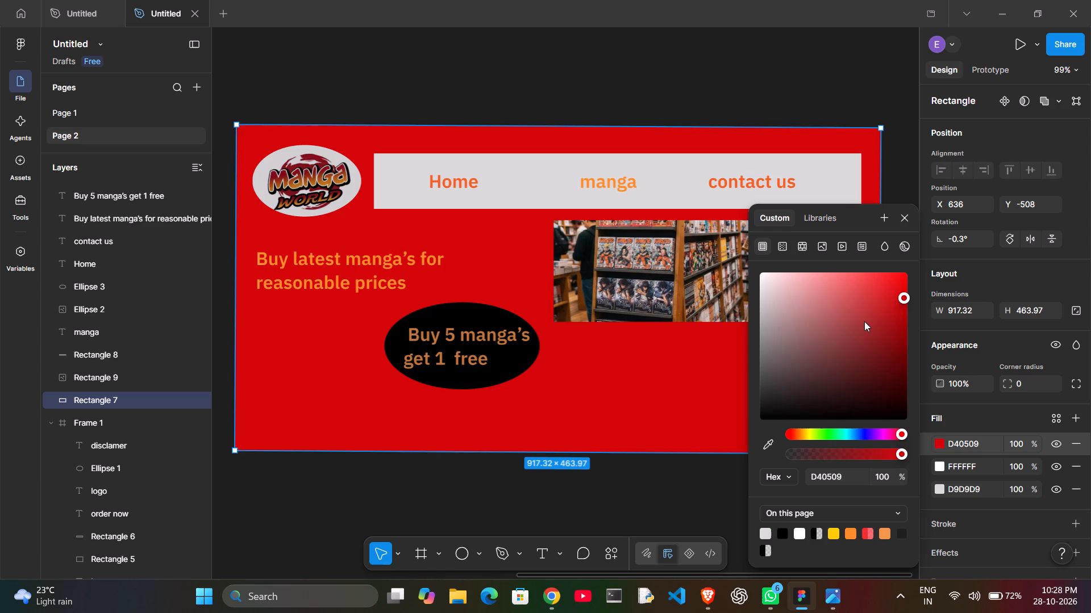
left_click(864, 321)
Browse the library colours and apply the Pink accent to the background's top fill, then replace it with Indigo.
left_click(815, 211)
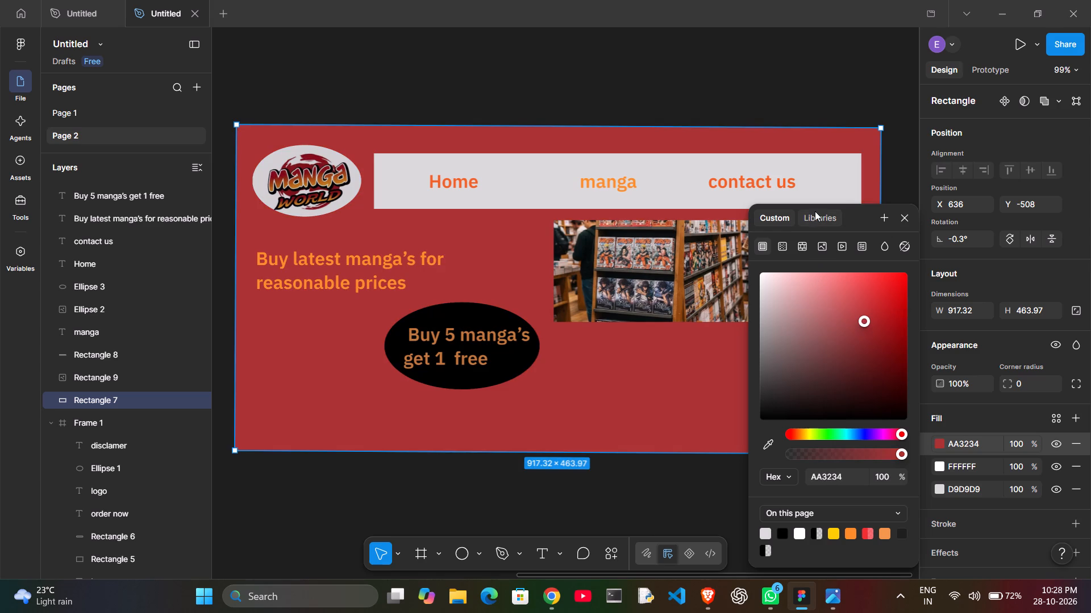
scroll(884, 377, "left", 1)
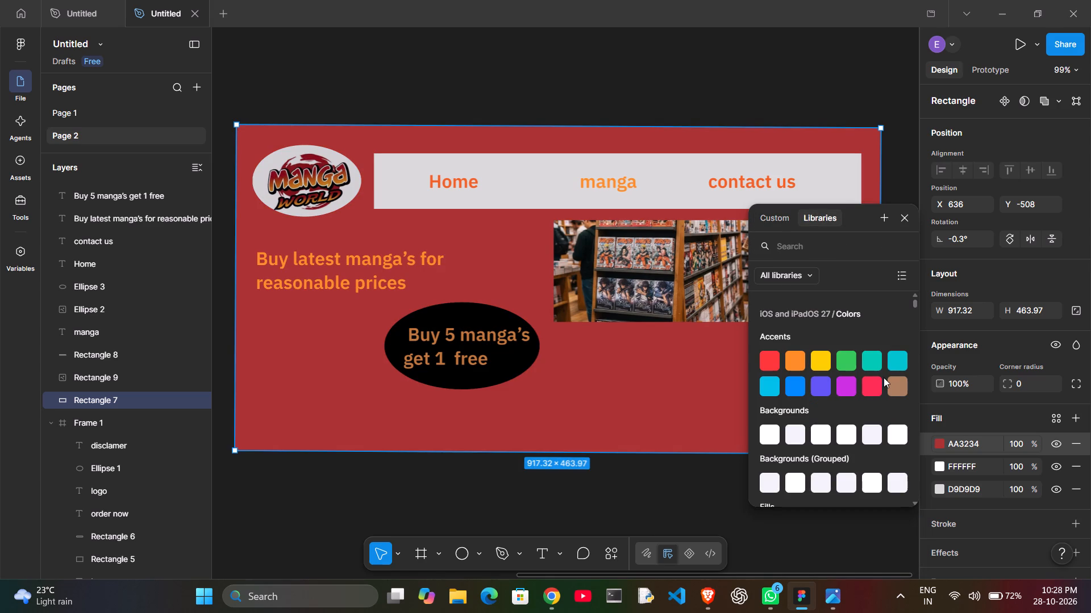
scroll(884, 377, "left", 2)
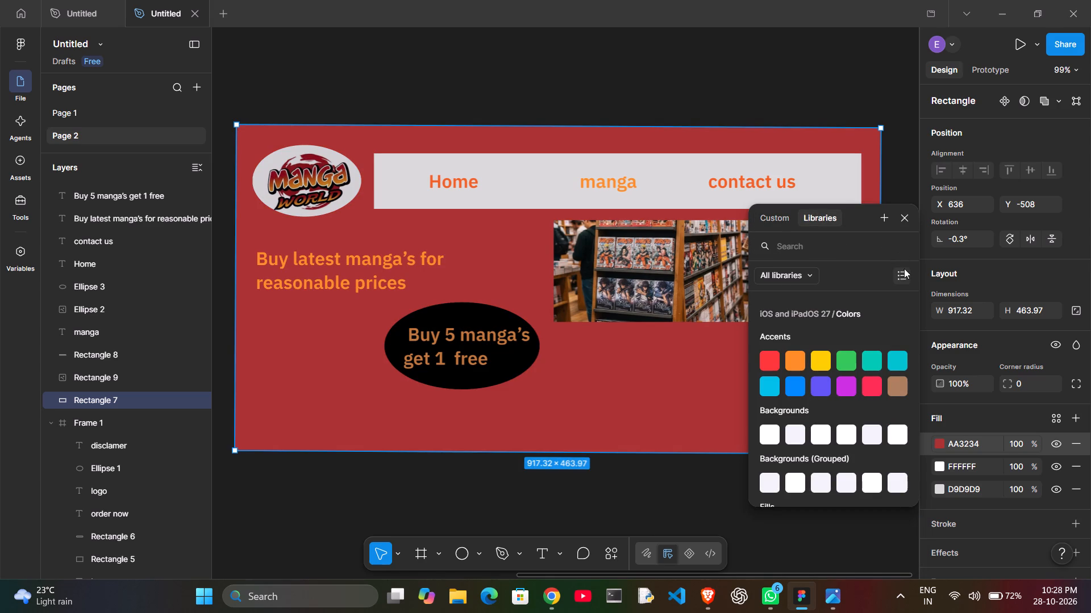
left_click(900, 275)
scroll(835, 407, "down", 1)
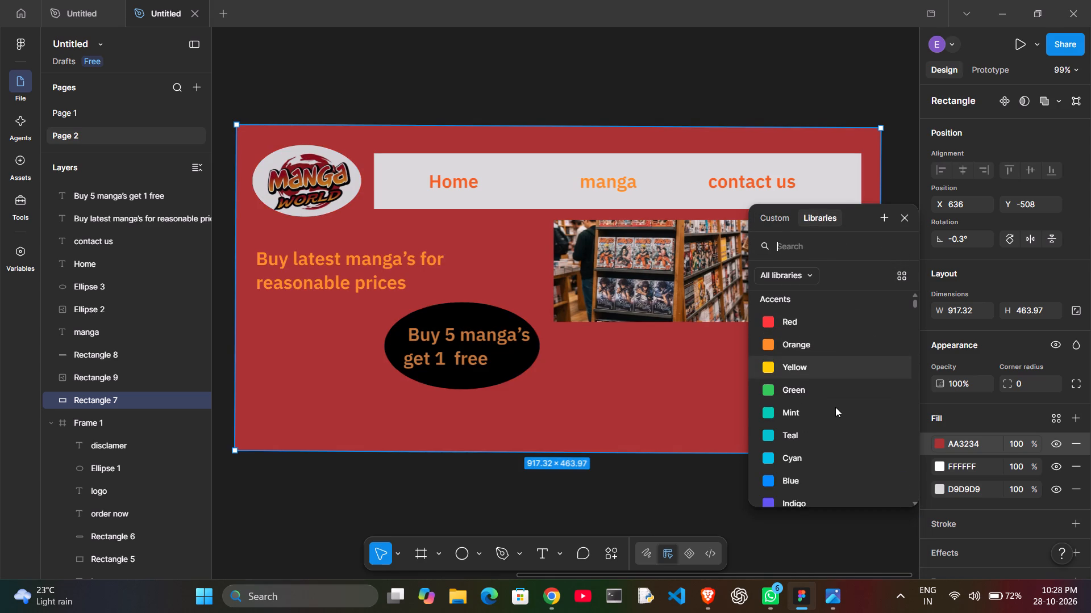
scroll(835, 407, "down", 2)
scroll(835, 407, "up", 1)
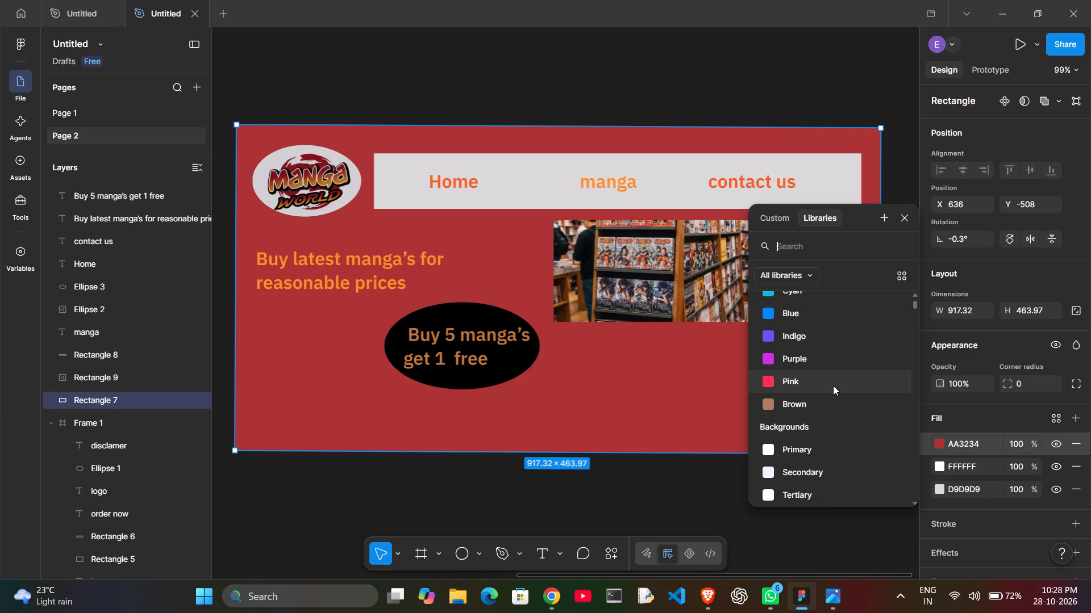
left_click(833, 385)
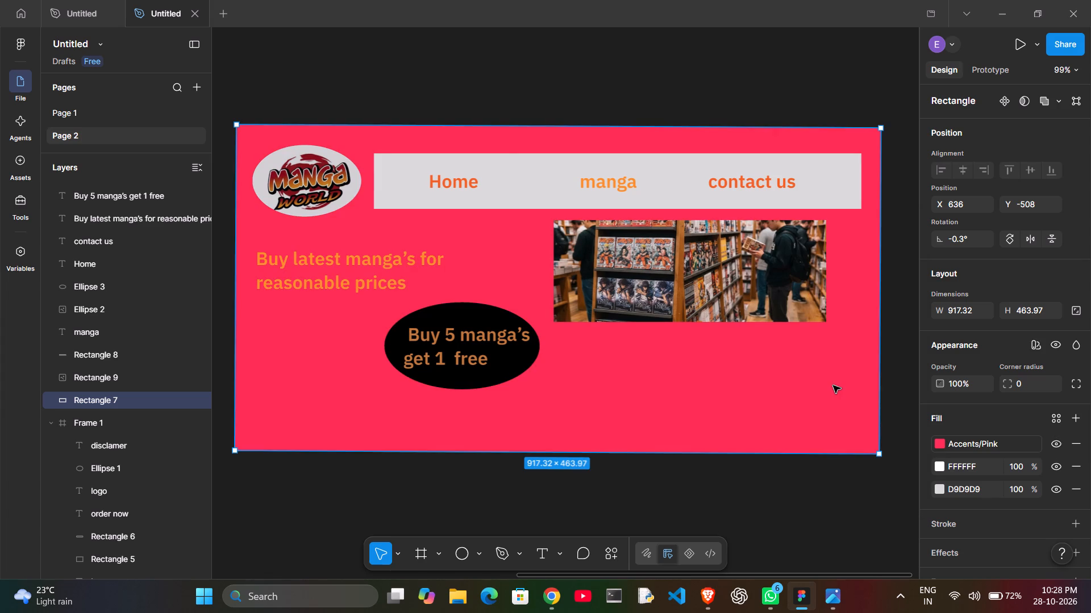
left_click(946, 442)
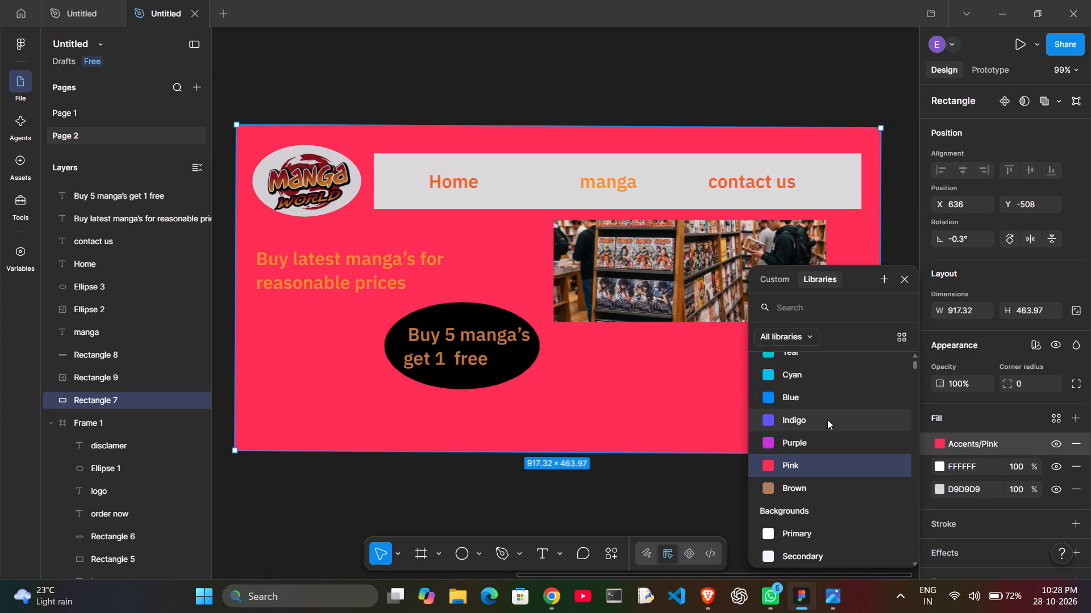
left_click(827, 419)
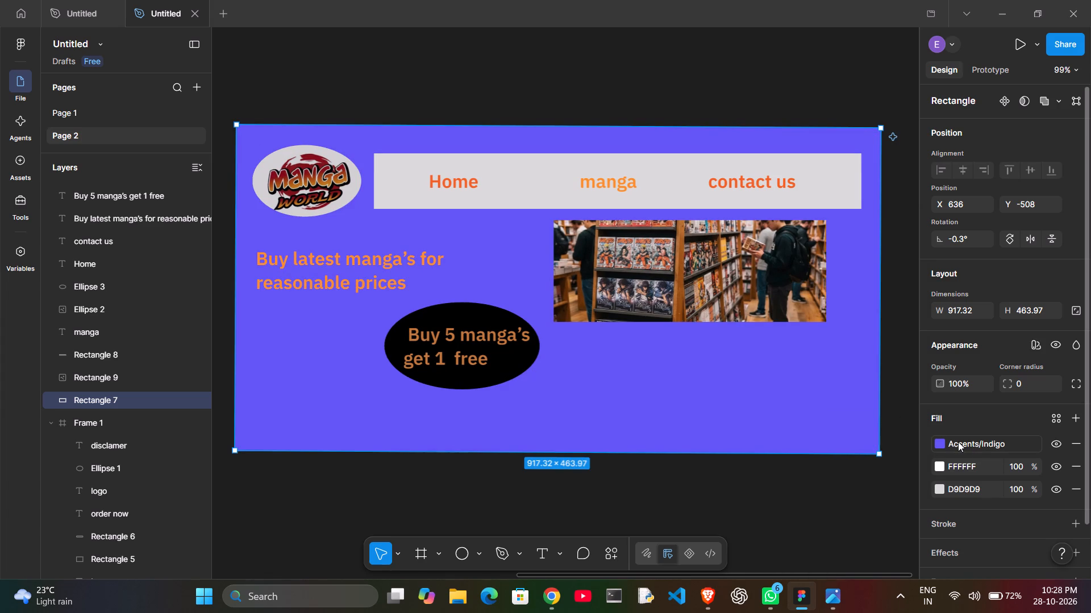
Add another fill to the banner background, pick the page's indigo 6155F5, and try purples 382DB7, 807AD4 and 9690D9.
left_click(1079, 418)
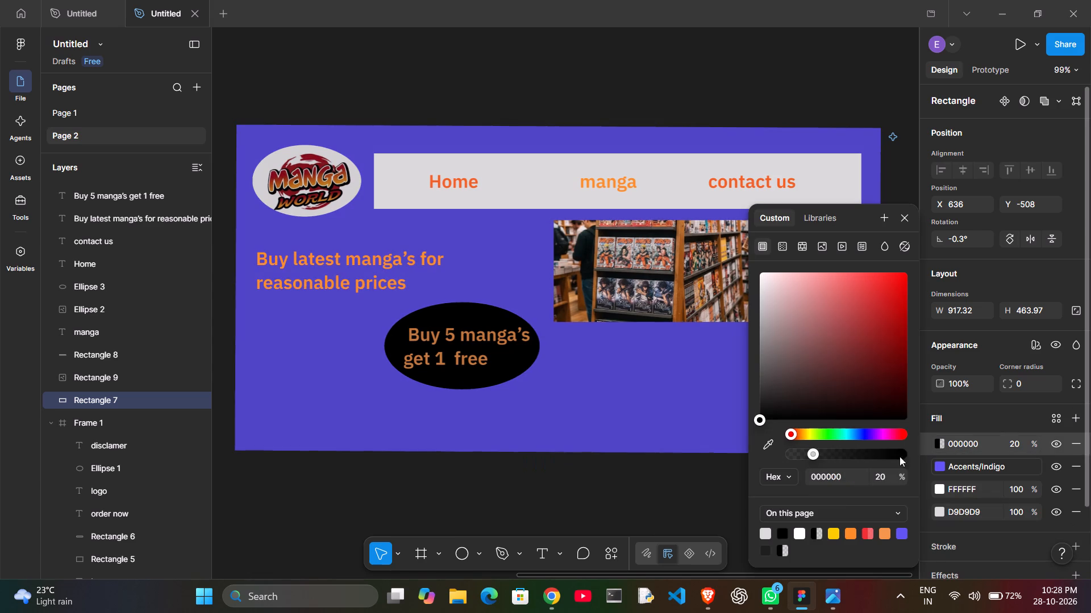
left_click(901, 531)
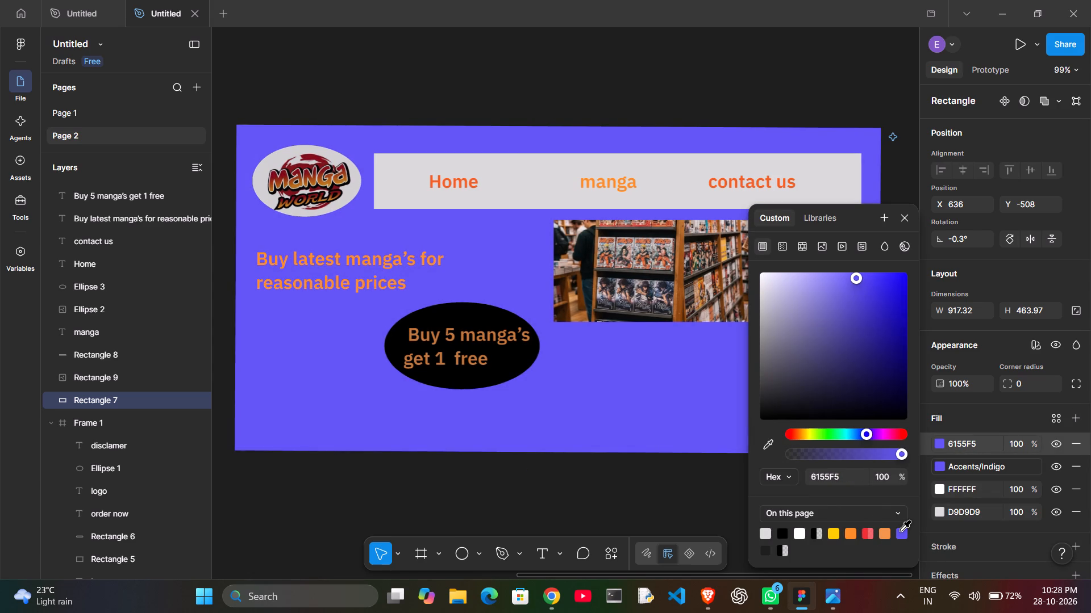
left_click(871, 314)
left_click(847, 314)
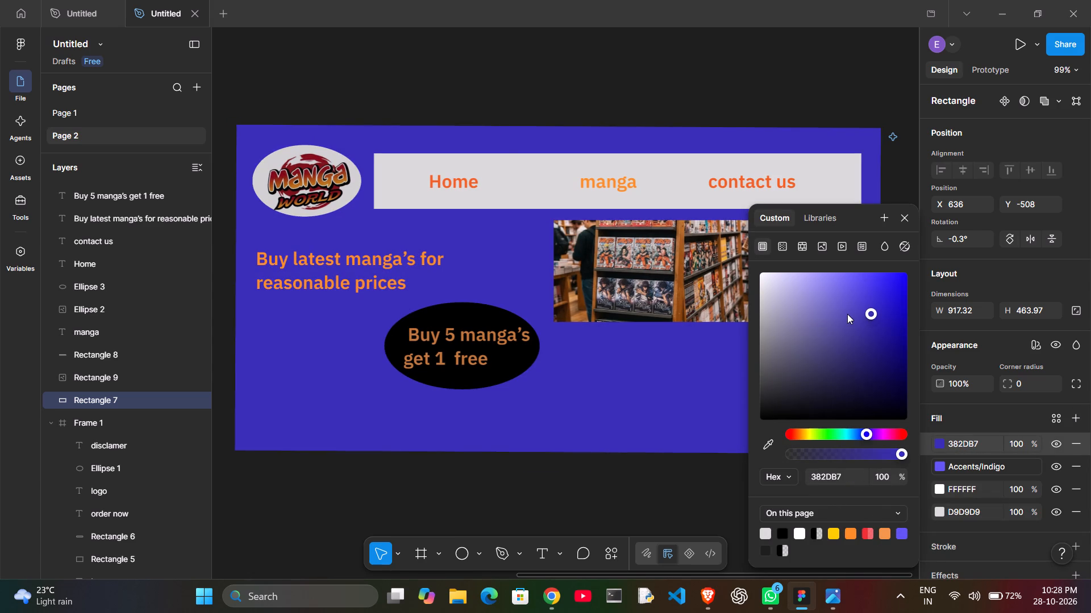
left_click(828, 317)
left_click(823, 297)
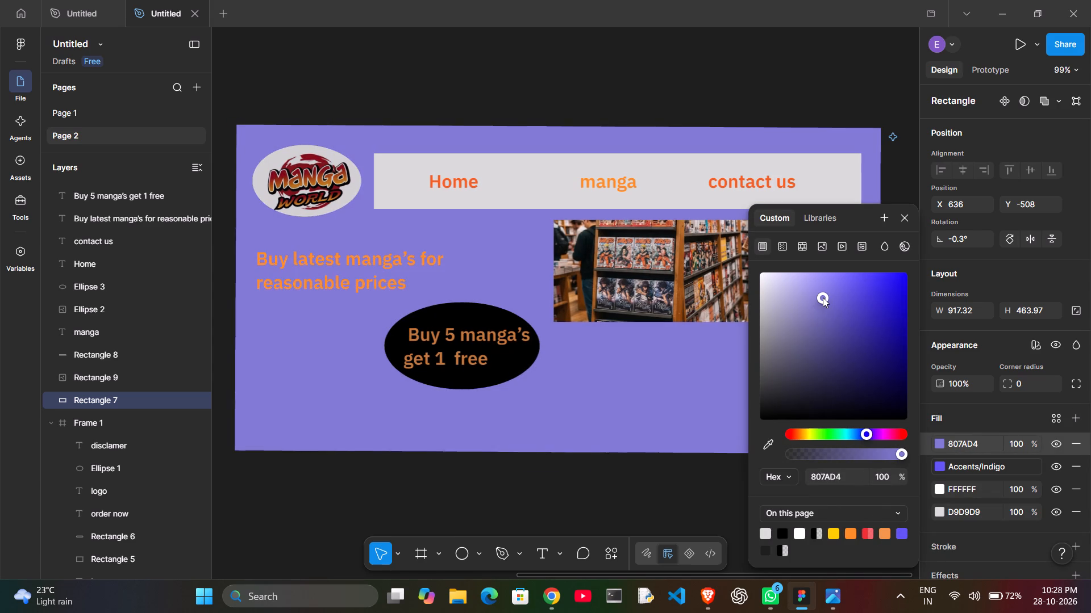
left_click(814, 295)
left_click(810, 294)
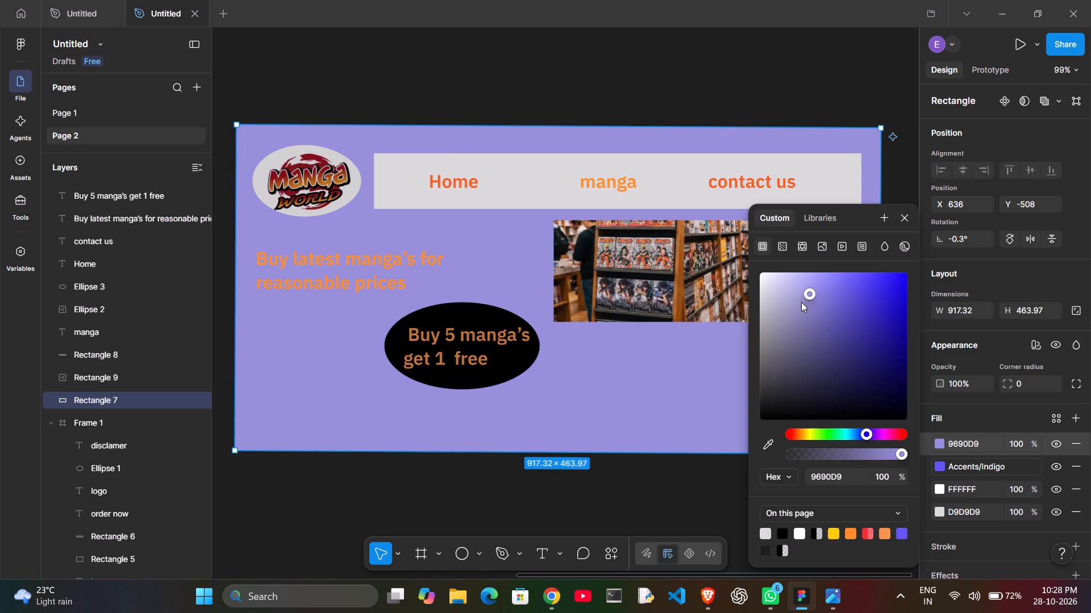
Mute and darken the background's top fill through greyish purples 9793CC, 9491BB, 8380A7 and 595865, finishing on 5E5C78.
left_click(801, 302)
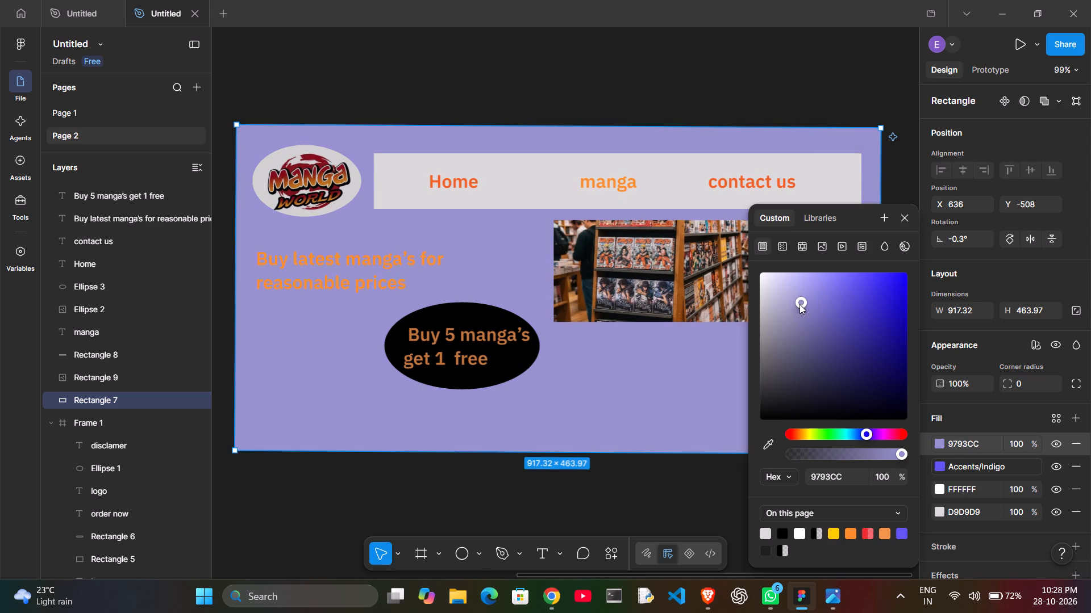
left_click(794, 306)
left_click(793, 312)
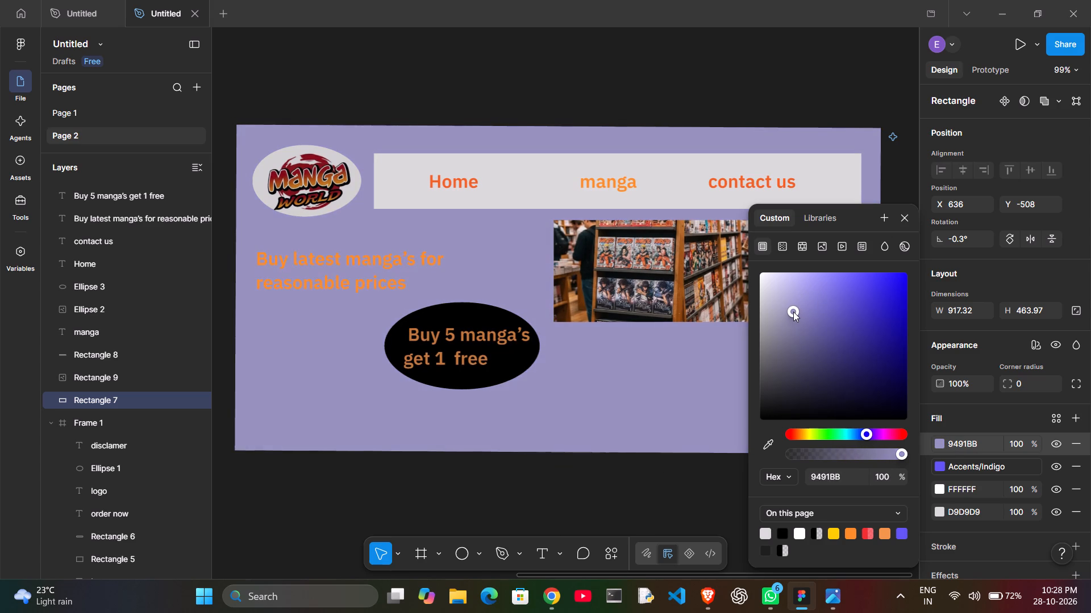
left_click(795, 323)
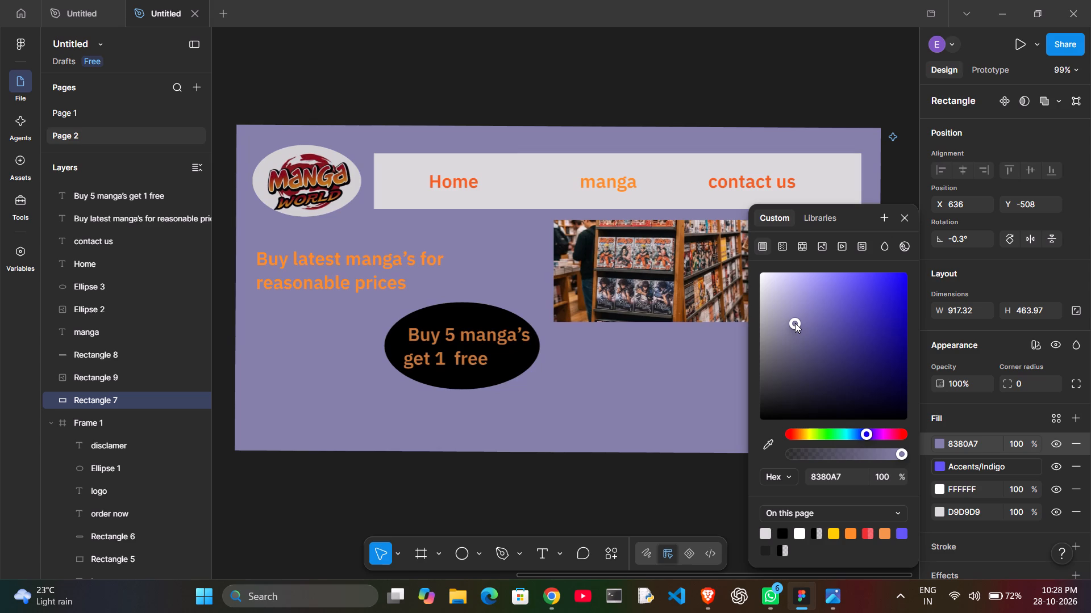
left_click(793, 330)
left_click(776, 330)
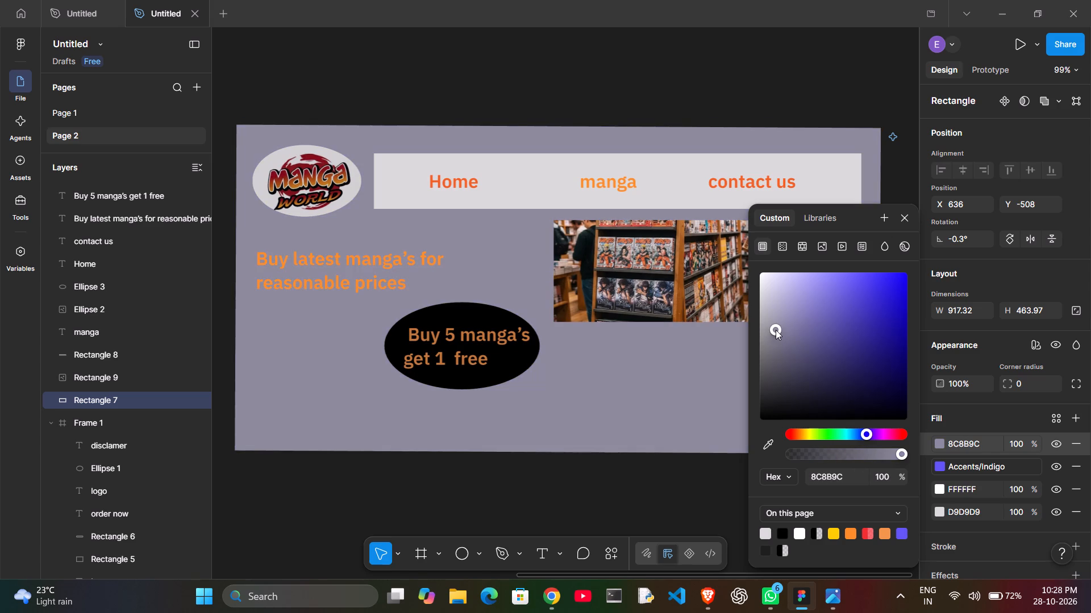
left_click(770, 325)
left_click(779, 362)
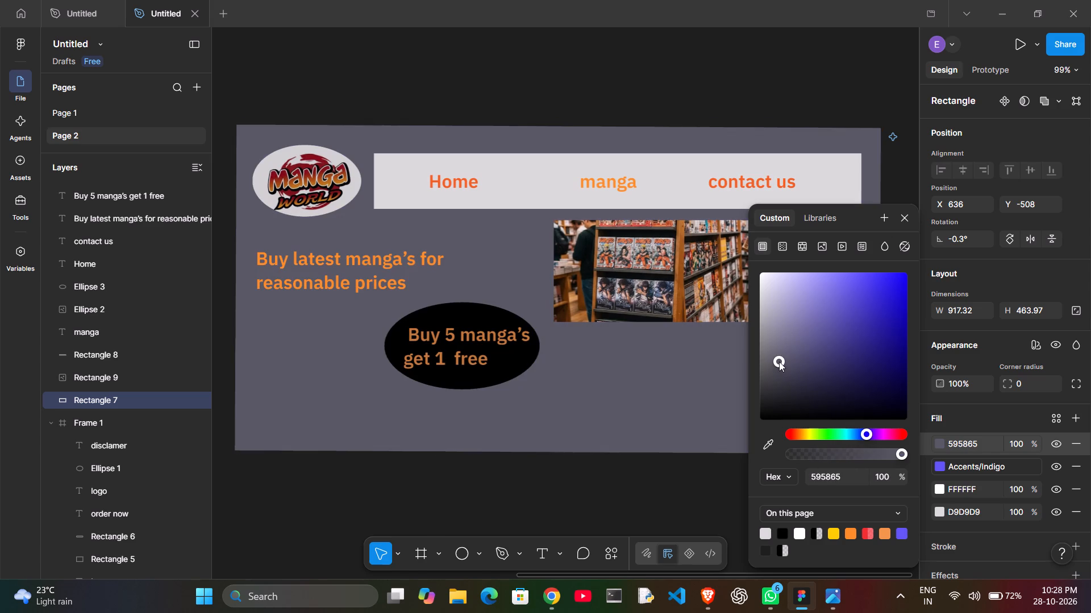
left_click(784, 359)
left_click(794, 350)
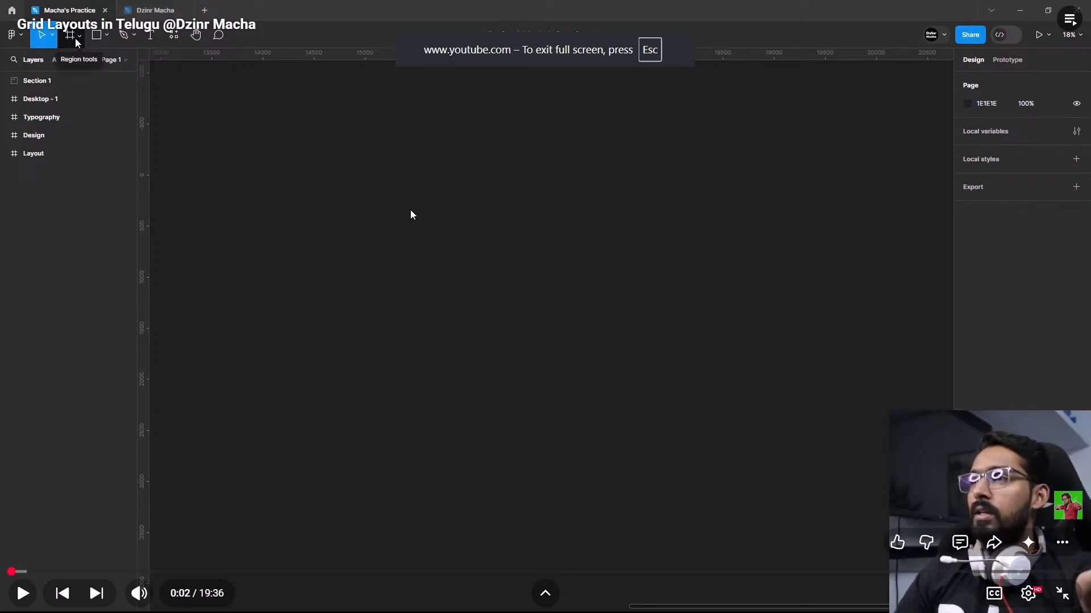
Switch to Brave, leave the full-screen video, search for "coolers" in a new tab, and open the Coolors site.
key("f")
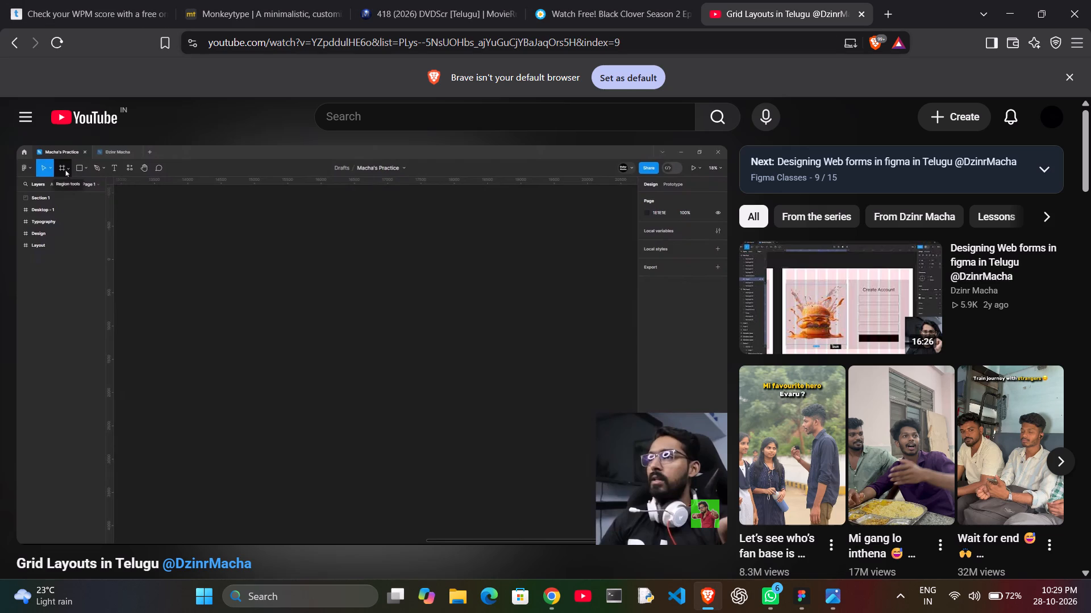
left_click(890, 15)
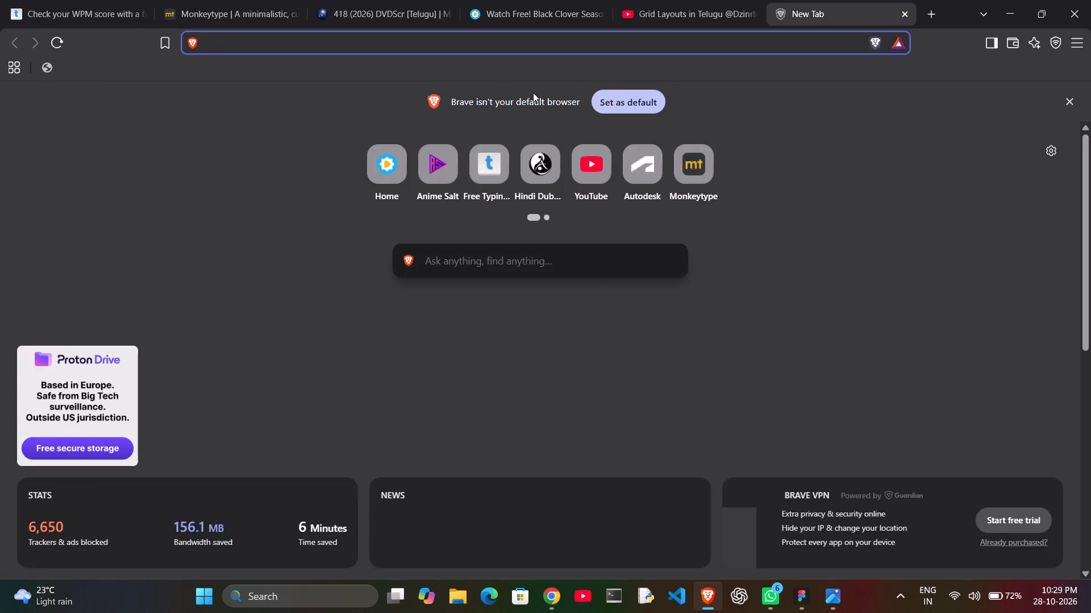
type("coolers")
key("Return")
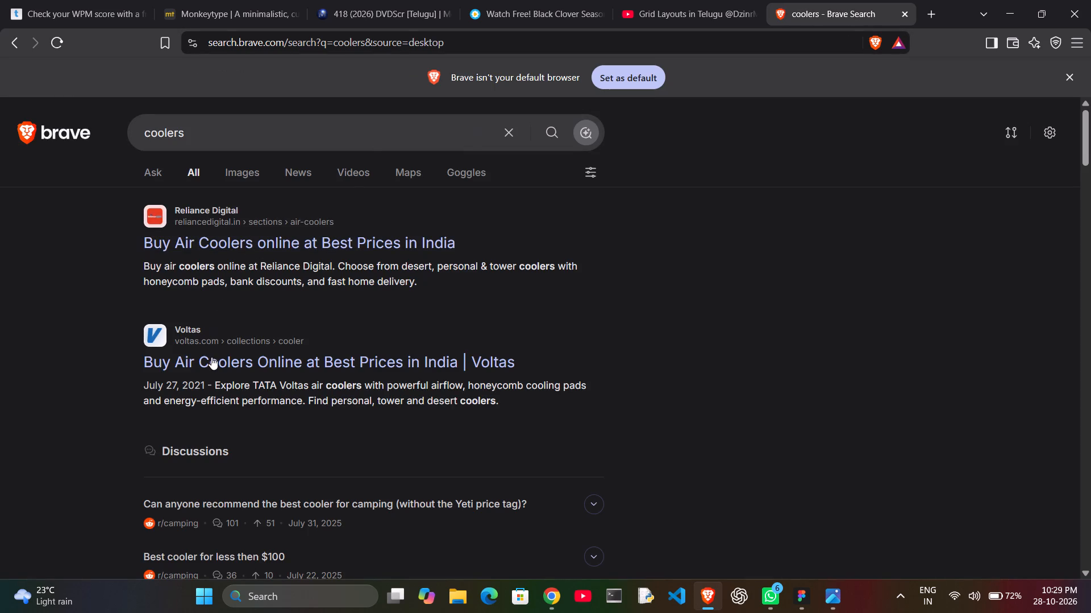
scroll(431, 220, "down", 1)
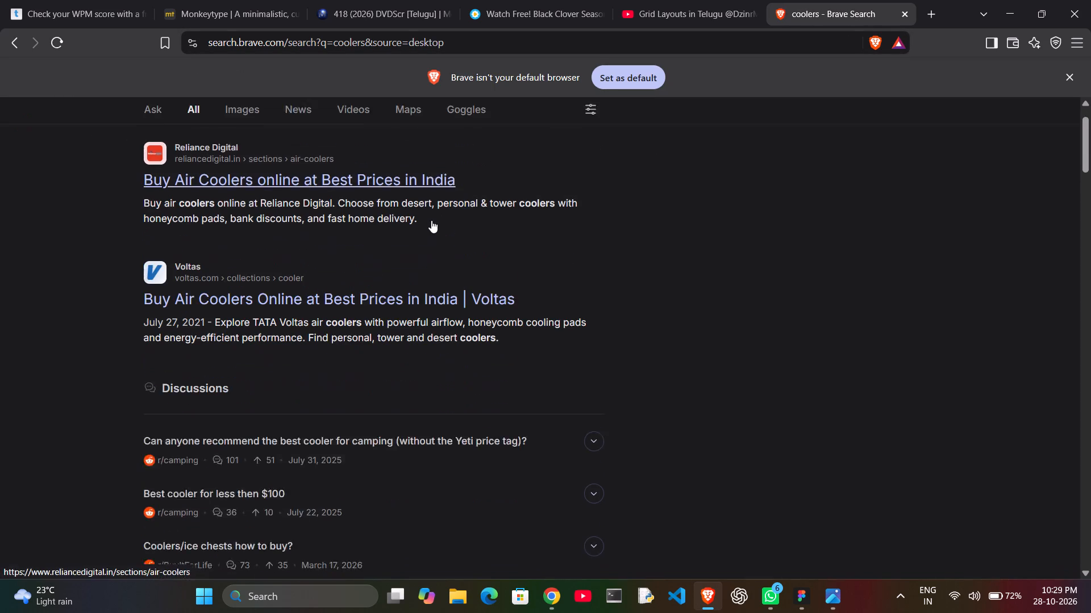
scroll(431, 220, "down", 7)
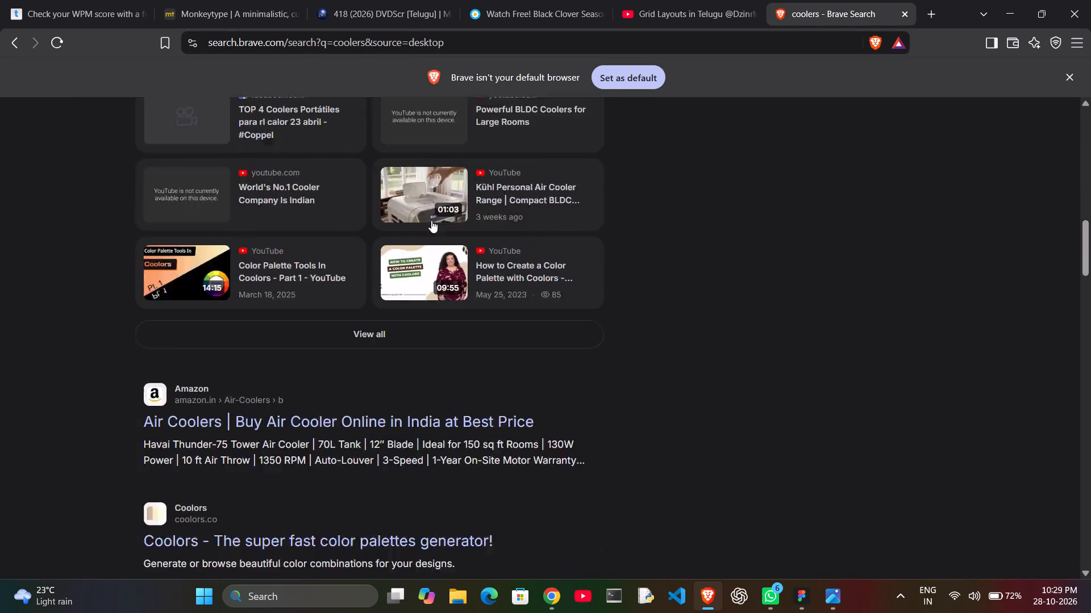
scroll(431, 220, "down", 4)
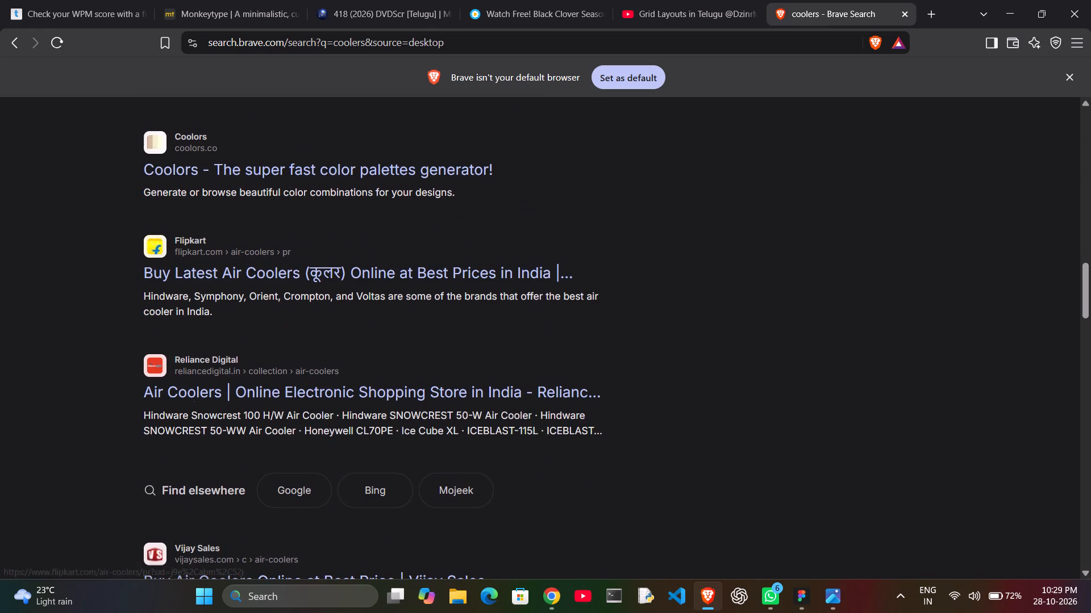
left_click(371, 170)
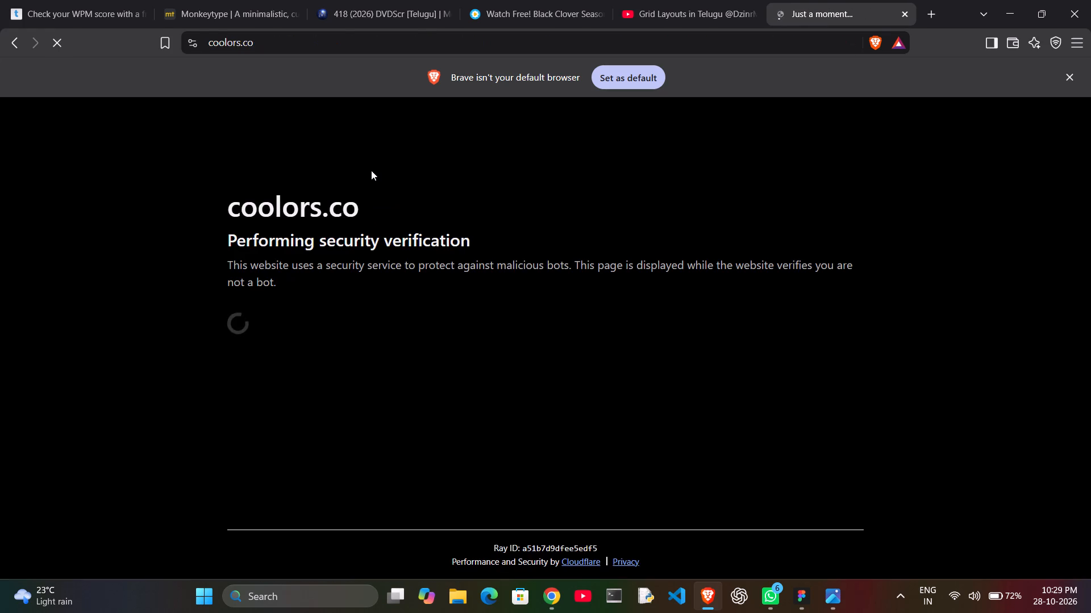
Look over the Coolors home page for its colour palette examples and tools.
scroll(371, 170, "down", 2)
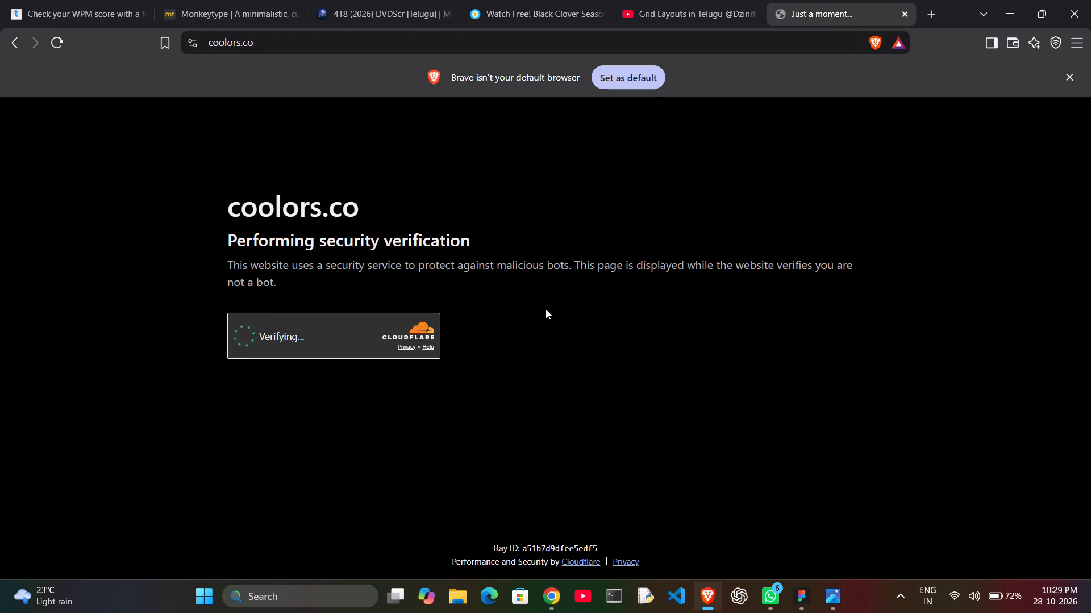
scroll(545, 309, "down", 3)
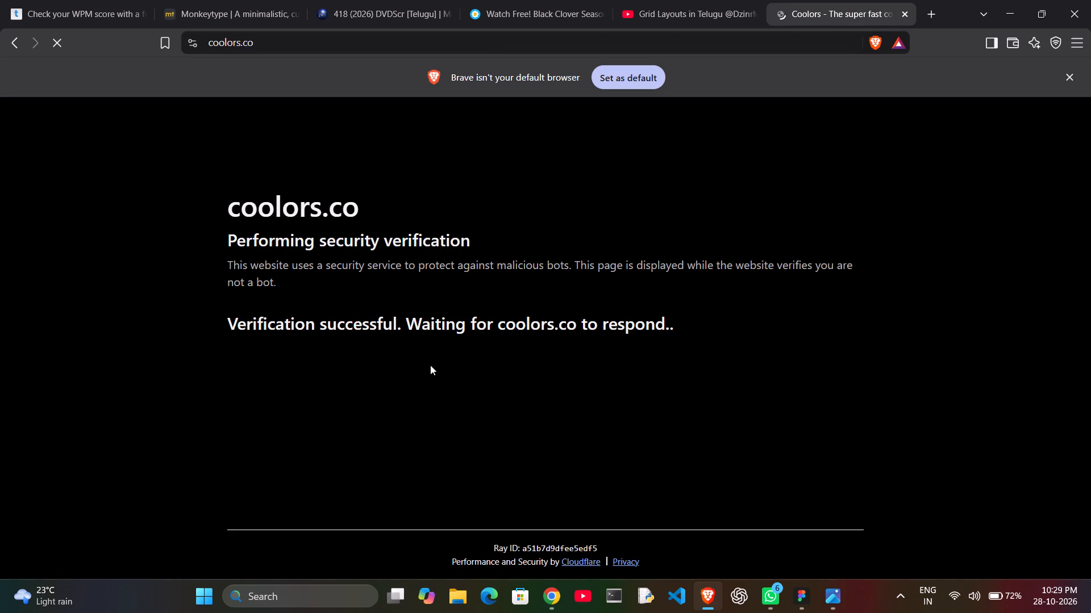
scroll(430, 365, "down", 5)
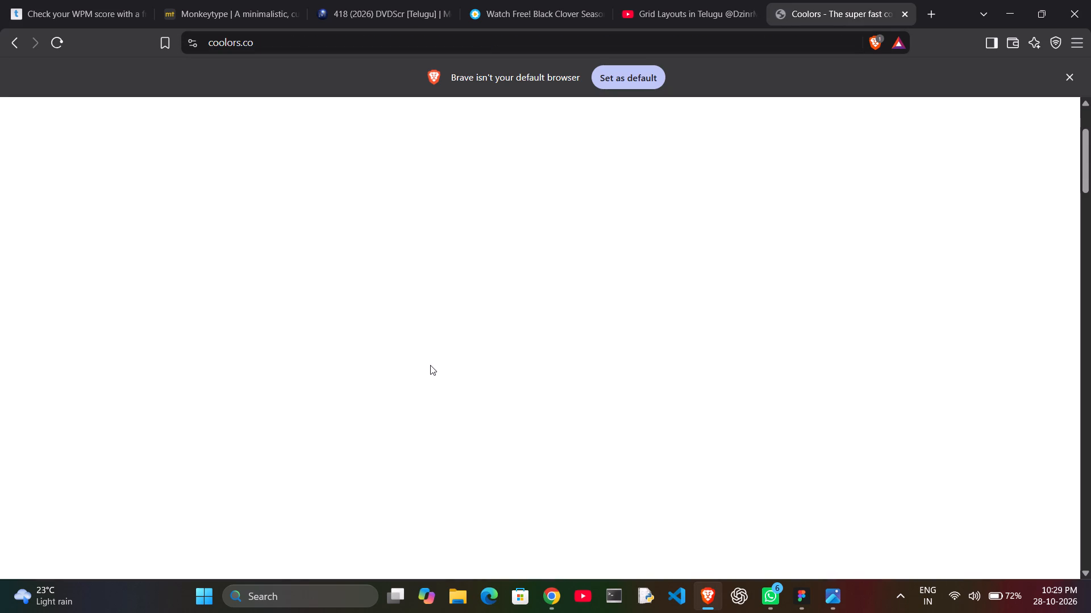
scroll(430, 365, "down", 3)
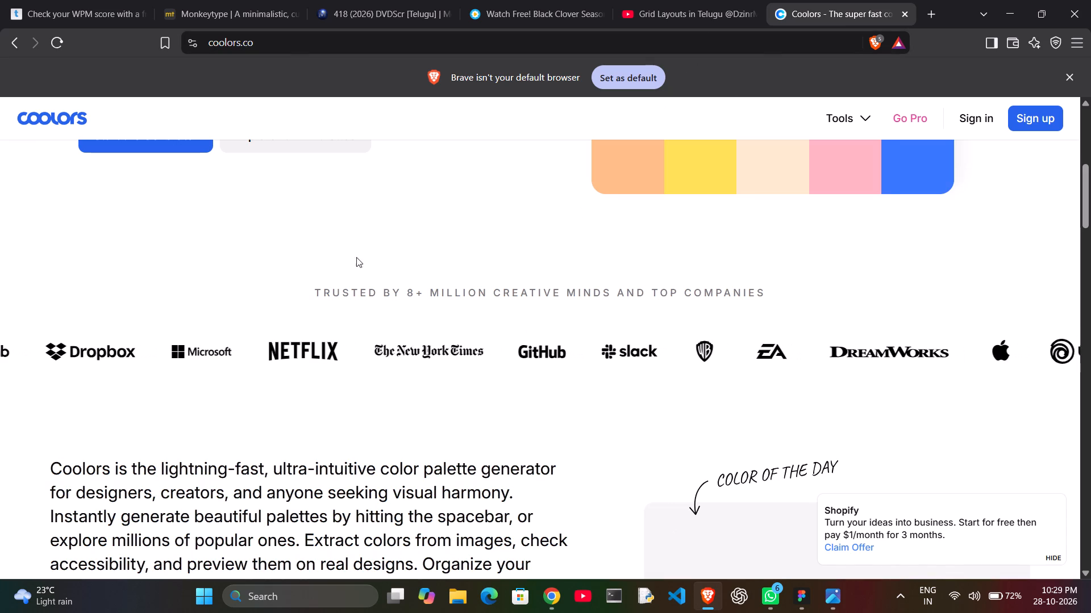
left_click(441, 15)
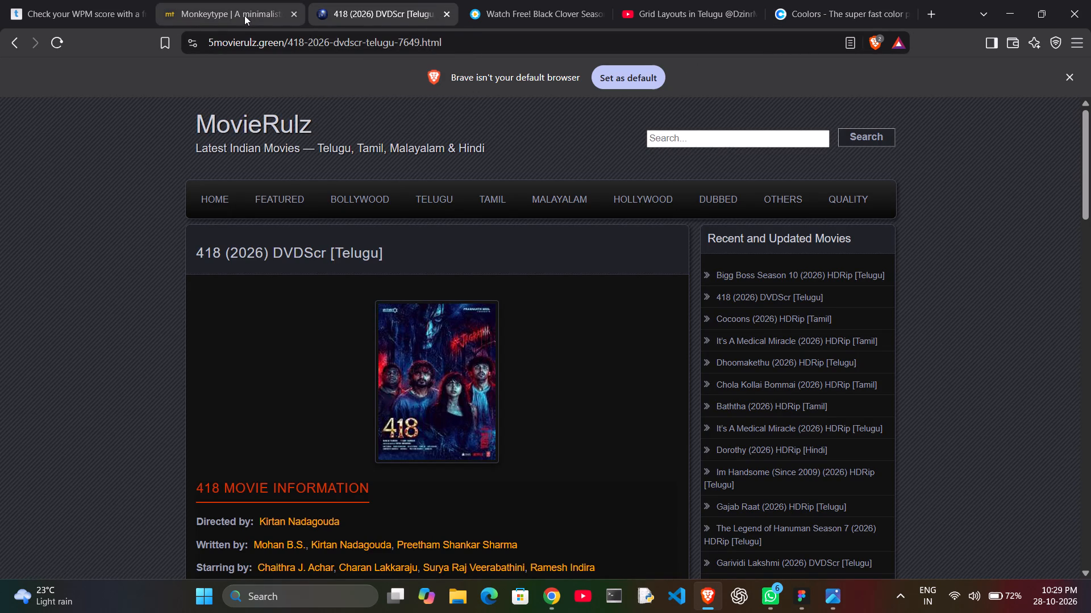
scroll(305, 199, "down", 1)
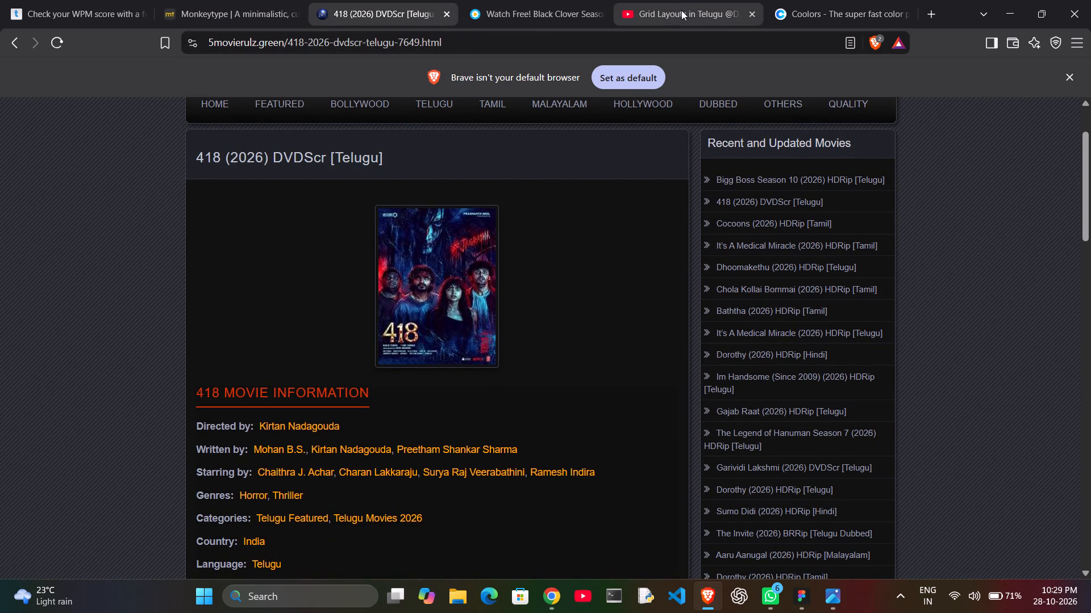
left_click(826, 9)
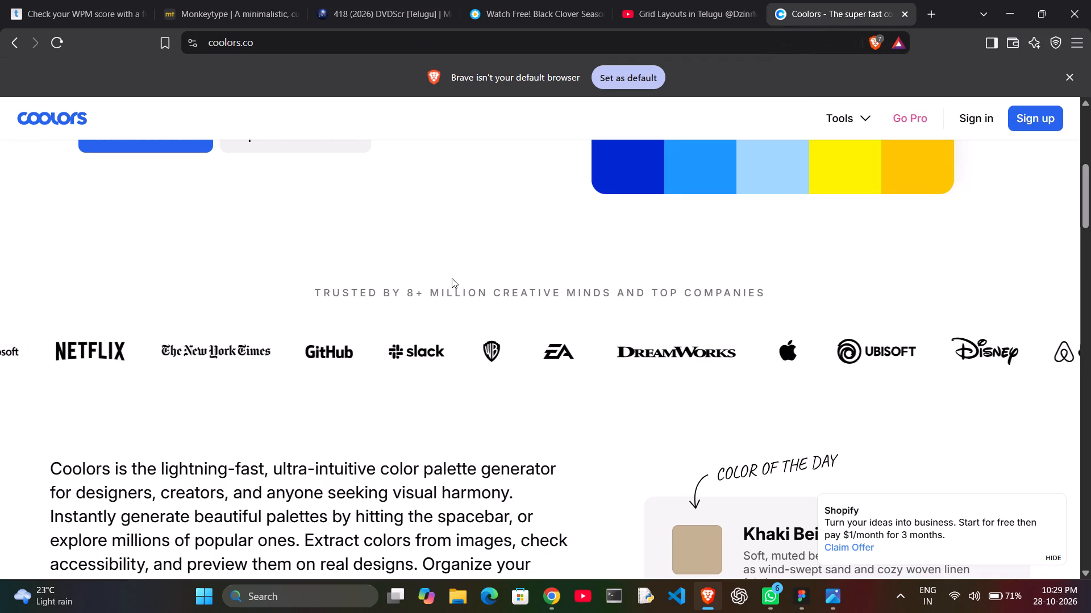
scroll(452, 278, "down", 4)
scroll(452, 278, "up", 3)
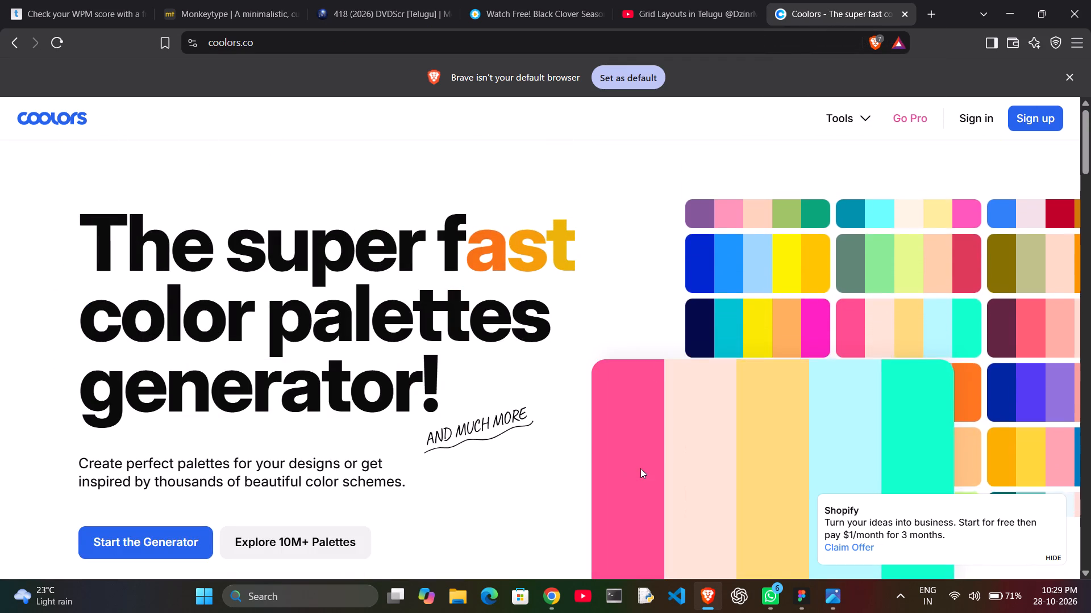
Start the Coolors palette generator, dismiss its tutorial, and generate several random five-colour palettes.
left_click(187, 541)
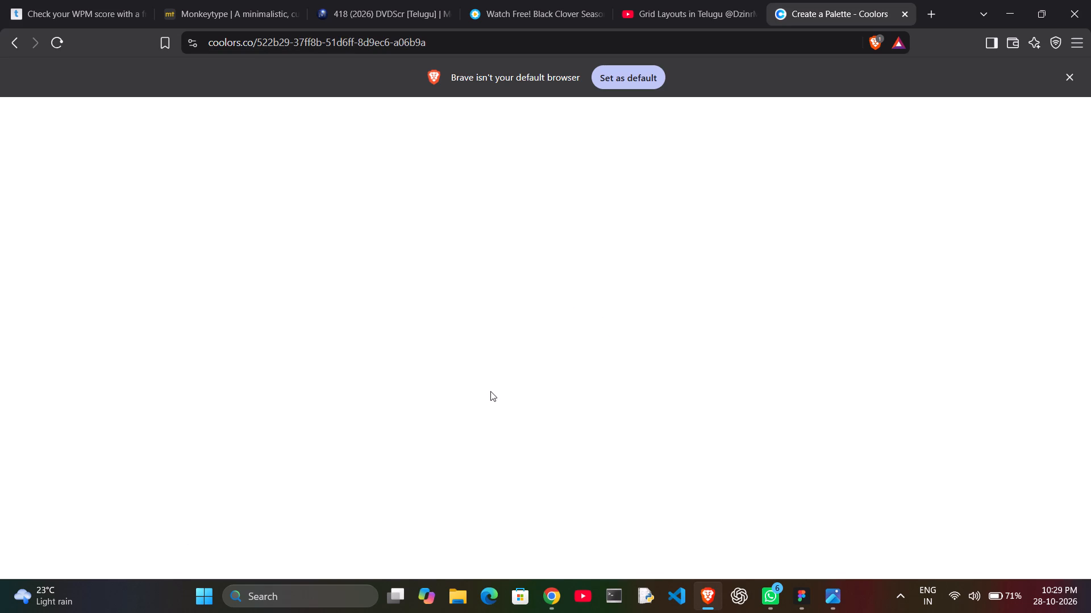
scroll(490, 391, "down", 2)
left_click(501, 419)
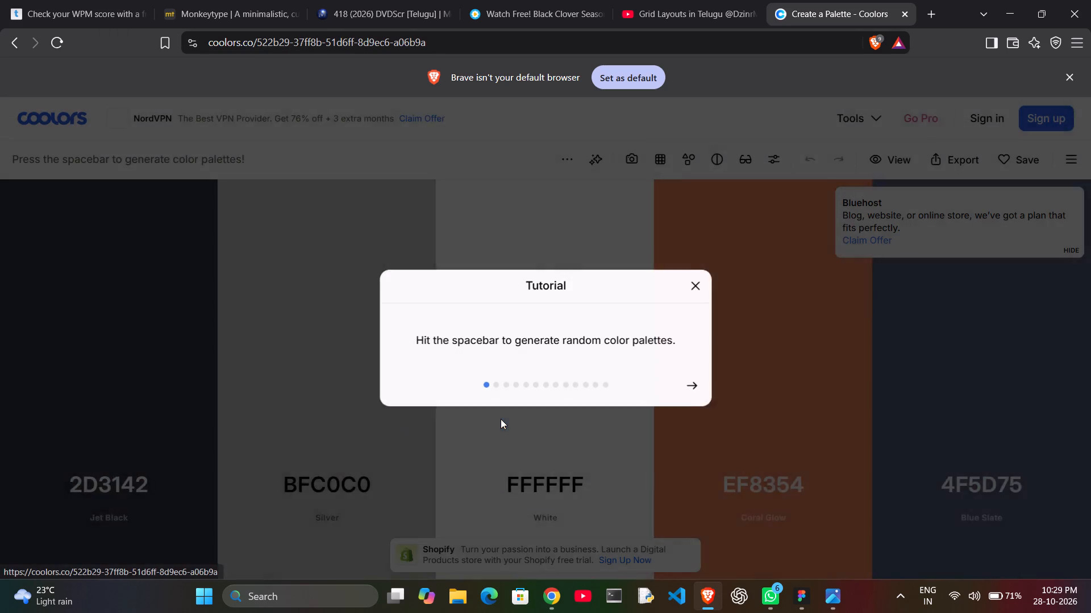
left_click(702, 282)
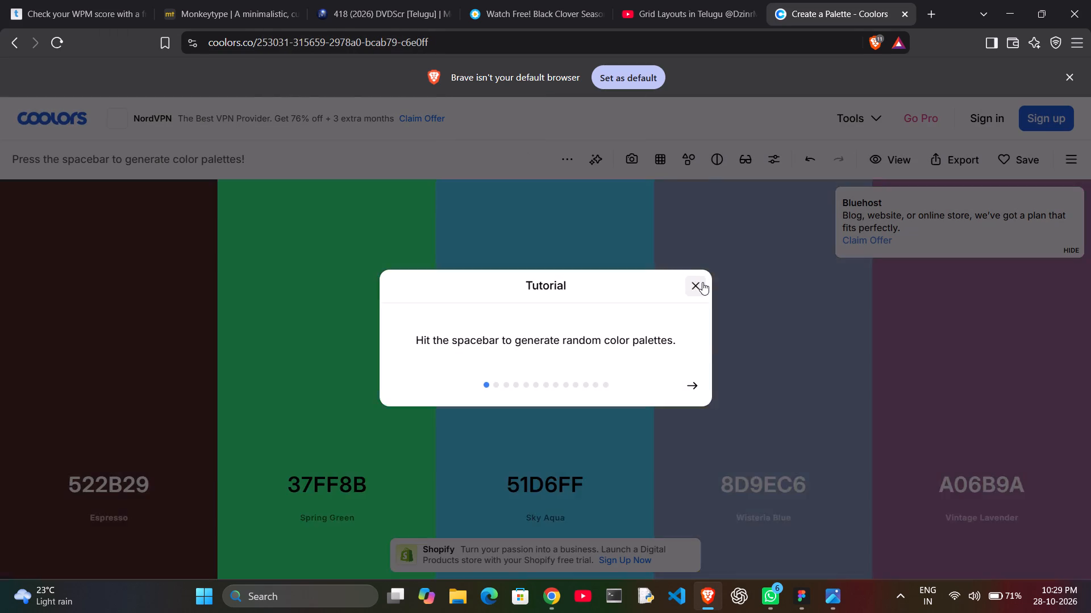
key("space")
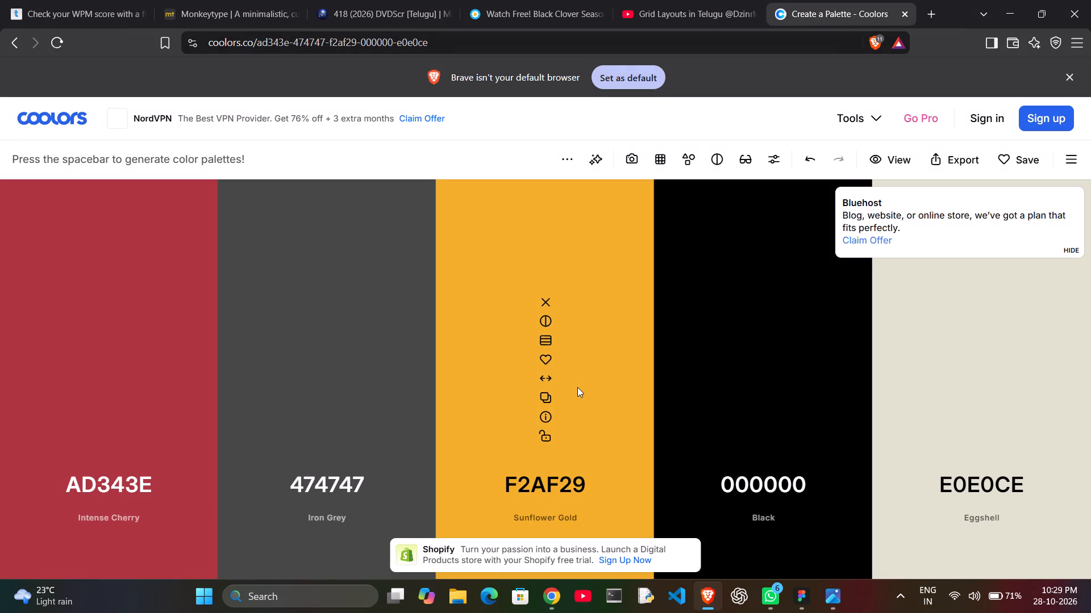
key("space")
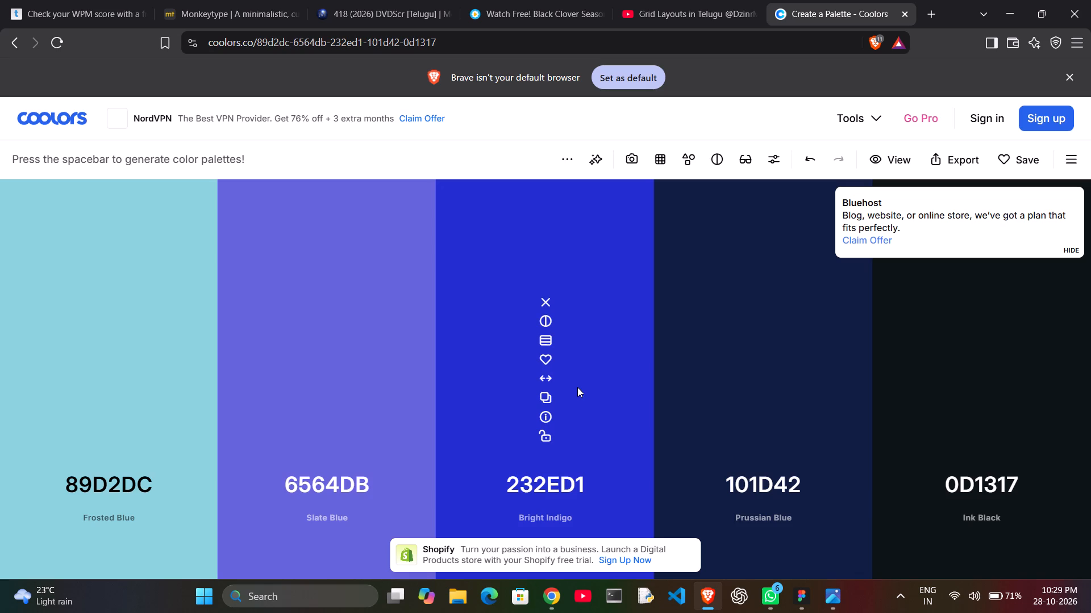
key("space")
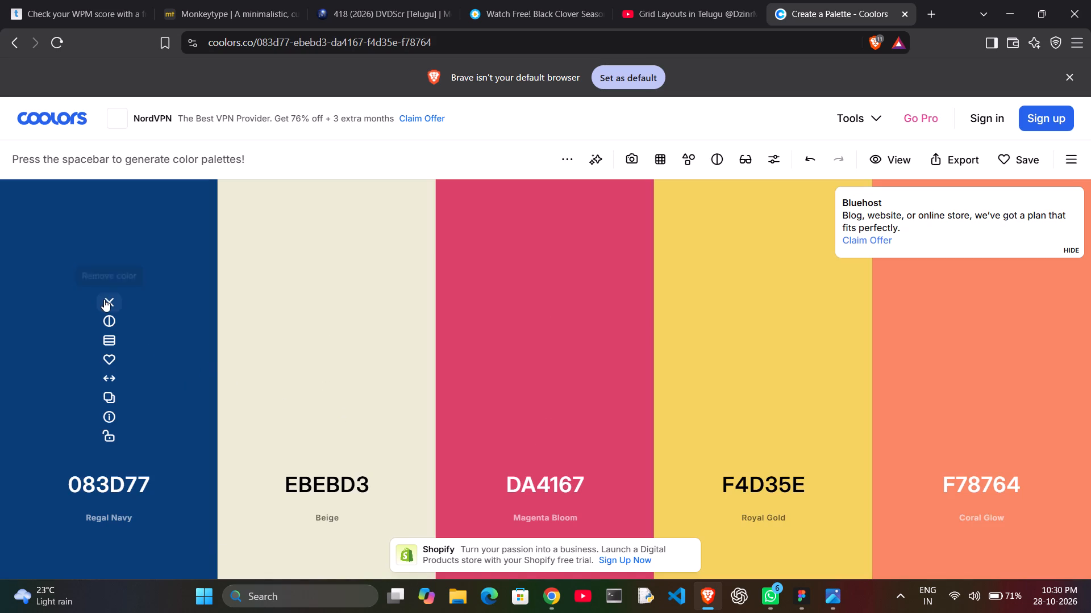
Remove the Regal Navy colour 083D77 from the palette and generate further random four-colour palettes.
left_click(104, 299)
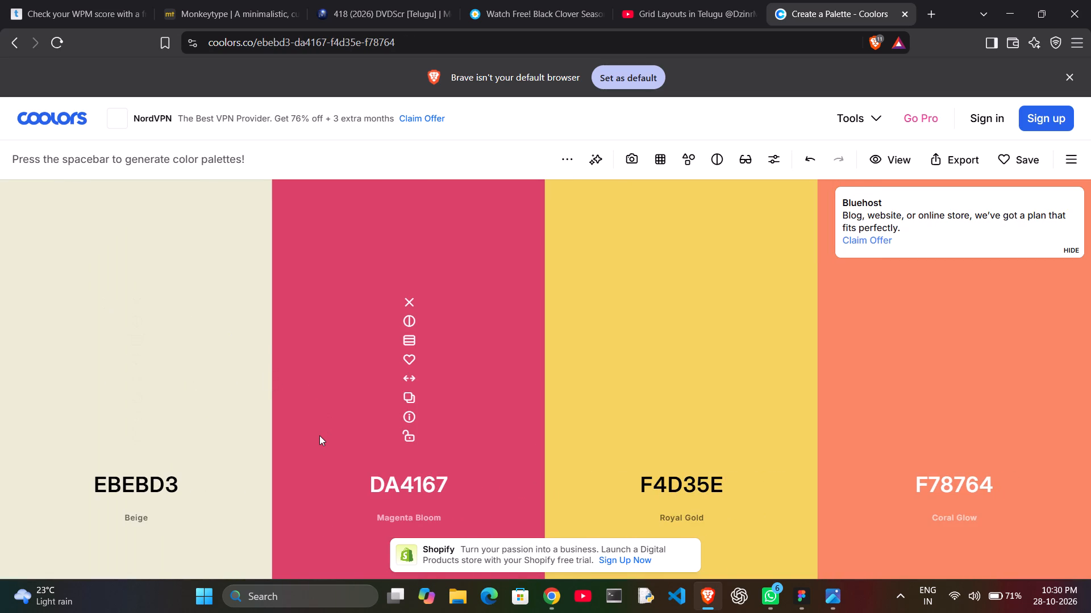
left_click(319, 435)
left_click_drag(319, 435, 314, 445)
key("space")
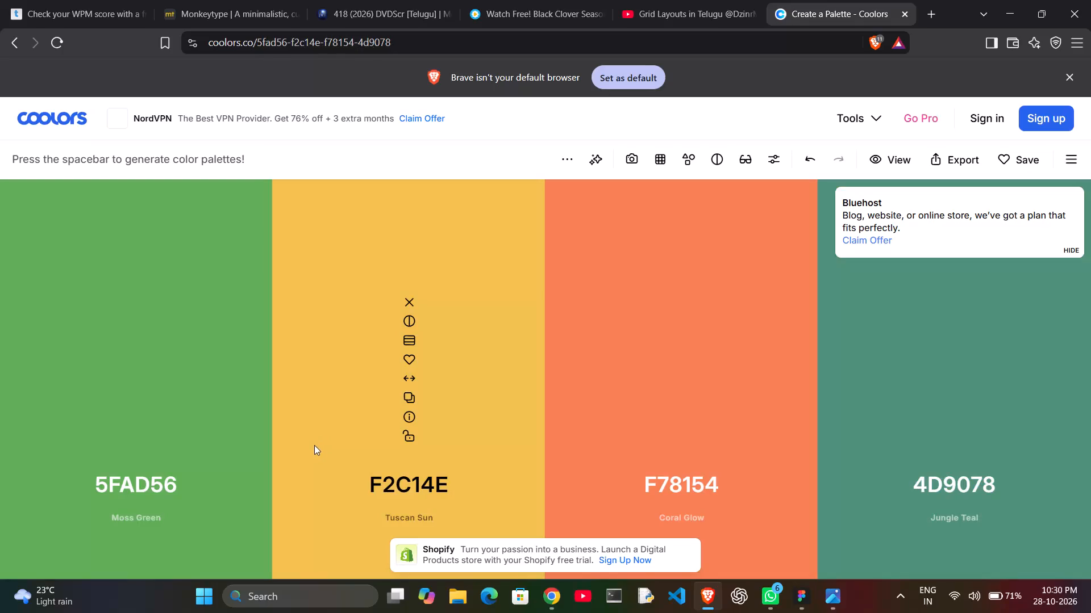
left_click_drag(314, 445, 307, 463)
key("space")
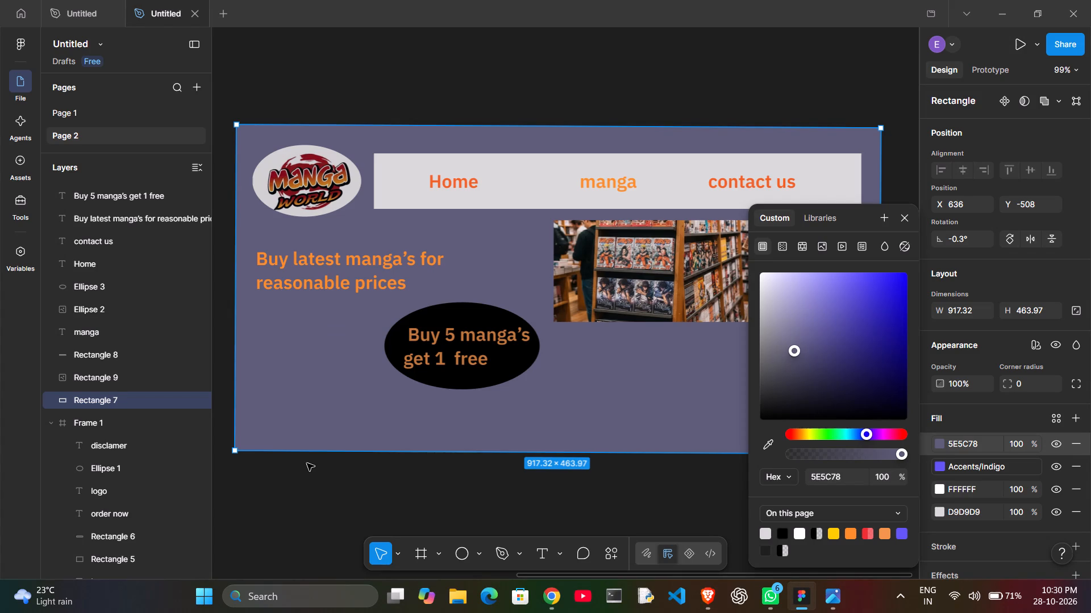
Arrange the Brave window with Coolors side by side with the Figma banner window.
left_click(1039, 12)
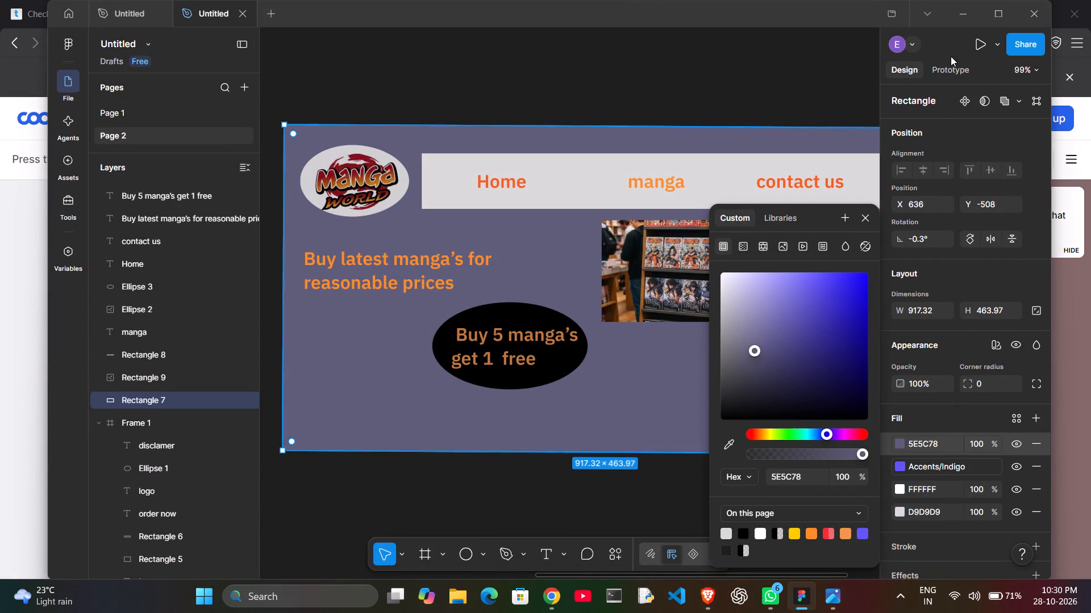
left_click(995, 12)
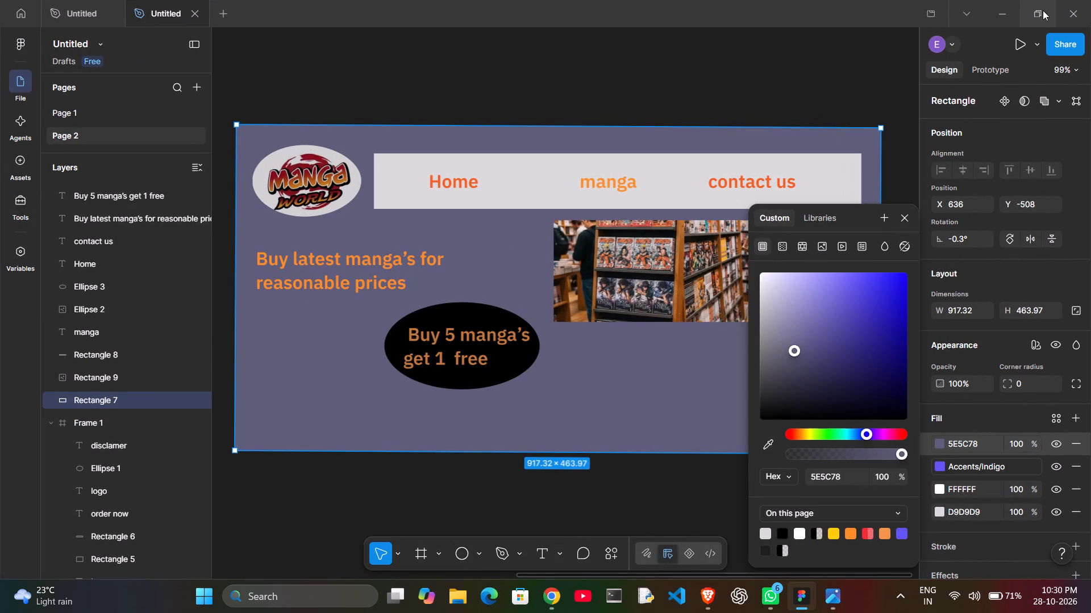
left_click(1042, 10)
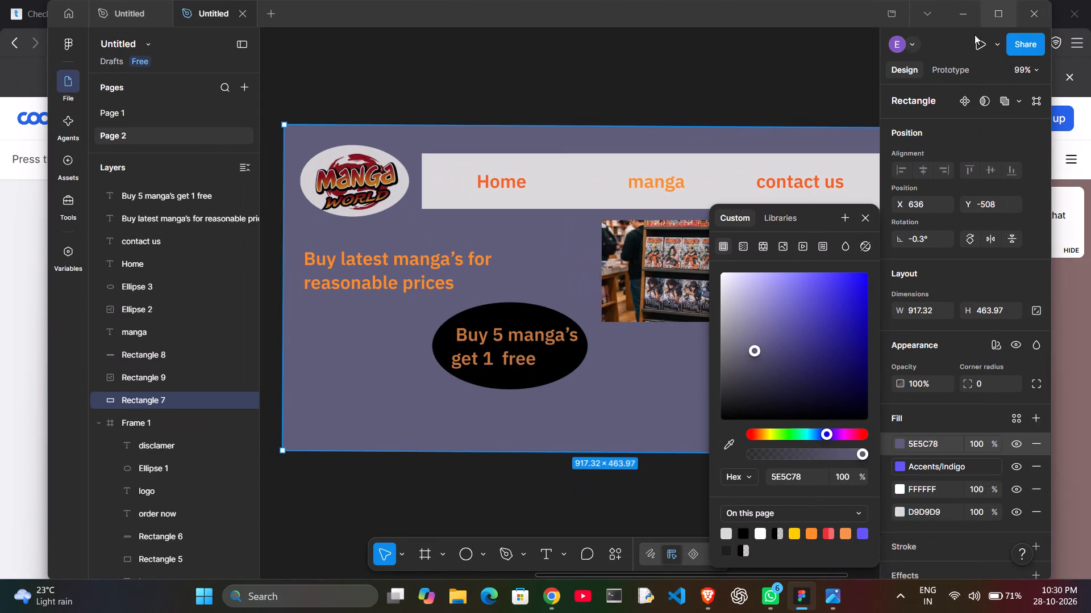
left_click_drag(509, 87, 597, 64)
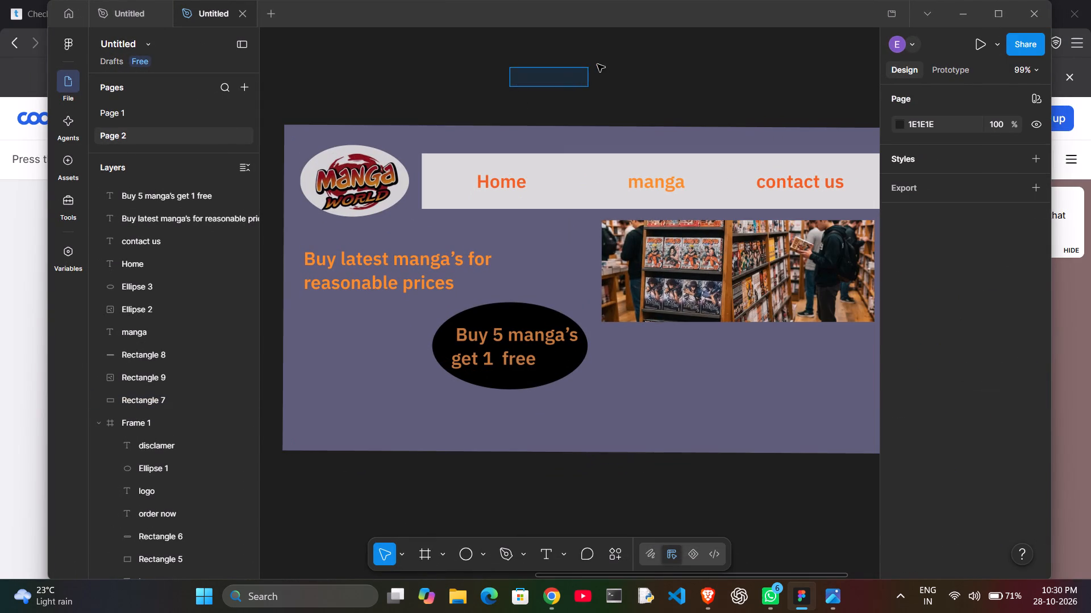
left_click_drag(597, 64, 573, 65)
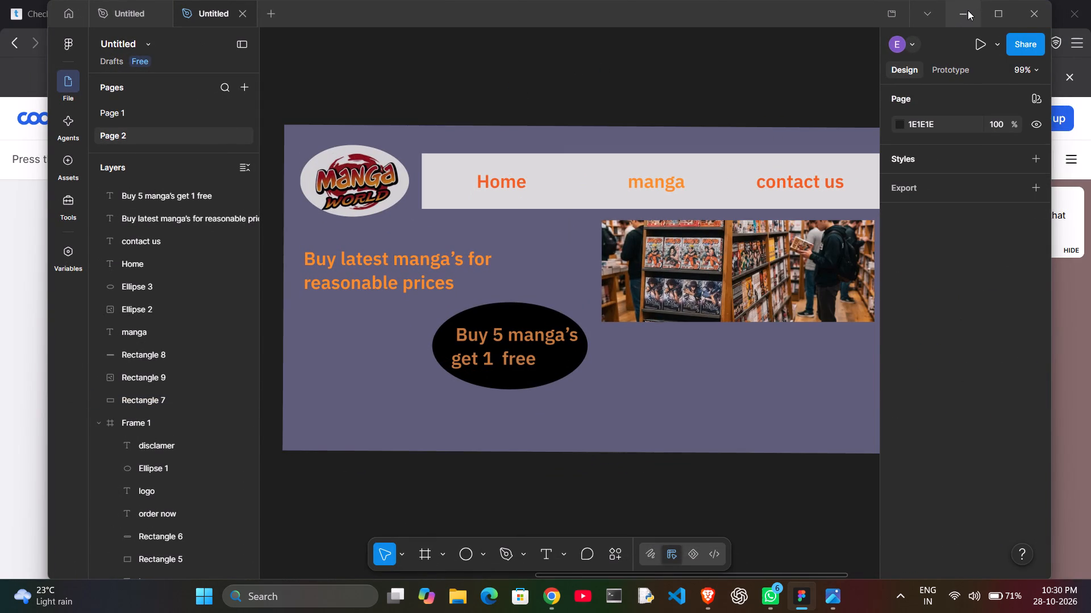
left_click(968, 10)
left_click(1035, 9)
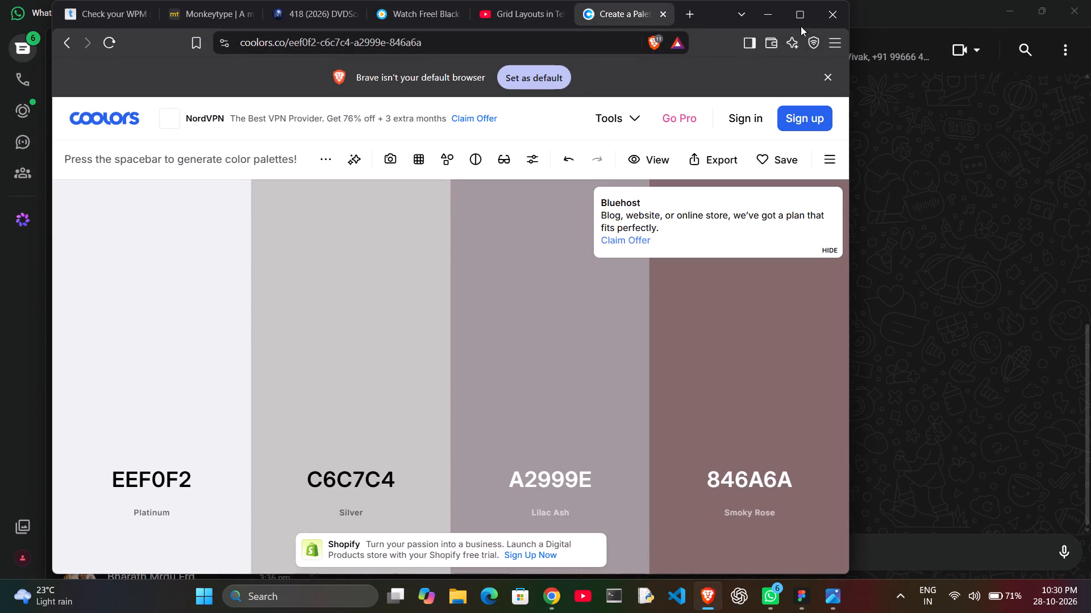
left_click(747, 42)
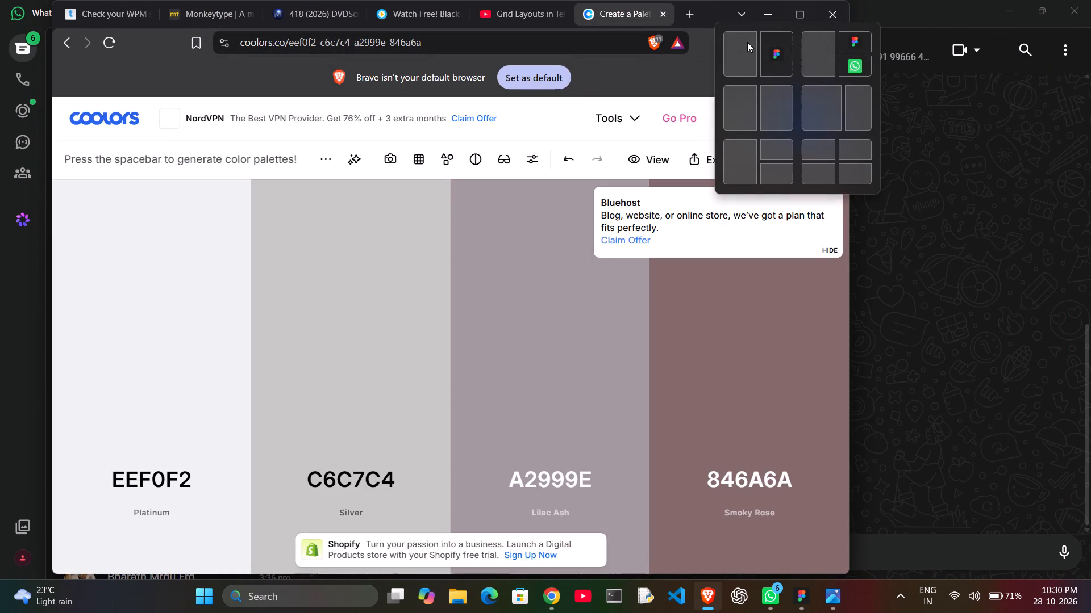
Generate several more random four-colour palettes and compare them with the banner in Figma.
scroll(270, 375, "down", 1)
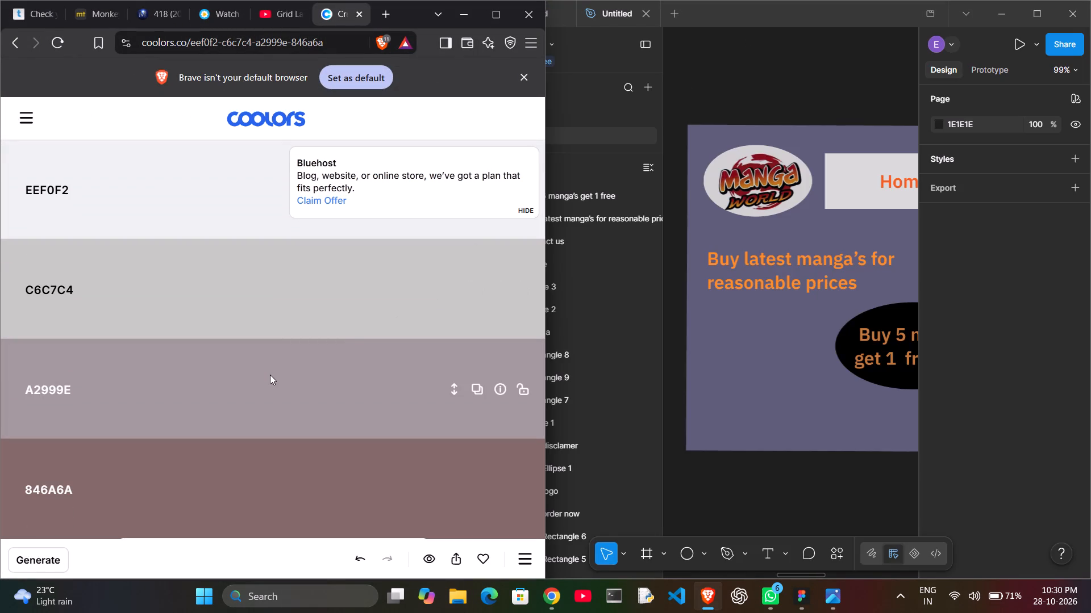
scroll(270, 375, "down", 1)
key("space")
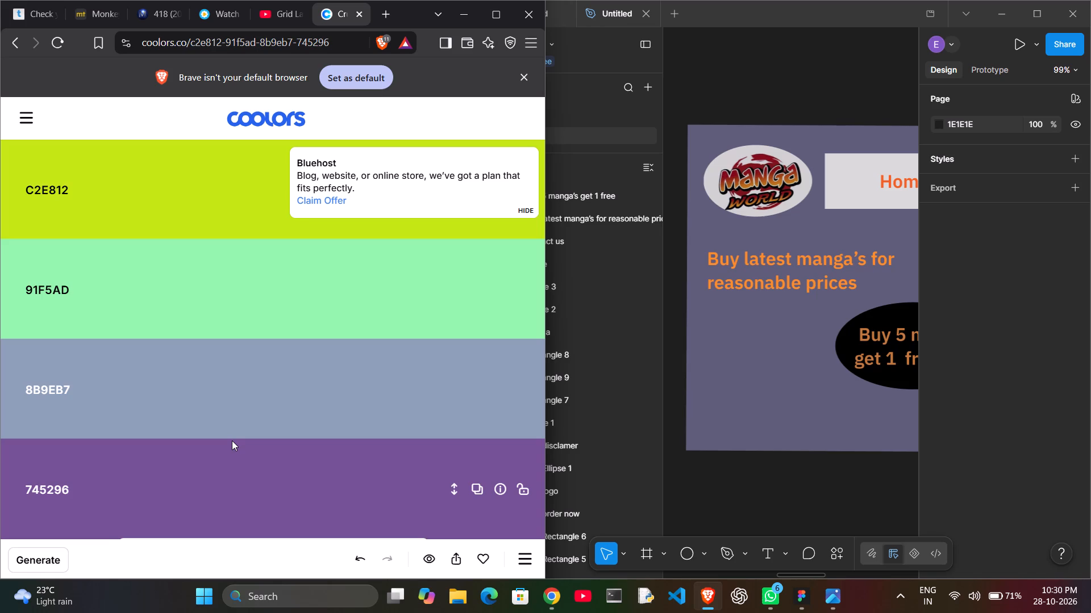
key("space")
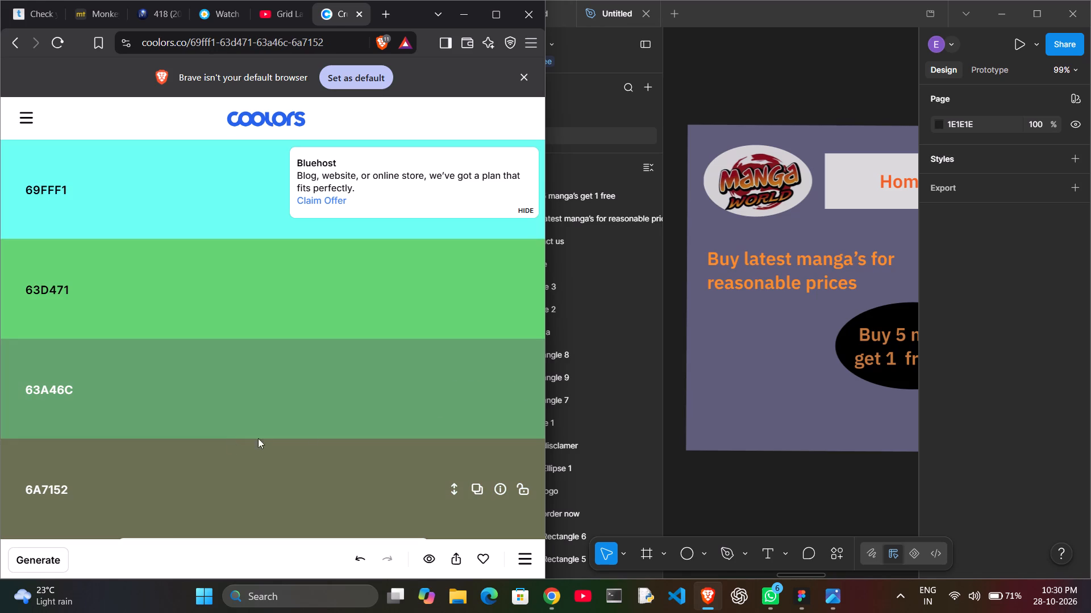
scroll(730, 368, "left", 1)
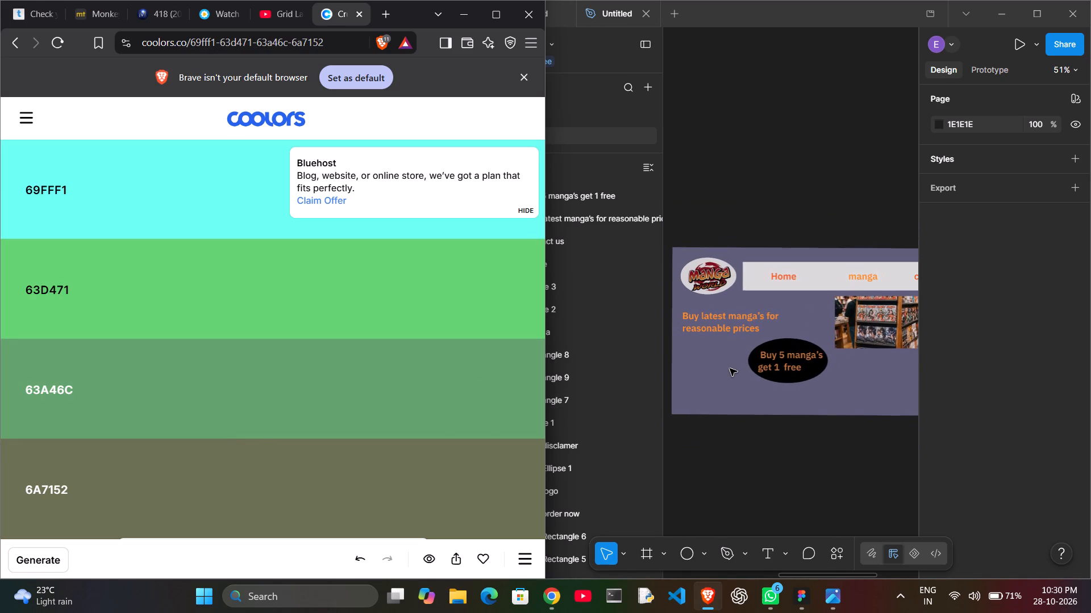
scroll(730, 368, "left", 1)
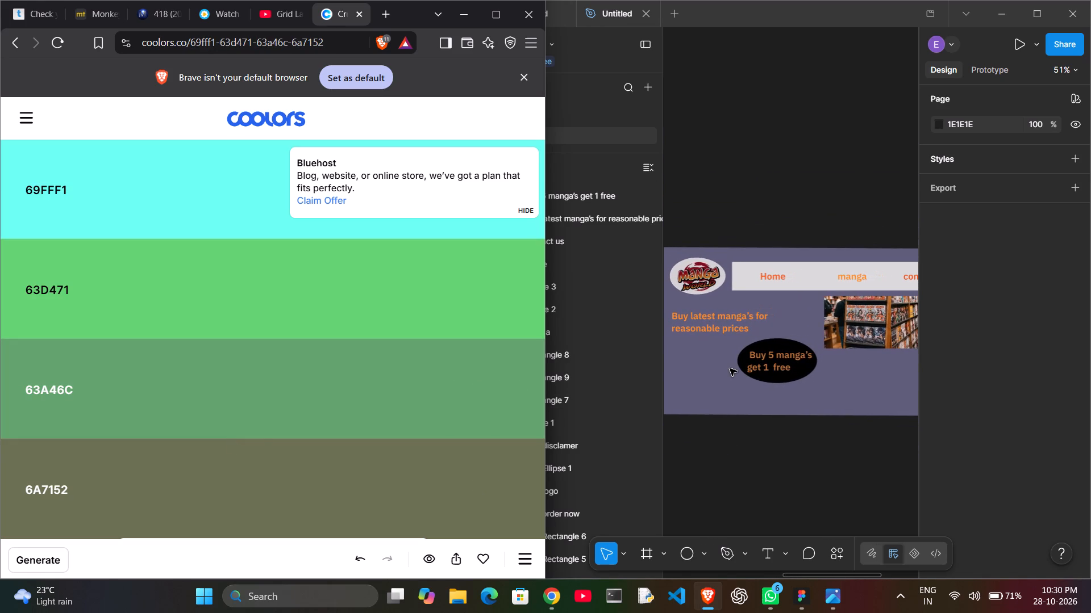
key("space")
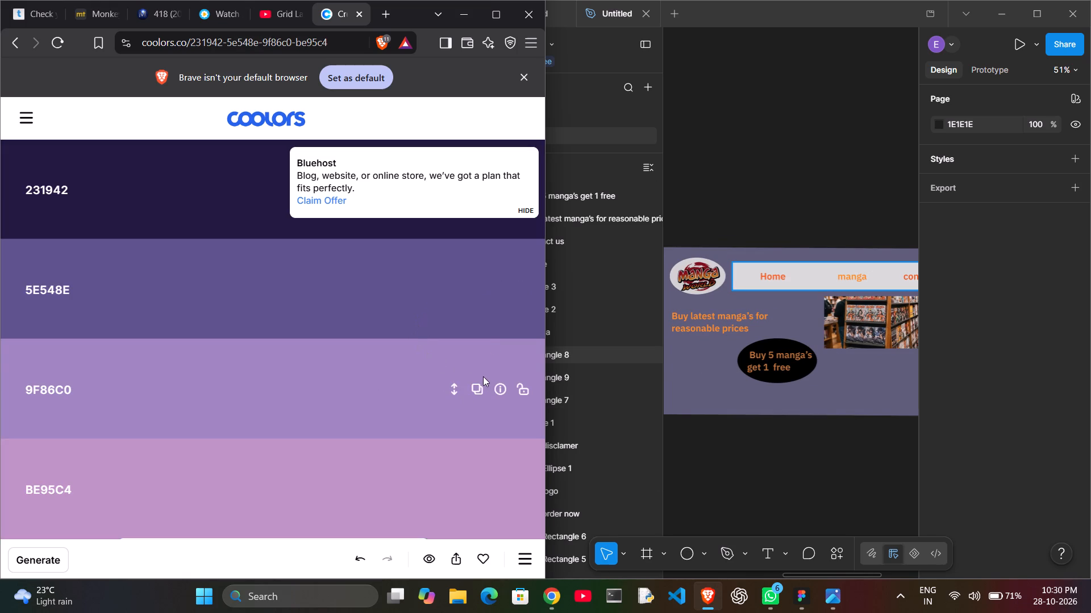
Lock the purple 9F86C0 in the palette and generate new random colours around it.
left_click(519, 387)
key("space")
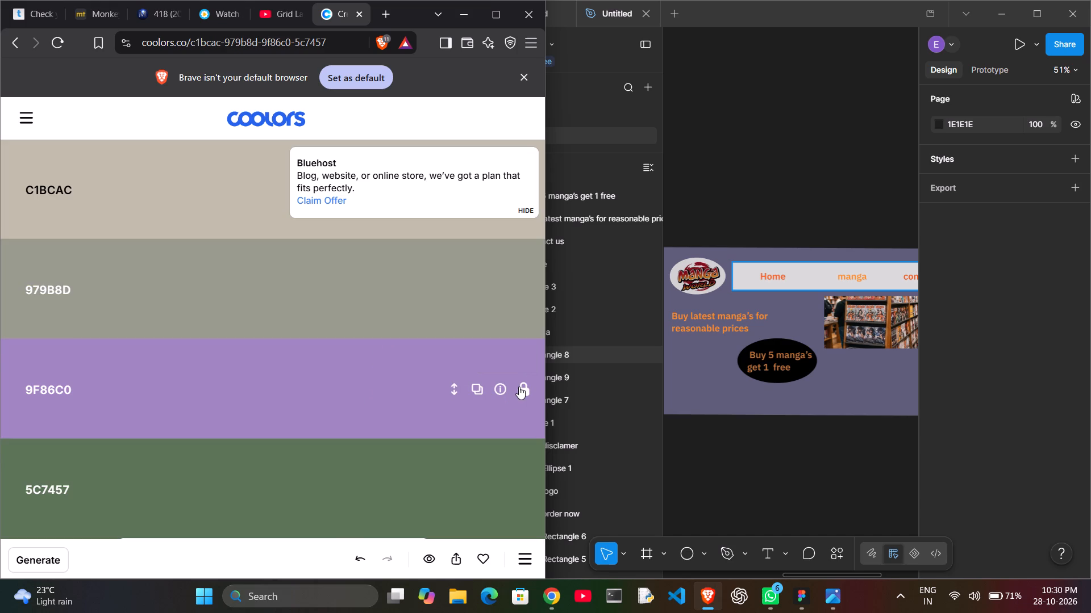
key("space")
key("space")
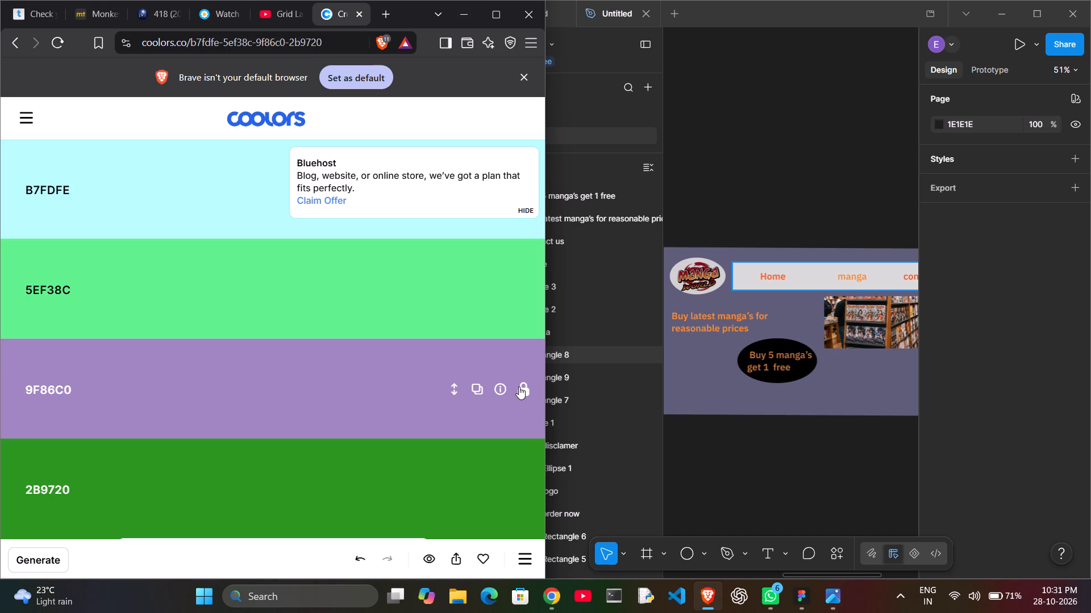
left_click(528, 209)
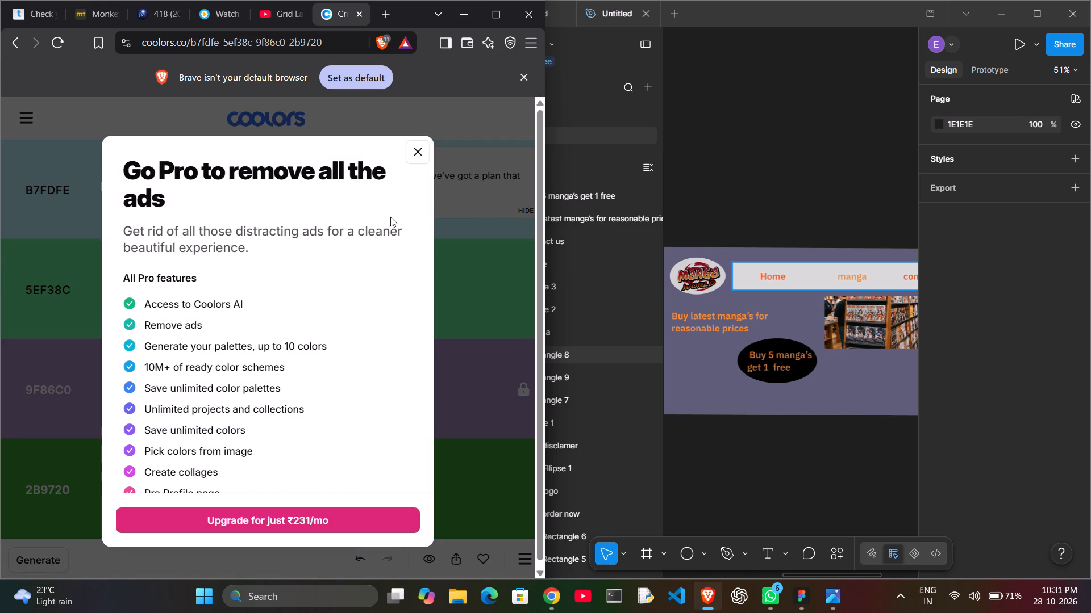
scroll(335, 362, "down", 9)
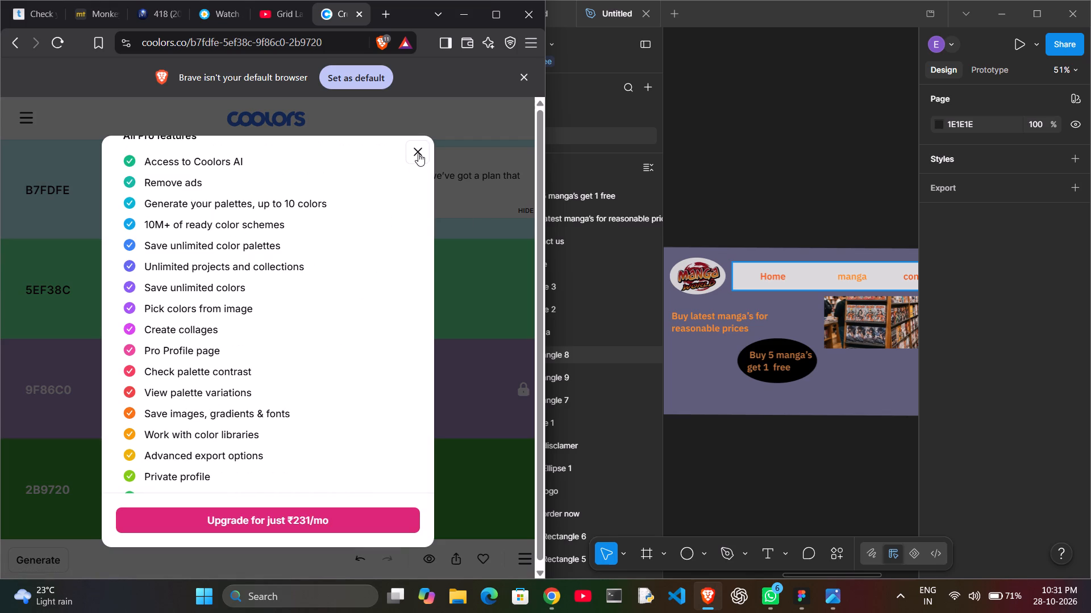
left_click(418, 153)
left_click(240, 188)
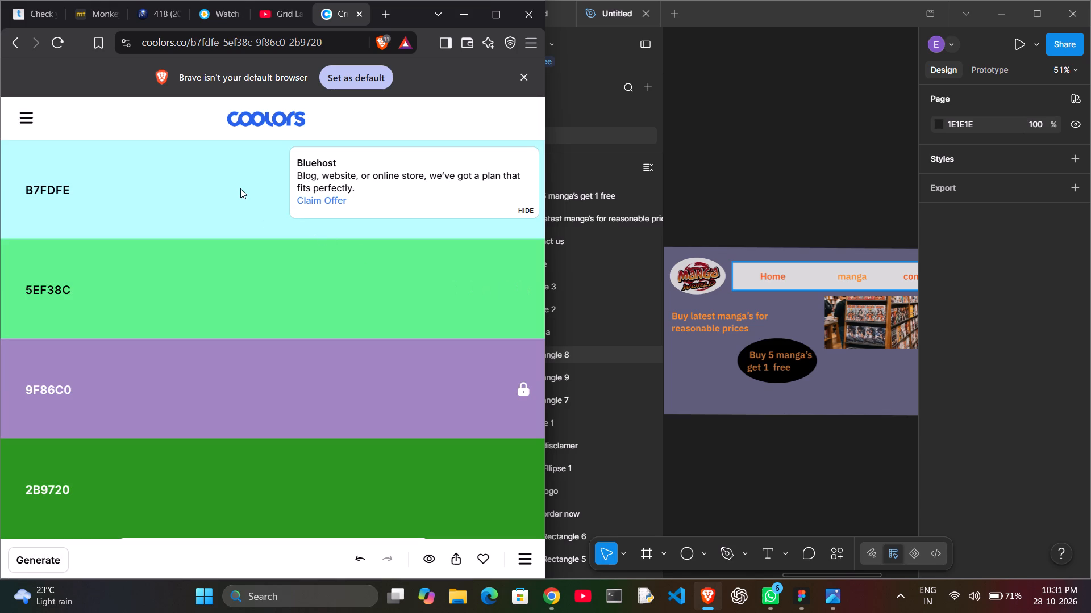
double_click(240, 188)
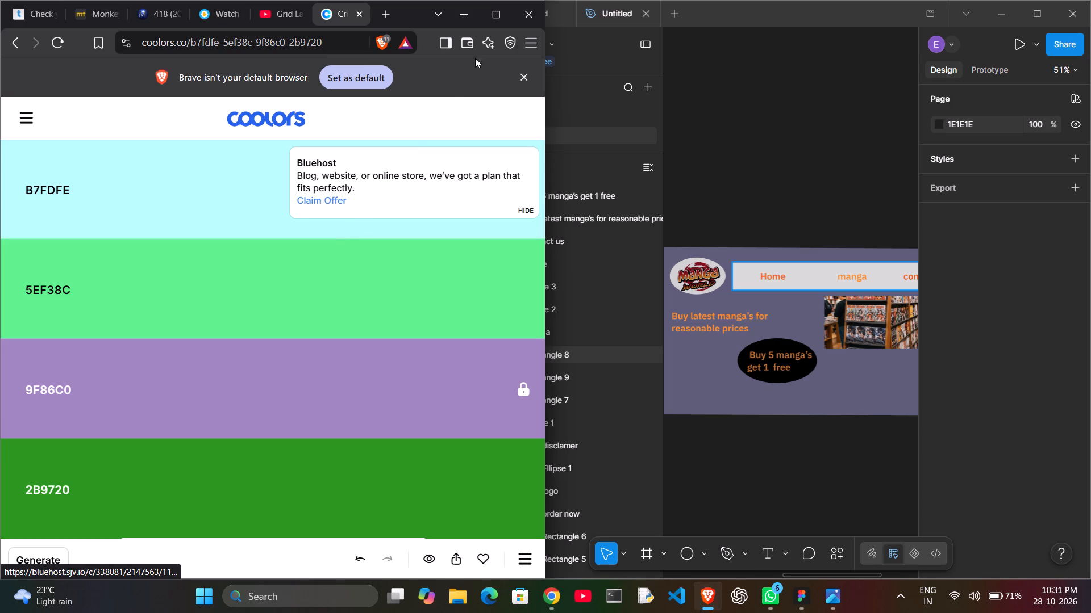
Maximize the Coolors window and copy the hex code of Icy Aqua, B7FDFE.
left_click(494, 18)
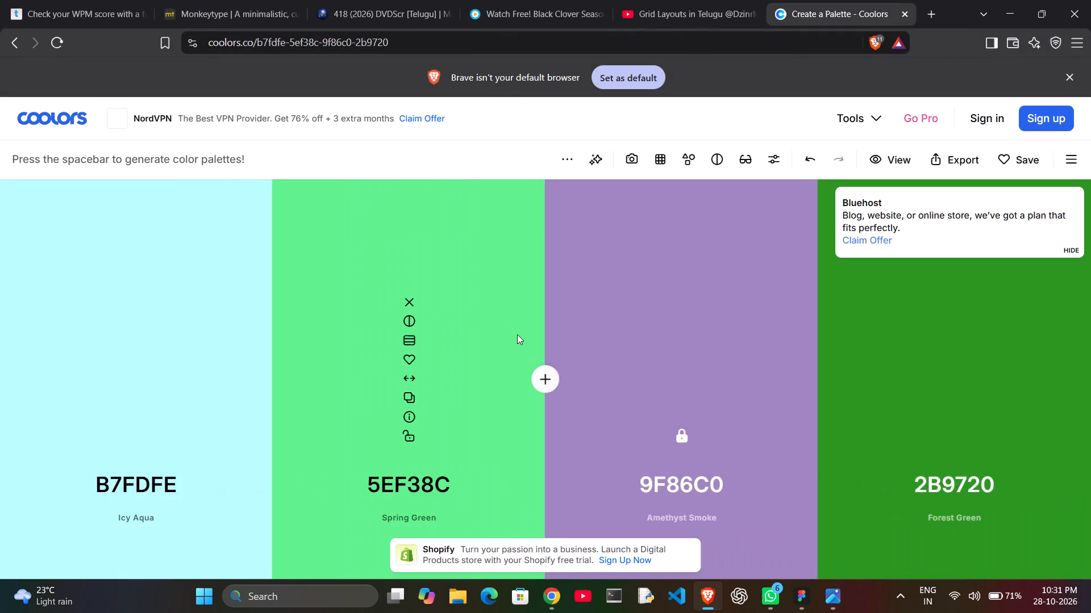
scroll(816, 301, "down", 1)
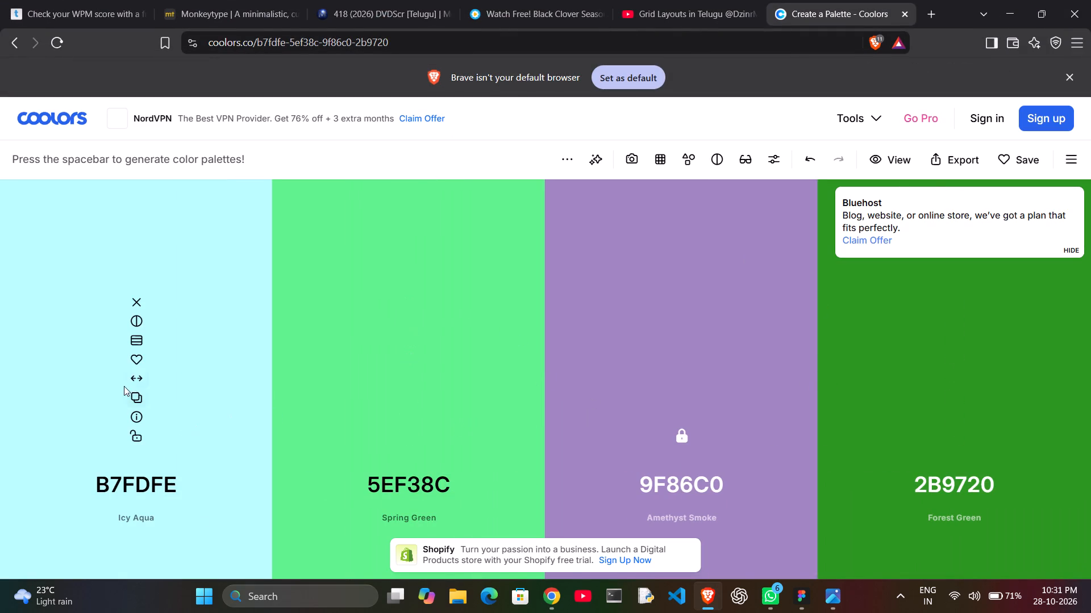
left_click(132, 394)
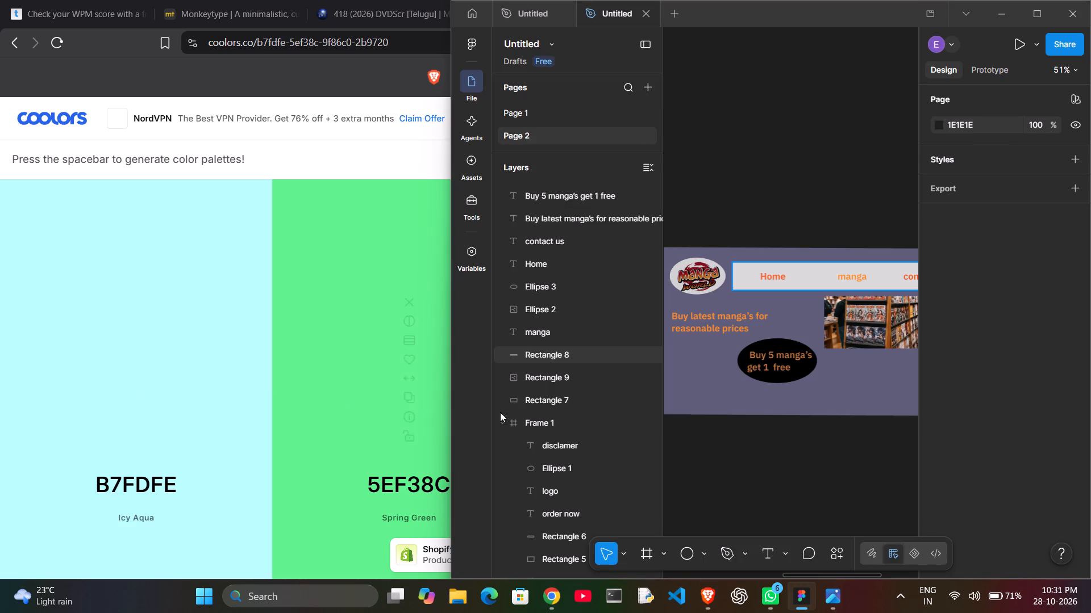
In Figma, remove the Accents/Indigo, 5E5C78 and FFFFFF fills from the banner's background rectangle.
left_click(699, 377)
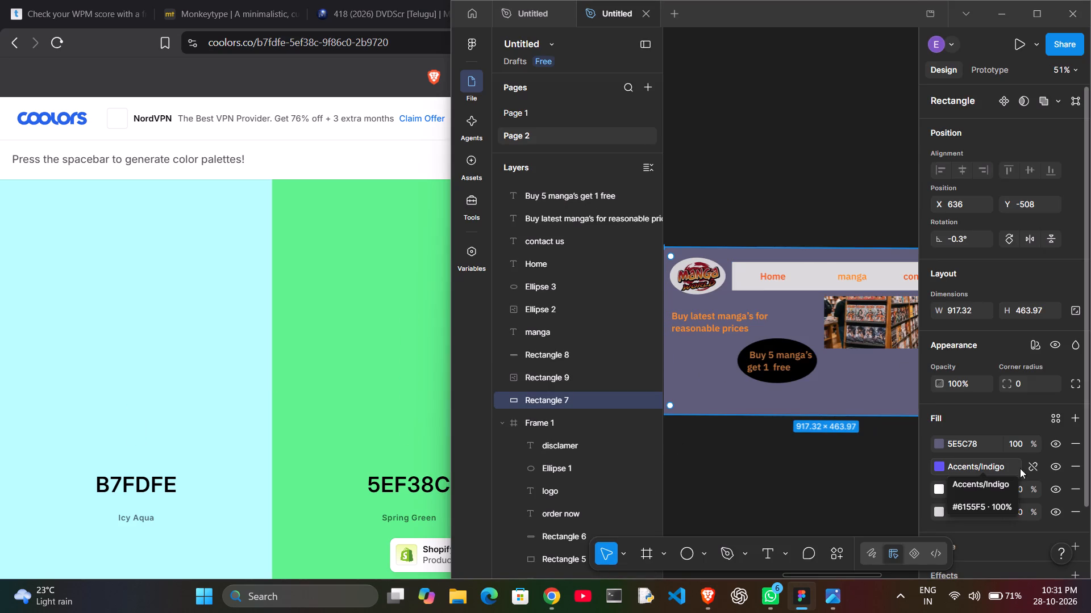
left_click(1076, 464)
left_click(1072, 447)
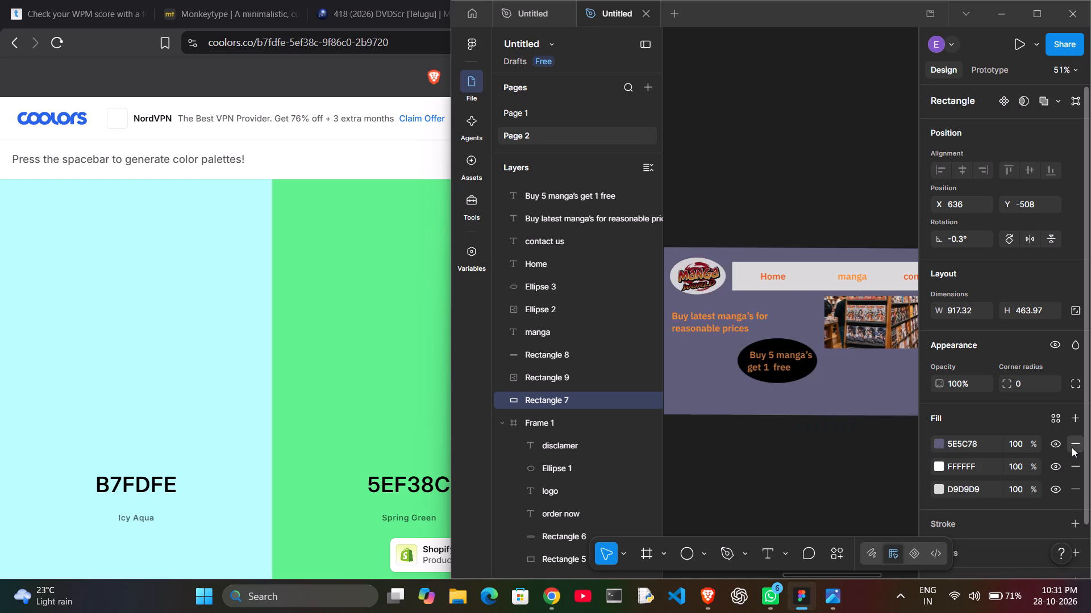
left_click(1071, 446)
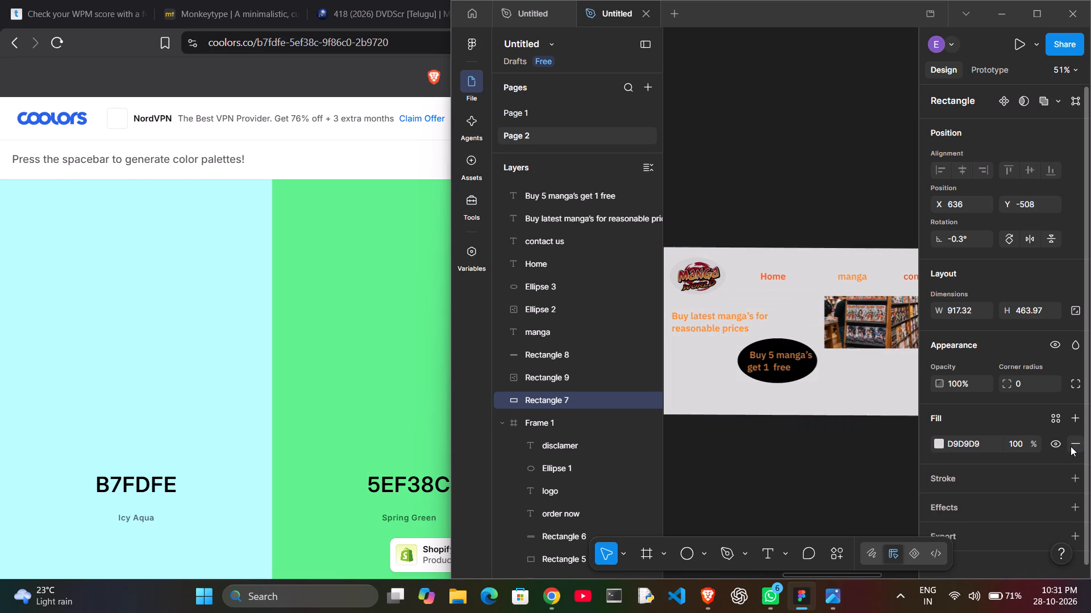
Add a new fill to the background rectangle and search the colour libraries for B7FDFE.
left_click(1080, 417)
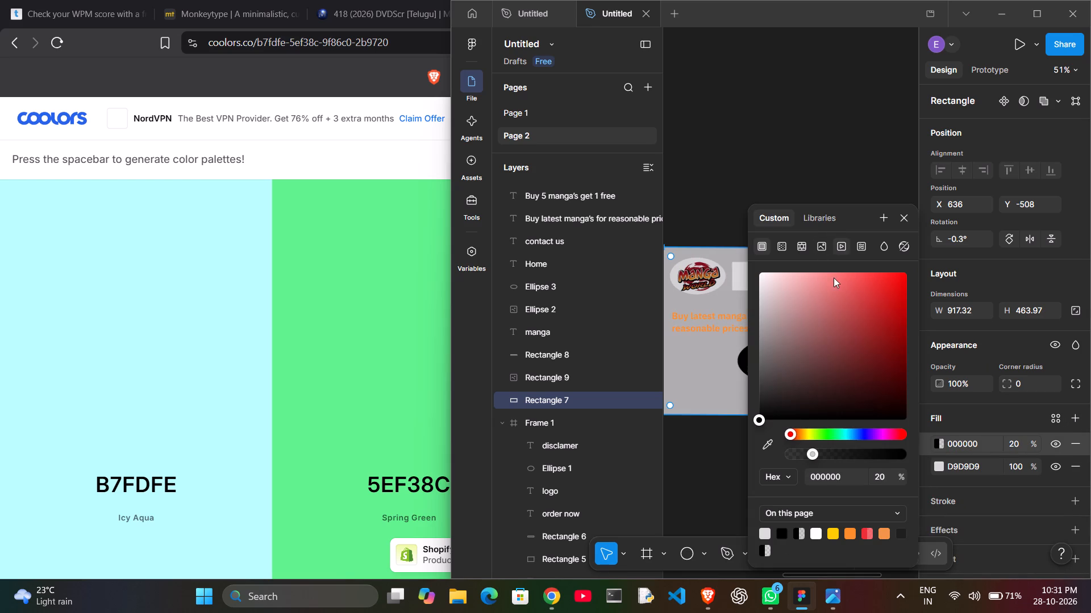
left_click(811, 214)
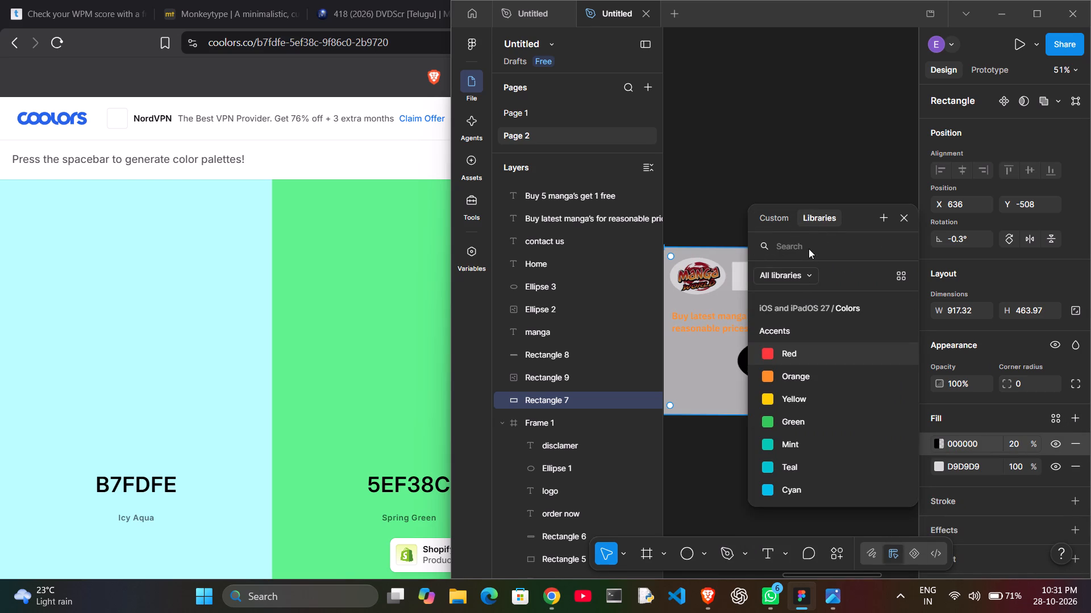
left_click(810, 243)
key("ctrl+v")
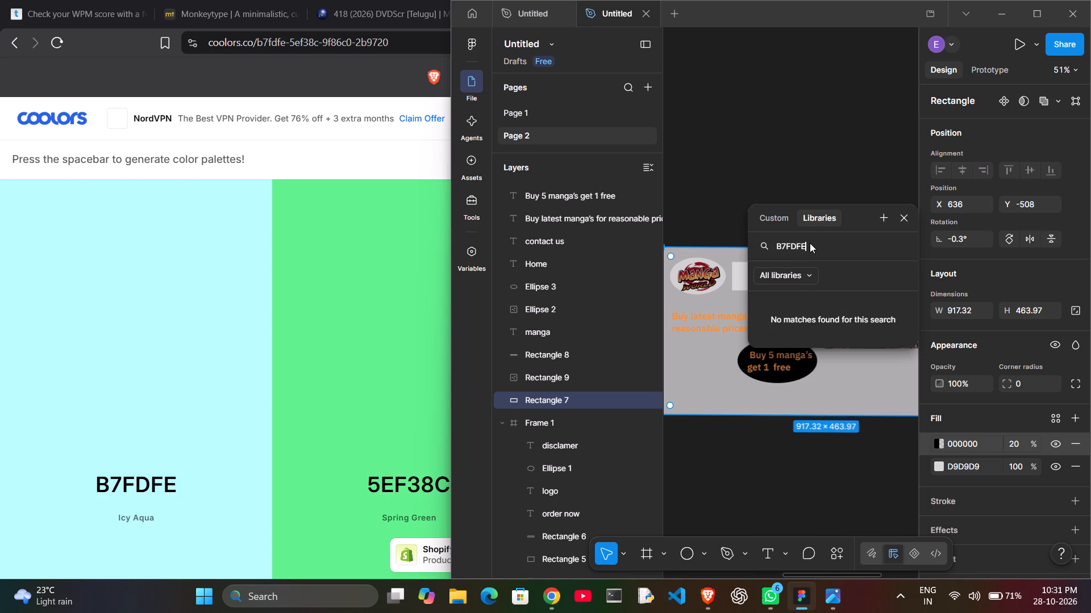
key("Return")
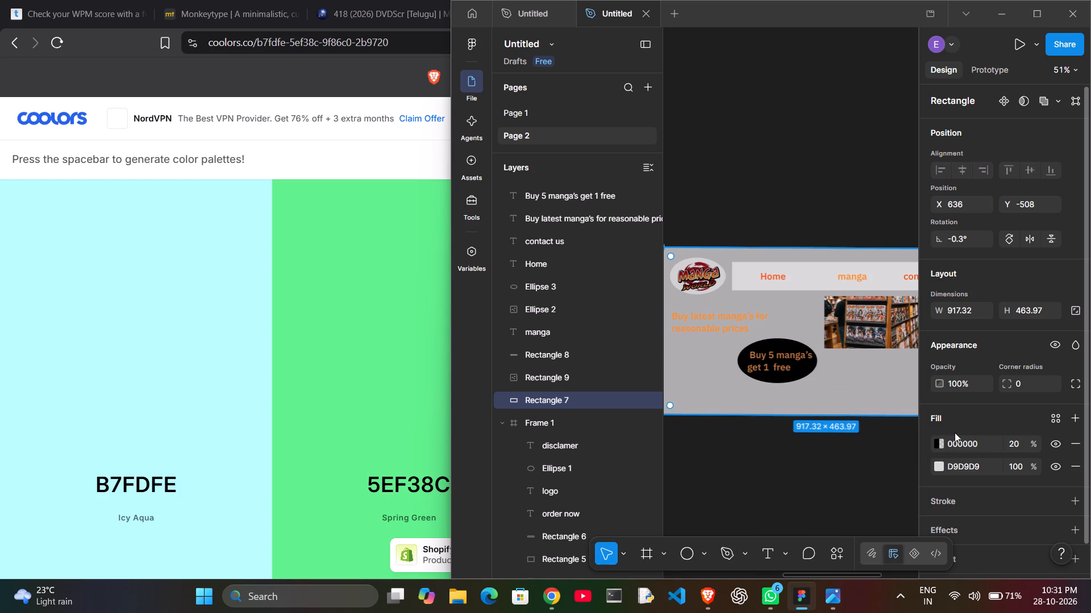
Add another fill to the background rectangle and set it to white FFFFFF from the page colours.
left_click(1072, 421)
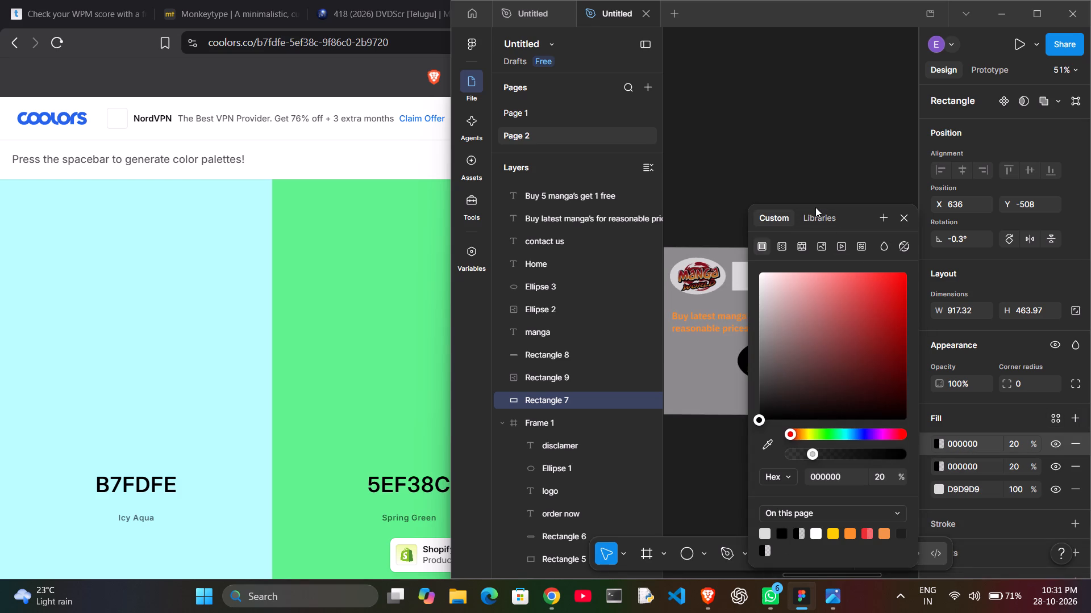
left_click(815, 207)
left_click(814, 211)
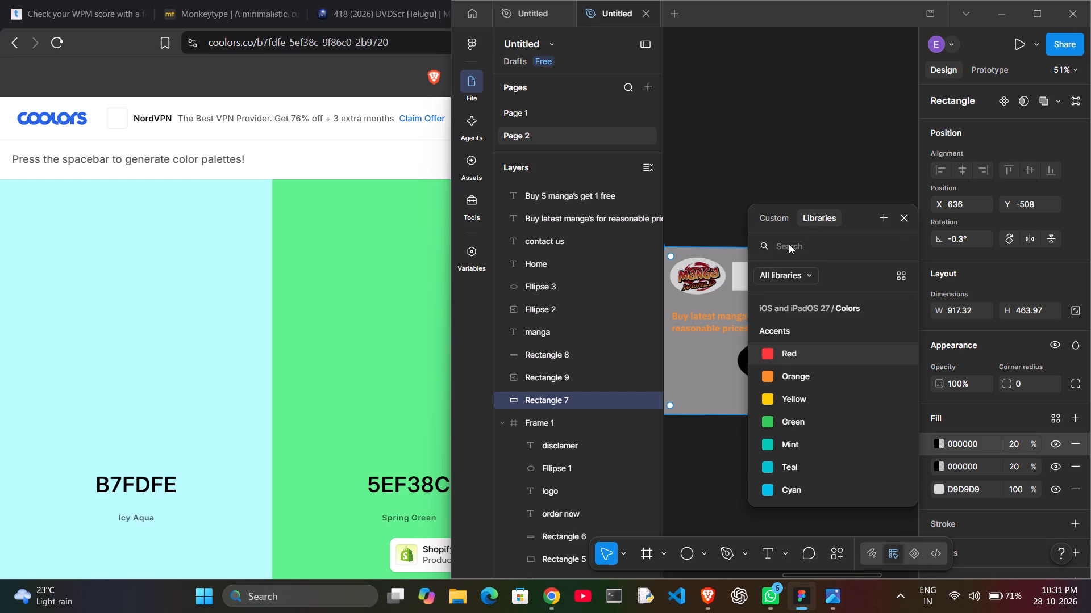
left_click(789, 244)
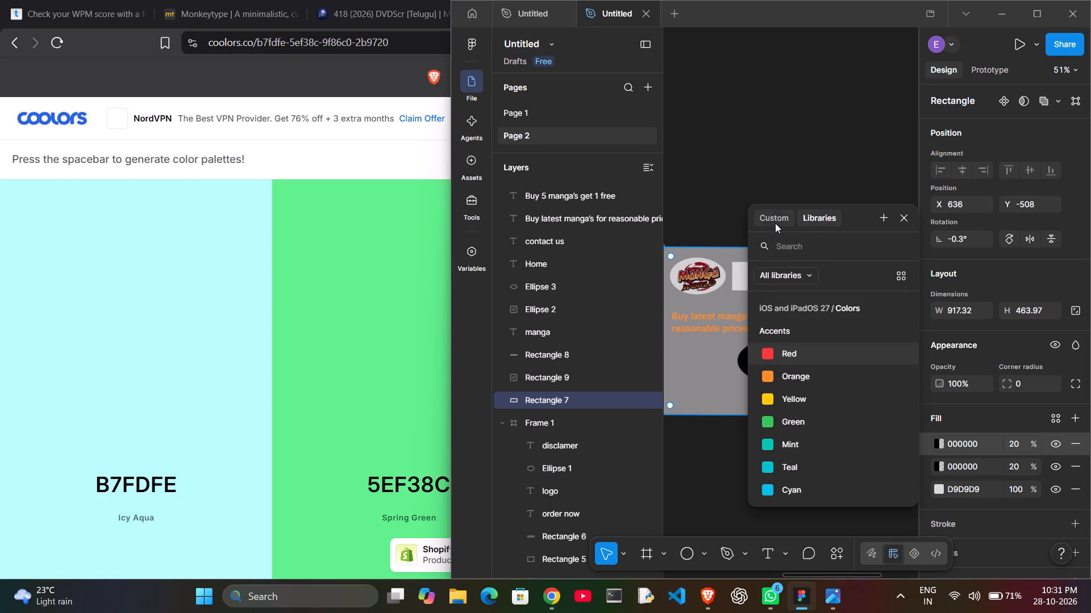
left_click(774, 219)
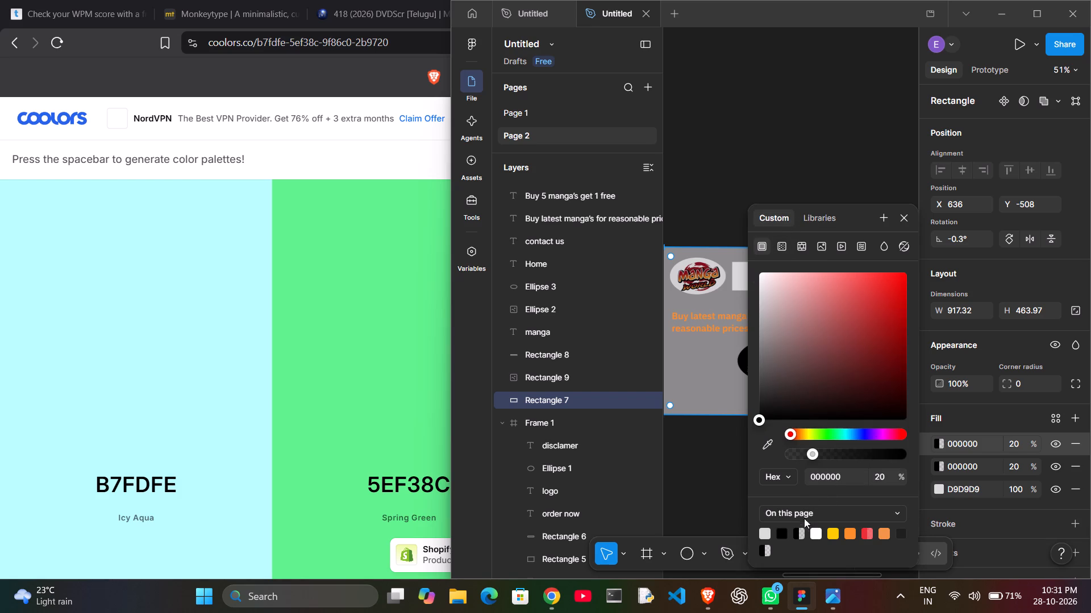
left_click(809, 534)
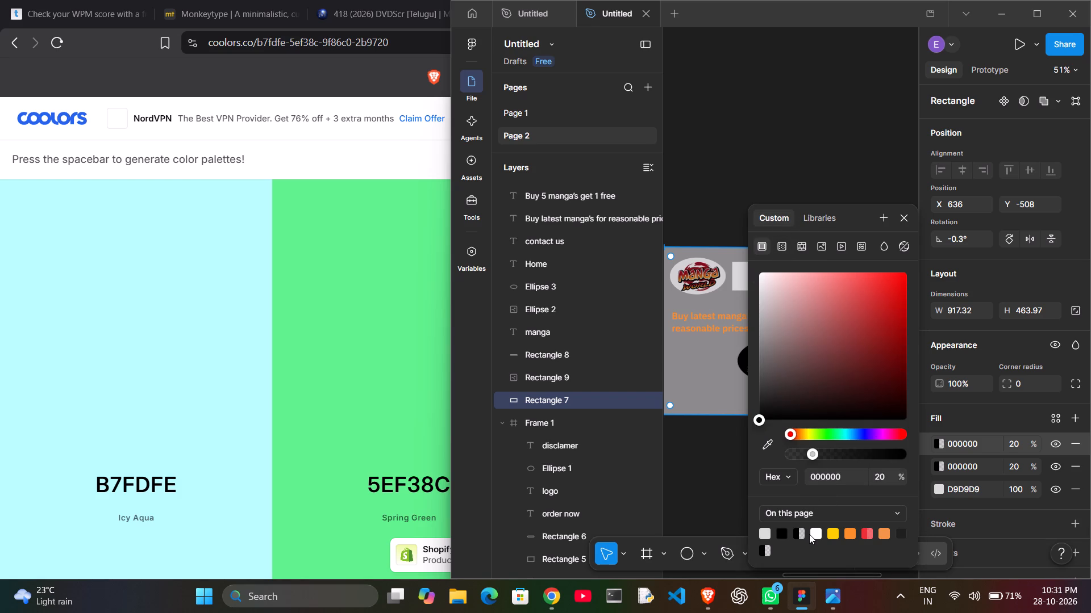
left_click(809, 534)
left_click(814, 533)
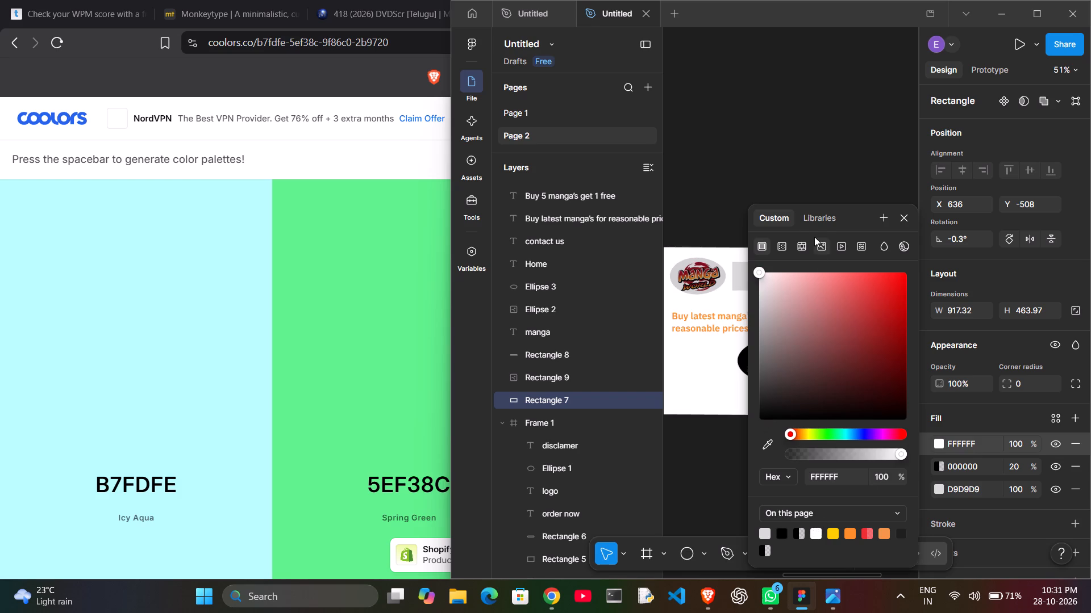
Search the colour libraries for B7FDFE and for icy aqua as the background rectangle's fill.
left_click(814, 220)
left_click(805, 252)
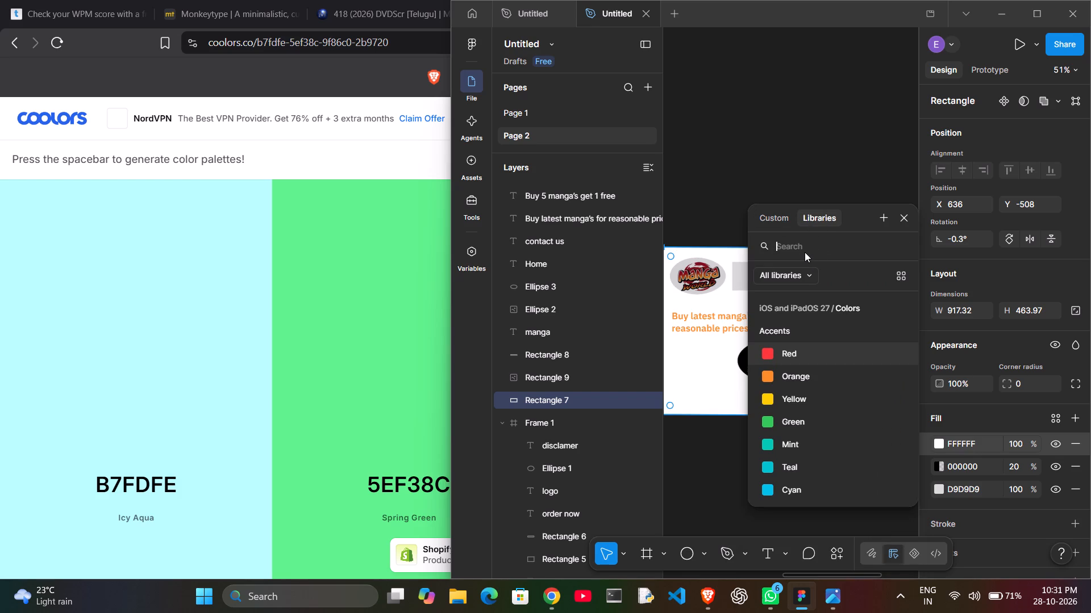
key("ctrl+v")
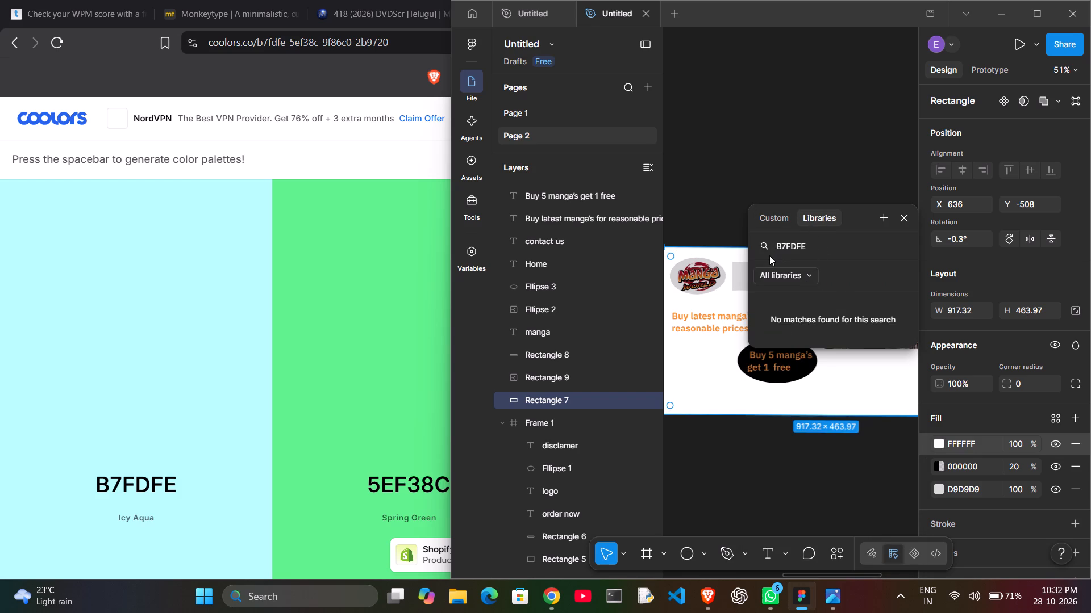
key("BackSpace")
key("BackSpace")
key("BackSpace")
key("BackSpace")
key("BackSpace")
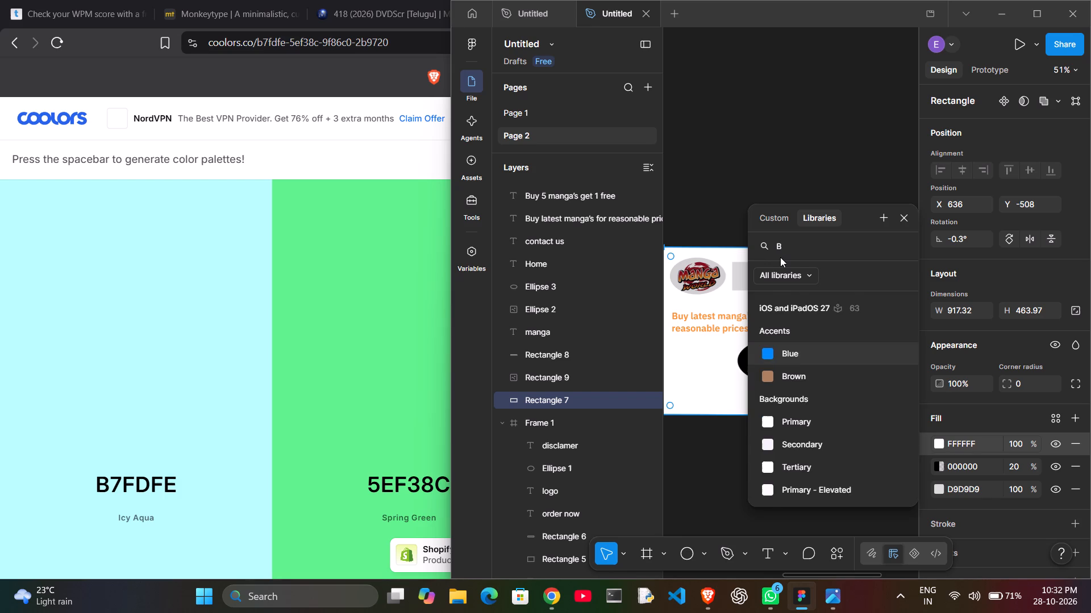
key("BackSpace")
type("ic")
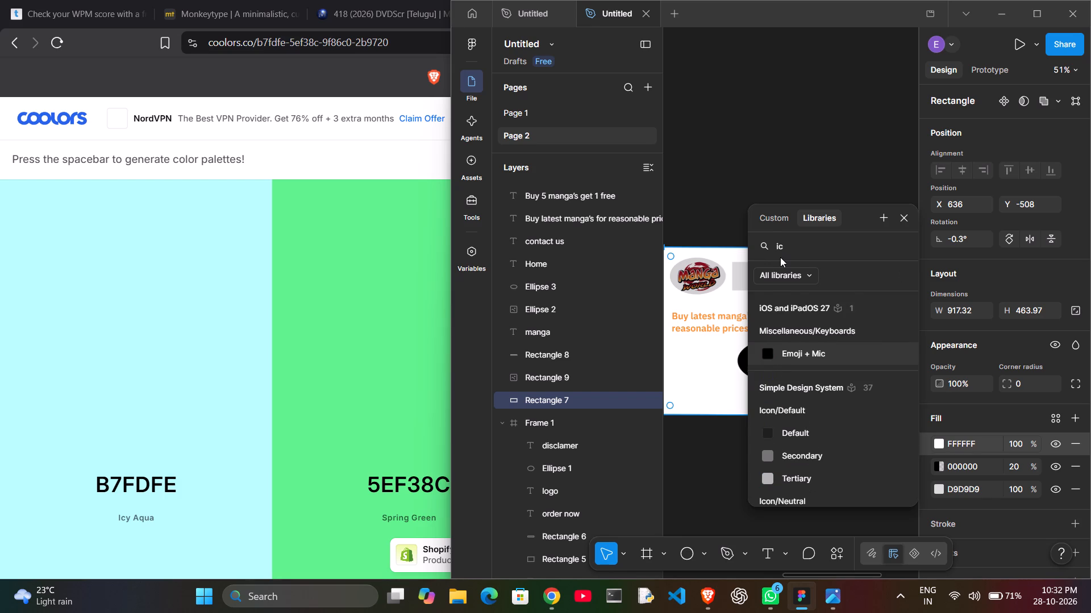
type("y")
key("space")
key("a")
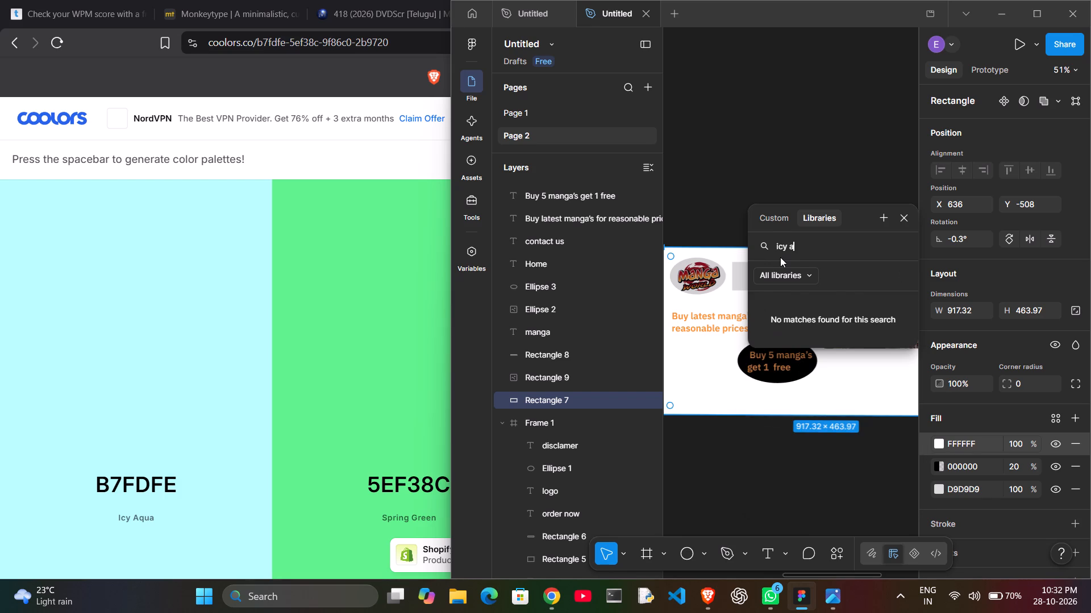
type("qua")
key("Return")
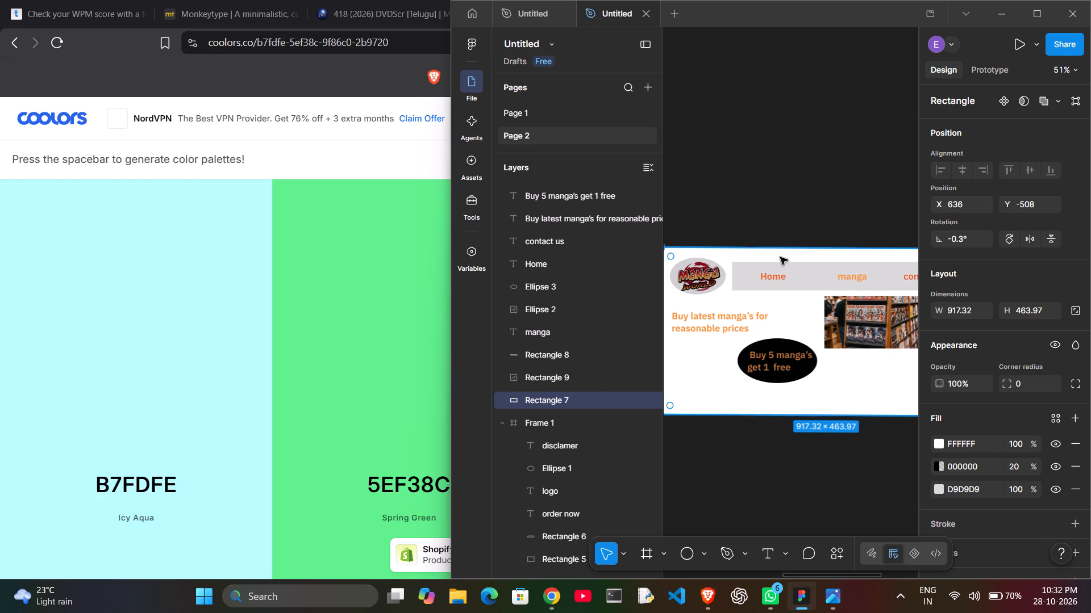
Remove the white FFFFFF fill and the 20% 000000 fill from the banner's background rectangle.
left_click(1068, 444)
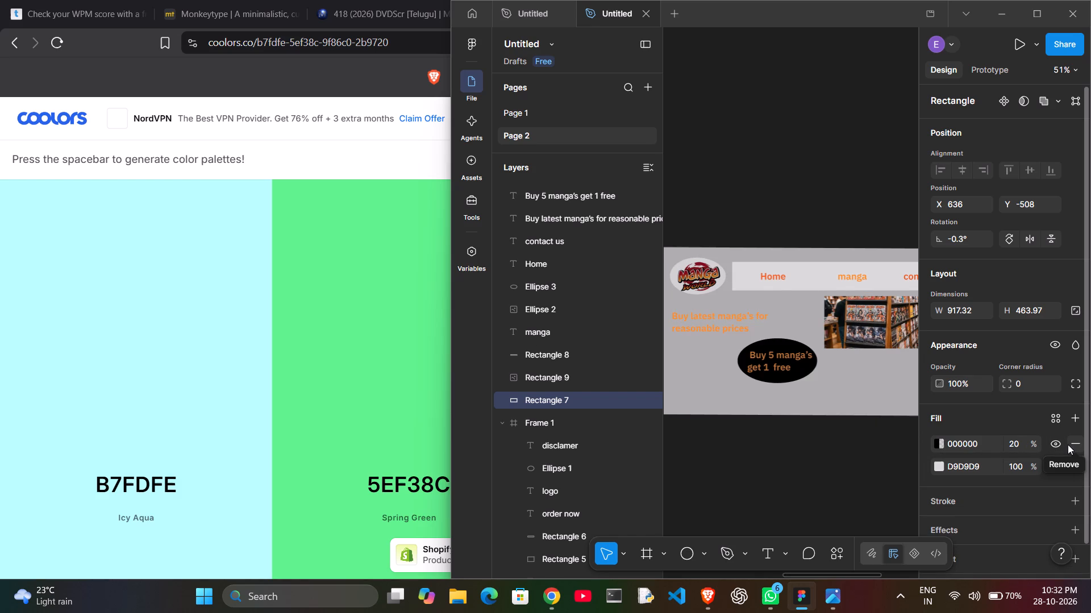
left_click(1068, 444)
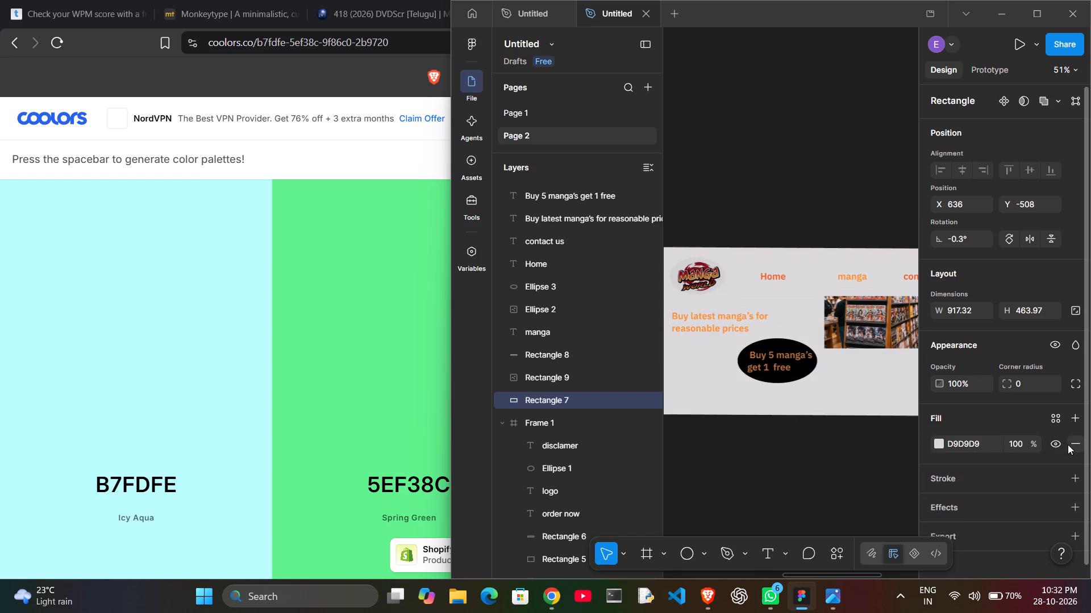
left_click(851, 477)
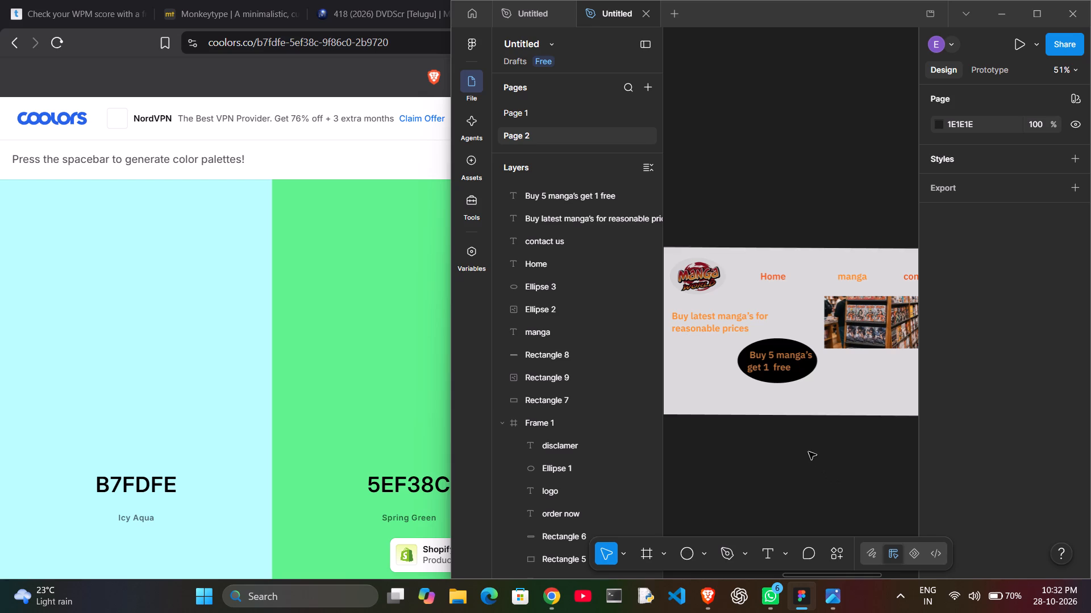
Select the background rectangle and maximize the Figma window.
left_click(862, 394)
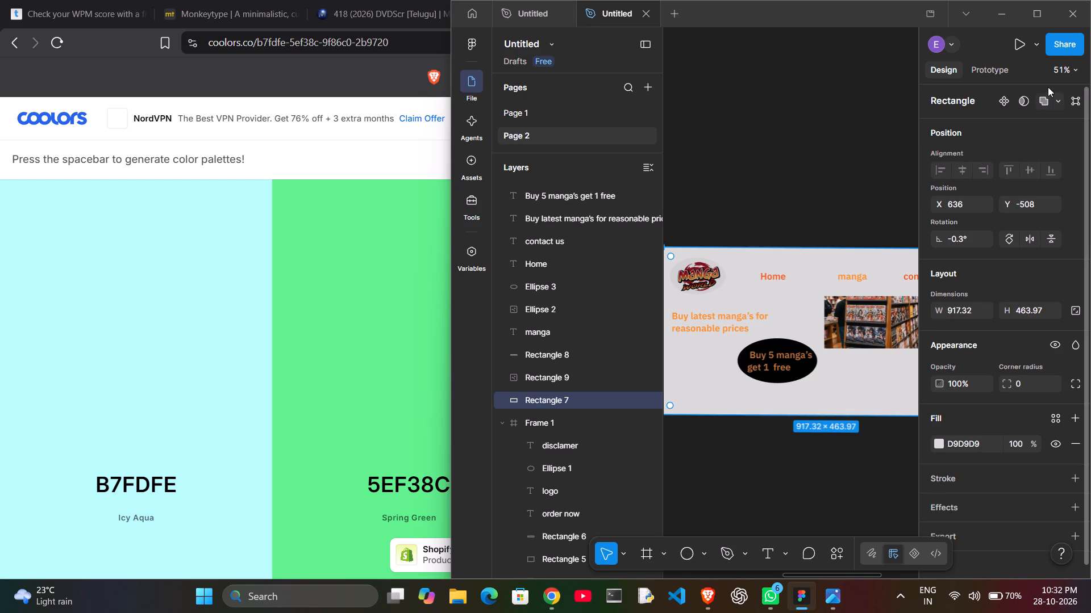
left_click(1031, 12)
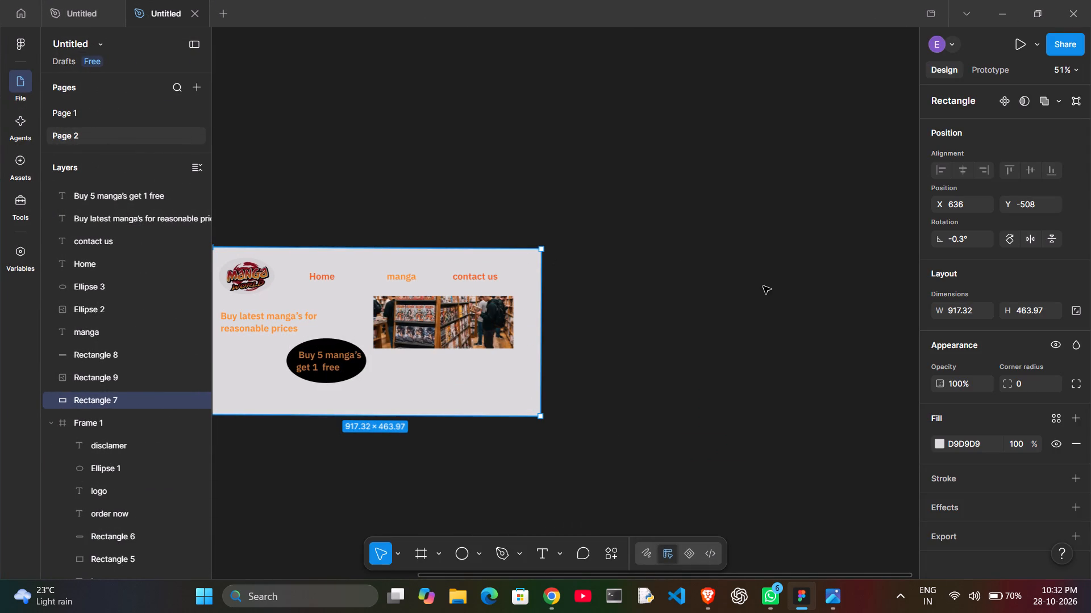
Remove the 100% black 000000 fill from the ellipse behind the "Buy 5 manga's get 1 free" text.
scroll(763, 286, "right", 2)
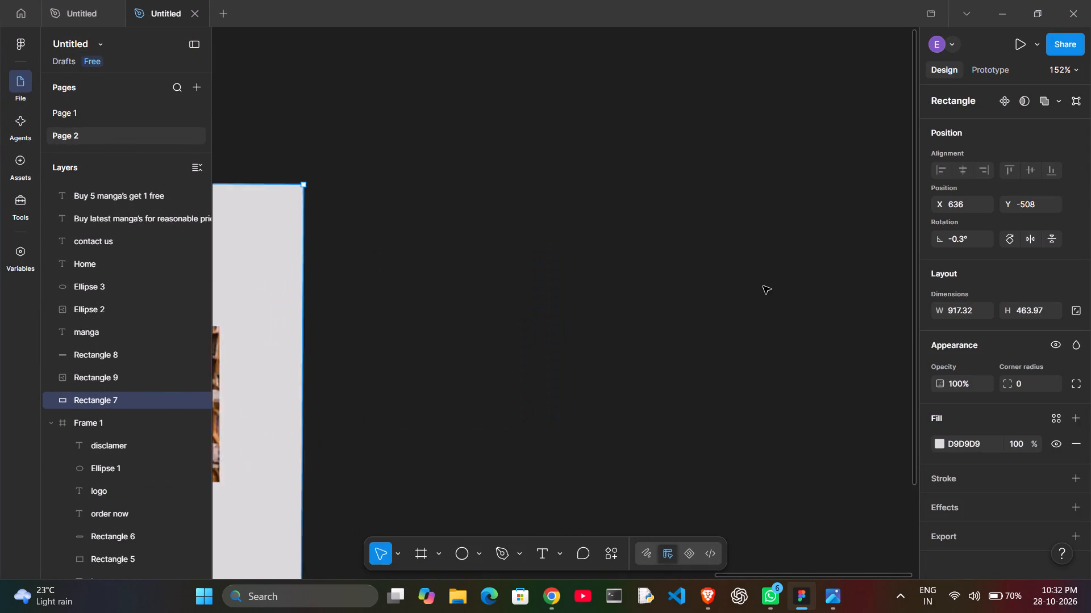
scroll(763, 286, "right", 7)
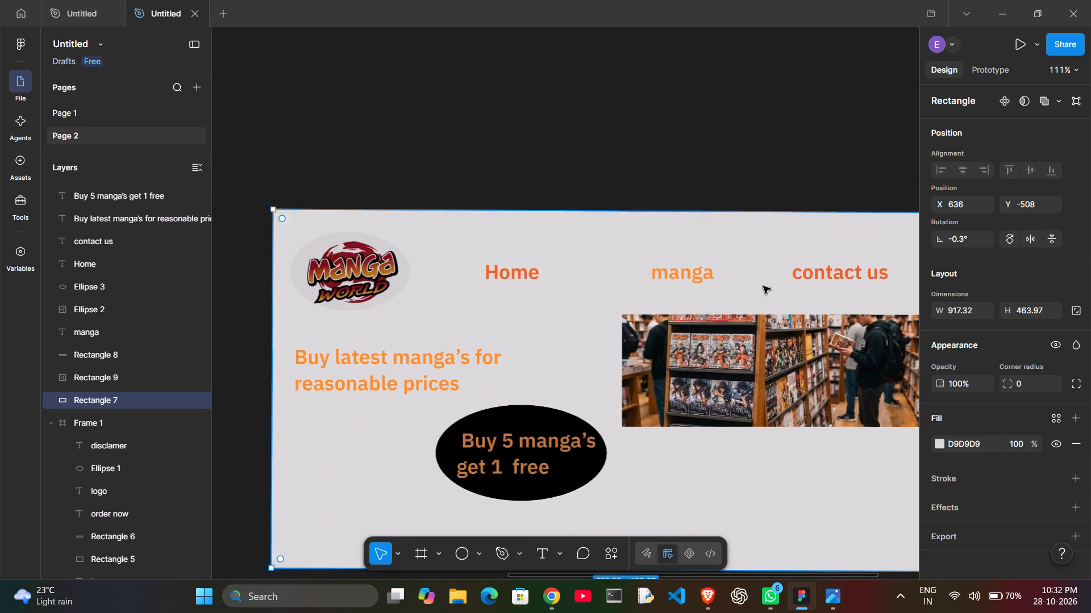
scroll(763, 286, "left", 1)
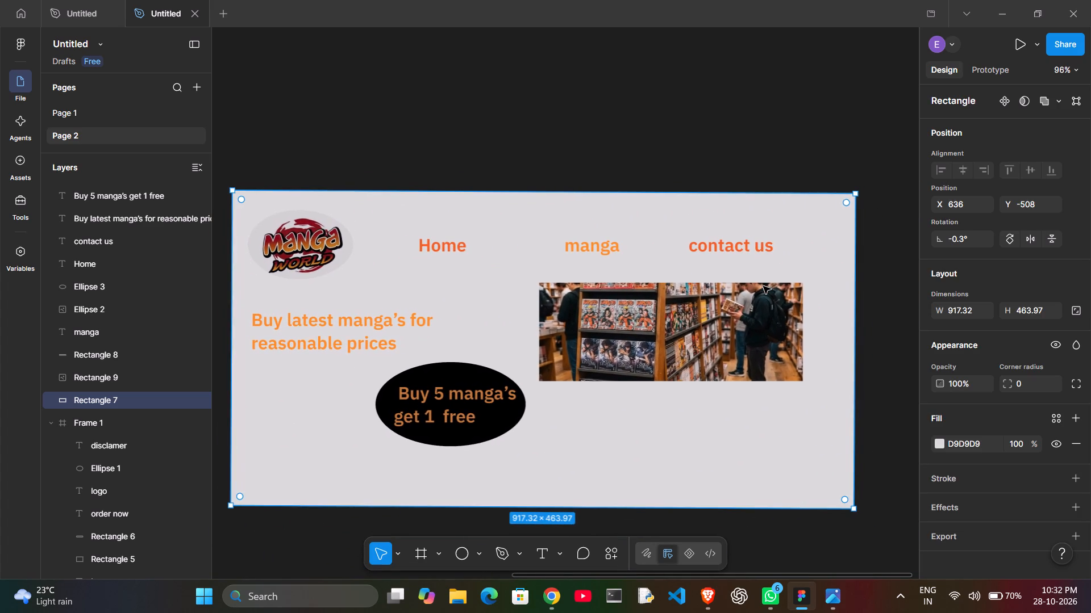
left_click(494, 422)
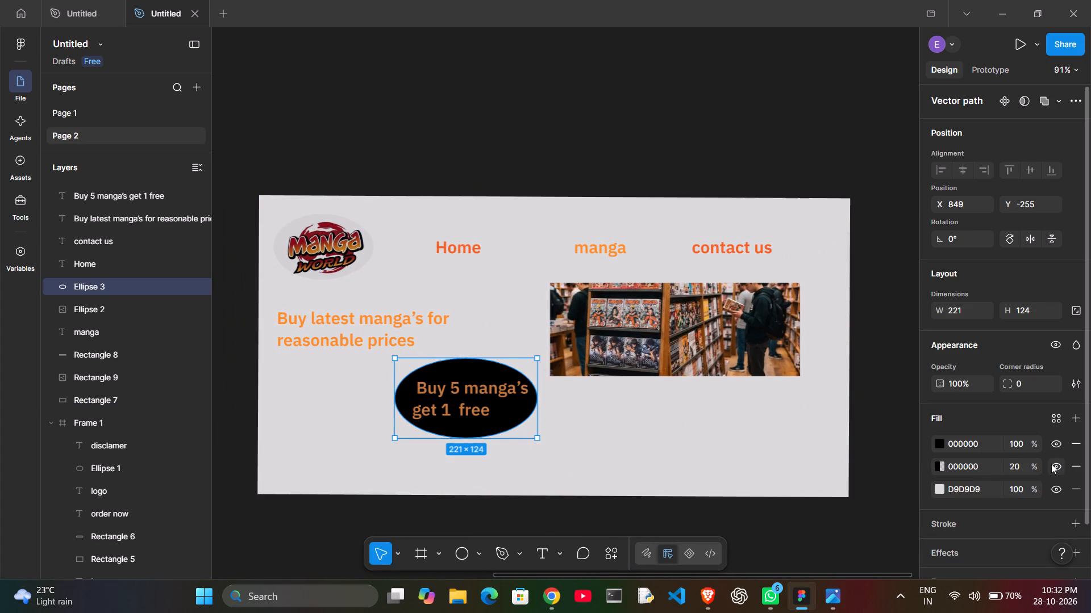
left_click(1073, 445)
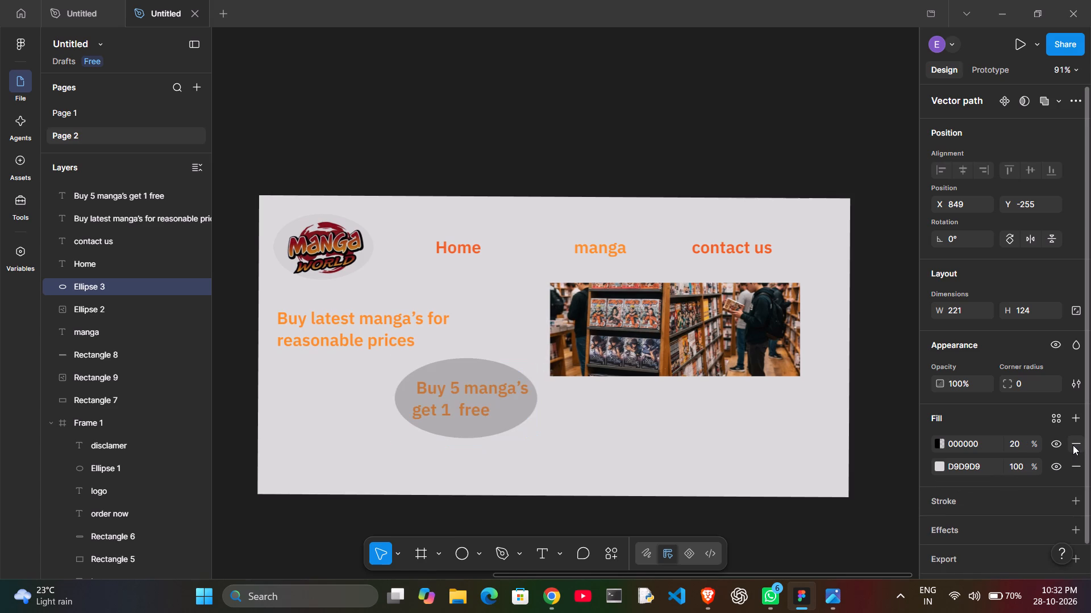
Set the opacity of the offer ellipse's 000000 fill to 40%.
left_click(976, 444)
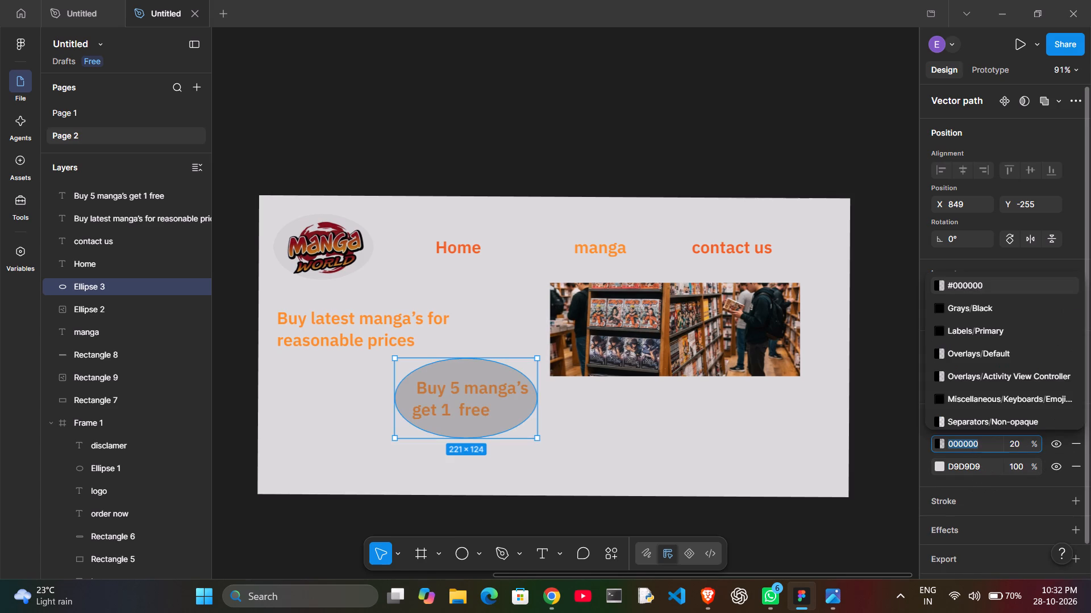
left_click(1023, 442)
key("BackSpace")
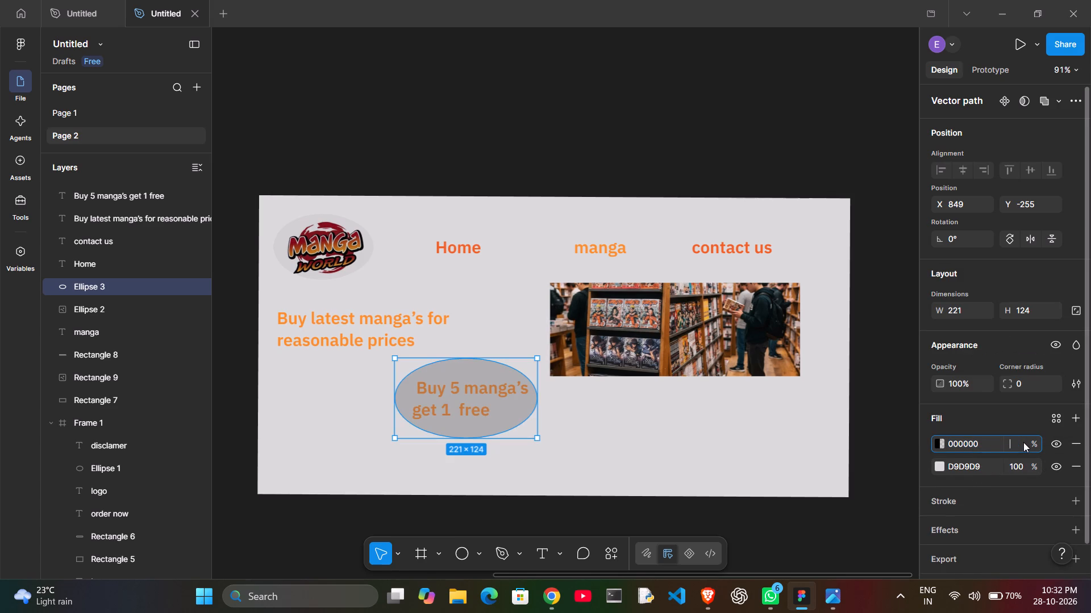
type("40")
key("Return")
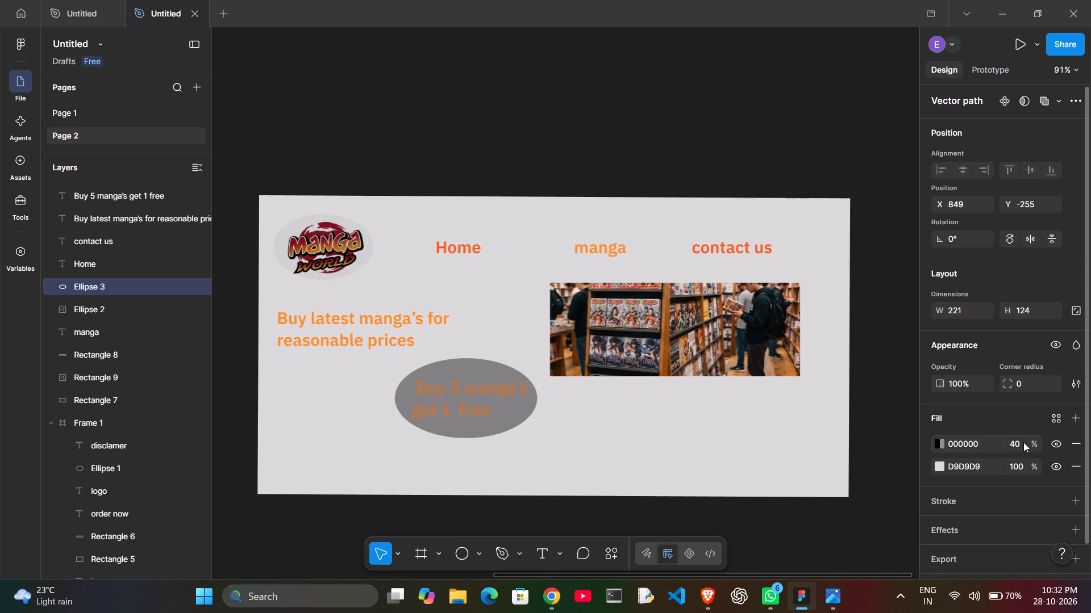
Set the opacity of the offer ellipse's 000000 fill to 28%.
left_click(1023, 442)
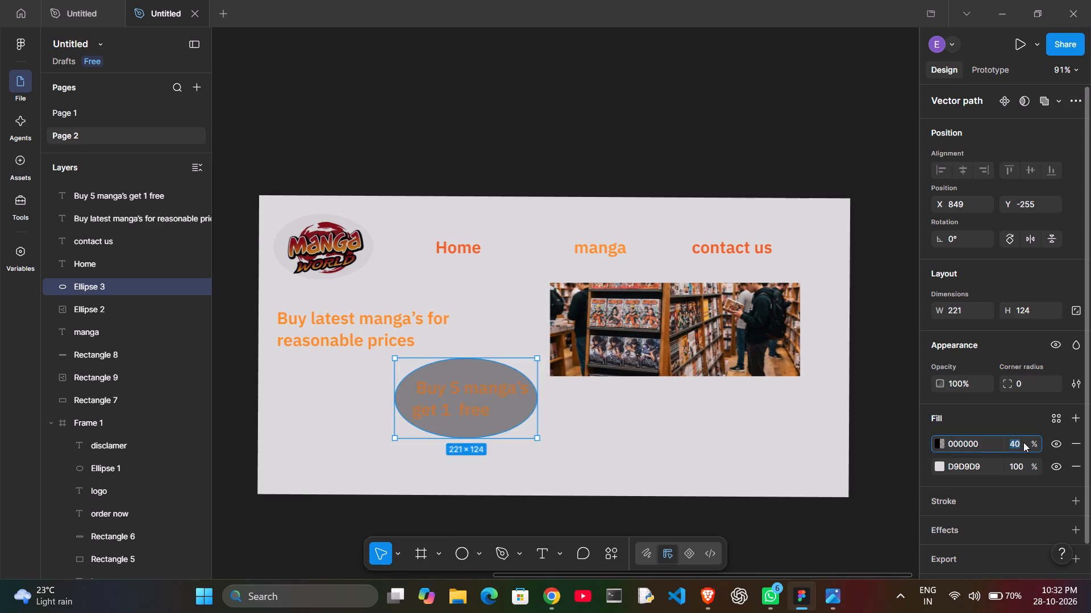
key("BackSpace")
type("28")
key("Return")
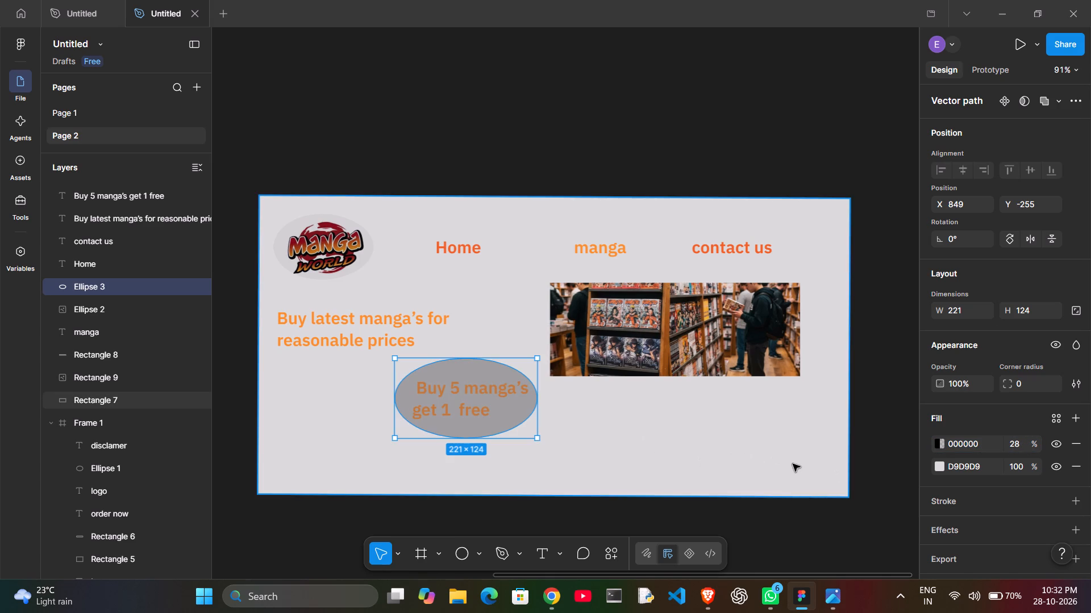
Add a stroke to the offer ellipse, try several hues and settle on golden yellow C6A220.
left_click(1073, 498)
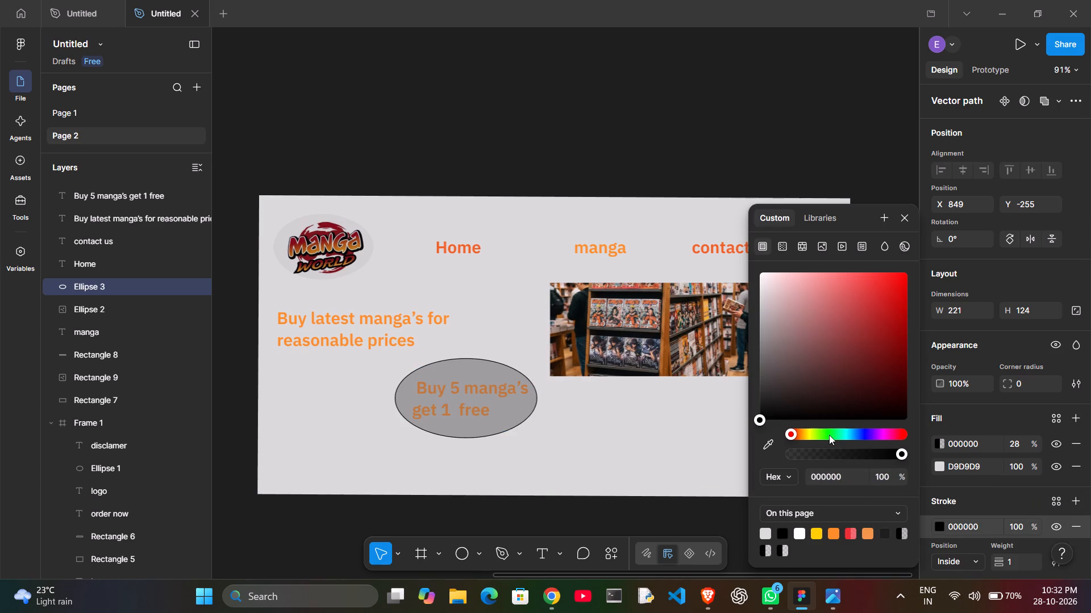
left_click(829, 435)
left_click(852, 358)
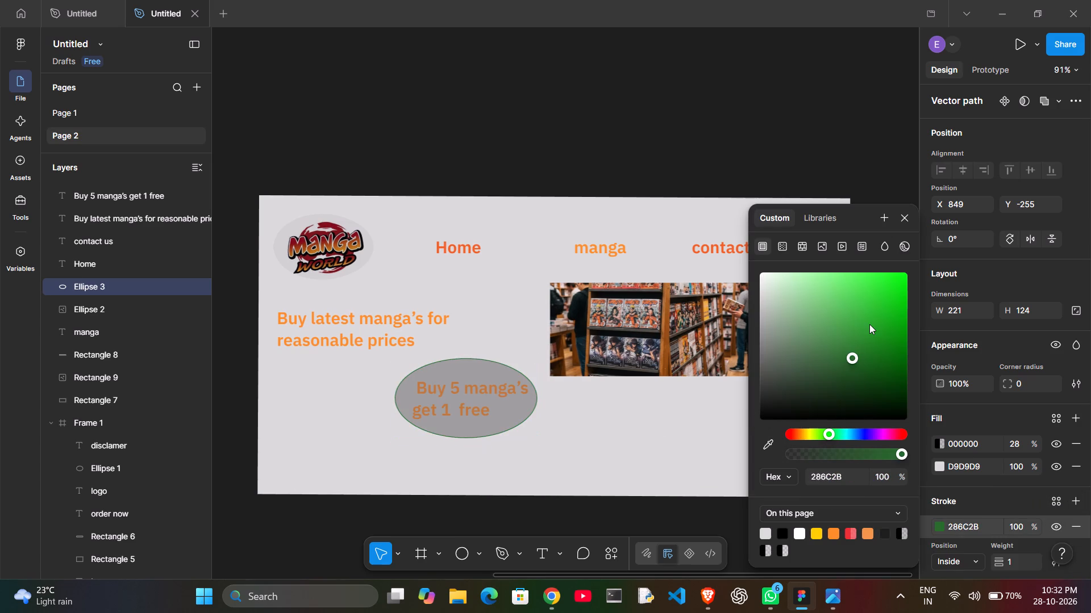
left_click(869, 324)
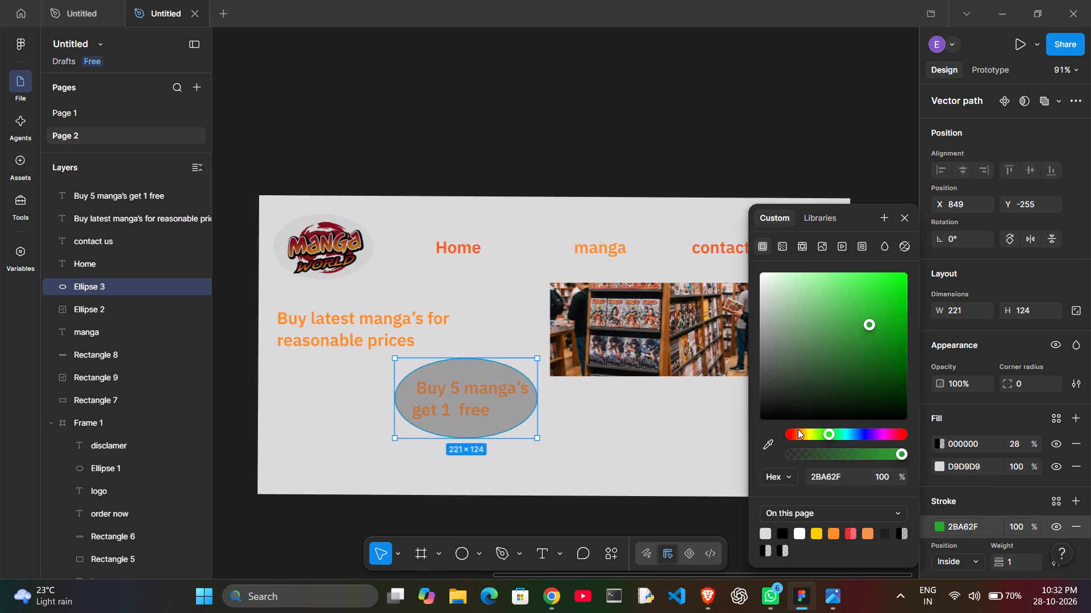
left_click(798, 429)
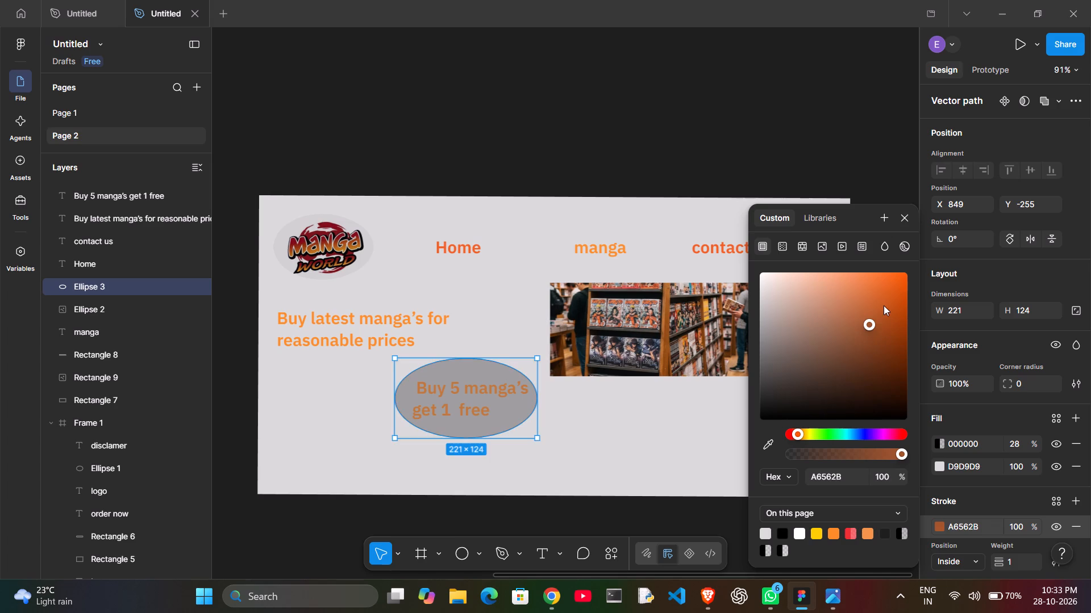
left_click(884, 305)
left_click(881, 434)
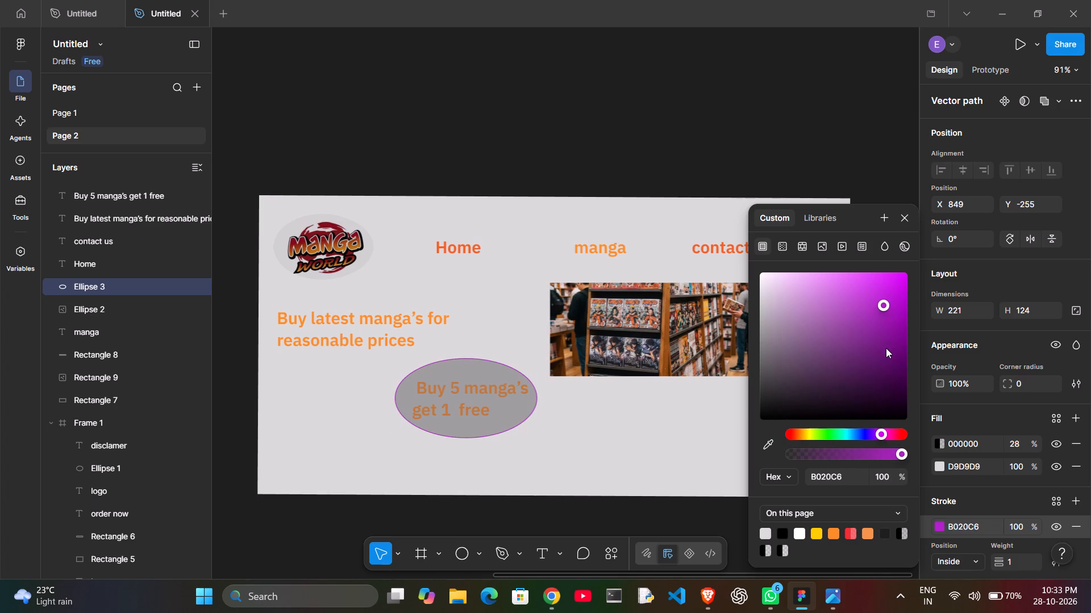
left_click(852, 427)
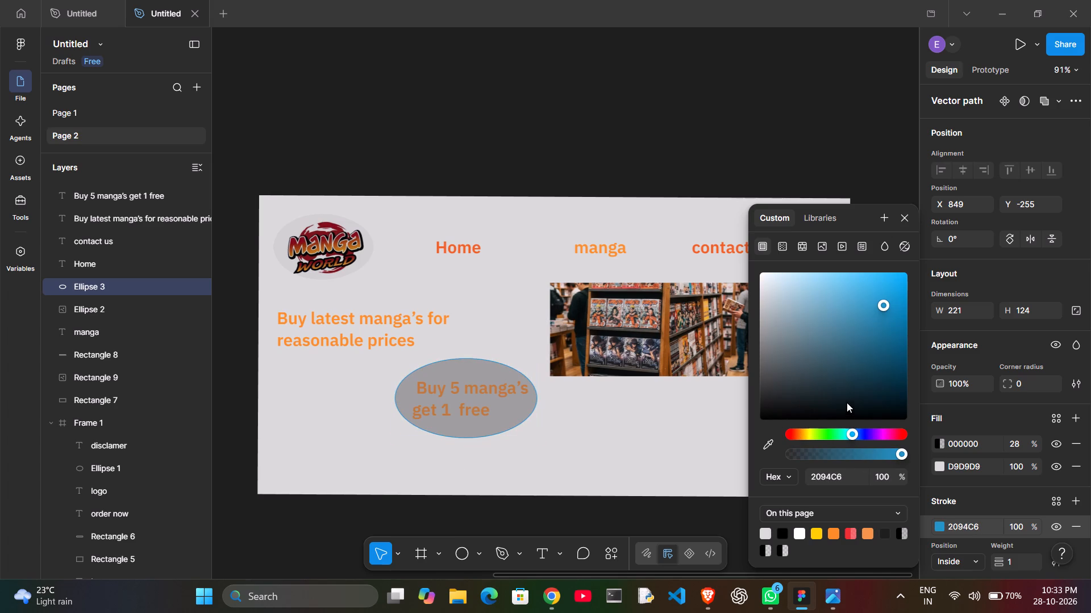
left_click(820, 436)
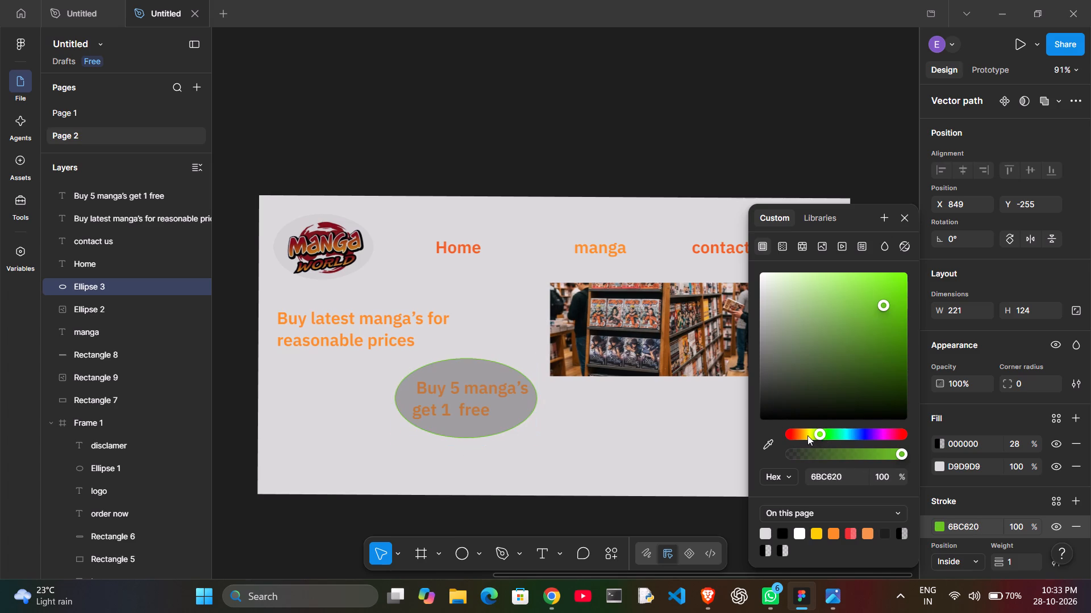
left_click(805, 435)
left_click(796, 435)
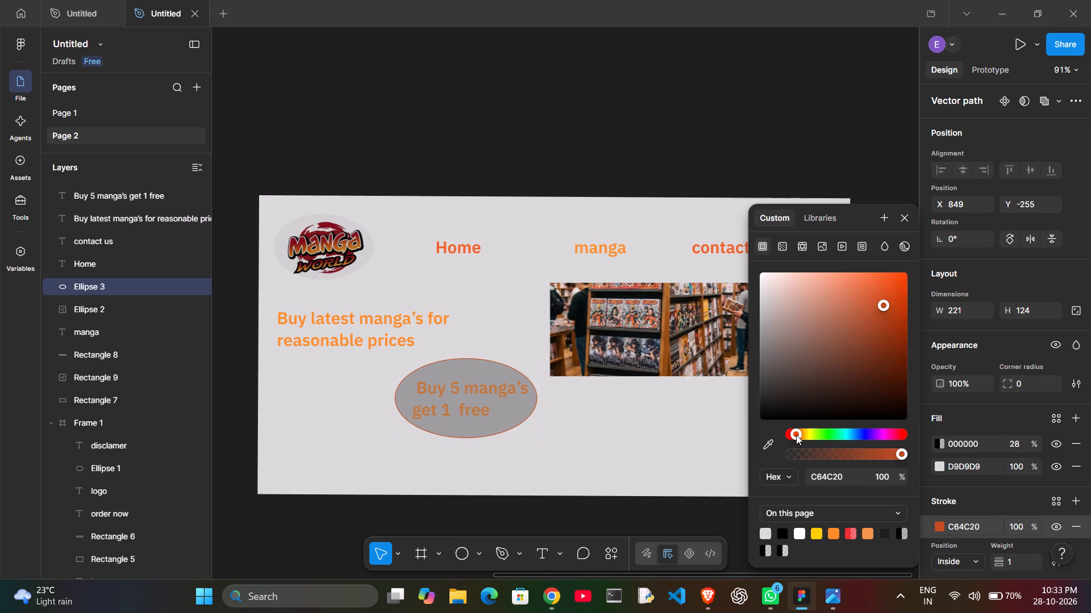
left_click(806, 436)
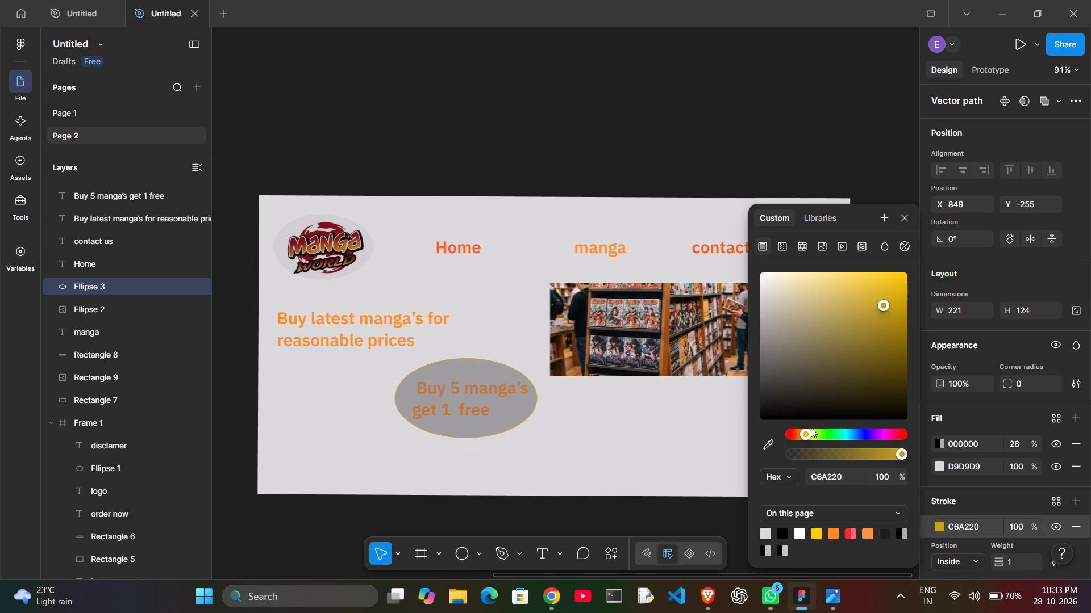
key("Return")
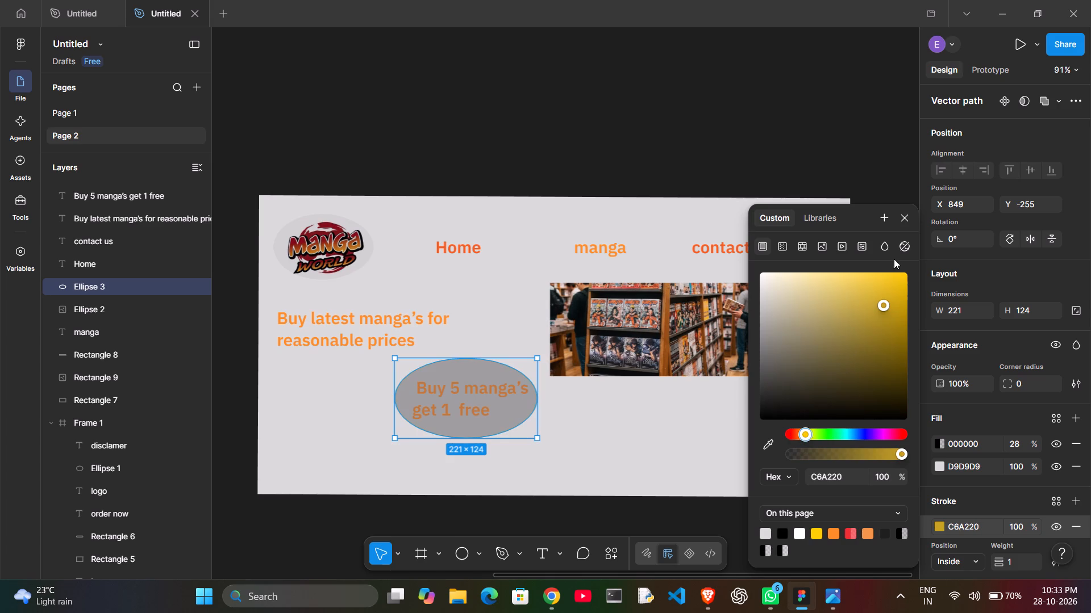
left_click(903, 212)
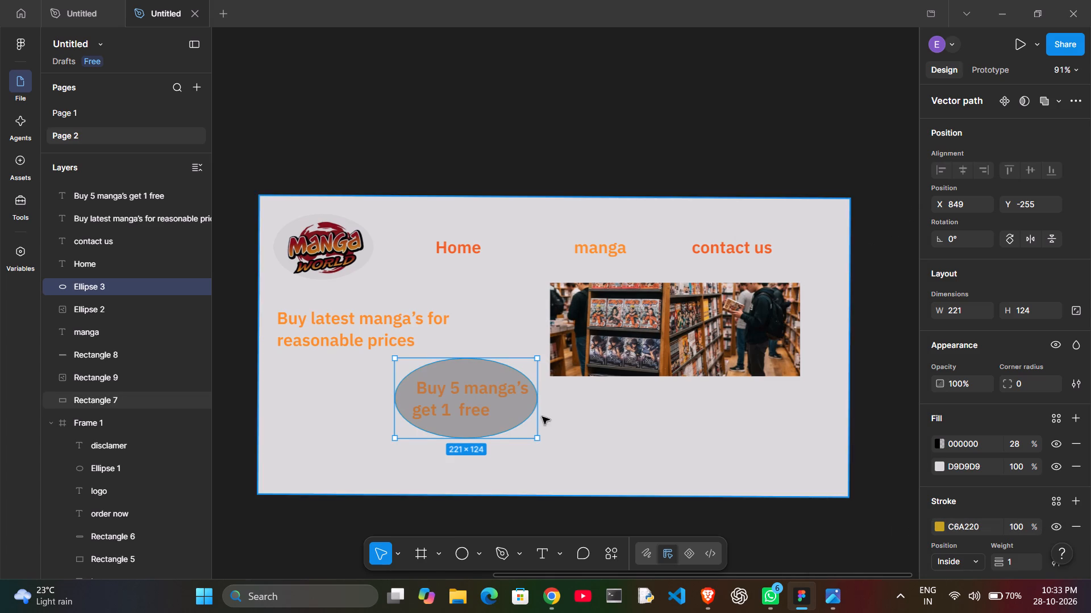
Move the offer ellipse slightly to the left, to about X 842.
left_click(509, 405)
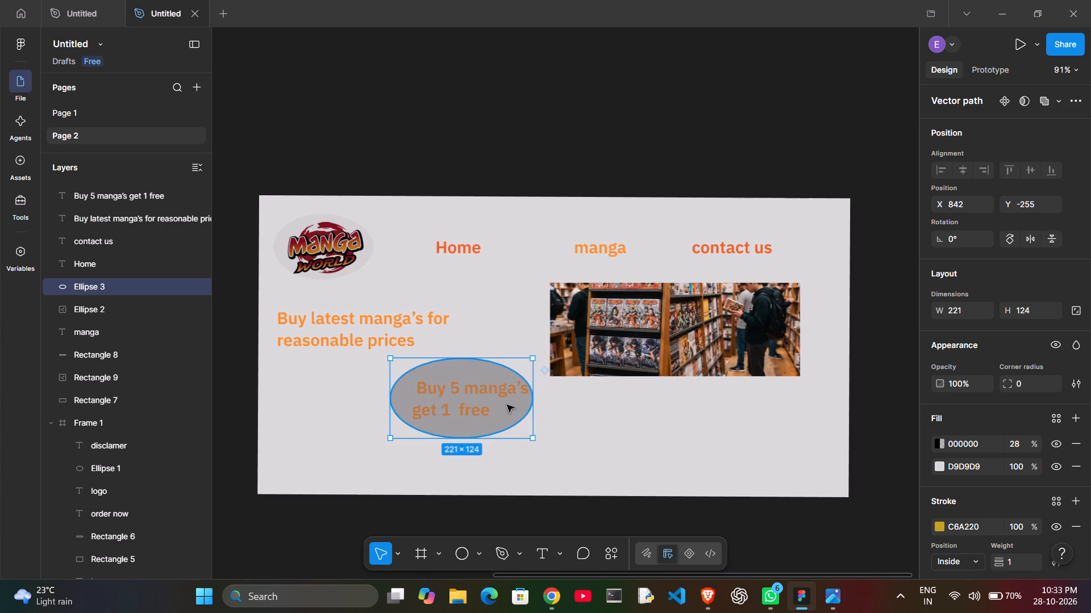
left_click(671, 429)
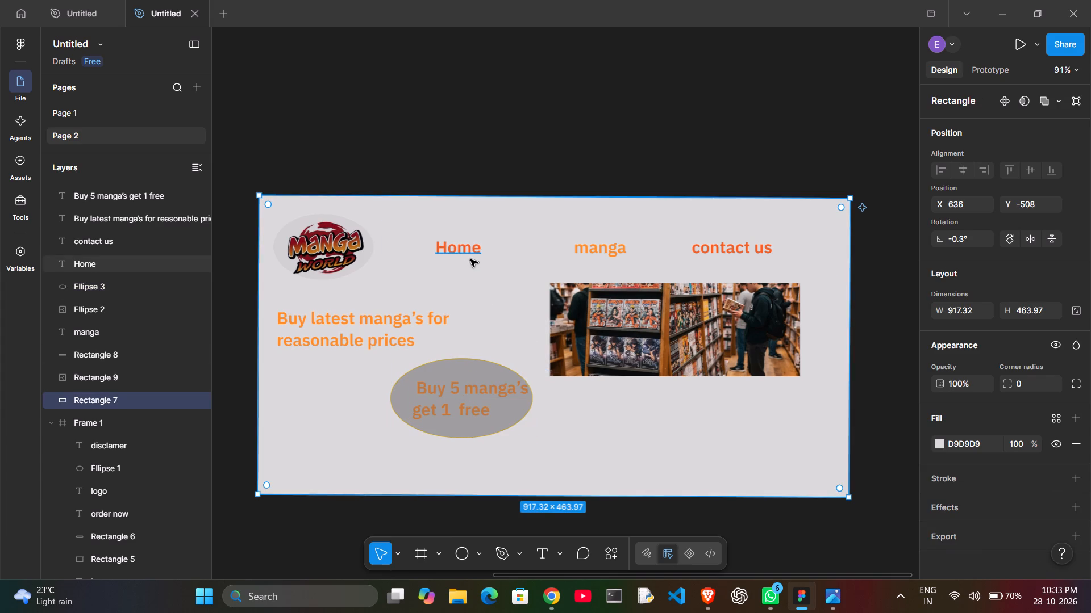
Add a second fill to the navigation bar rectangle, try several red shades and settle on dark red 552D2D at 20% opacity.
left_click(520, 239)
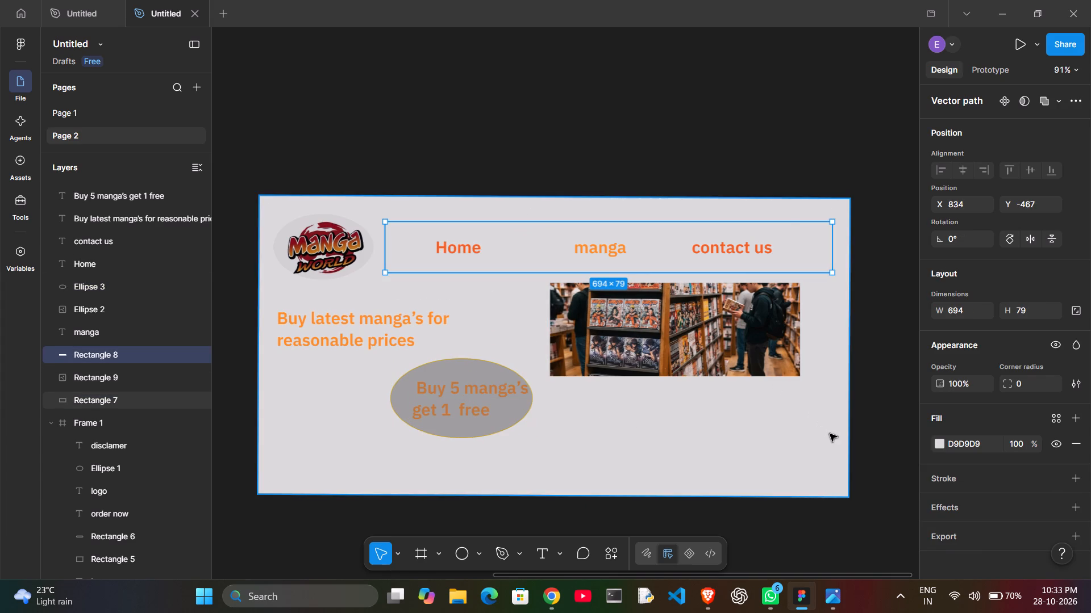
left_click(1073, 418)
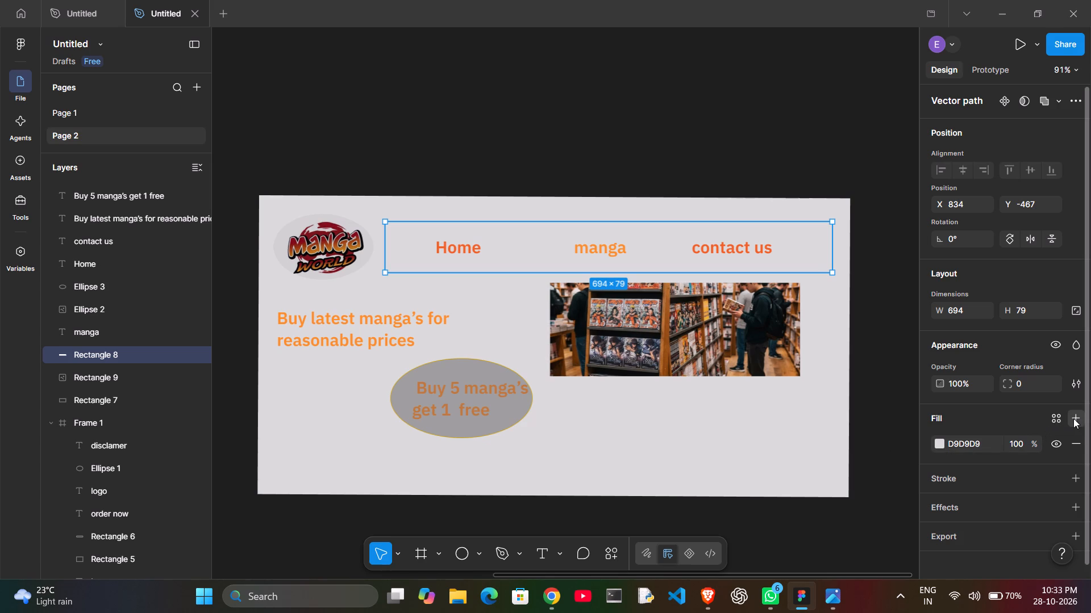
left_click(852, 316)
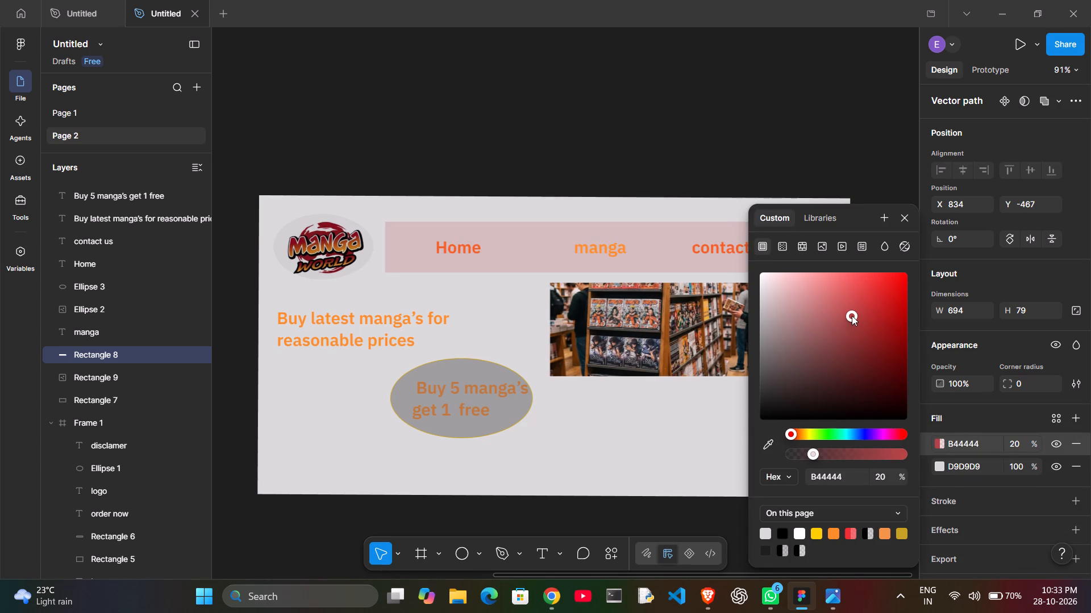
left_click(826, 289)
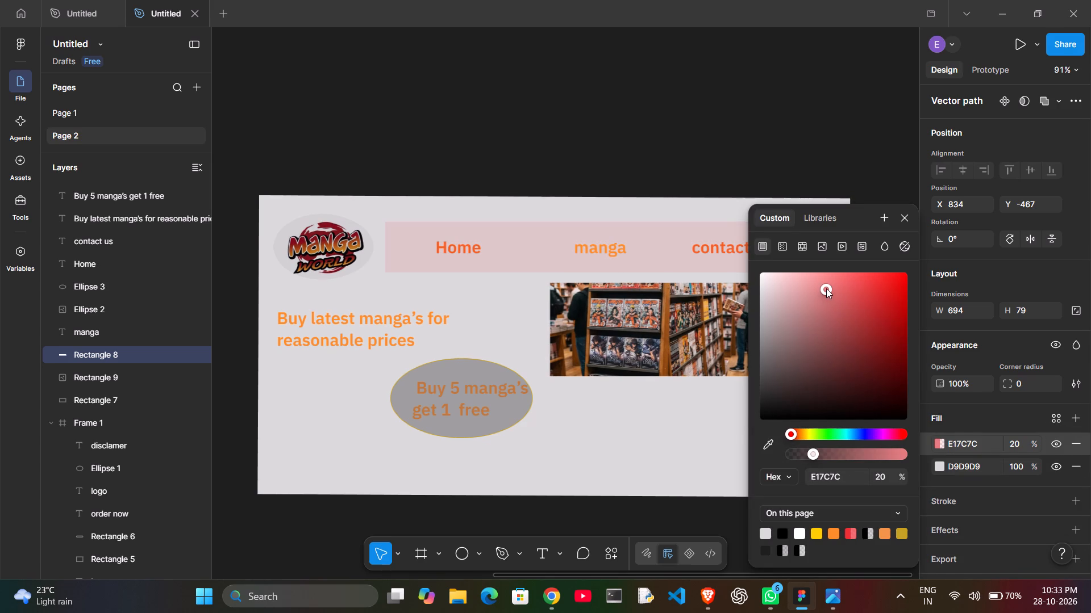
left_click(830, 284)
left_click(838, 339)
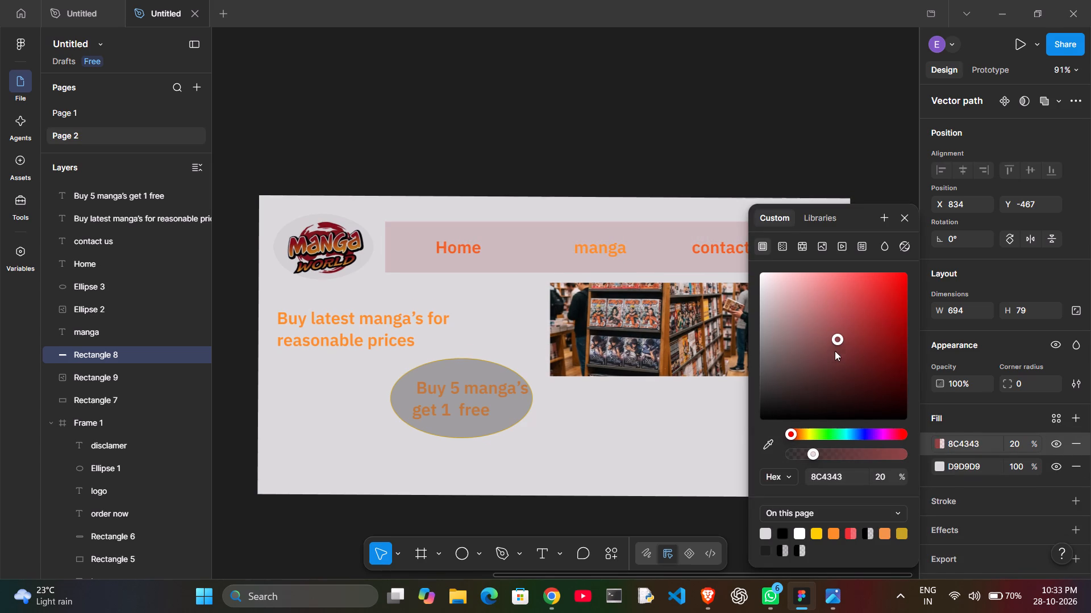
left_click(829, 371)
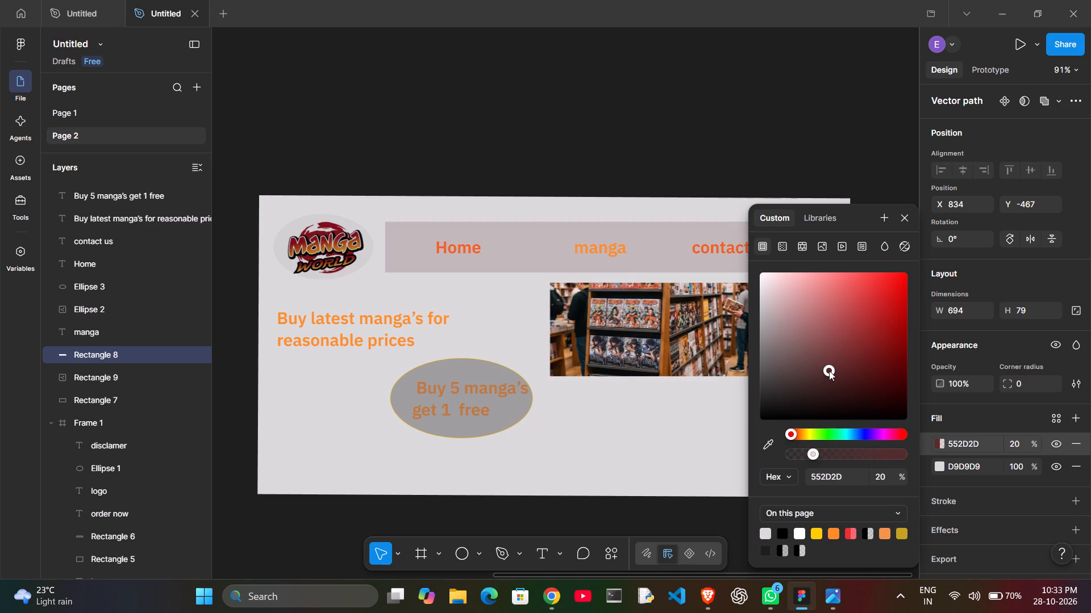
left_click(902, 212)
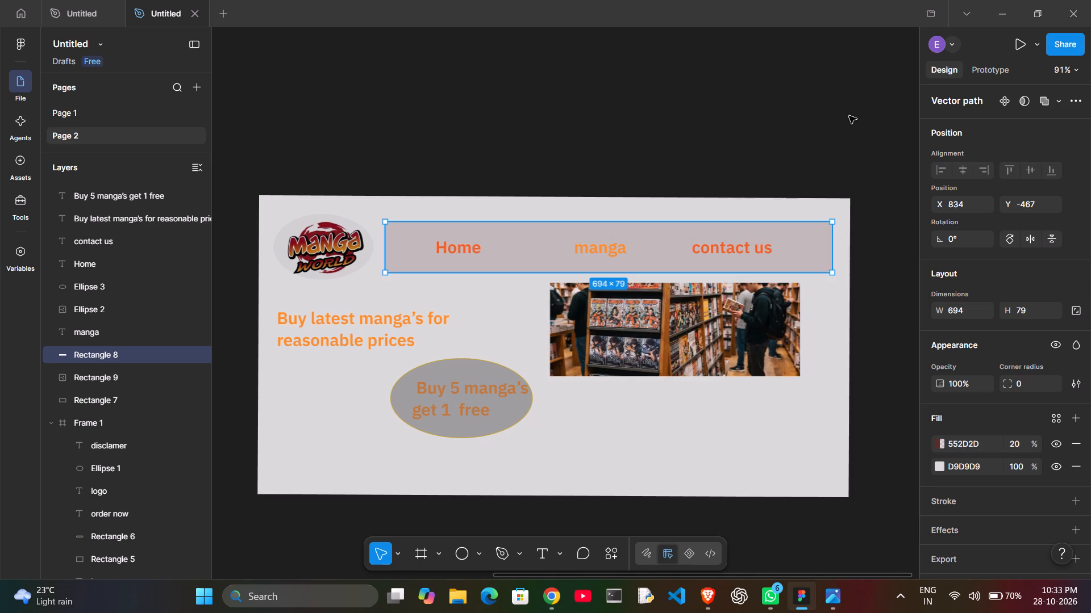
left_click(849, 116)
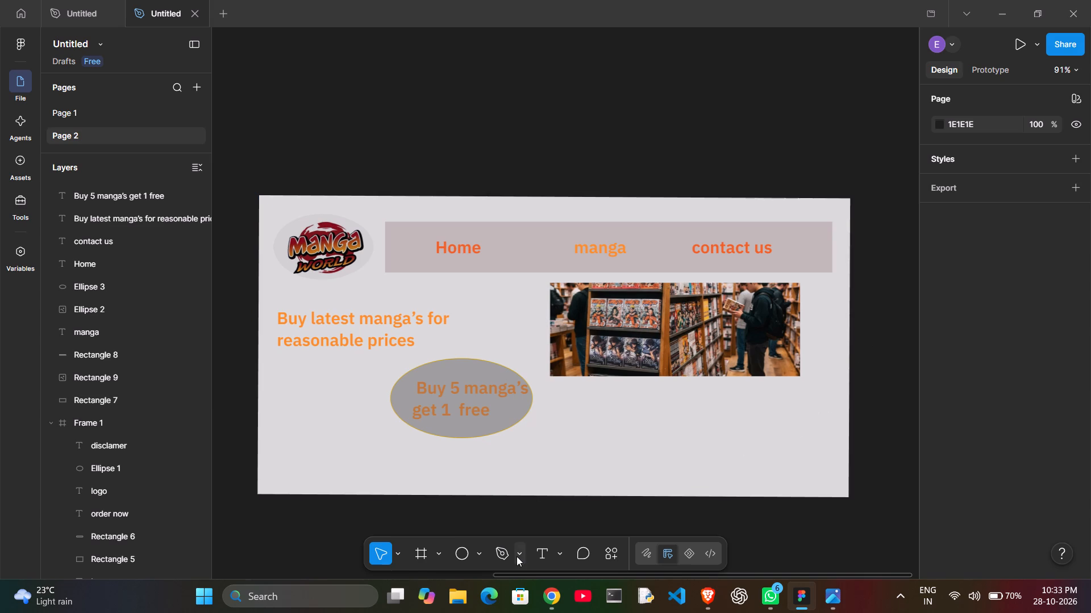
Draw a button rectangle, size it to about 231 × 64 and place it below the offer ellipse at about X 700, Y -121.
left_click(481, 555)
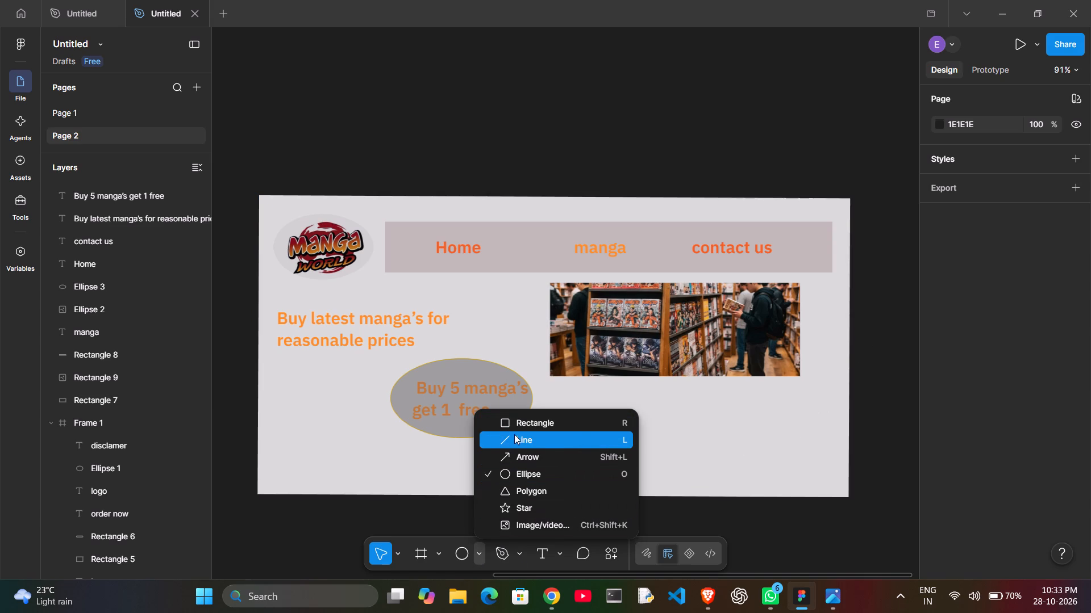
left_click(513, 425)
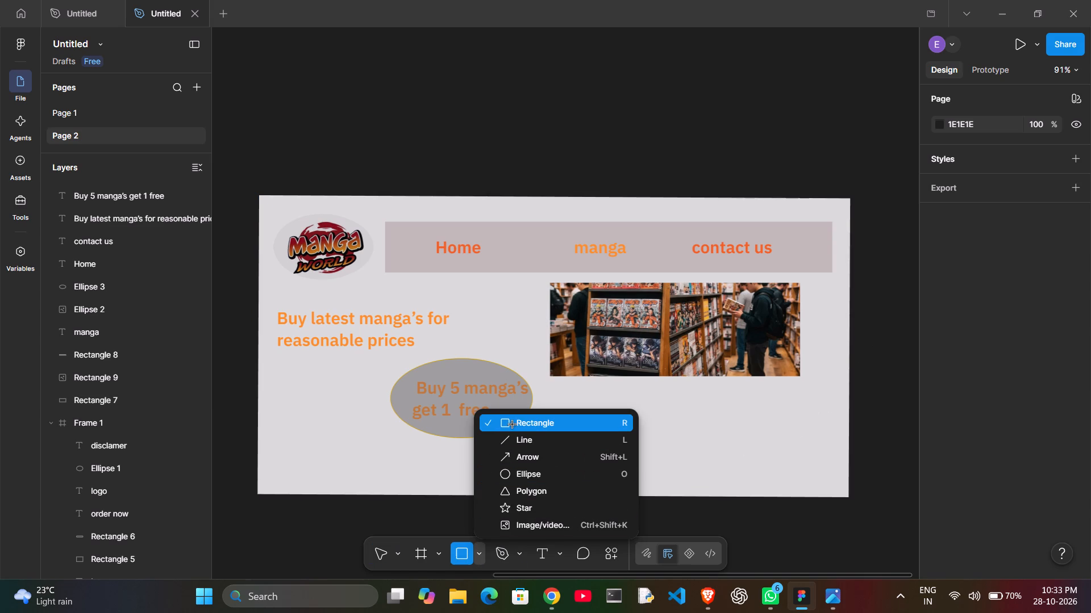
left_click(440, 471)
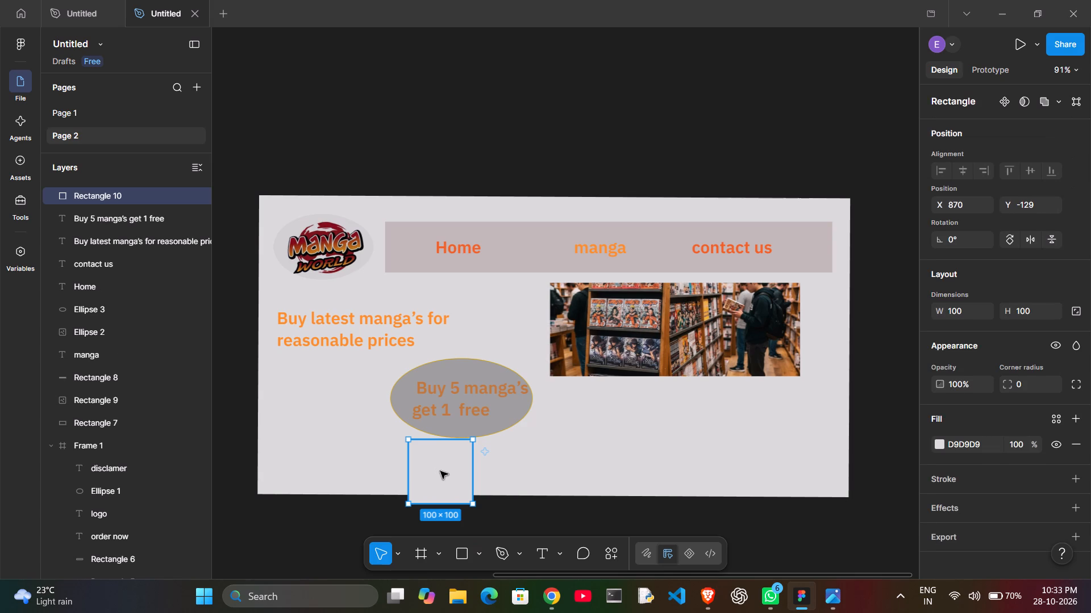
left_click_drag(410, 468, 352, 462)
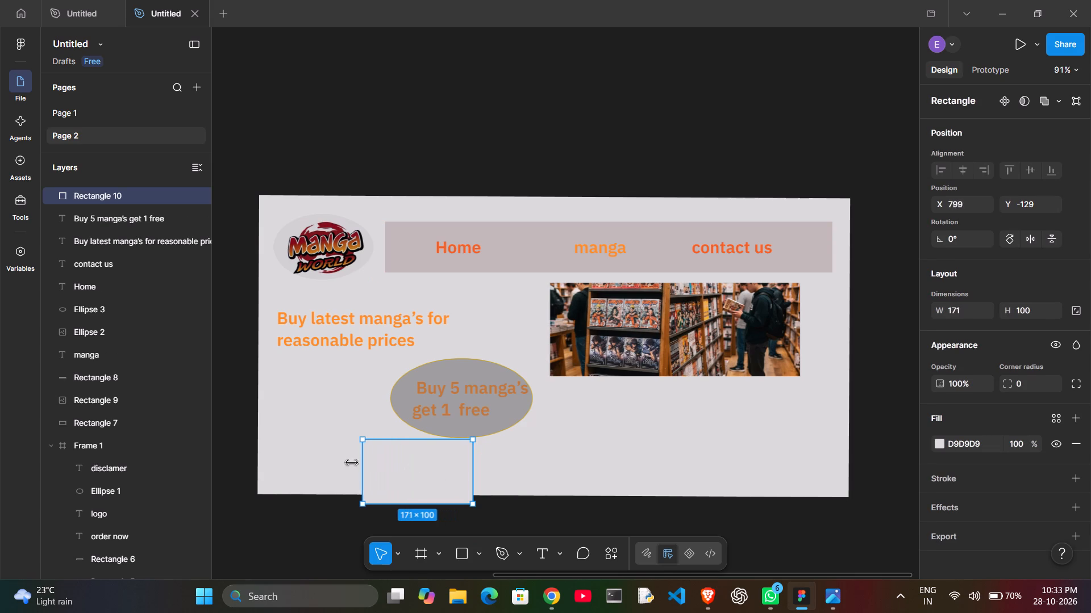
left_click_drag(352, 462, 331, 502)
left_click_drag(331, 502, 320, 479)
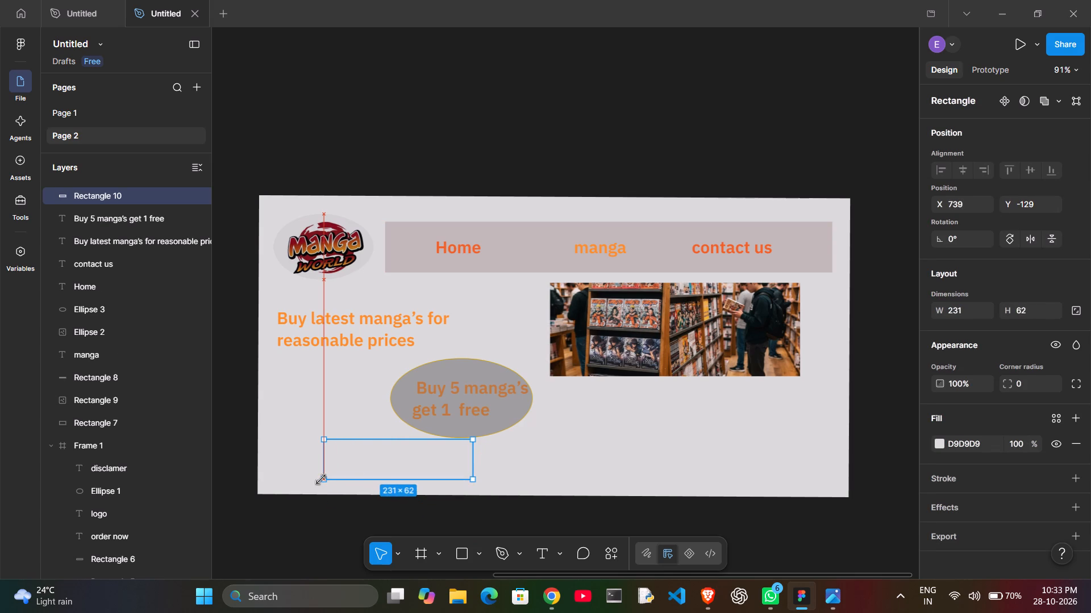
left_click_drag(320, 479, 325, 464)
left_click(437, 450)
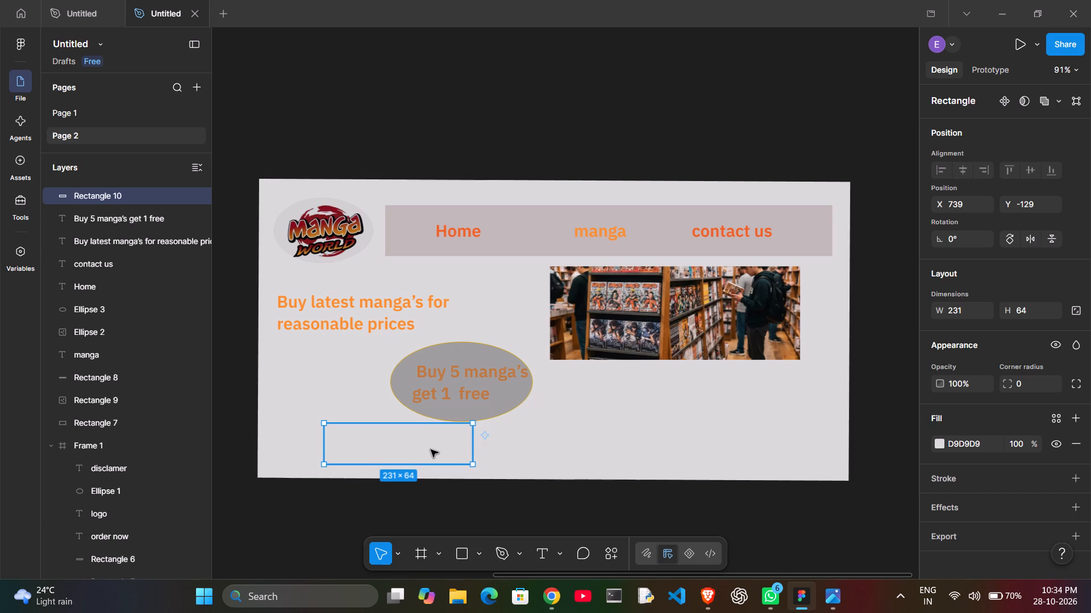
left_click_drag(431, 450, 408, 454)
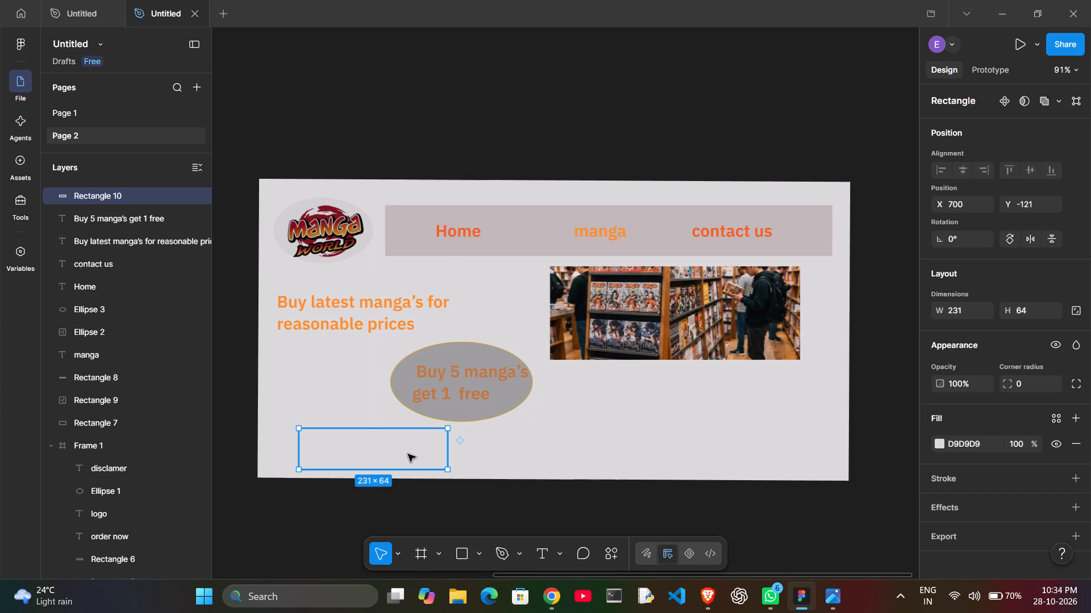
Add the text "Buy now" with a capital B over the lower edge of the new button rectangle.
left_click(555, 552)
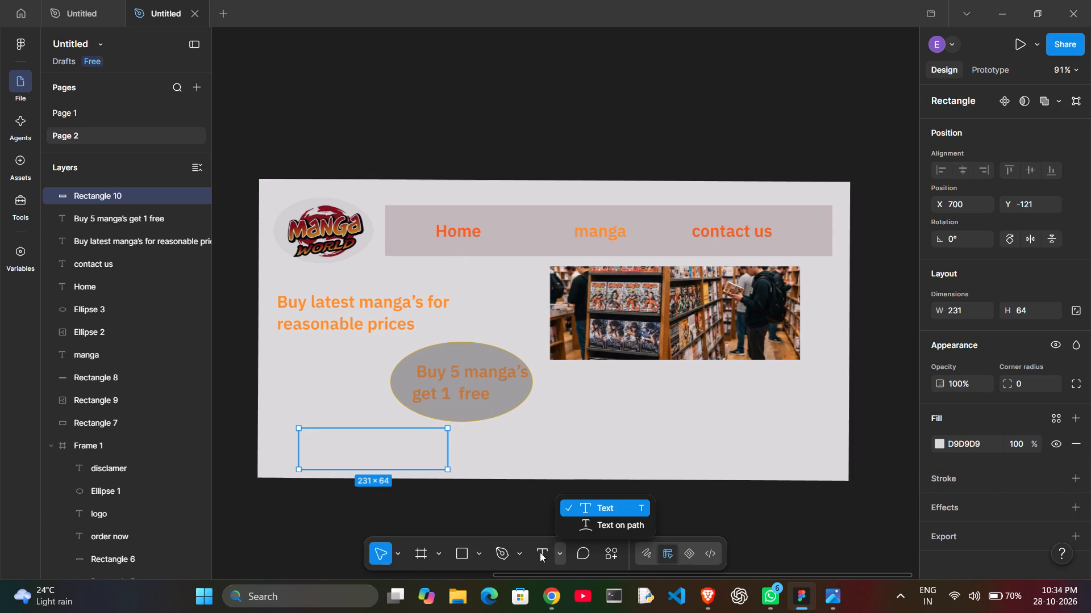
left_click(540, 552)
left_click(540, 552)
left_click(401, 455)
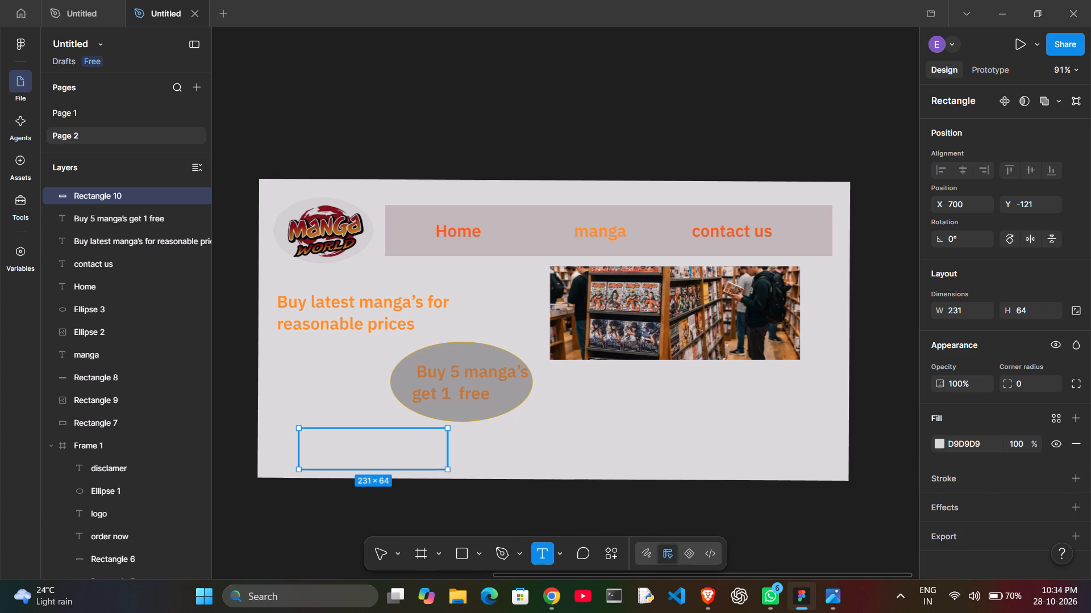
type("buy")
key("space")
type("now")
key("BackSpace")
key("BackSpace")
key("BackSpace")
key("BackSpace")
key("BackSpace")
key("BackSpace")
key("BackSpace")
key("BackSpace")
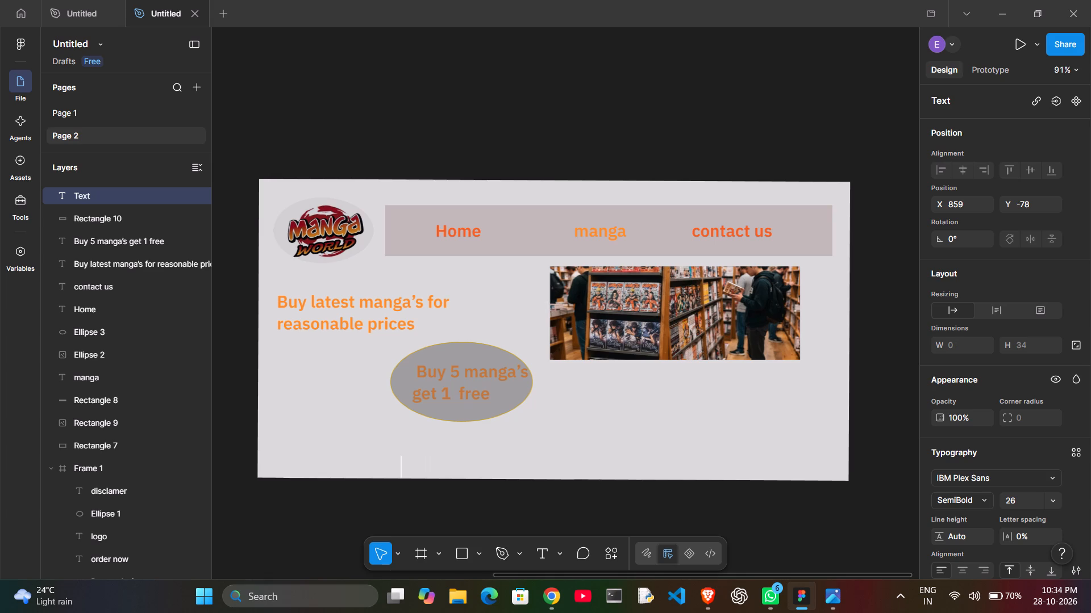
key("shift+b")
type("uy")
key("space")
key("space")
type("no")
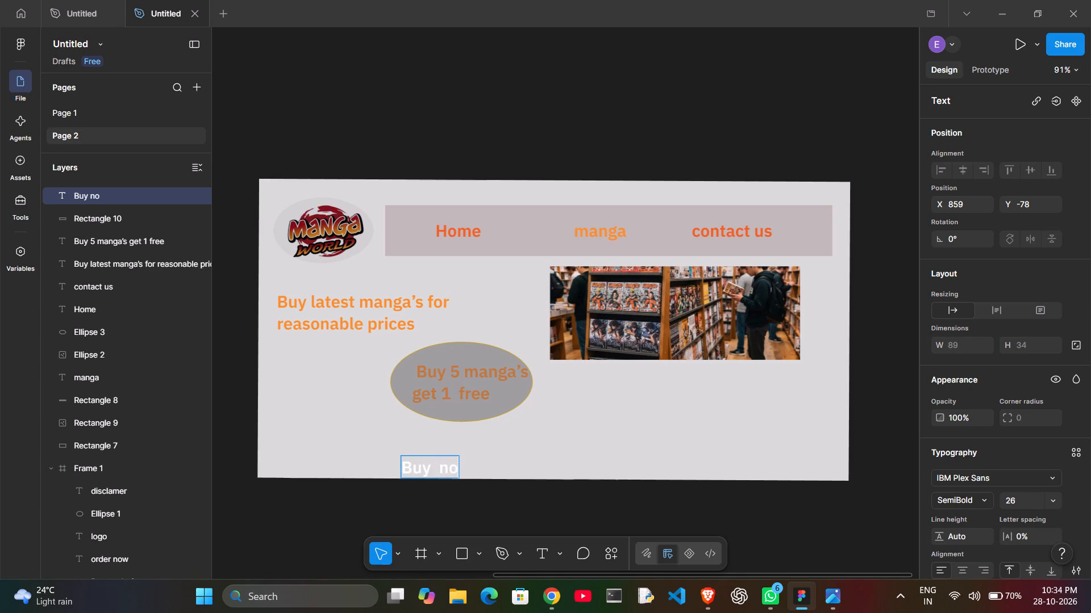
key("w")
Add a fill to the whole "Buy now" text, try lime, yellow FFCC00 and green 4DFF00, and apply the library colour Accents/Orange.
left_click_drag(456, 468, 436, 460)
left_click_drag(436, 460, 468, 471)
left_click(468, 471)
left_click_drag(468, 471, 397, 471)
left_click(424, 471)
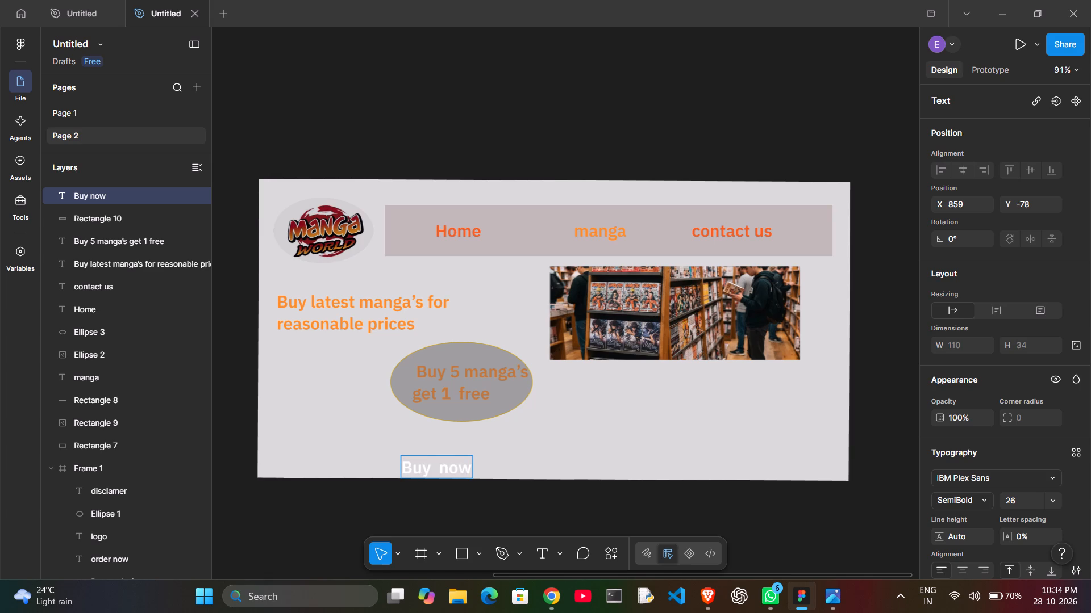
left_click(403, 467)
left_click_drag(403, 467, 466, 472)
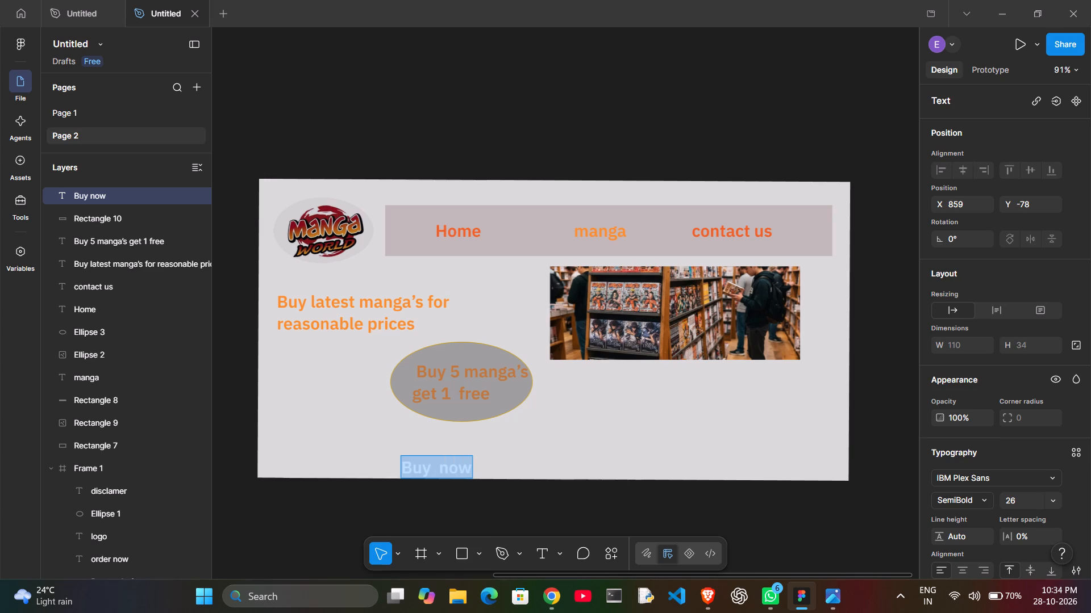
scroll(989, 499, "down", 3)
left_click(1072, 467)
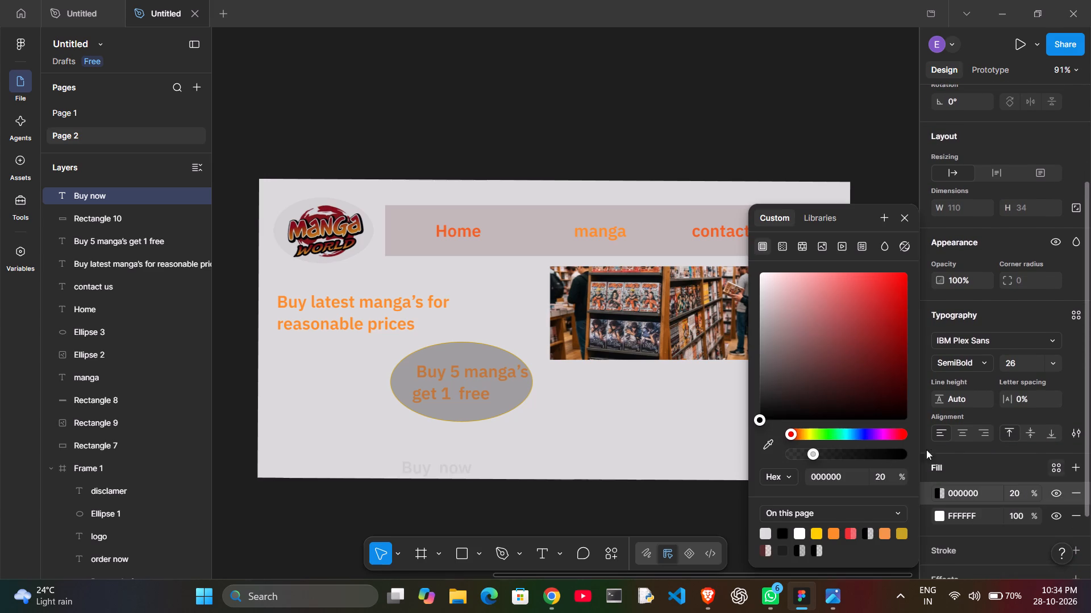
left_click(815, 434)
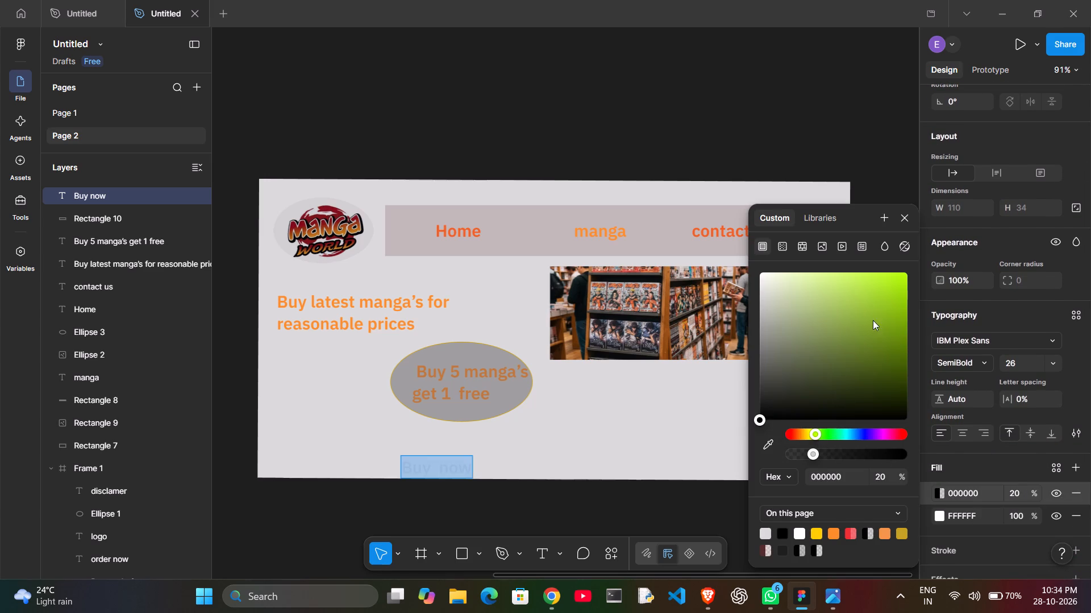
left_click(876, 316)
left_click(881, 305)
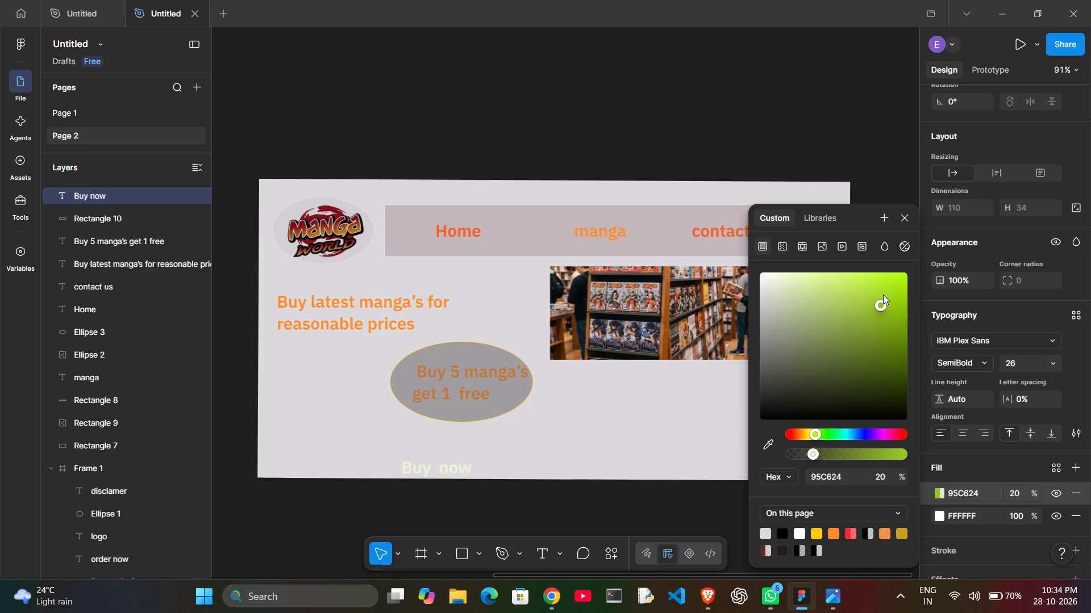
left_click(894, 279)
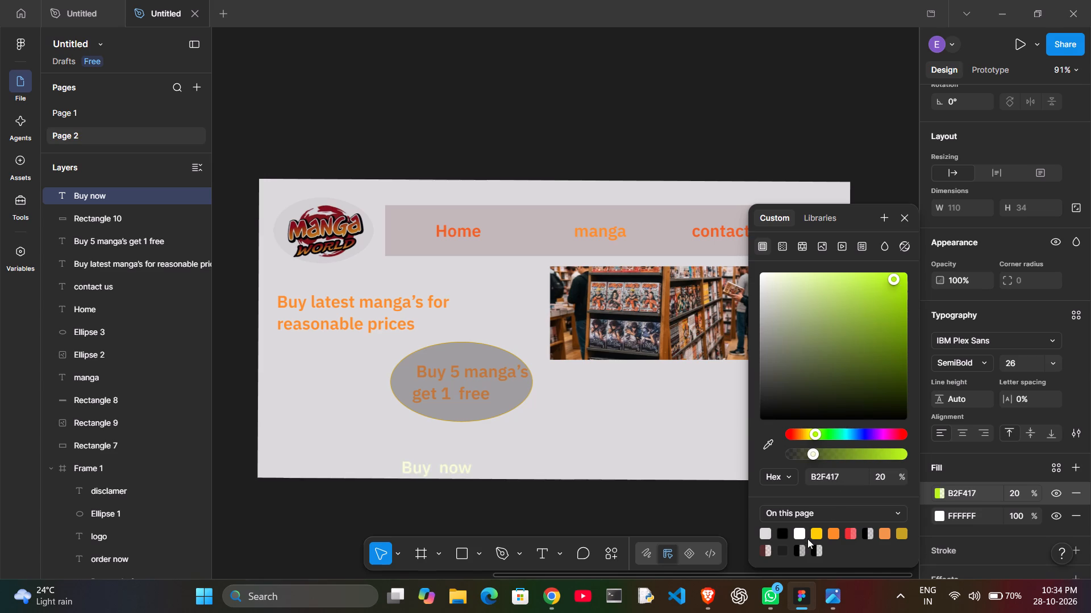
left_click(813, 532)
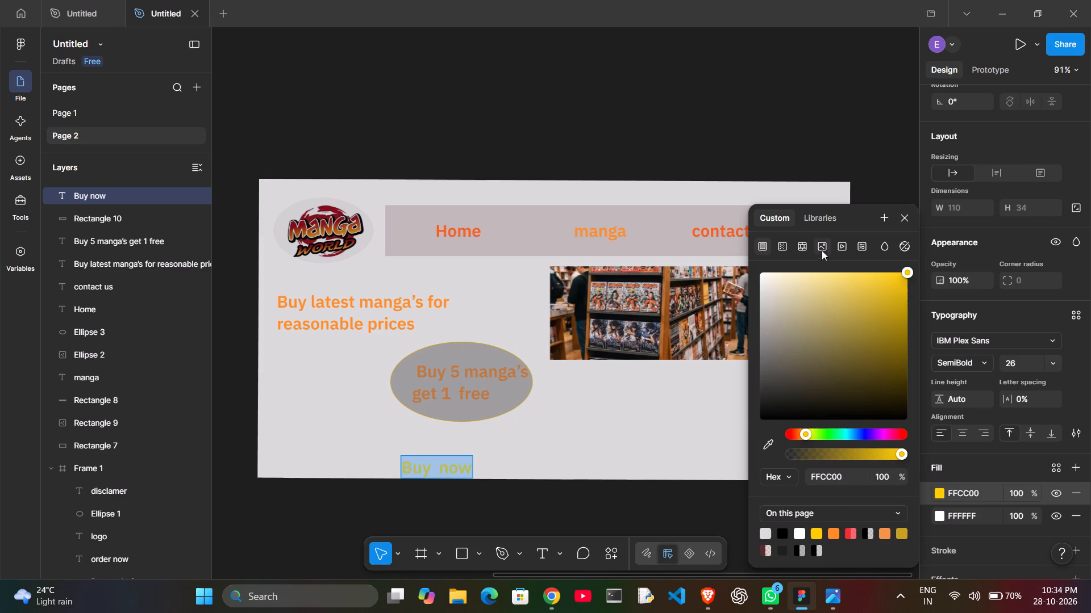
left_click(823, 426)
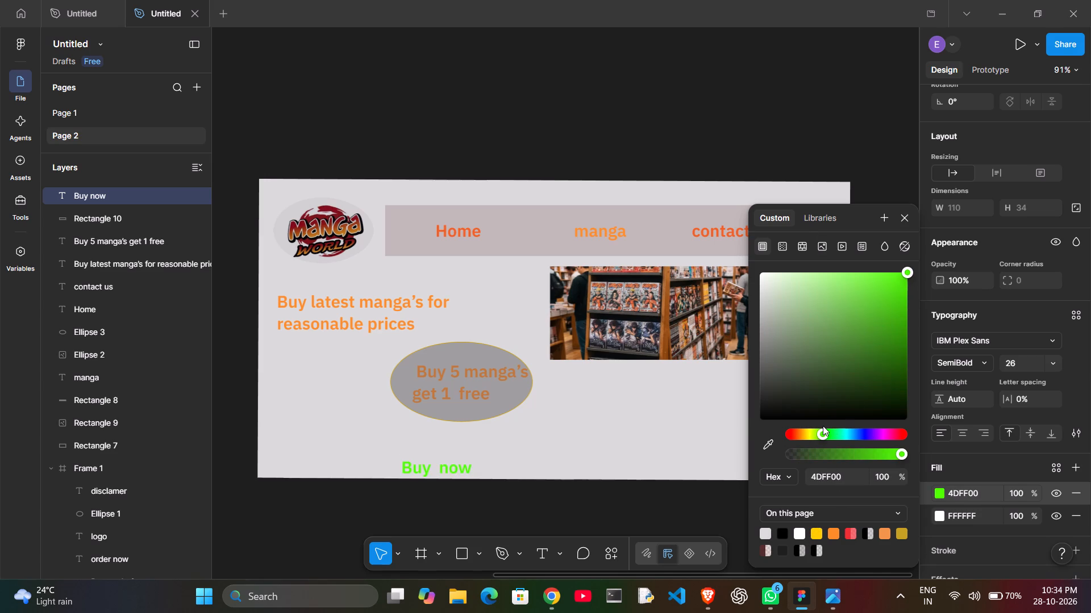
left_click(813, 217)
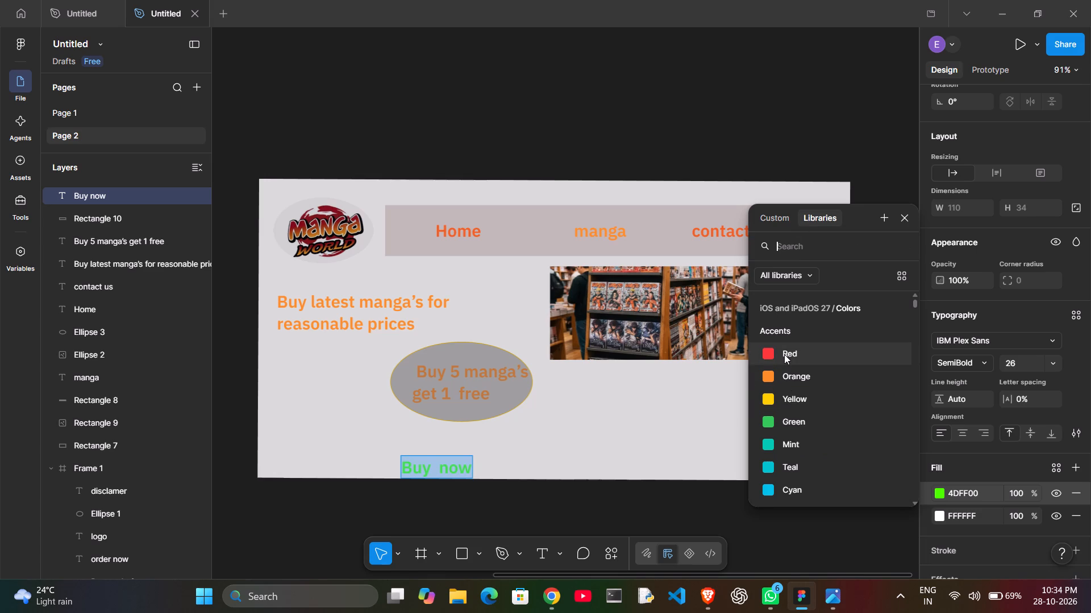
left_click(784, 375)
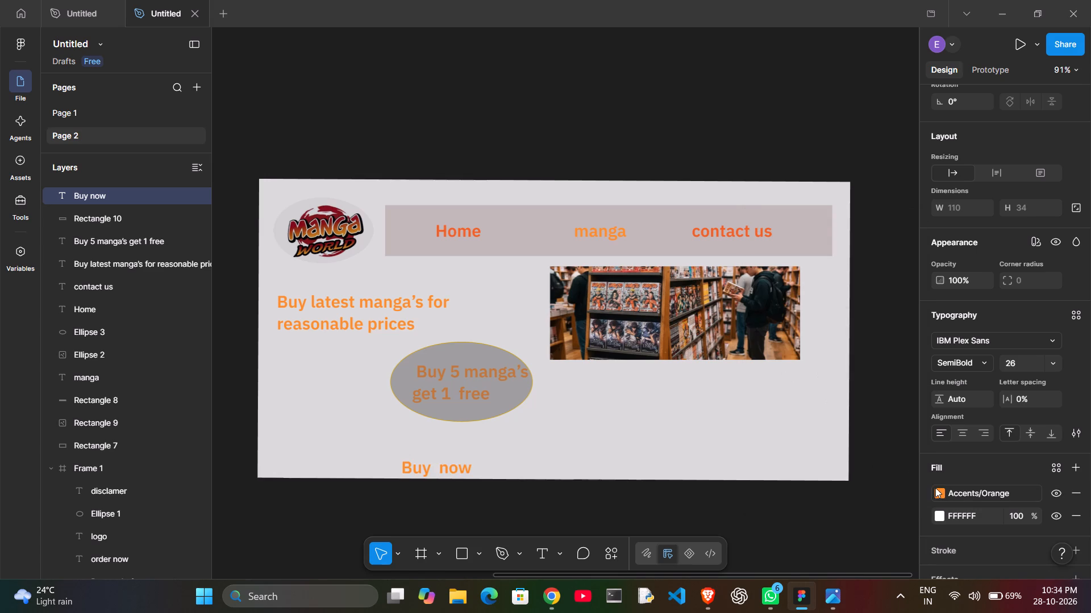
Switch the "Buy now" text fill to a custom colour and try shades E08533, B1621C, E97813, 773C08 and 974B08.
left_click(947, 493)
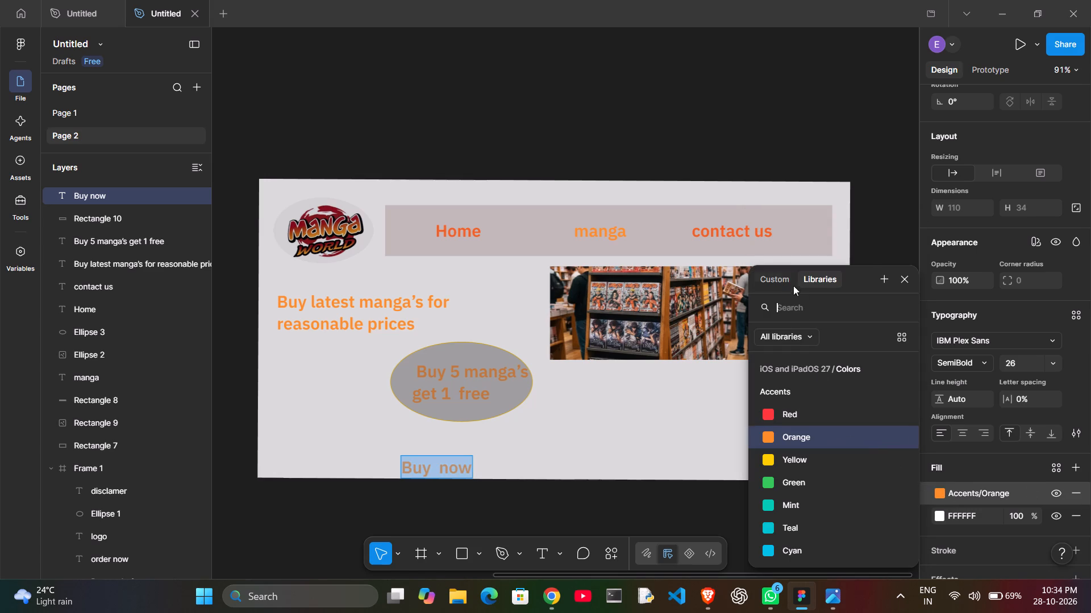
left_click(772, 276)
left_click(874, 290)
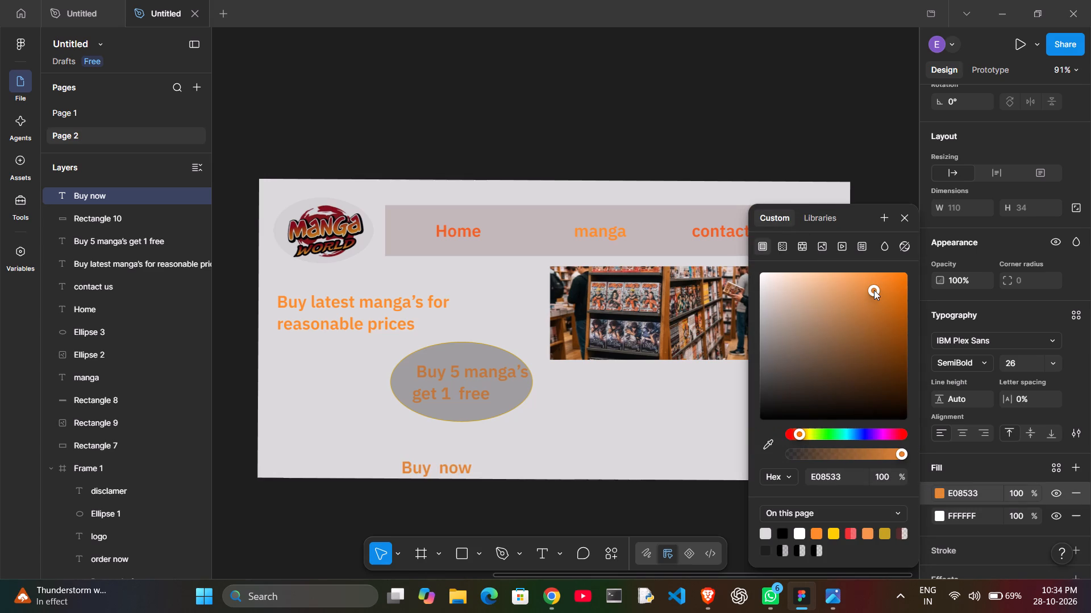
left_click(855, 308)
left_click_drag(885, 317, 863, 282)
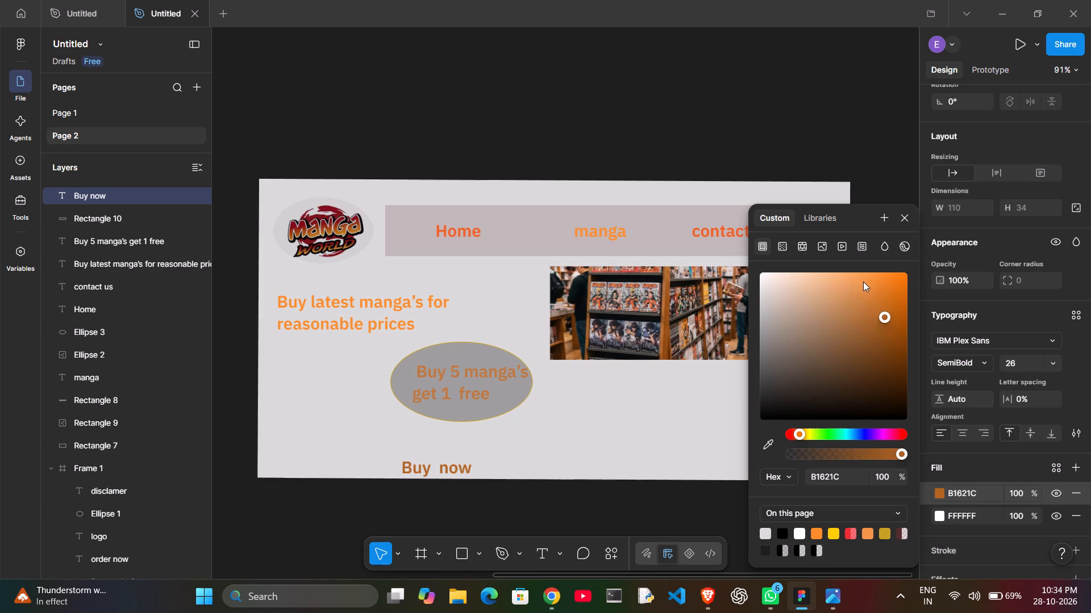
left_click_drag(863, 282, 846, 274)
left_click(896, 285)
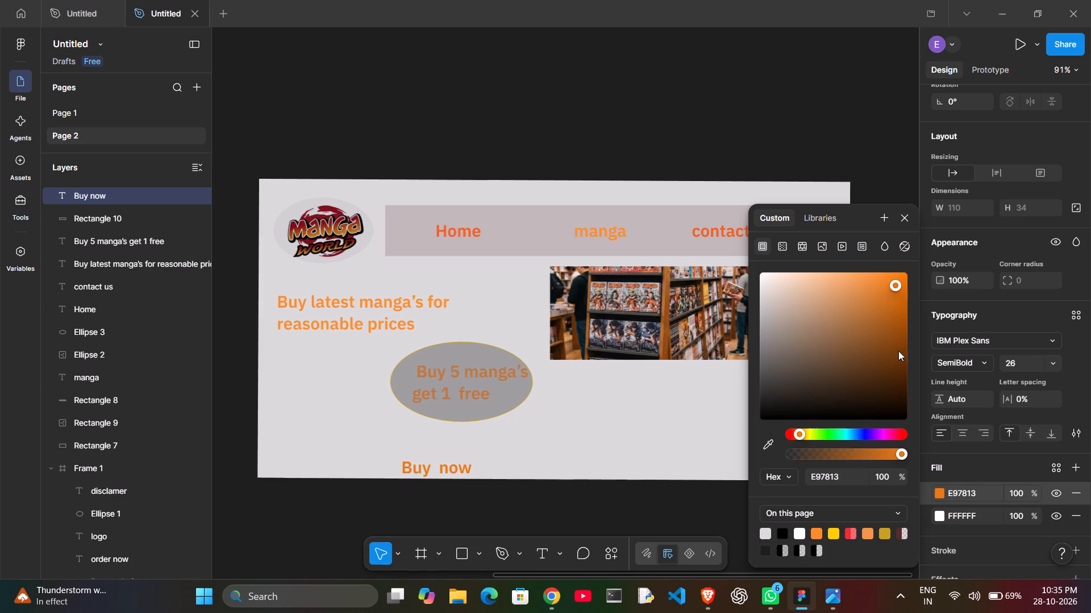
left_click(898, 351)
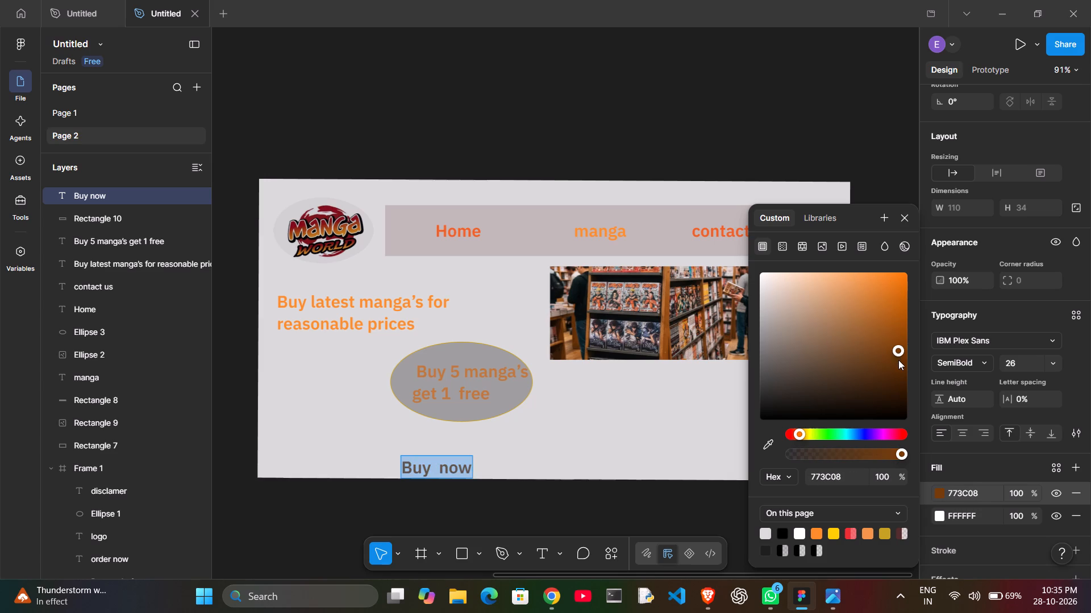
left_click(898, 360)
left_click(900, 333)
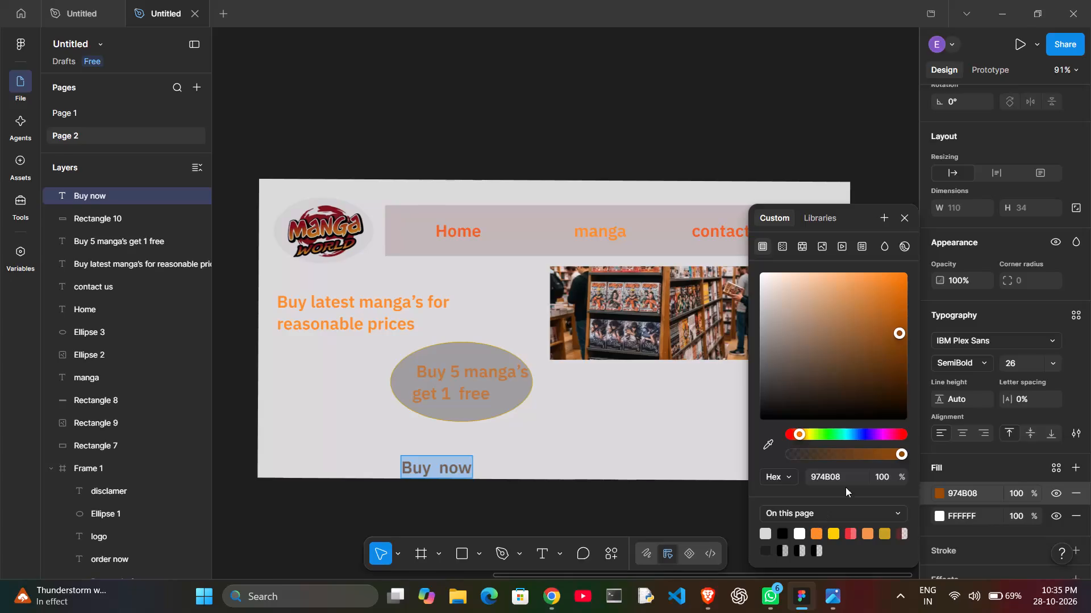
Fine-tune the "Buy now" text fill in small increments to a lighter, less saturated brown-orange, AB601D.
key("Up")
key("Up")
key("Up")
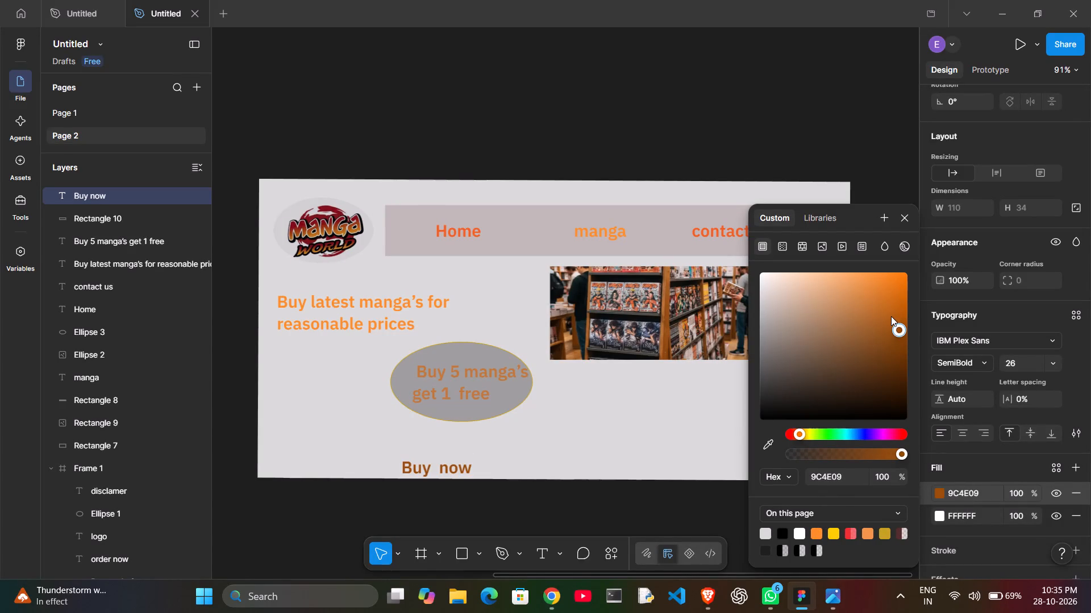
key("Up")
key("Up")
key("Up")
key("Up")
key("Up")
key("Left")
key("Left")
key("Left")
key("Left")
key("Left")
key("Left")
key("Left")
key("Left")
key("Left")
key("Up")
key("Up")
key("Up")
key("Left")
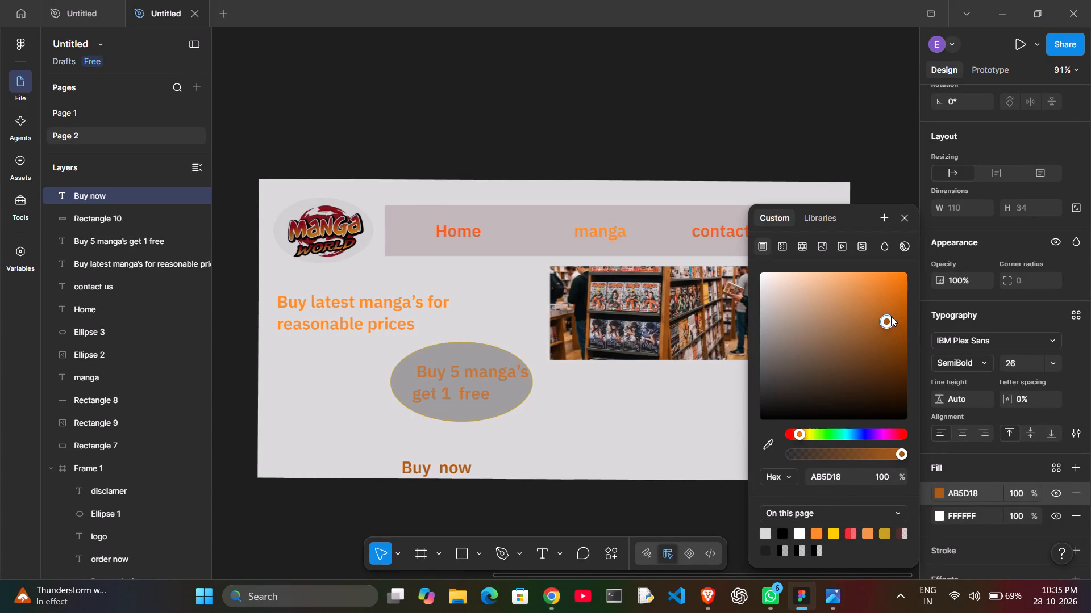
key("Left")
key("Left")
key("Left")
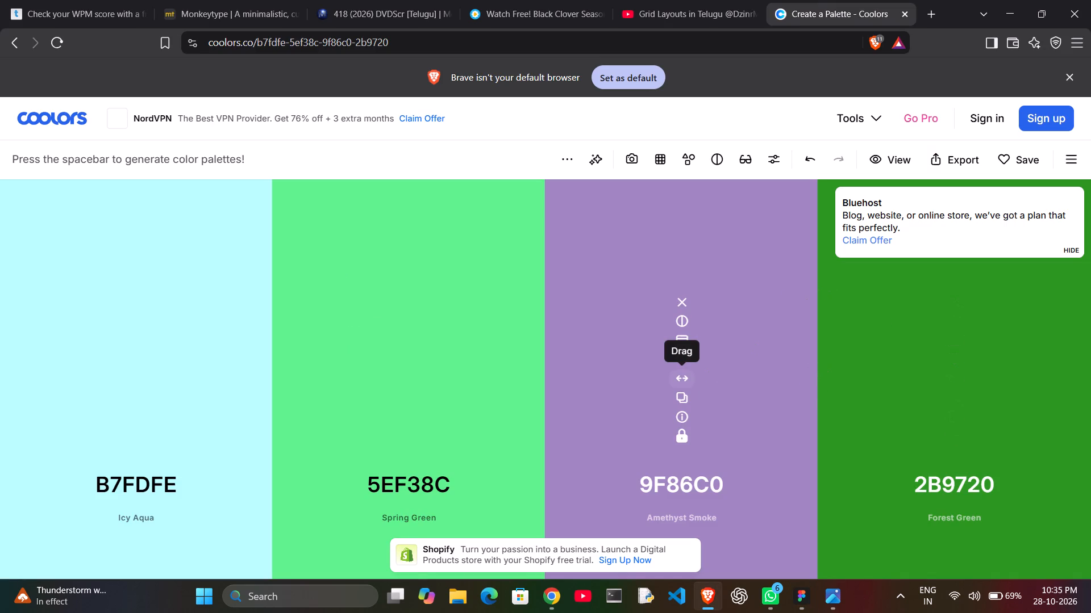
Switch to the Coolors page in Brave and check the palette generator for colour ideas.
key("Right")
key("Right")
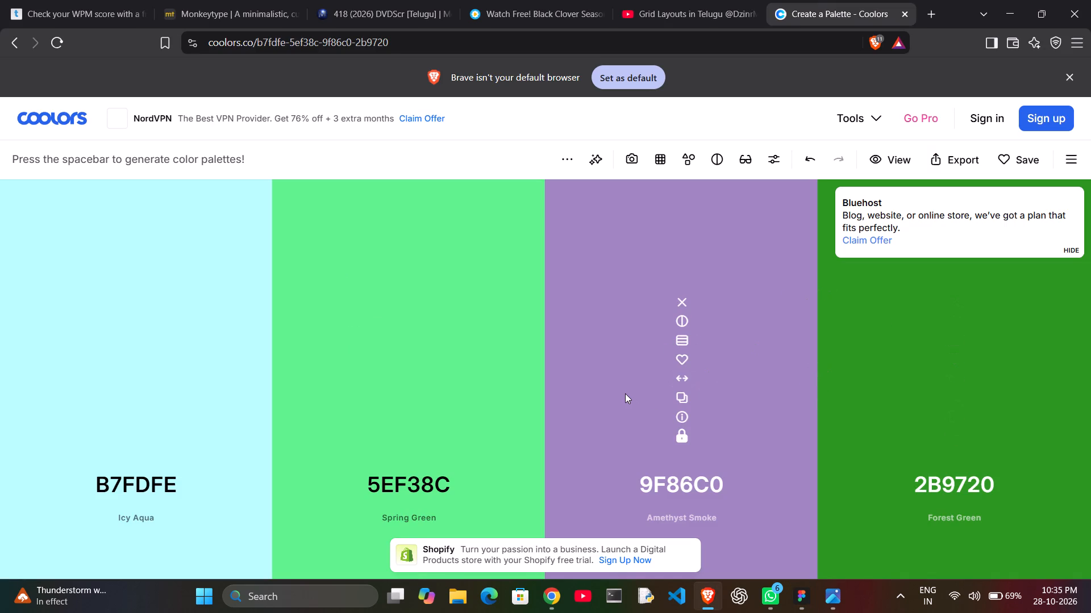
key("space")
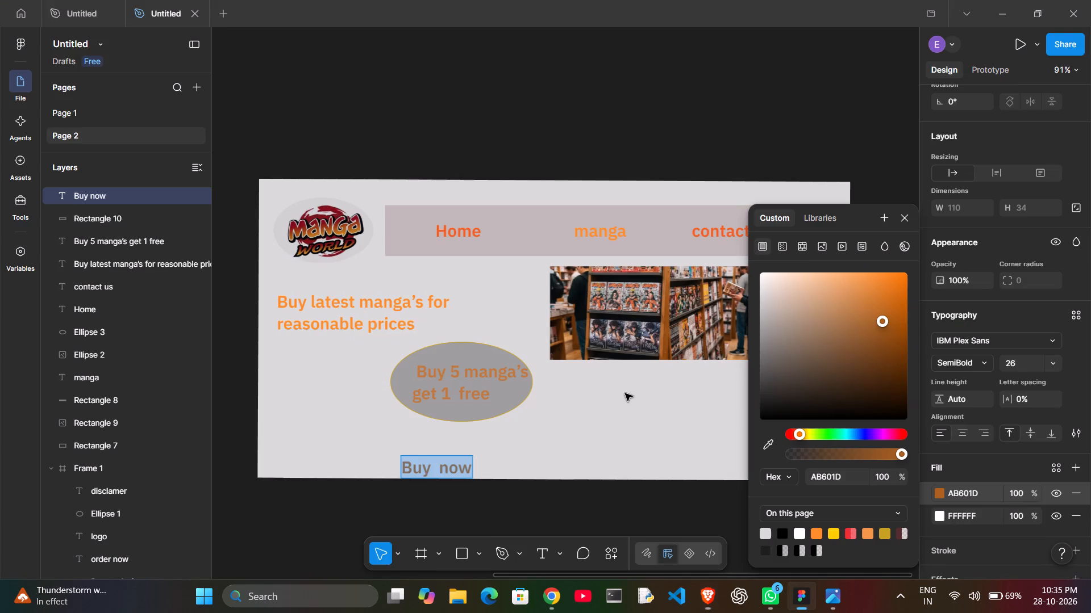
Back in Figma, search the colour libraries for "golden orange" for the "Buy now" text fill.
left_click(835, 217)
left_click(835, 217)
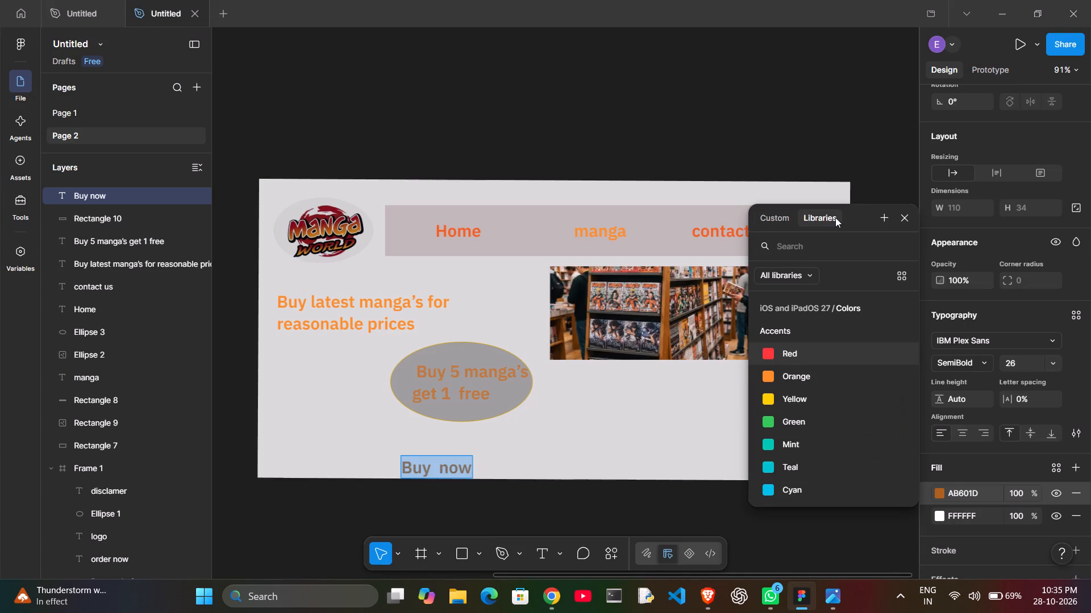
type("golden")
key("space")
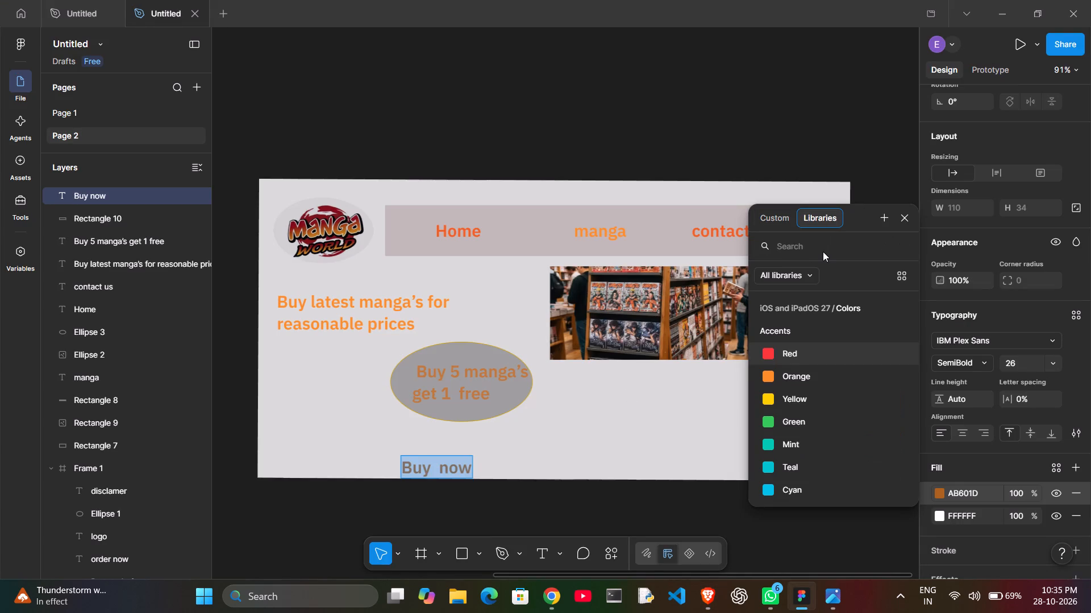
left_click(821, 252)
type("golden")
key("space")
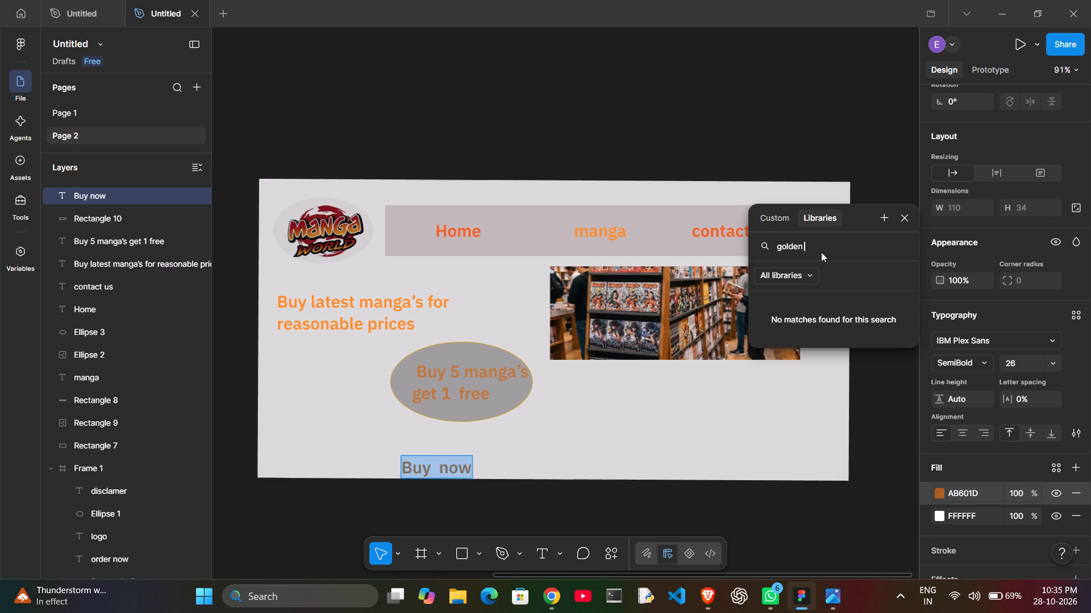
type("ora")
type("nge")
key("Return")
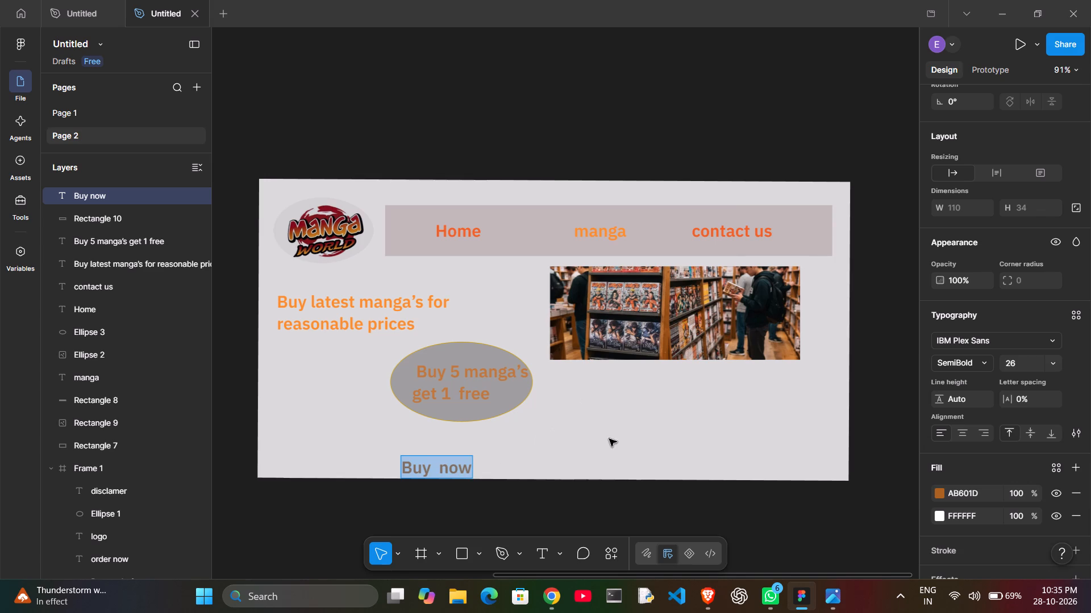
Set the "Buy now" text's custom fill to bright orange F5790C after trying E87D1F and F57E15.
left_click(942, 488)
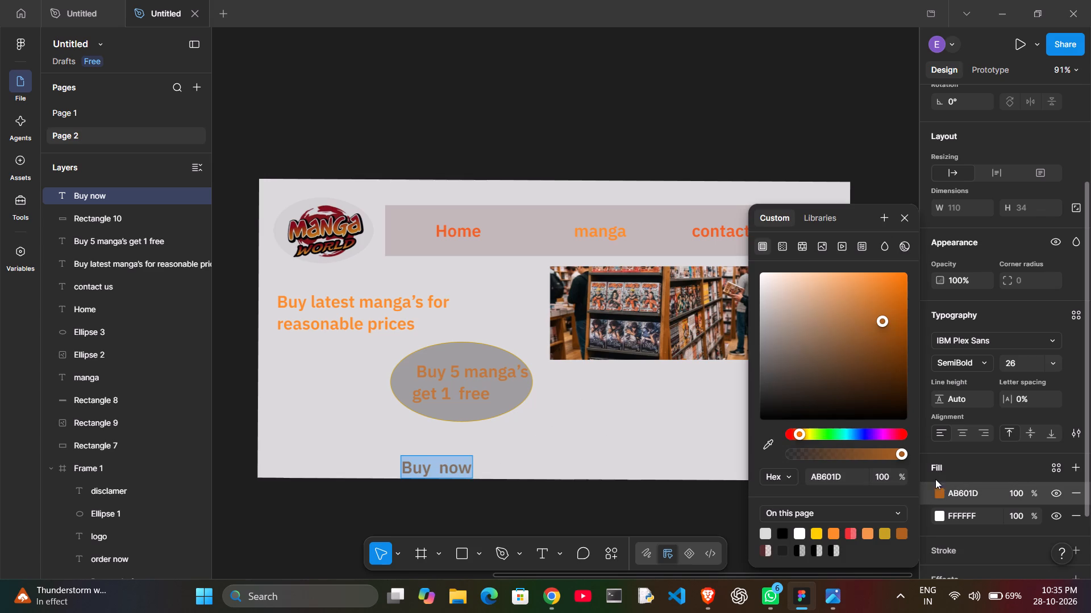
left_click(888, 285)
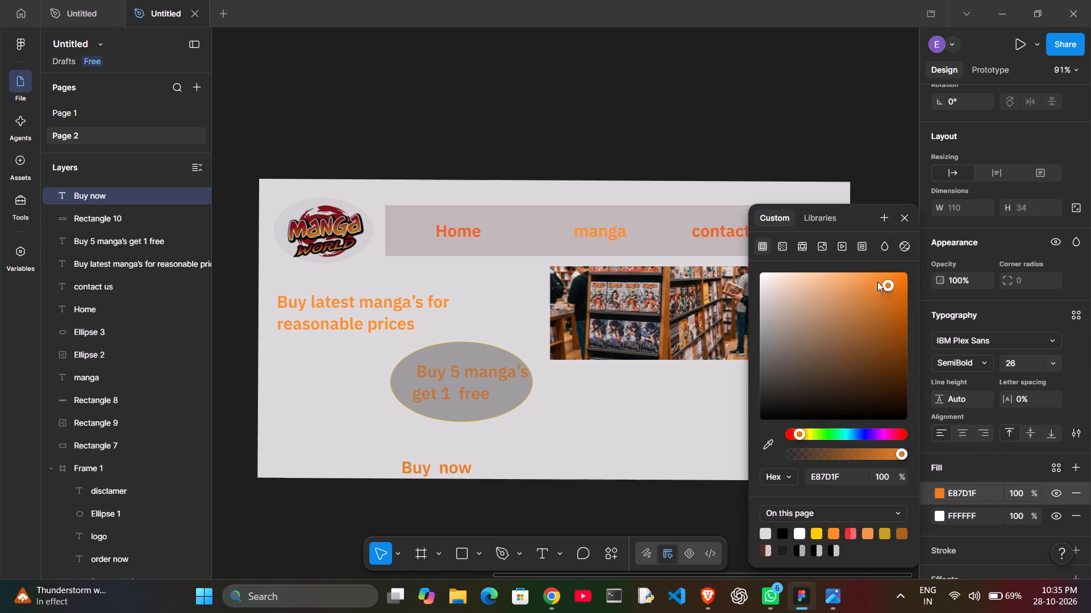
left_click(877, 282)
left_click(895, 278)
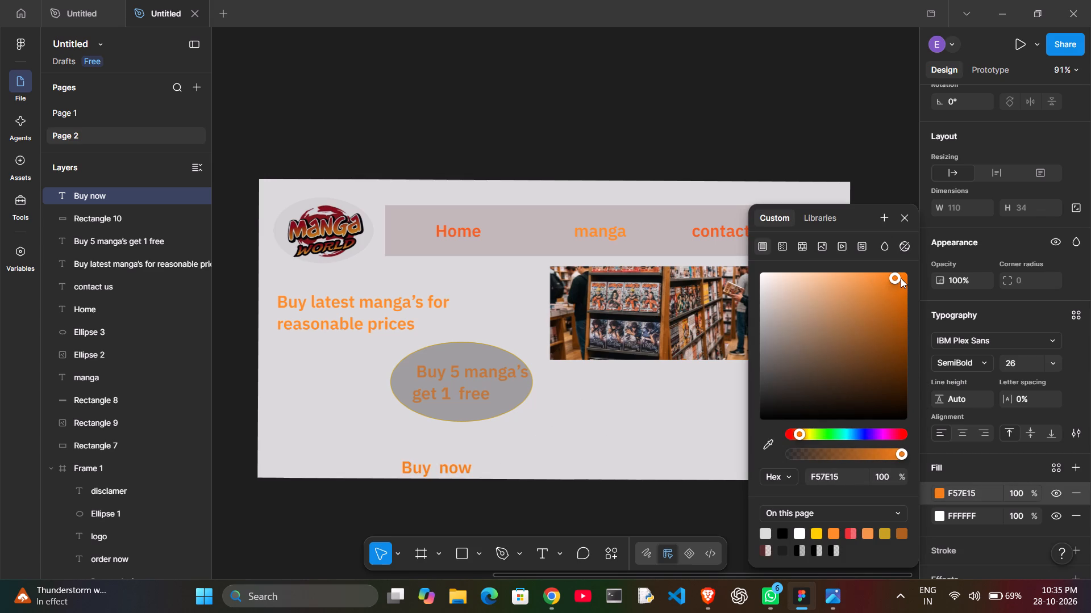
left_click(901, 278)
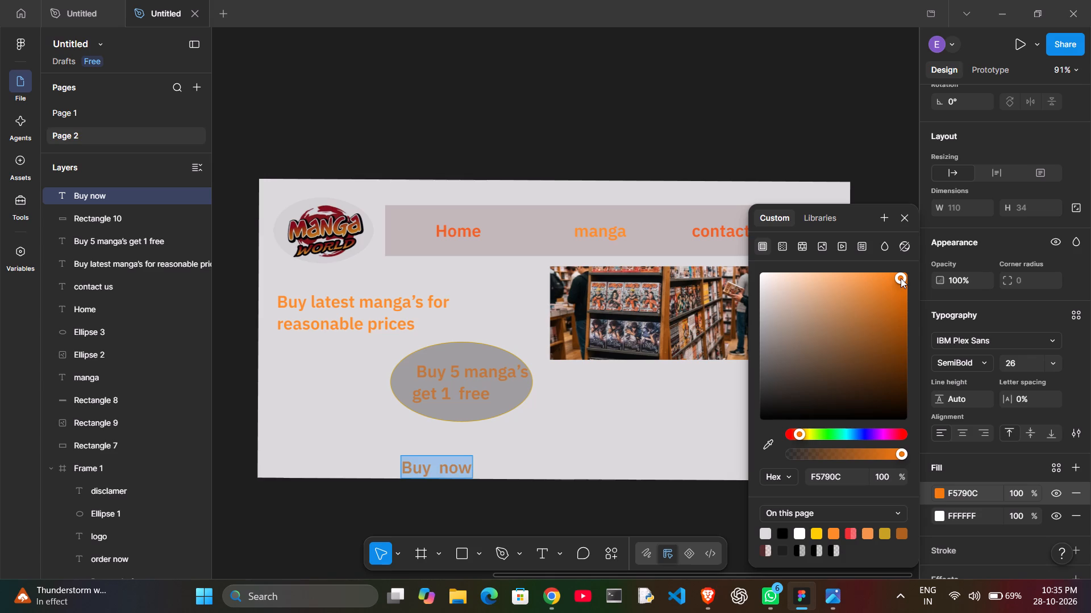
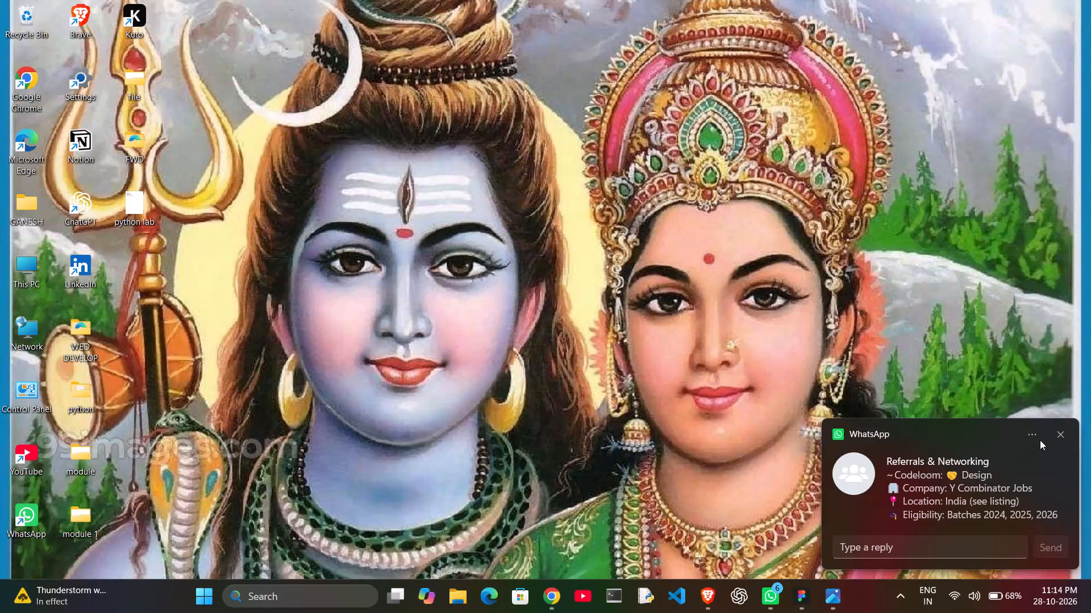
Dismiss the WhatsApp notification and return to the Figma design, closing the "Buy now" text's fill colour picker.
left_click(1063, 438)
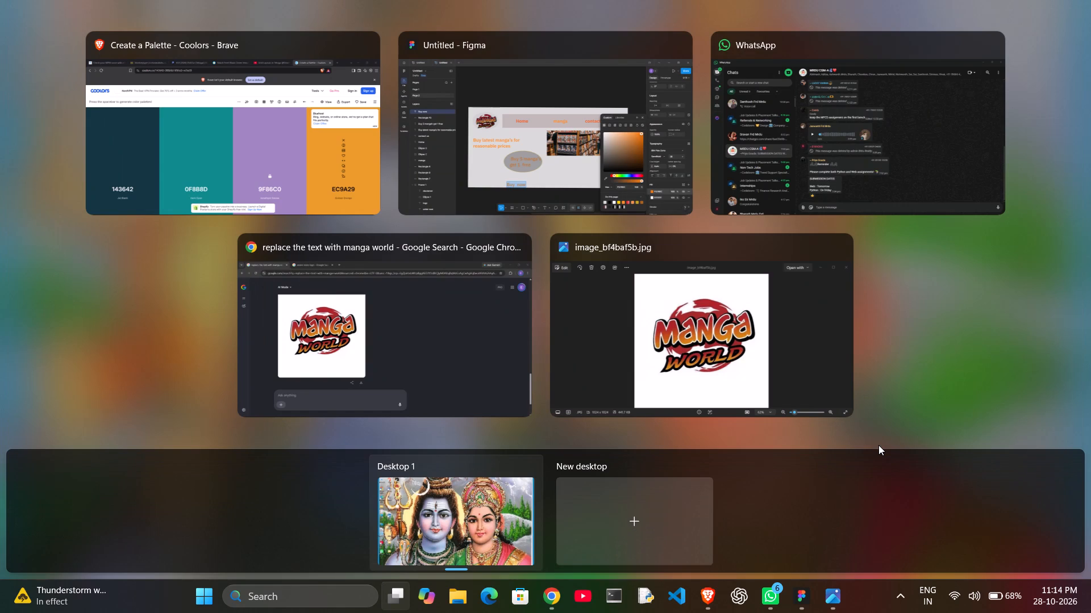
left_click(541, 187)
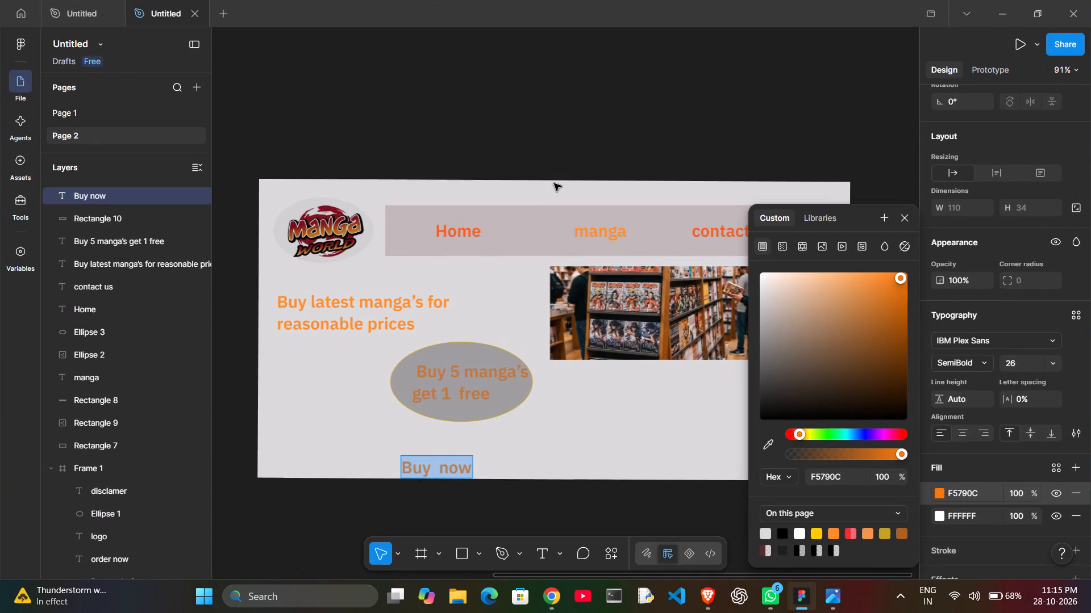
left_click(906, 224)
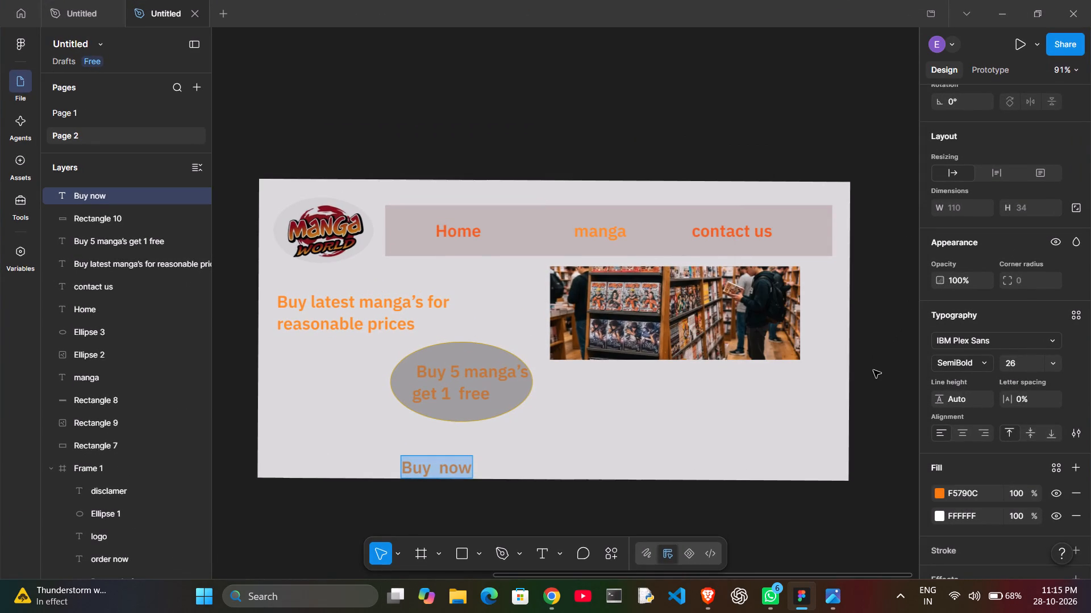
Shift the manga bookshop image slightly to the right and enlarge it to about 400 × 155.
left_click(795, 357)
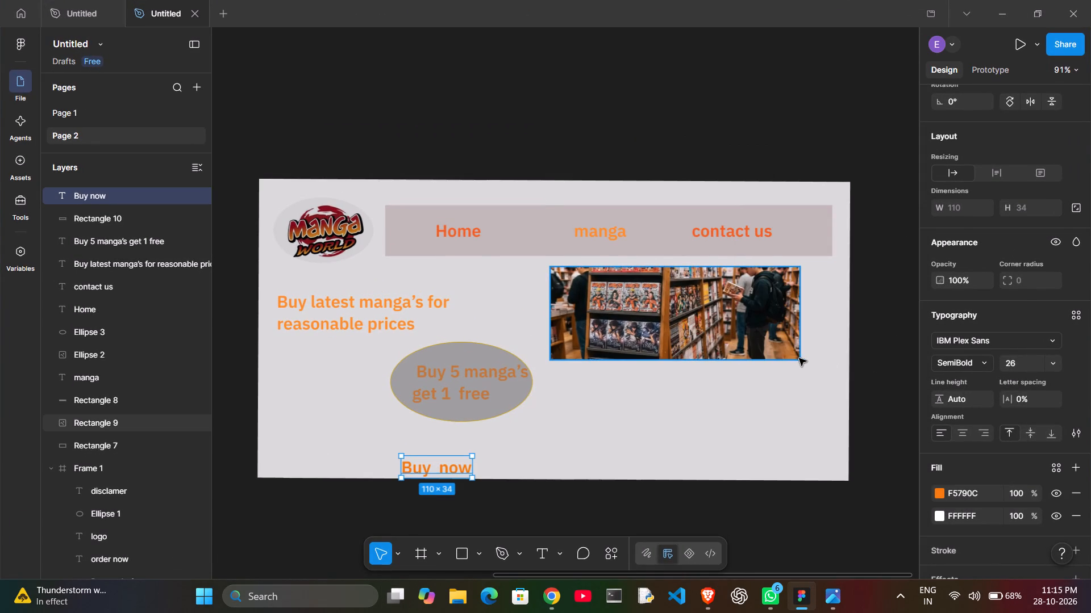
left_click(799, 358)
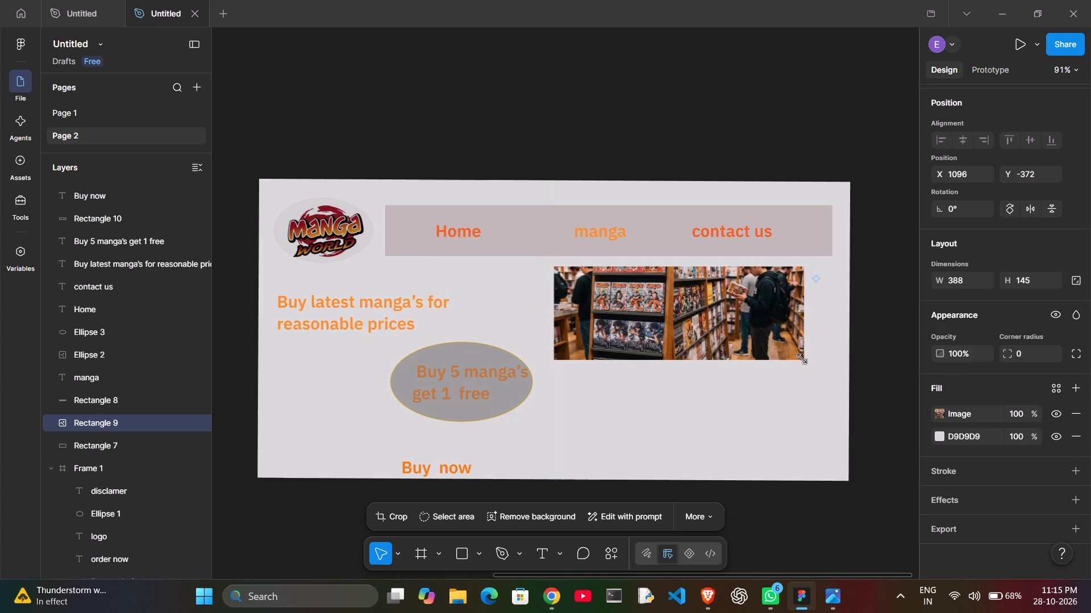
left_click_drag(805, 360, 812, 366)
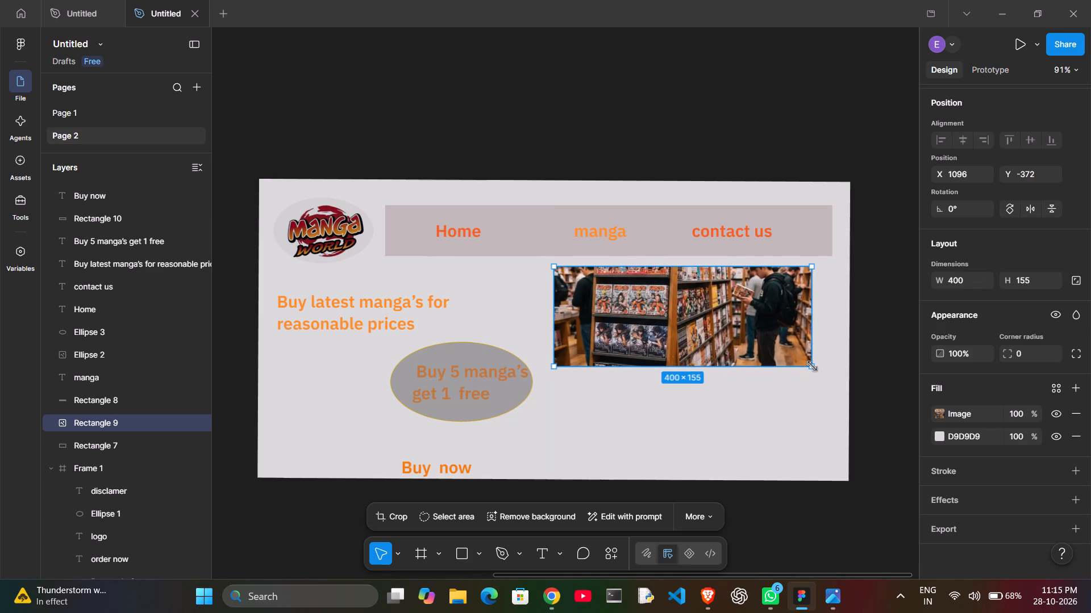
Finish resizing the manga bookstore image to about 400 × 155.
left_click_drag(812, 366, 811, 366)
left_click(803, 415)
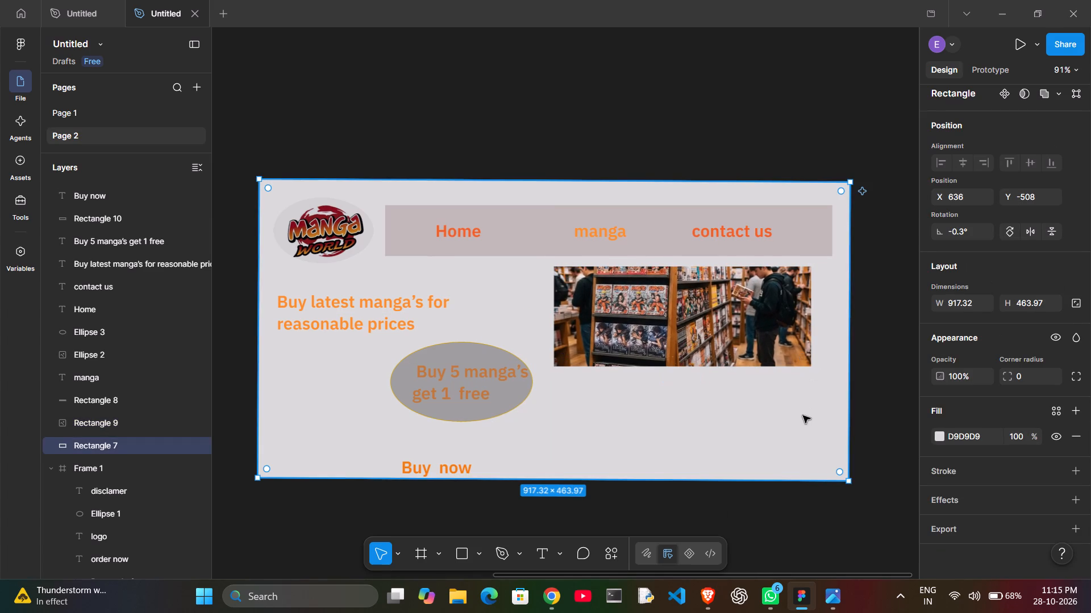
Enlarge the "Buy now" text box to about 122 × 52, shifting the text slightly upward.
scroll(791, 424, "down", 1)
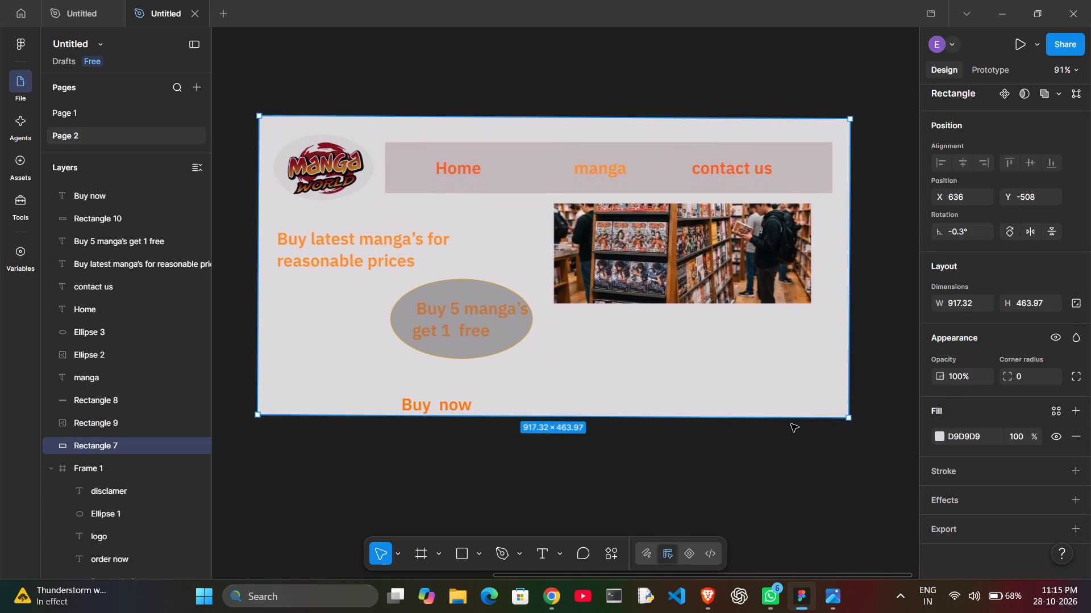
left_click(481, 401)
left_click_drag(484, 394, 491, 383)
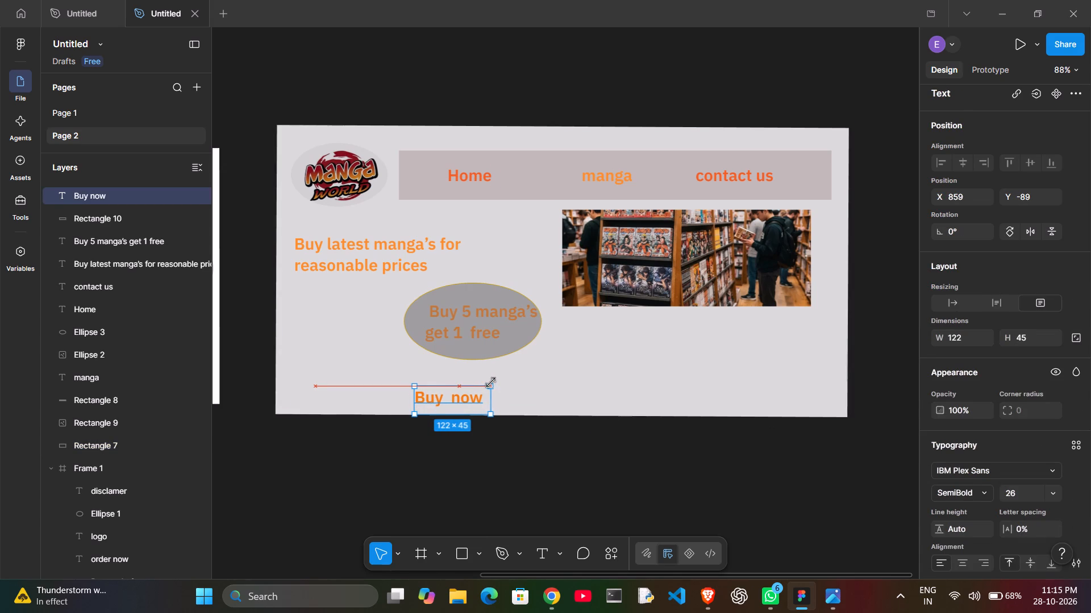
left_click_drag(491, 383, 491, 382)
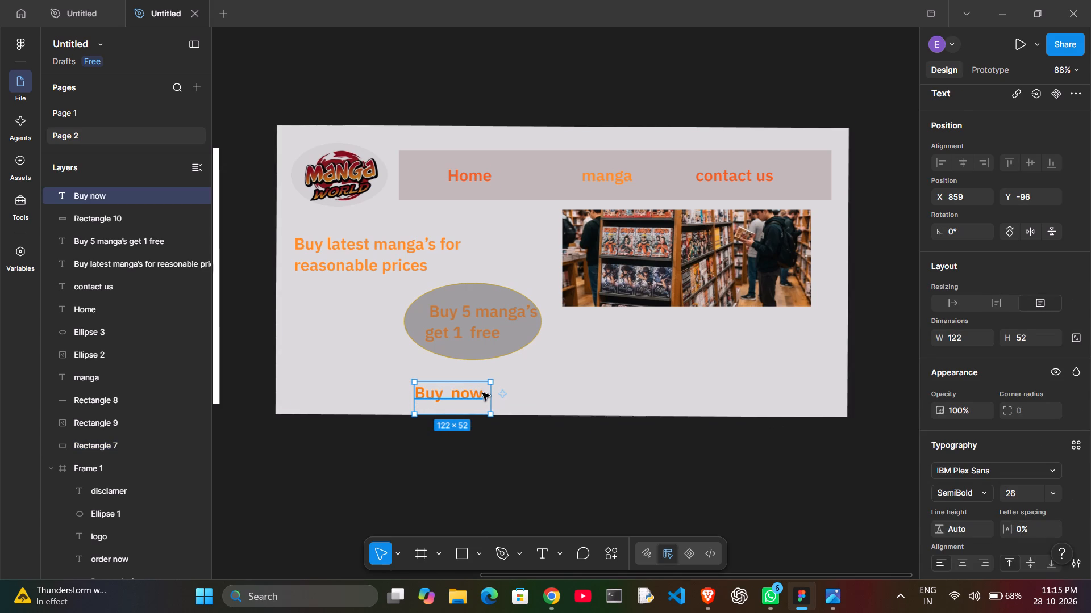
left_click(553, 472)
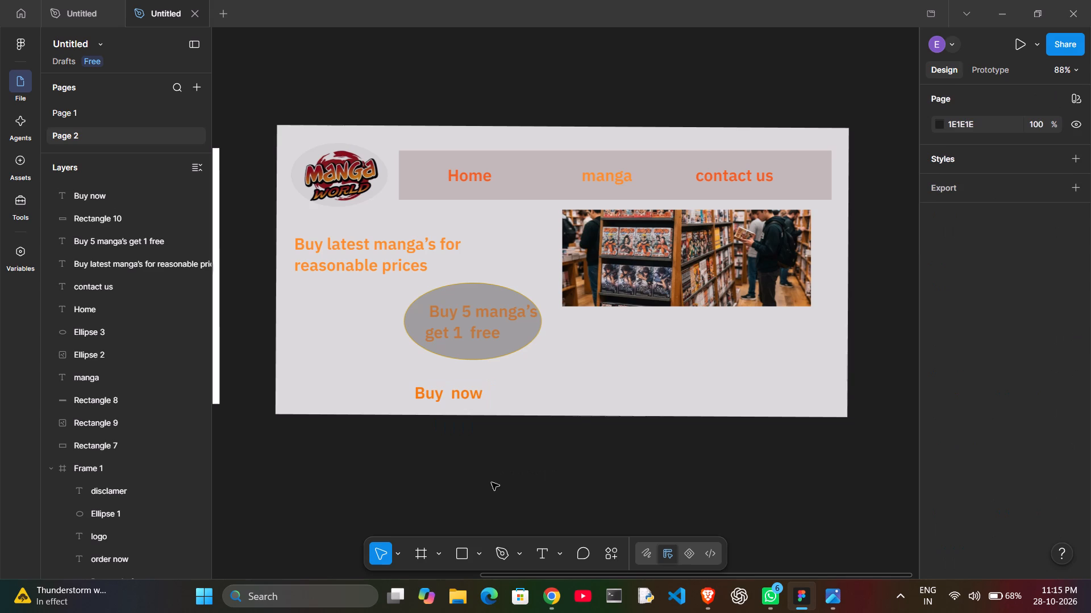
Draw a rectangle over the "Buy now" text and size it to about 307 × 73.
left_click(474, 549)
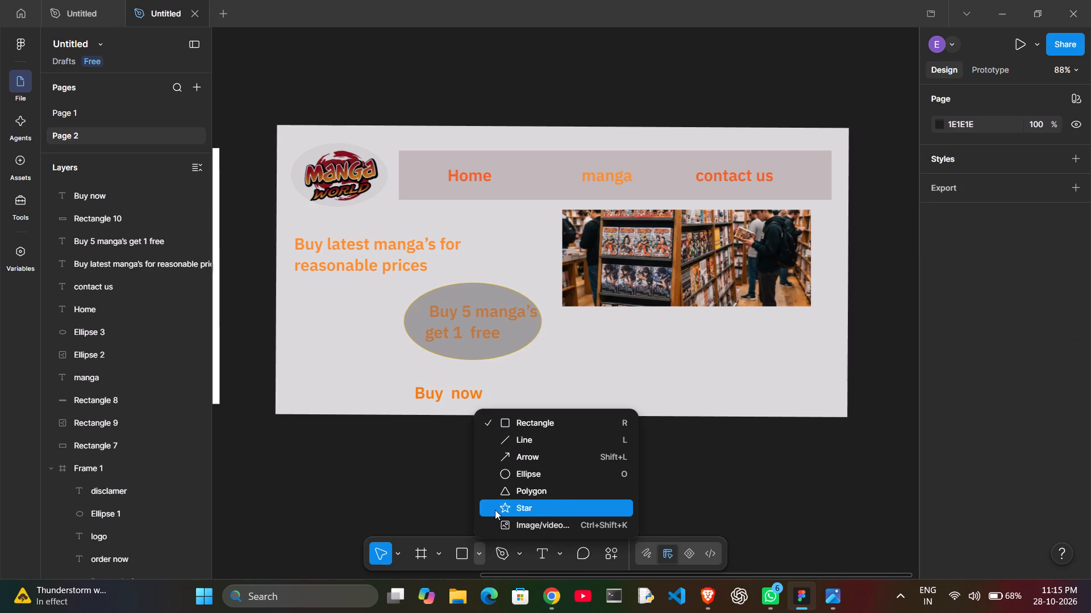
left_click(509, 414)
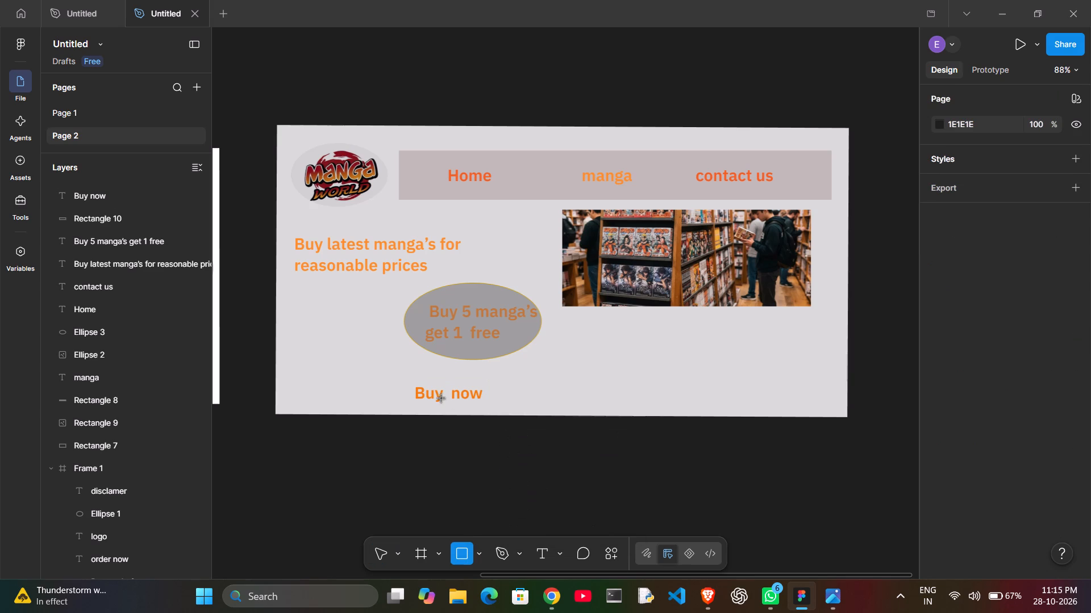
left_click(402, 384)
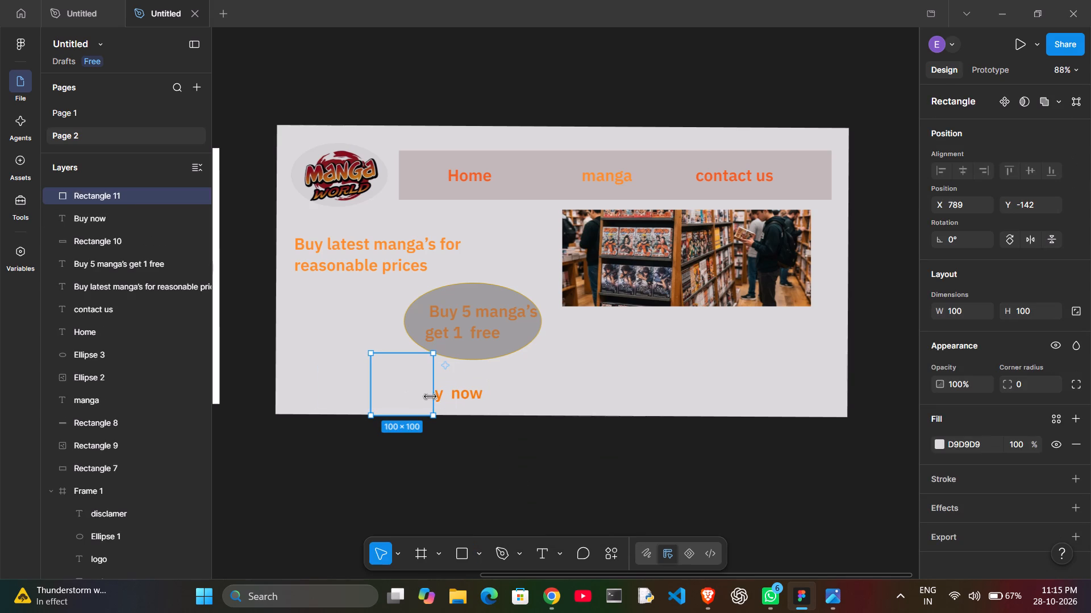
left_click_drag(432, 414, 531, 418)
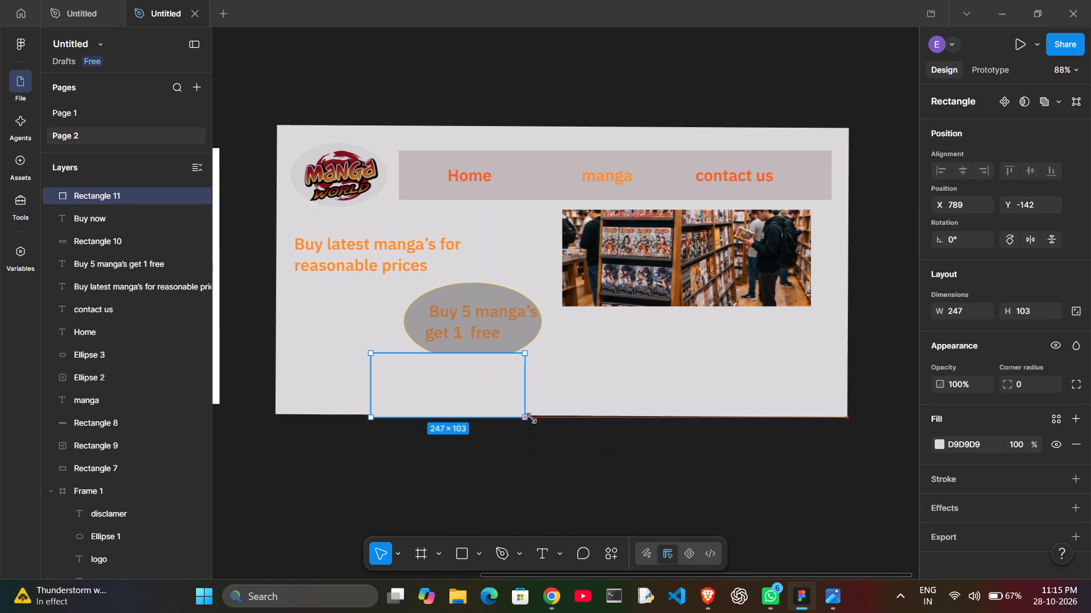
left_click_drag(531, 418, 565, 418)
left_click_drag(561, 355, 563, 370)
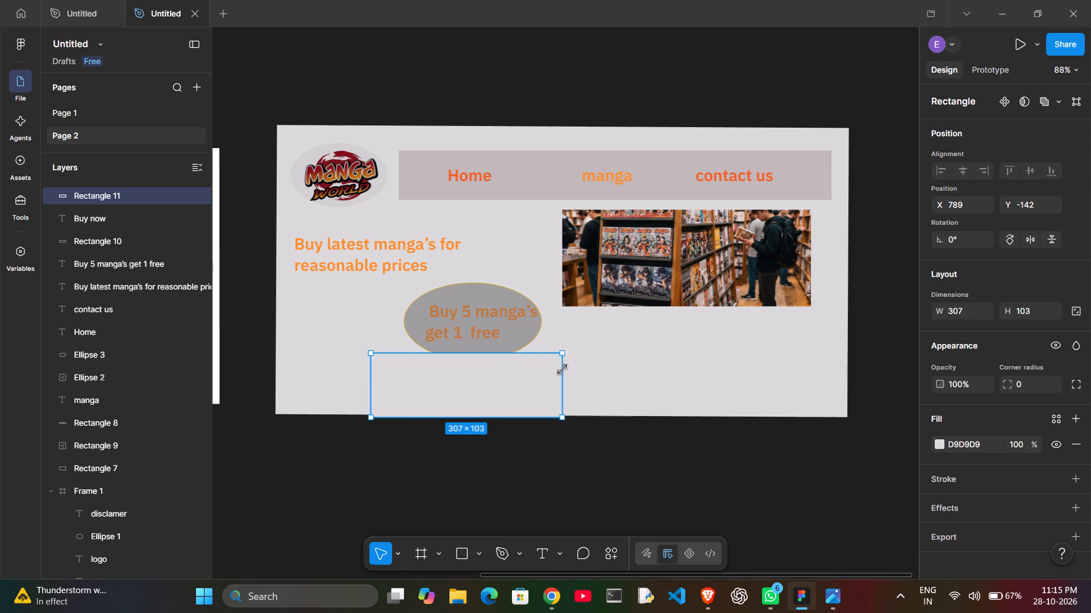
left_click_drag(563, 370, 561, 372)
left_click(610, 395)
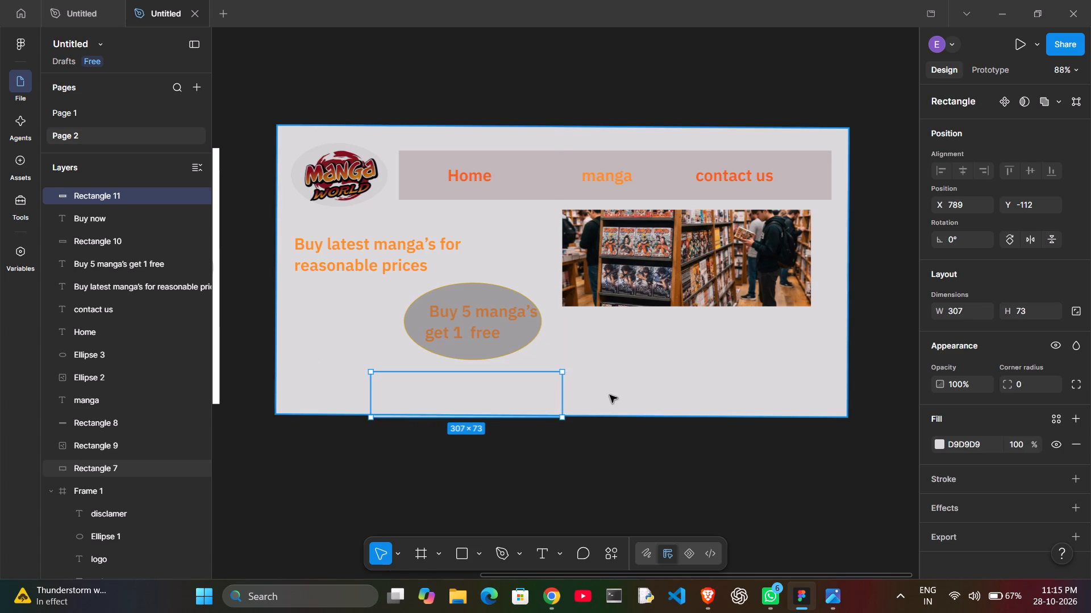
left_click(499, 393)
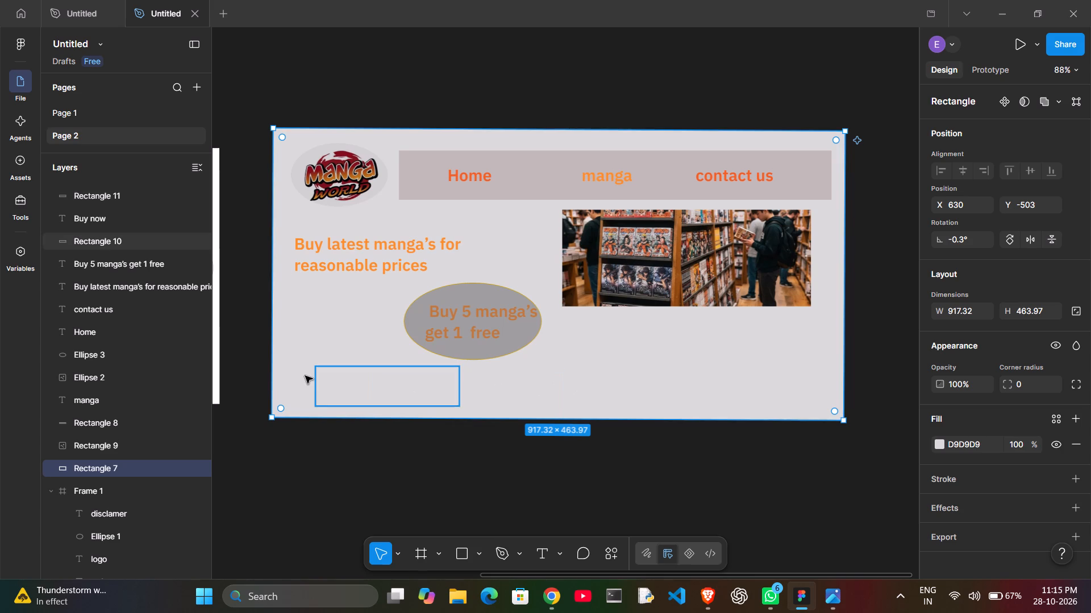
Move the "Buy now" text layer above Rectangle 11 in the layer order.
left_click_drag(140, 222, 137, 205)
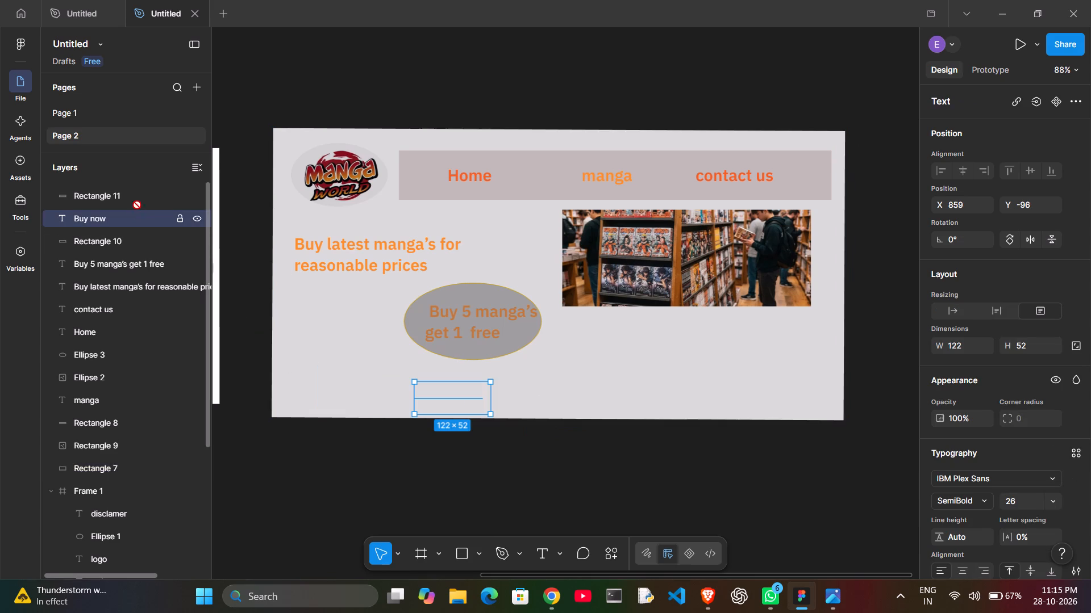
left_click_drag(137, 205, 134, 182)
left_click_drag(136, 213, 127, 184)
left_click(127, 184)
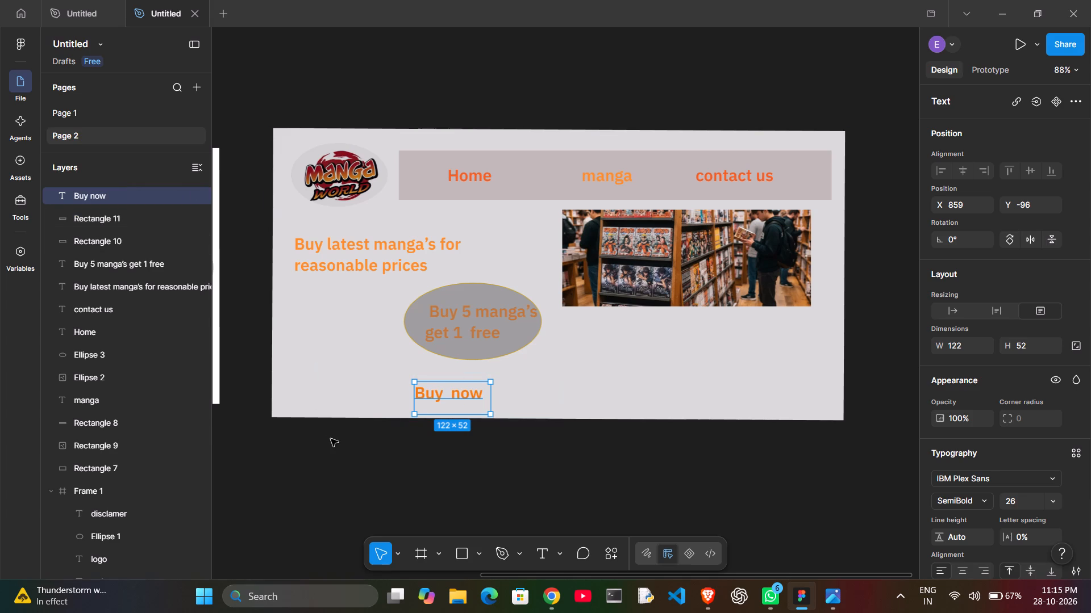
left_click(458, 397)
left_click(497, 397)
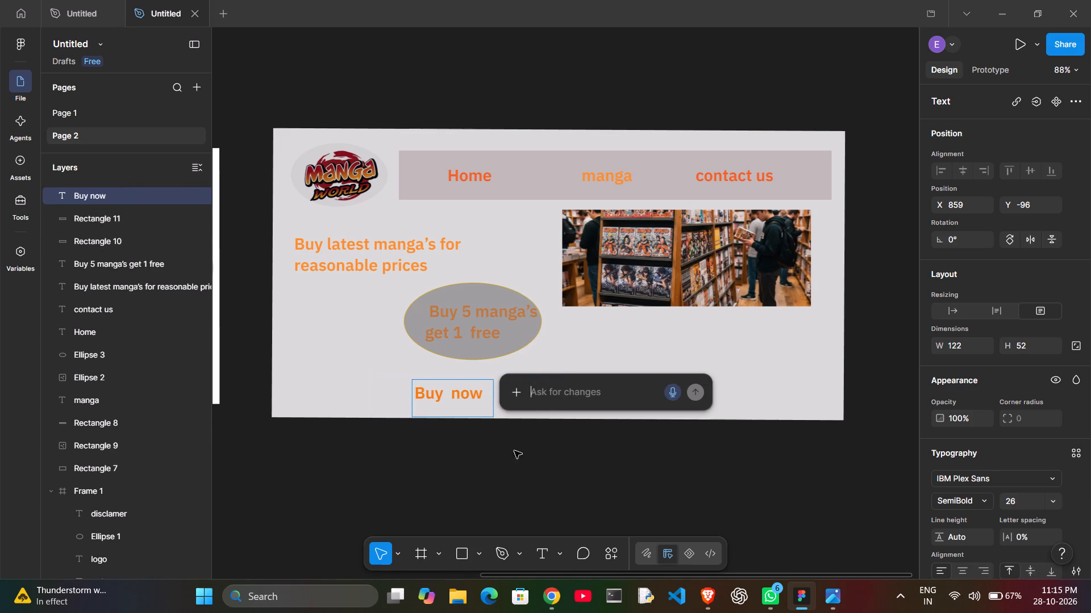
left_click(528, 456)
Reposition the "Buy now" text to about X 834, Y -105 and resize its box to about 166 × 54.
left_click(462, 394)
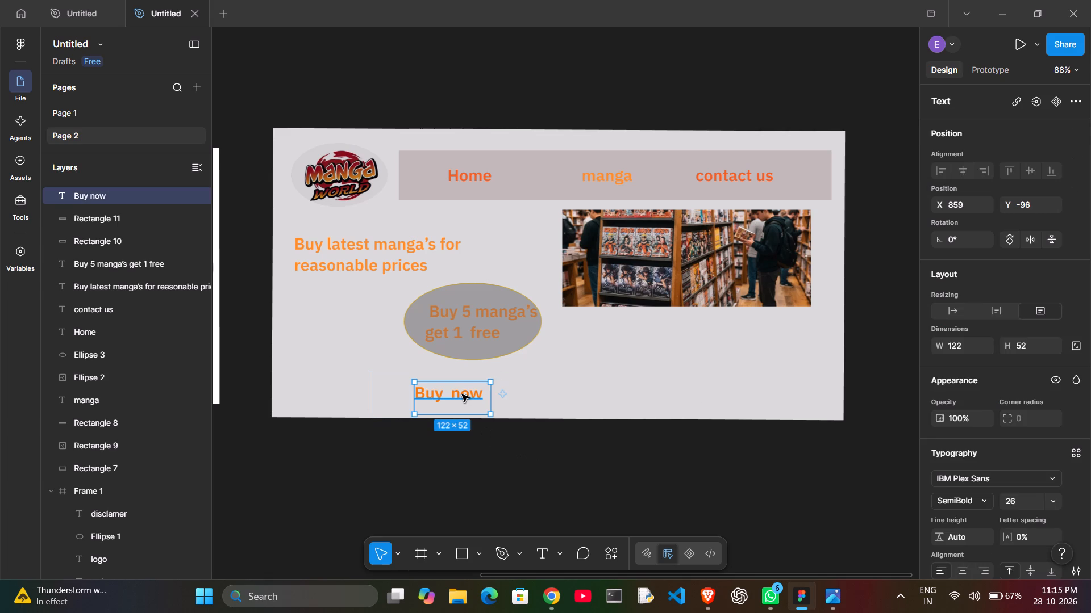
left_click(462, 394)
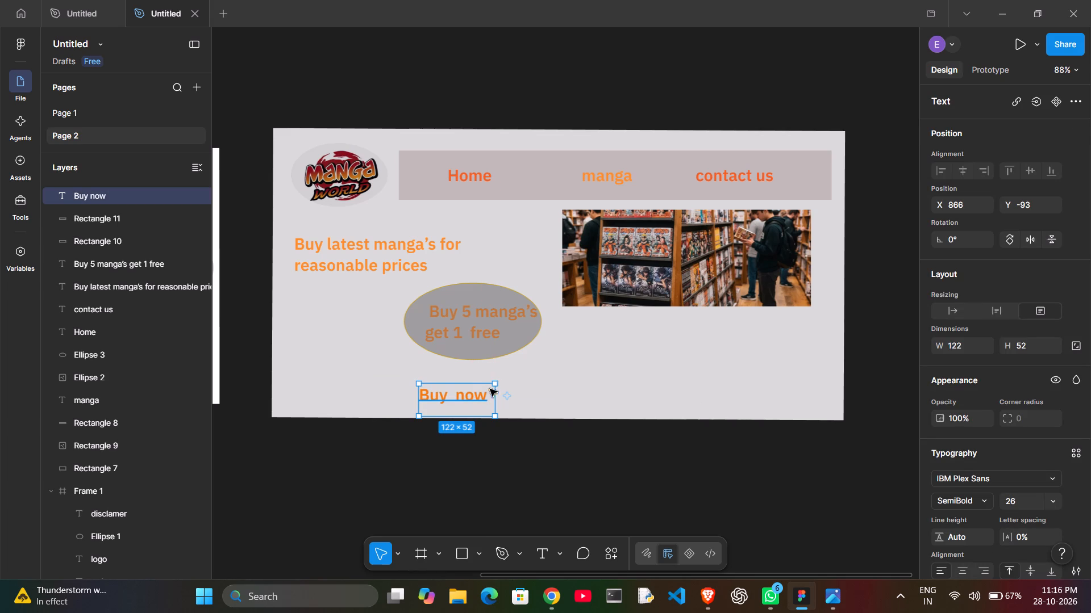
left_click_drag(494, 384, 490, 376)
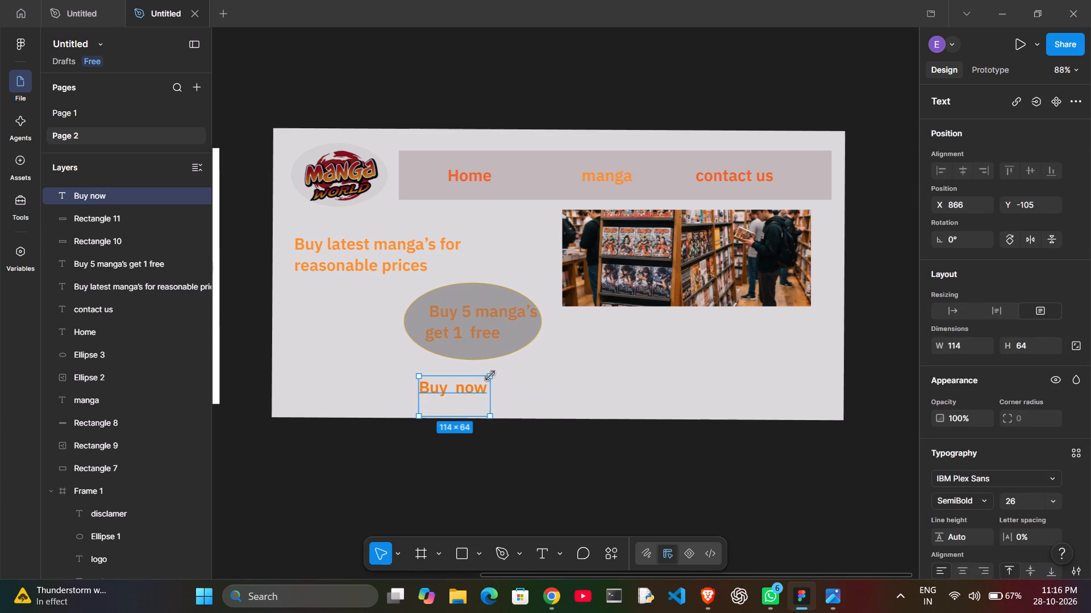
left_click_drag(490, 376, 502, 377)
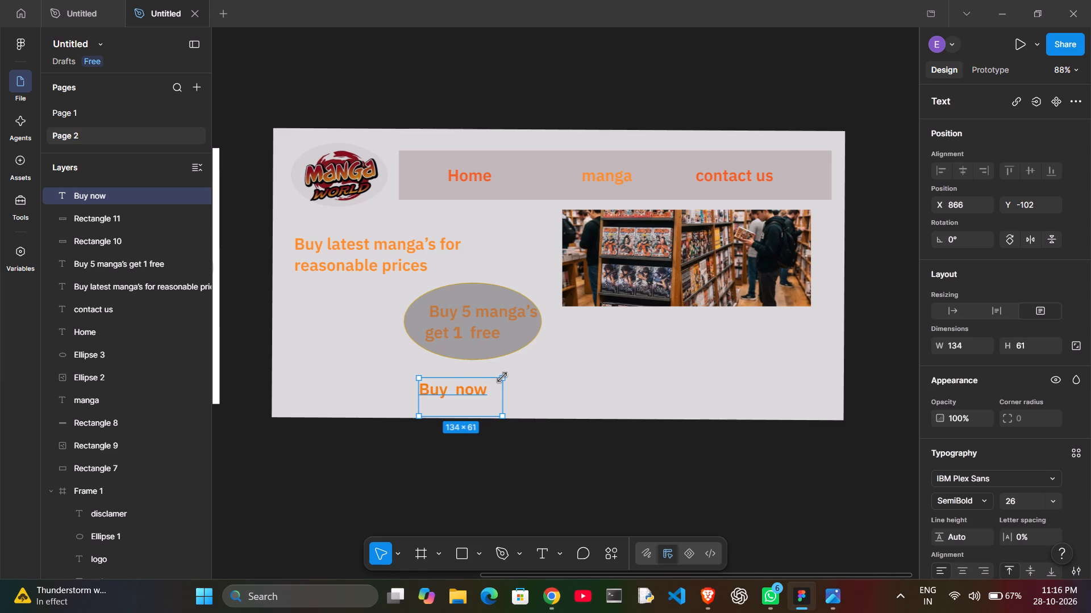
left_click_drag(423, 380, 417, 379)
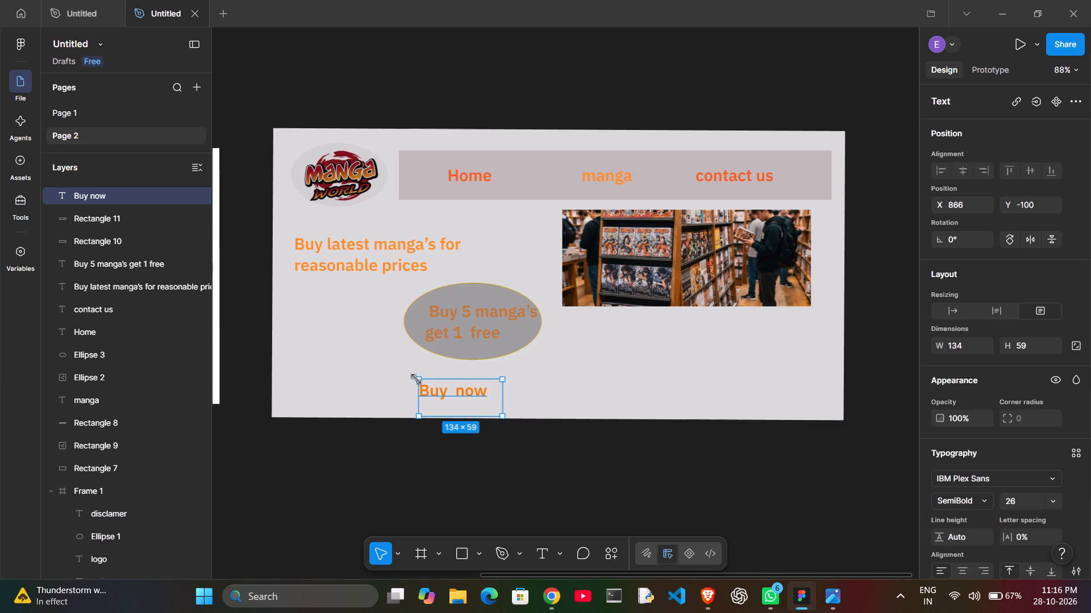
left_click_drag(417, 379, 409, 376)
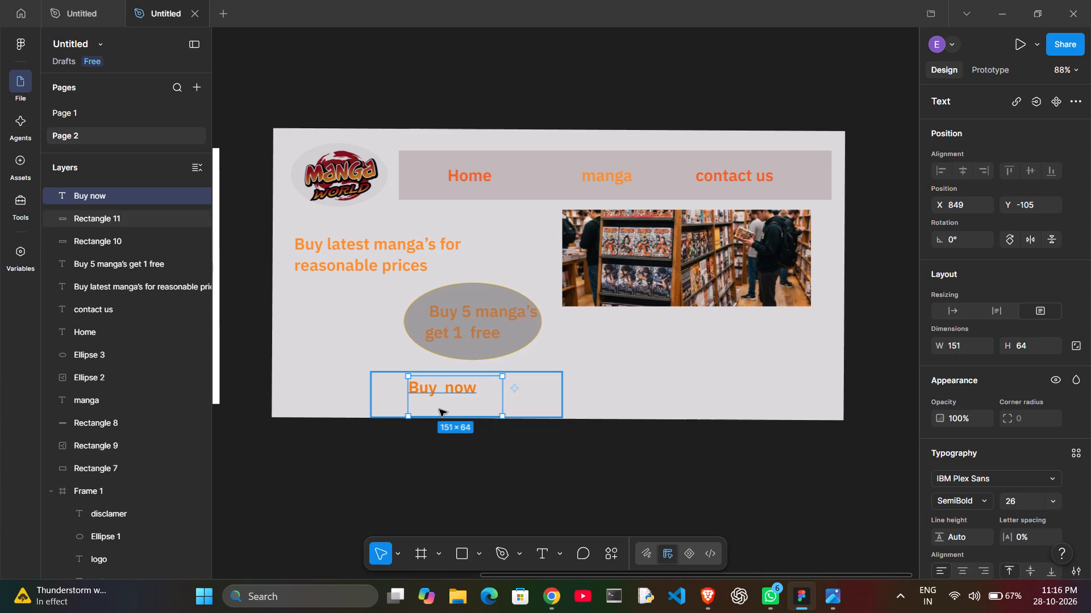
left_click_drag(413, 417, 397, 409)
left_click(445, 386)
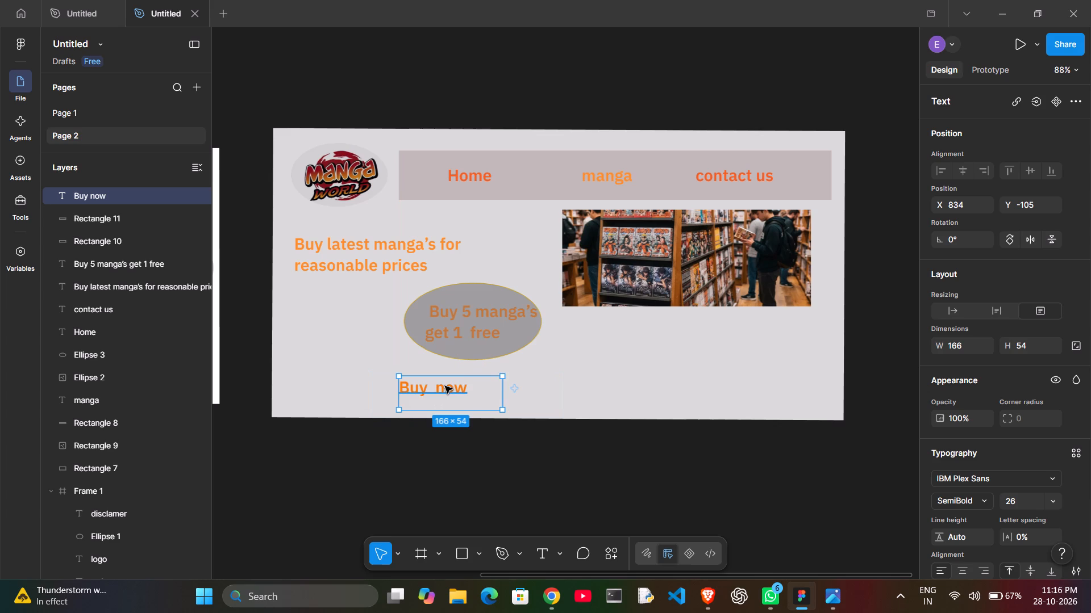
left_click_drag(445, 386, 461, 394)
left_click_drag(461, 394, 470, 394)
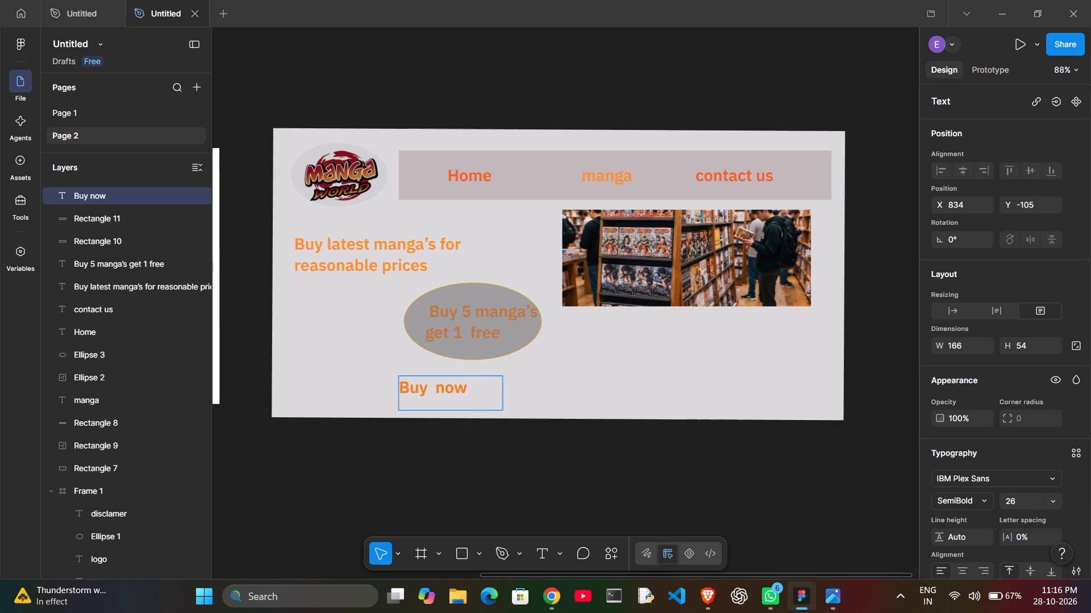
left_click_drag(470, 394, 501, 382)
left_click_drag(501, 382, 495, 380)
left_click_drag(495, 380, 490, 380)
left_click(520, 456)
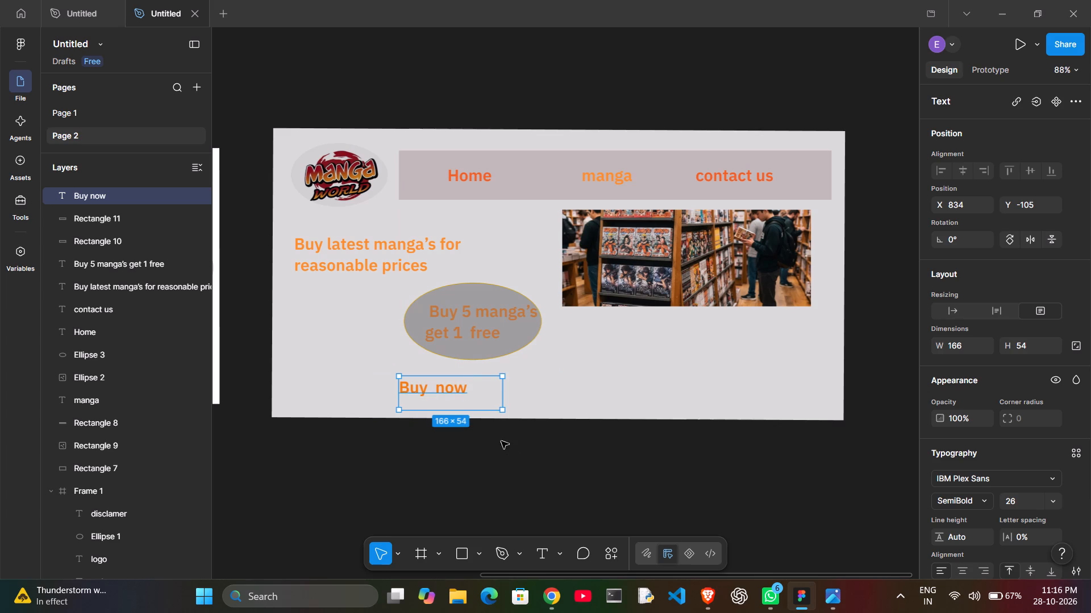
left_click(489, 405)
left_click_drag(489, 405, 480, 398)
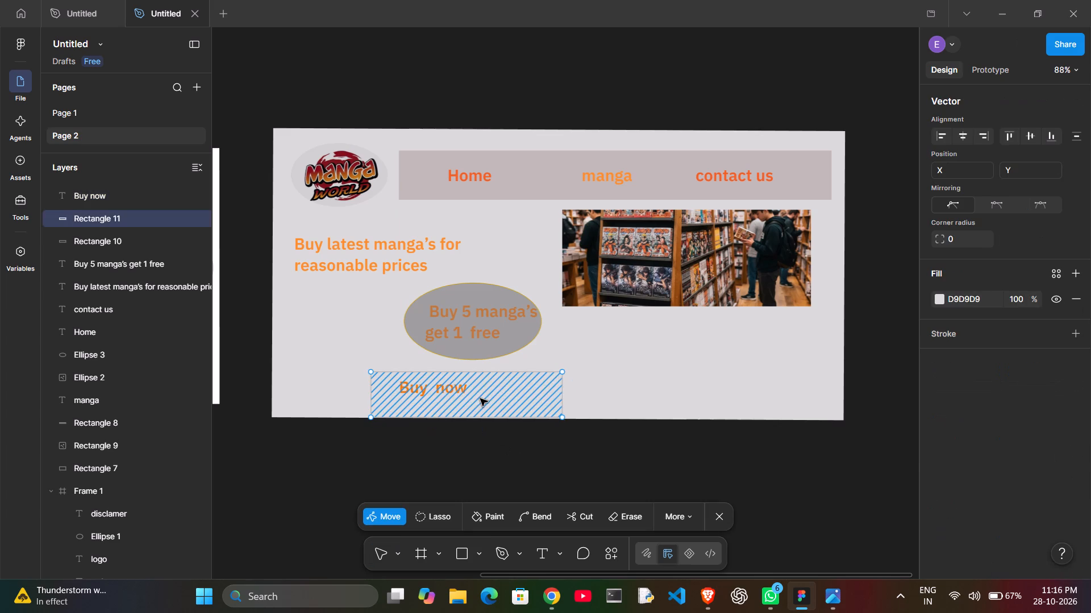
Delete Rectangle 10, the smaller 231 × 64 rectangle overlapping the "Buy now" text.
left_click(142, 217)
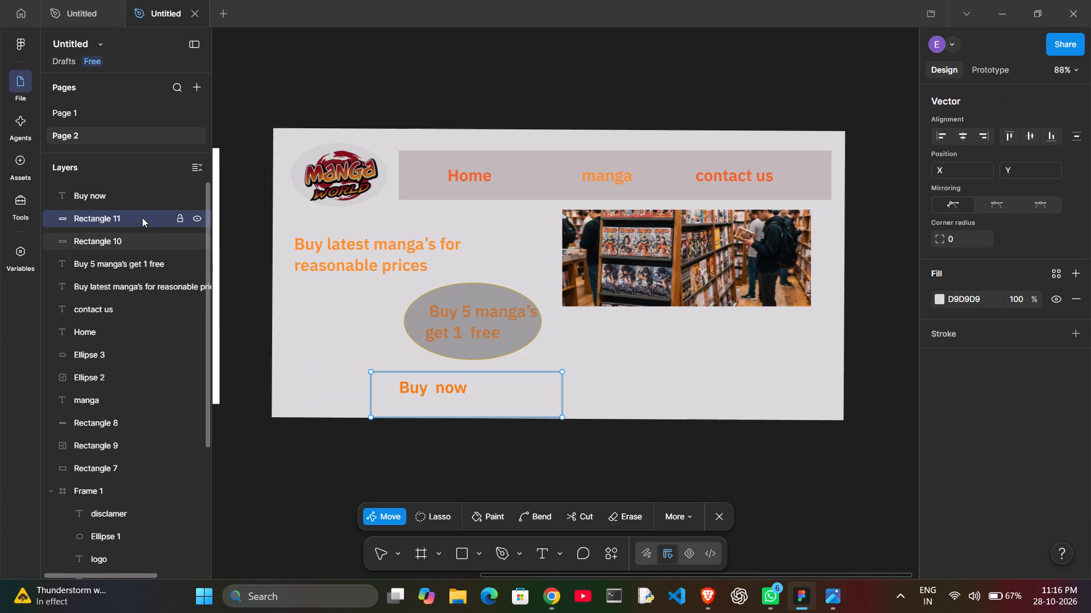
left_click(143, 232)
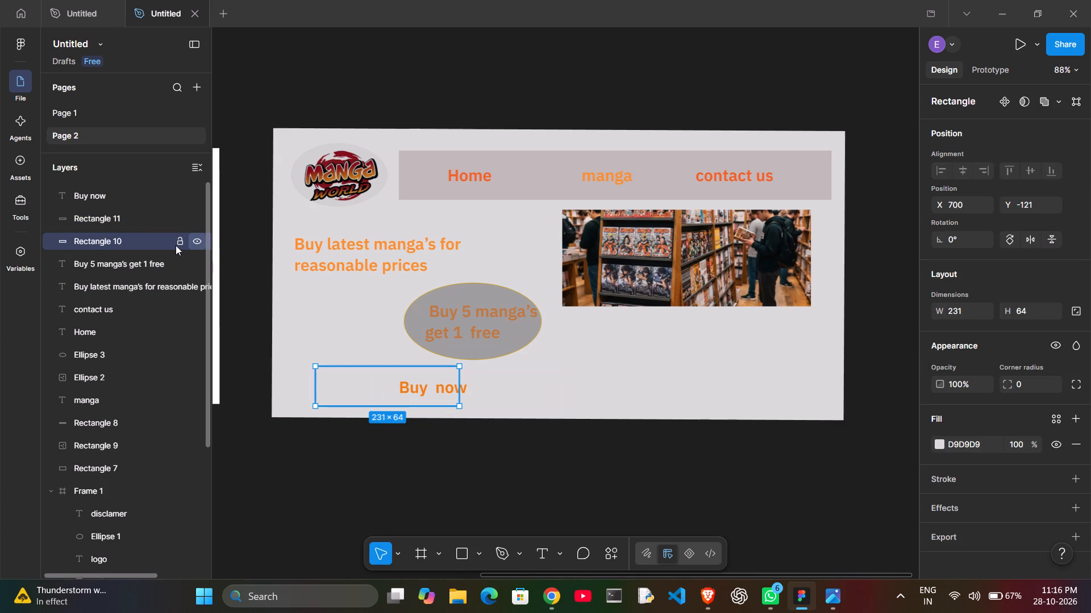
key("Delete")
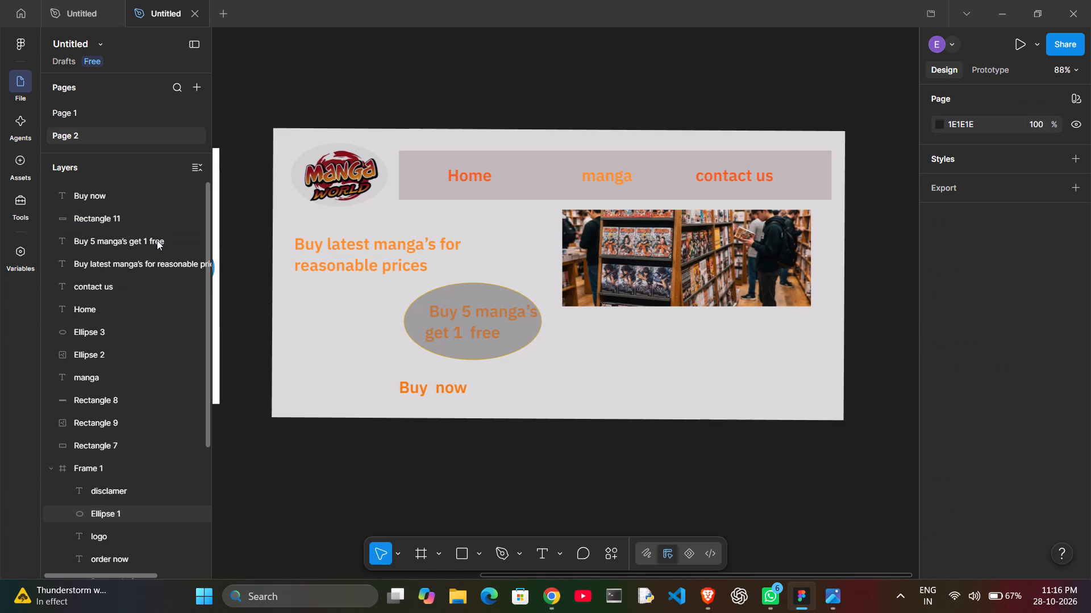
Move Rectangle 11 to about X 763, Y -121 so it is centred around the "Buy now" text.
left_click(128, 213)
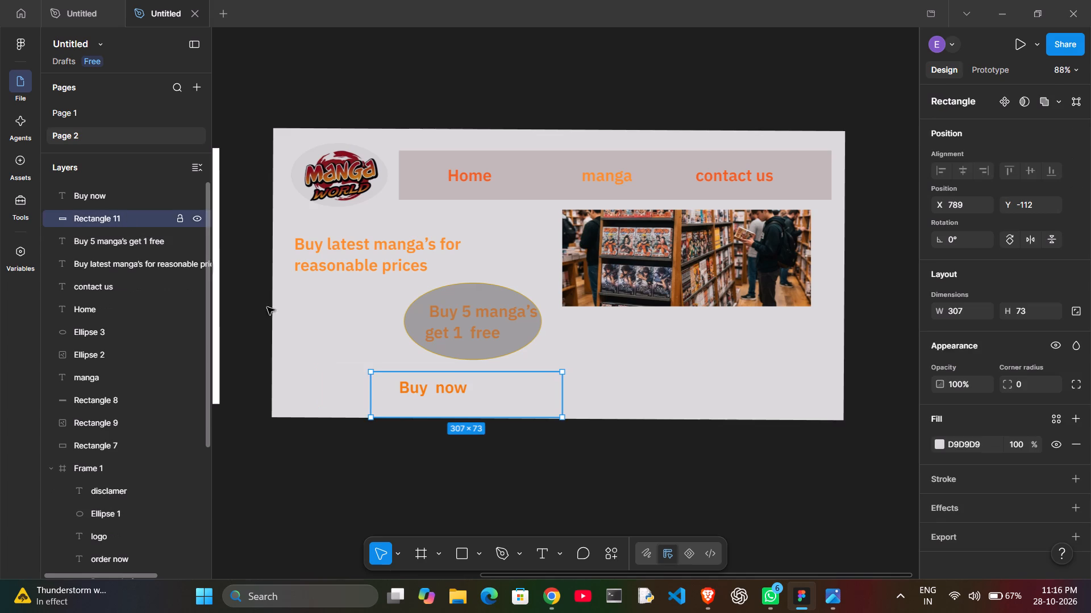
left_click_drag(499, 398, 484, 395)
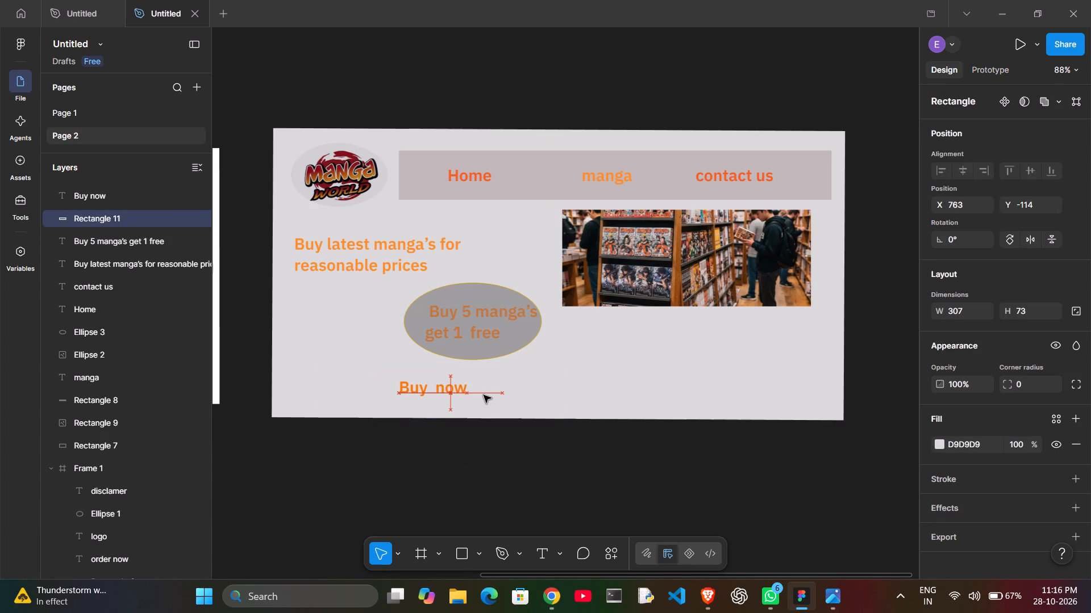
left_click_drag(484, 395, 485, 393)
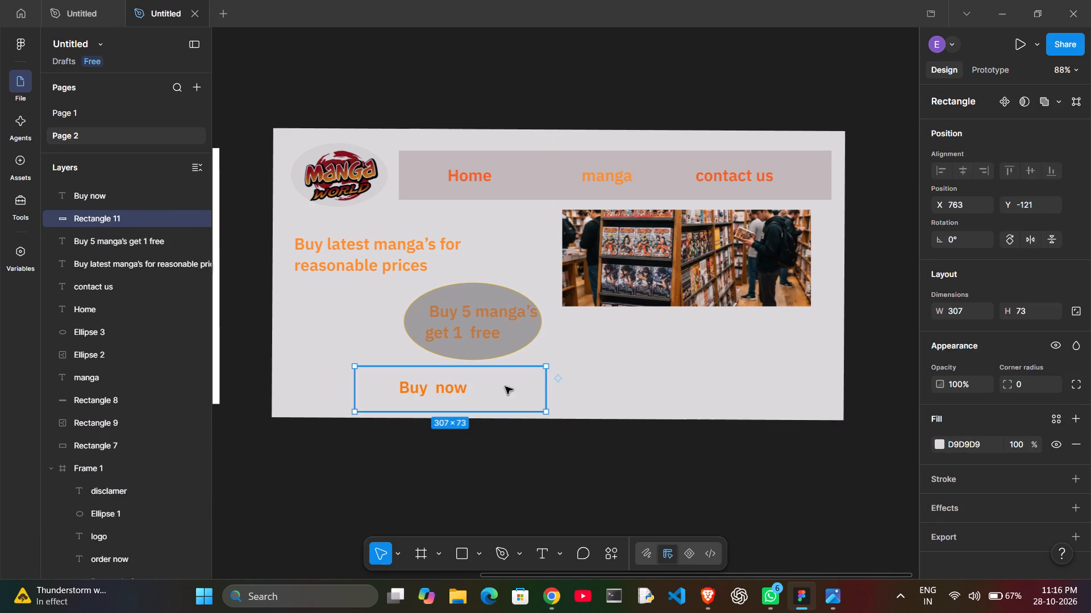
Add a second fill to Rectangle 11, the box behind the "Buy now" text.
left_click(513, 396)
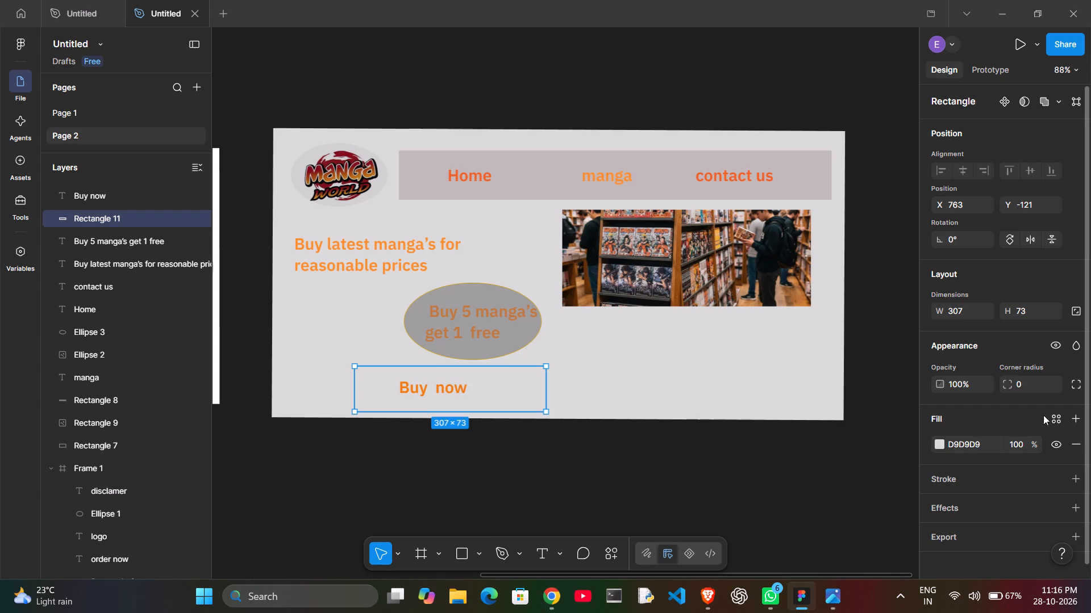
left_click(1073, 419)
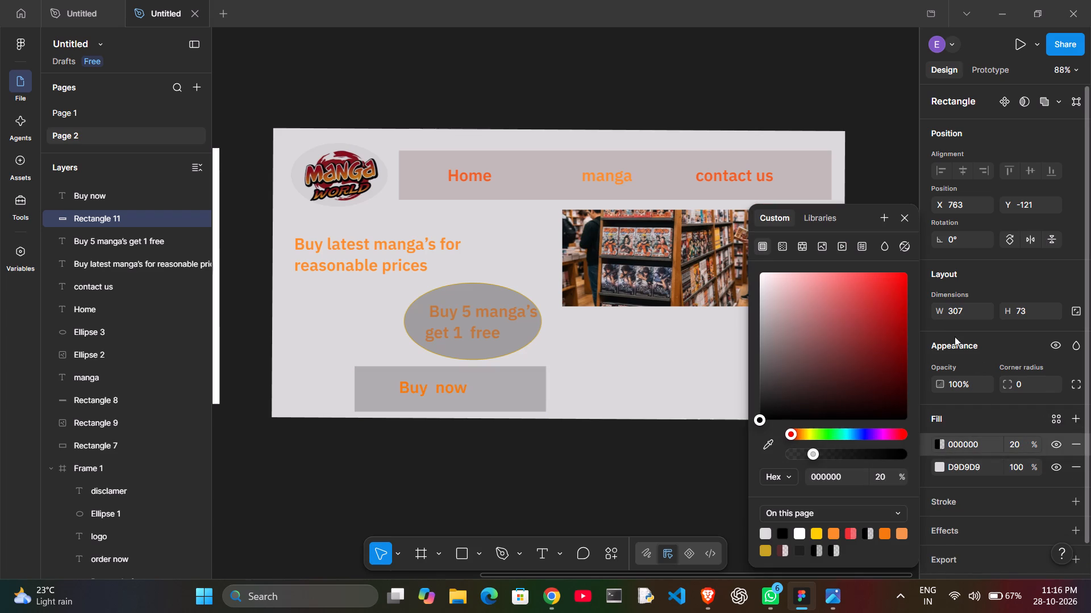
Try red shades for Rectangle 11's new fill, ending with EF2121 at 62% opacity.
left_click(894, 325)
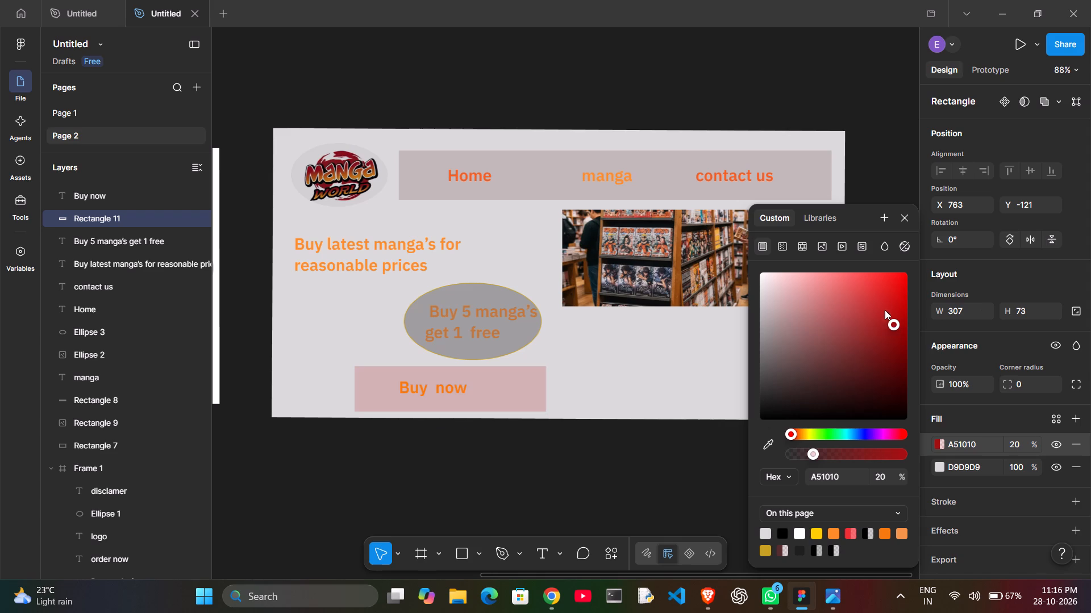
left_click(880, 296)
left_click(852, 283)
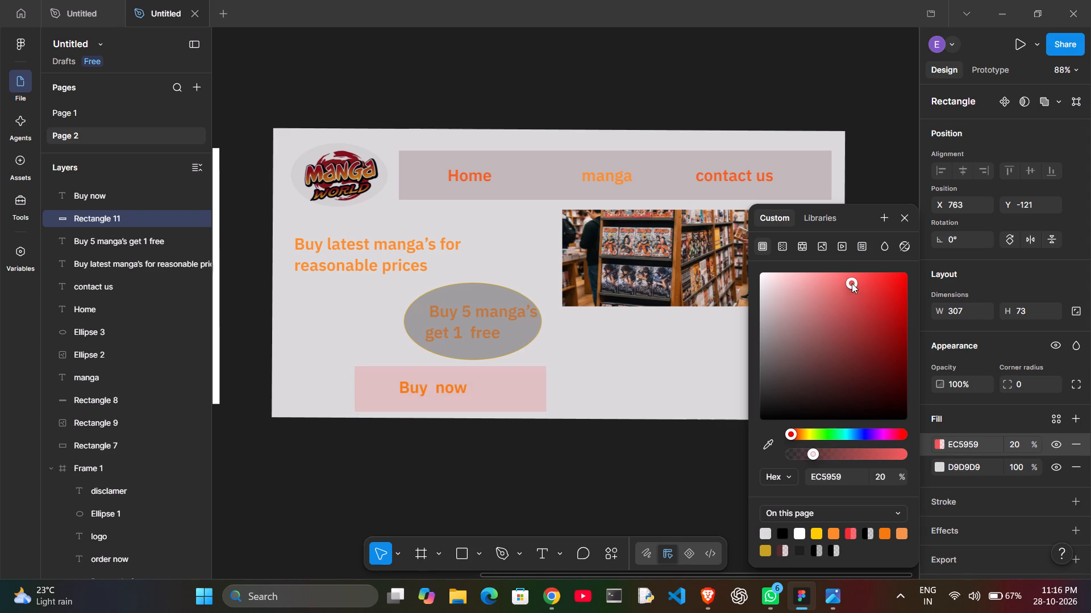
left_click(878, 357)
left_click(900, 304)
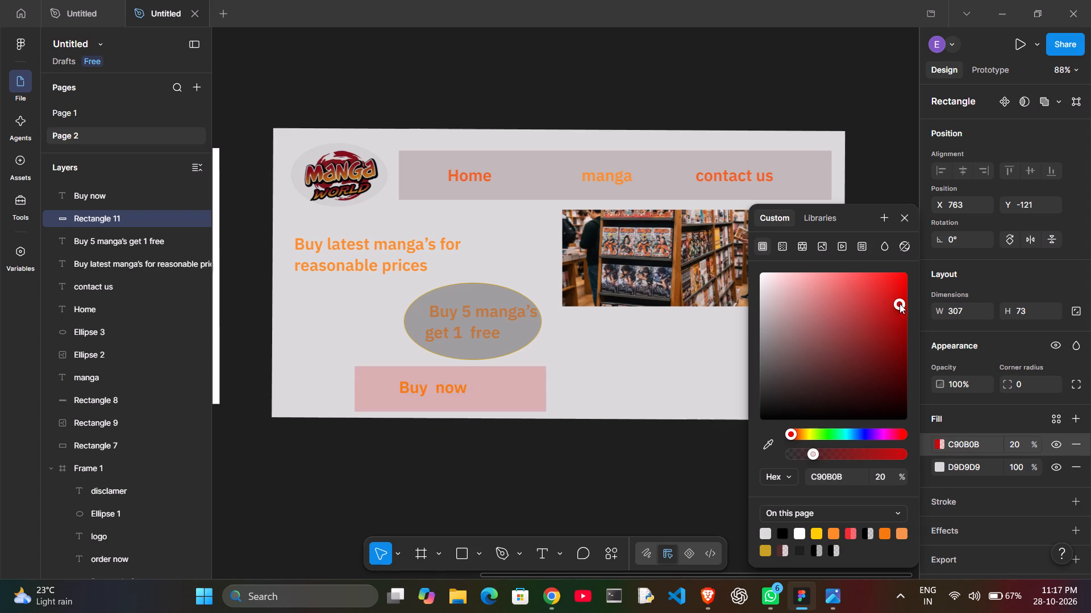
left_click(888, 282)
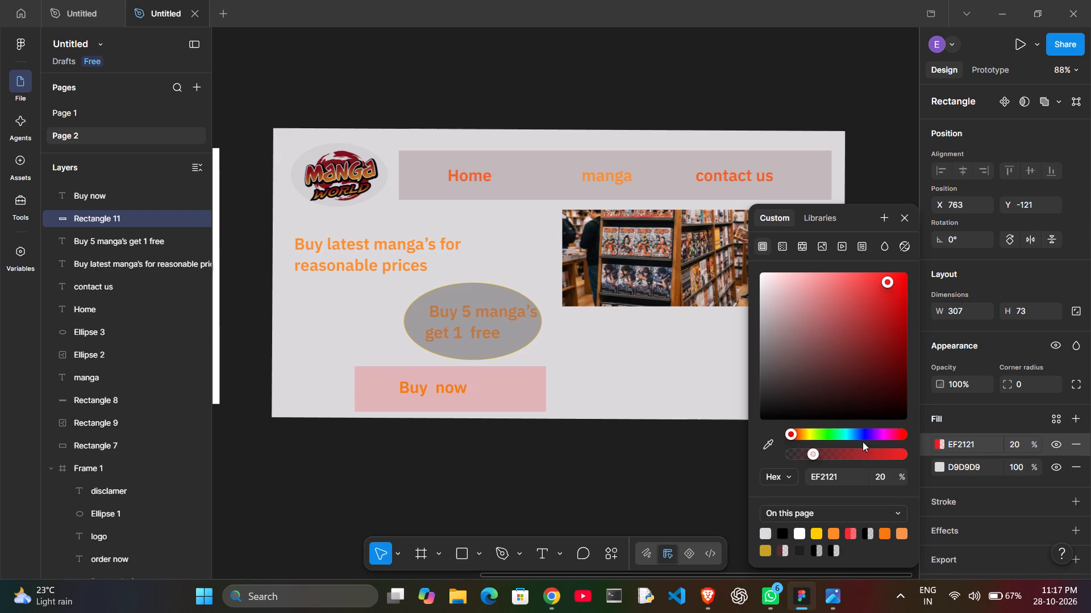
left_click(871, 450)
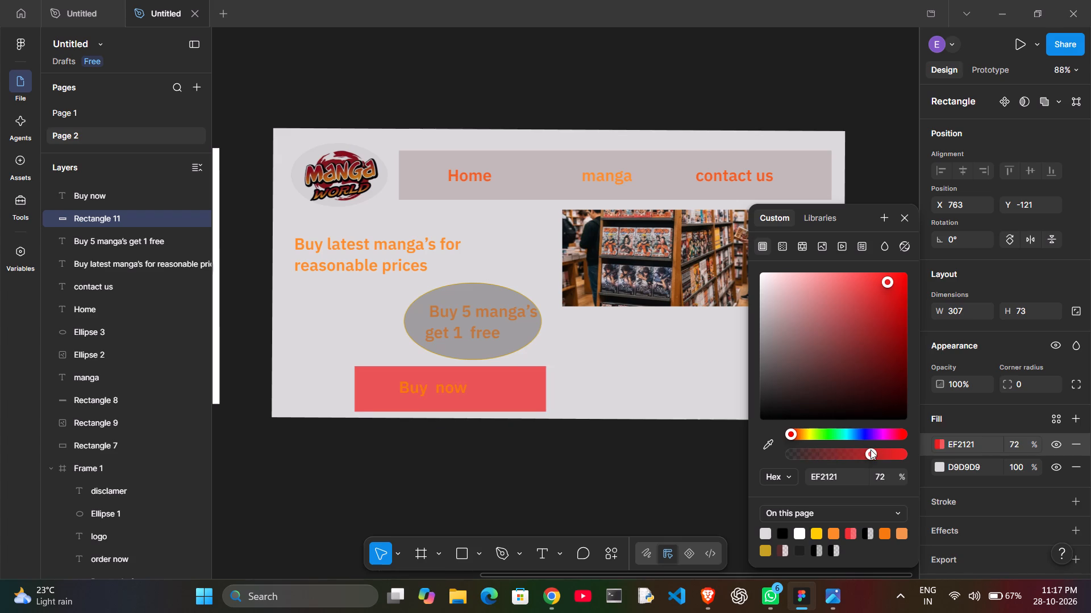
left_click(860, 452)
Switch Rectangle 11's new fill to the page's orange at 100% opacity and try lighter and darker orange shades.
left_click(832, 527)
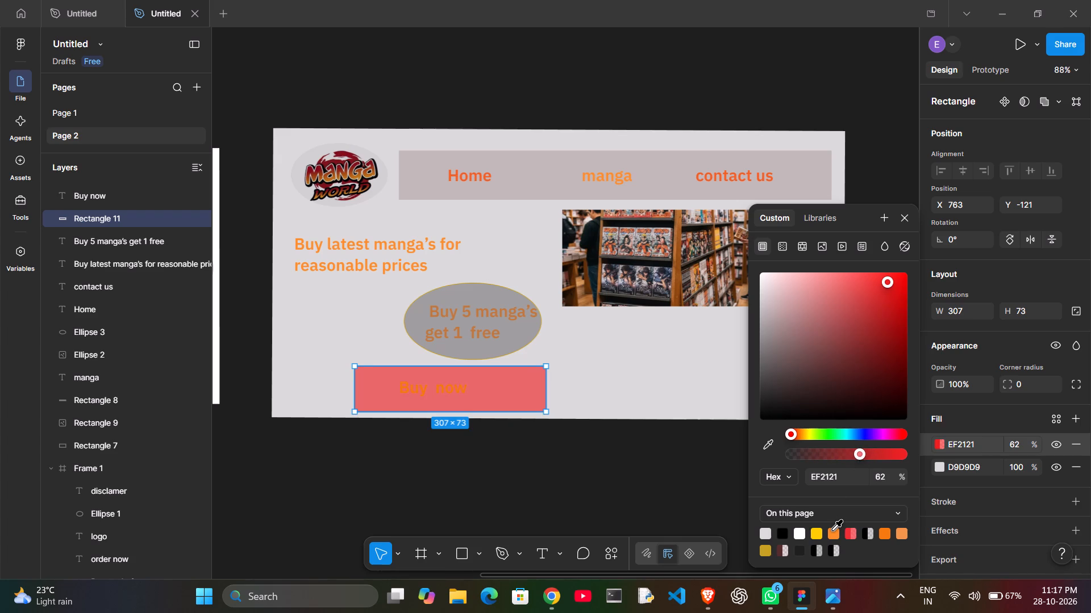
left_click(832, 530)
left_click(865, 298)
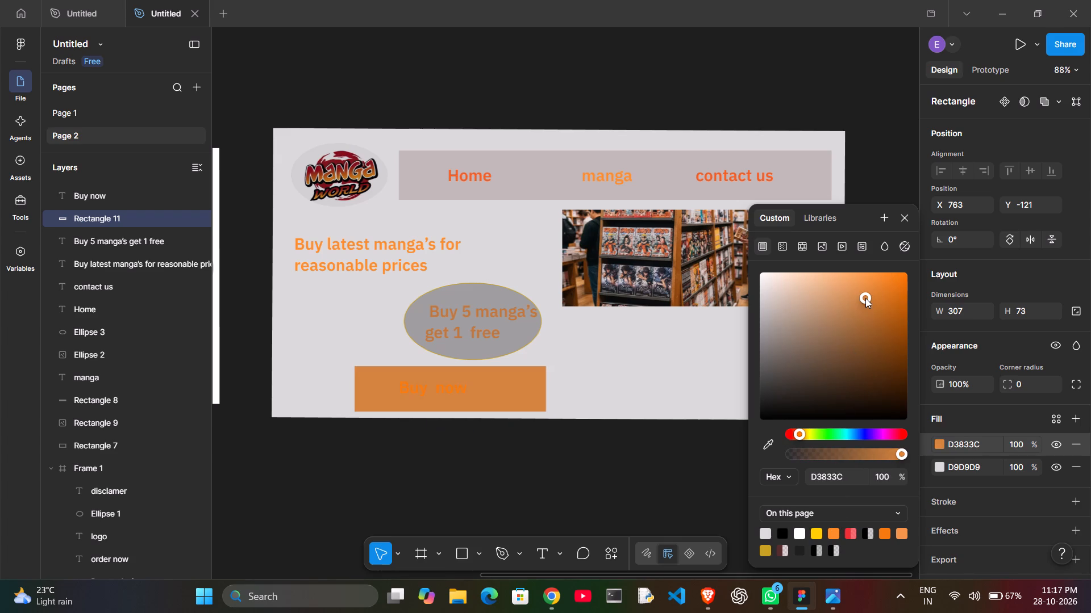
left_click(889, 295)
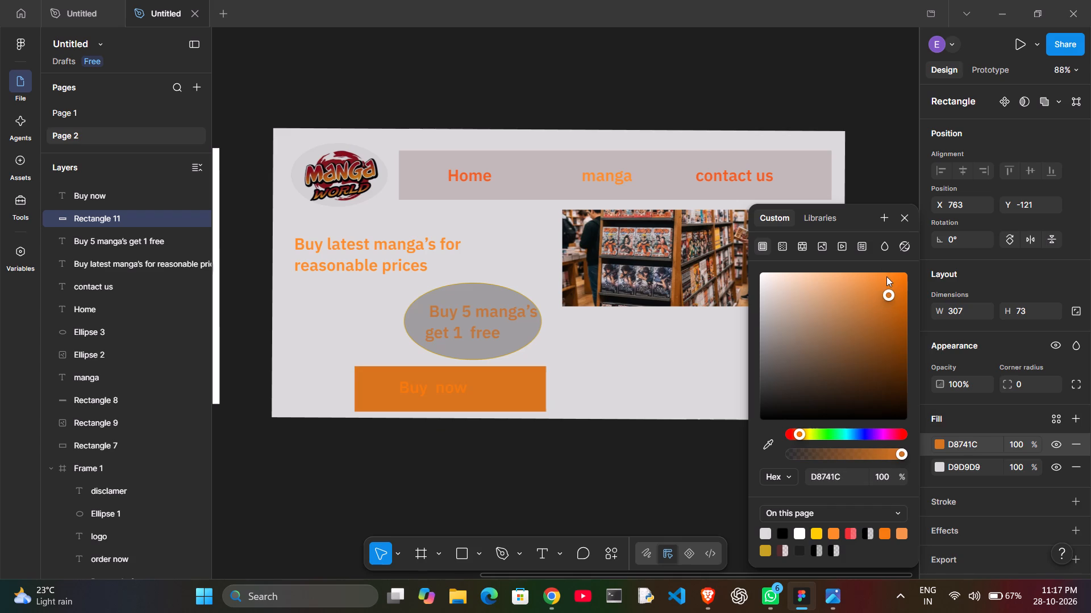
left_click(886, 276)
left_click(860, 280)
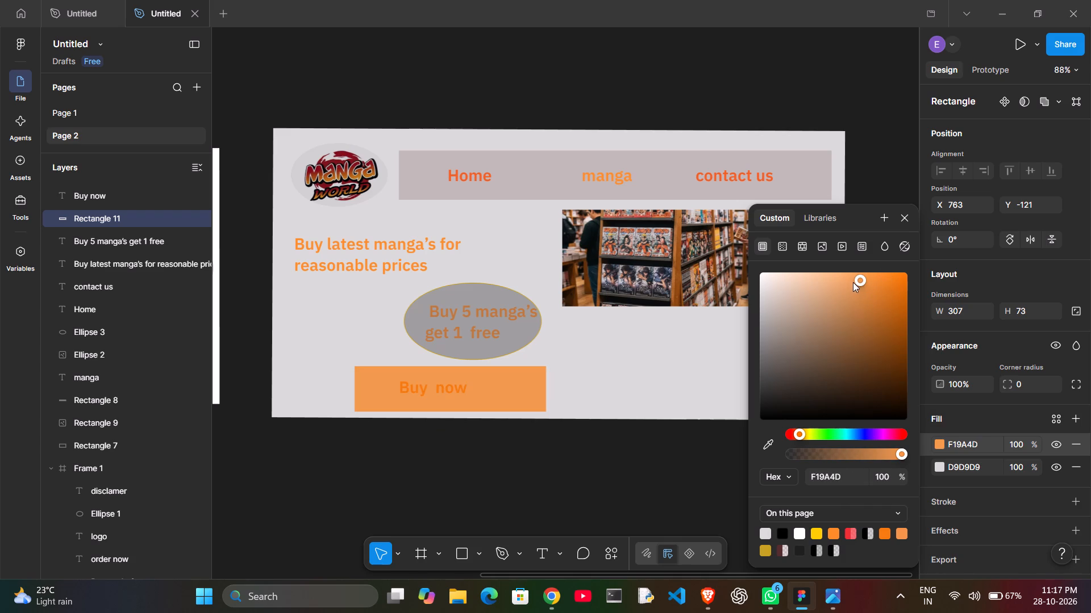
left_click(843, 284)
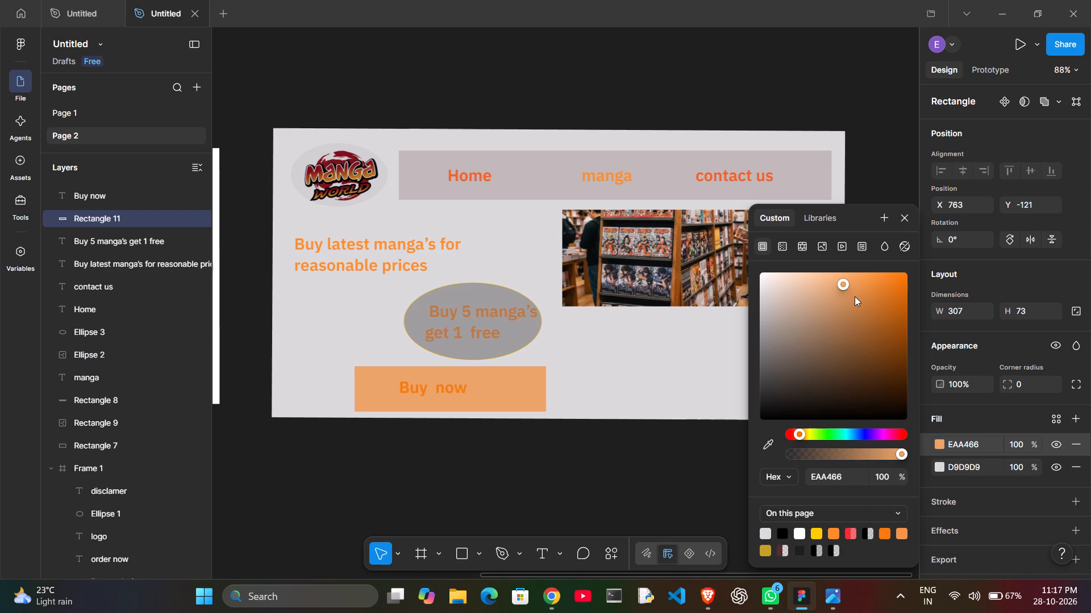
left_click(855, 296)
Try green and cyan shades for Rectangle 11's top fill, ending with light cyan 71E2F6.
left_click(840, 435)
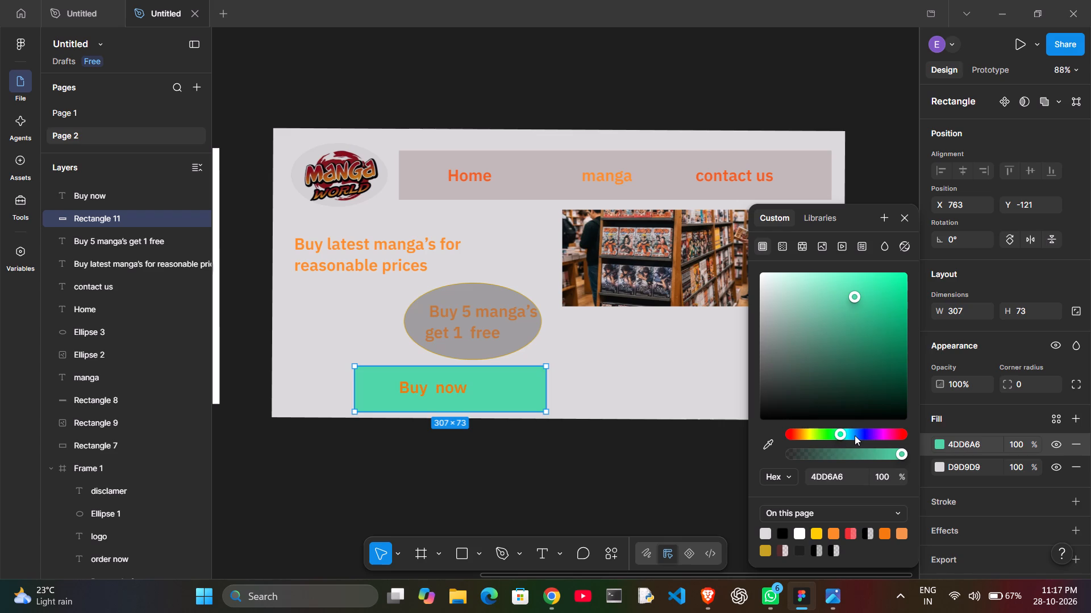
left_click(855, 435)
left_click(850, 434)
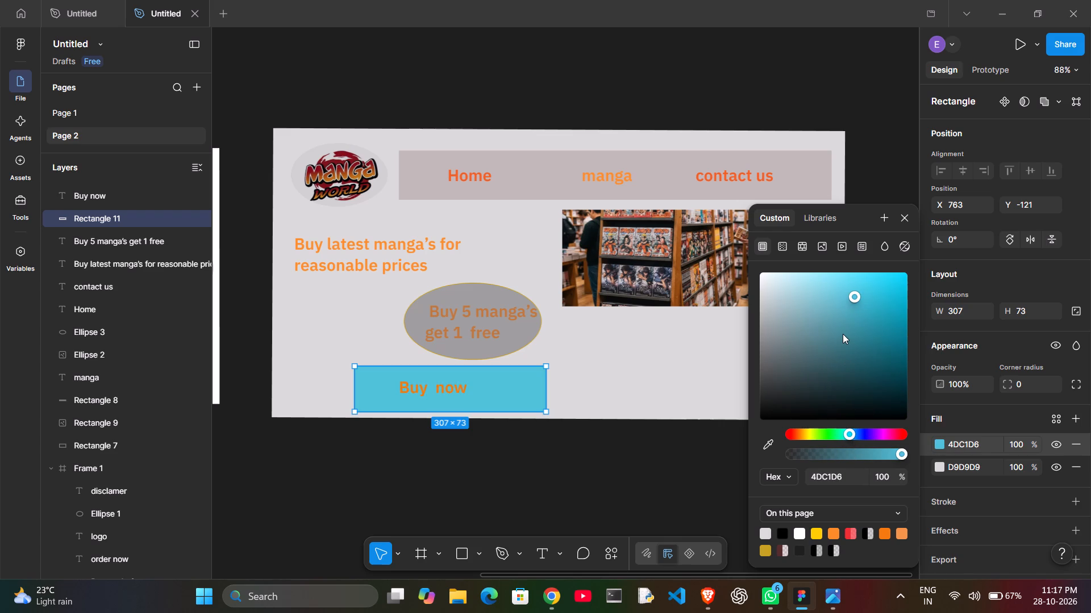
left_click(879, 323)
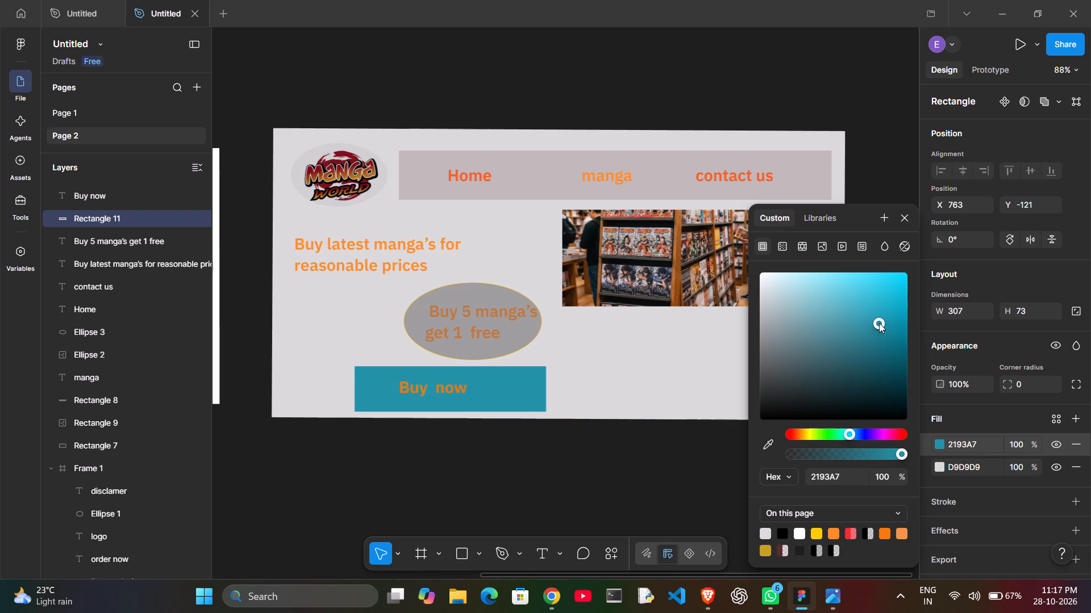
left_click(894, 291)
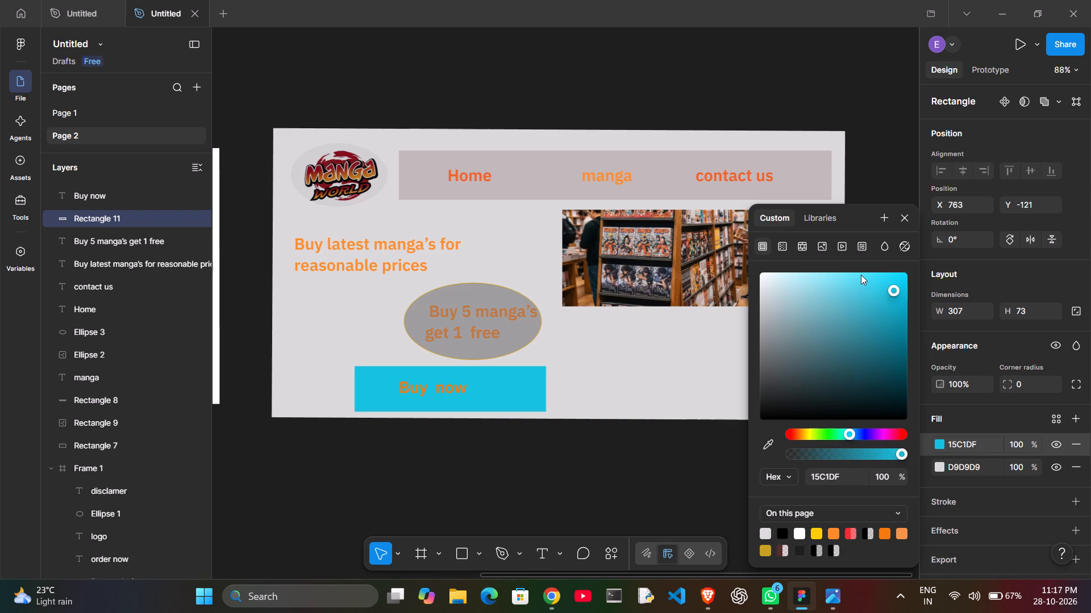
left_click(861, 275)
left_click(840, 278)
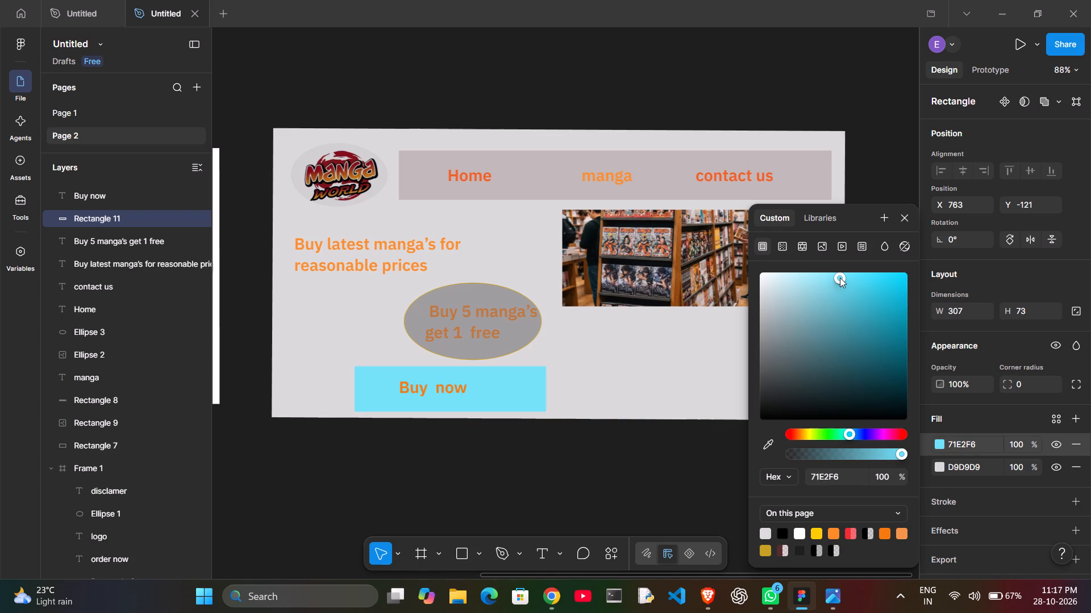
Change Rectangle 11's top fill to a blue hue and darken it to navy 152C4E.
left_click(858, 430)
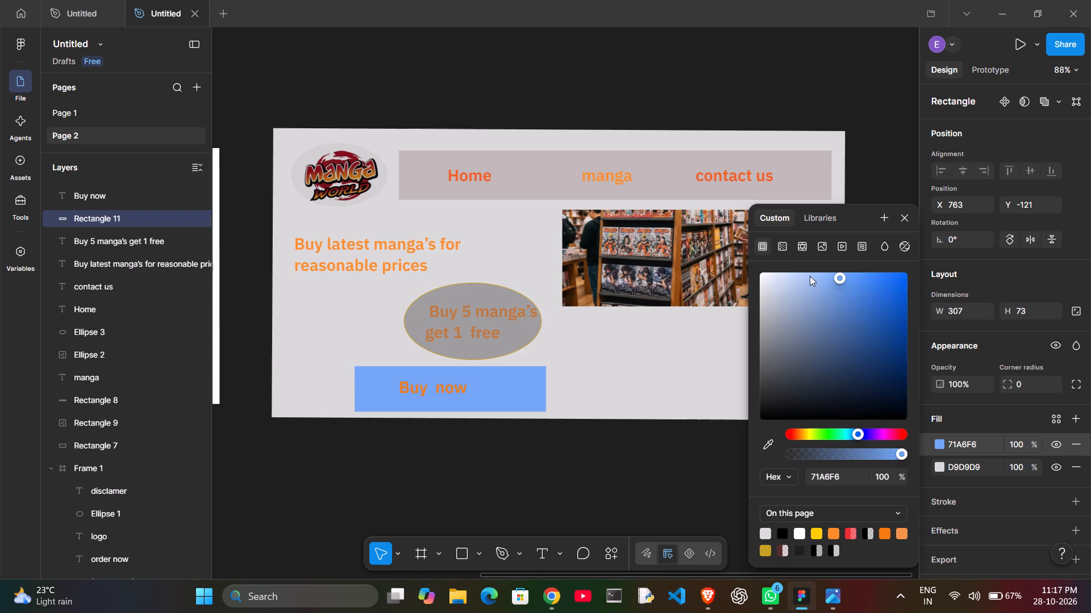
left_click(868, 300)
left_click(880, 303)
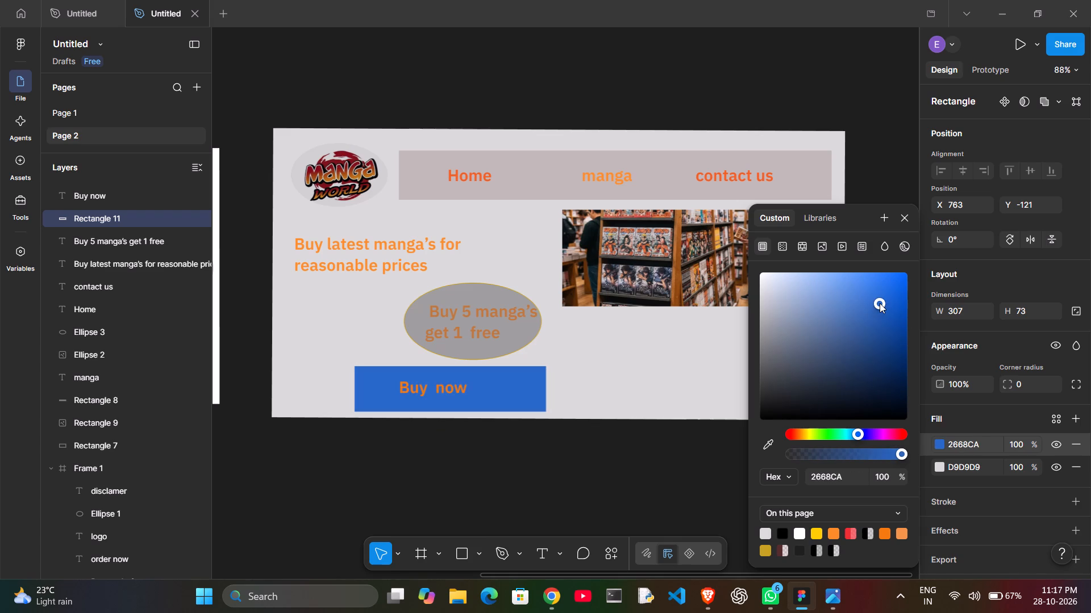
left_click(884, 328)
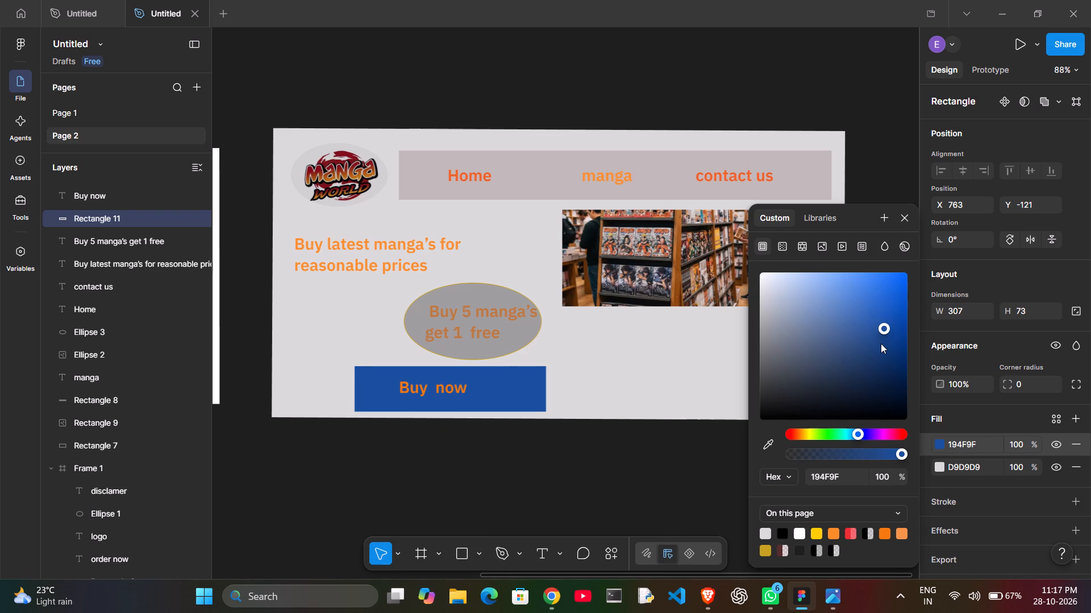
left_click(868, 375)
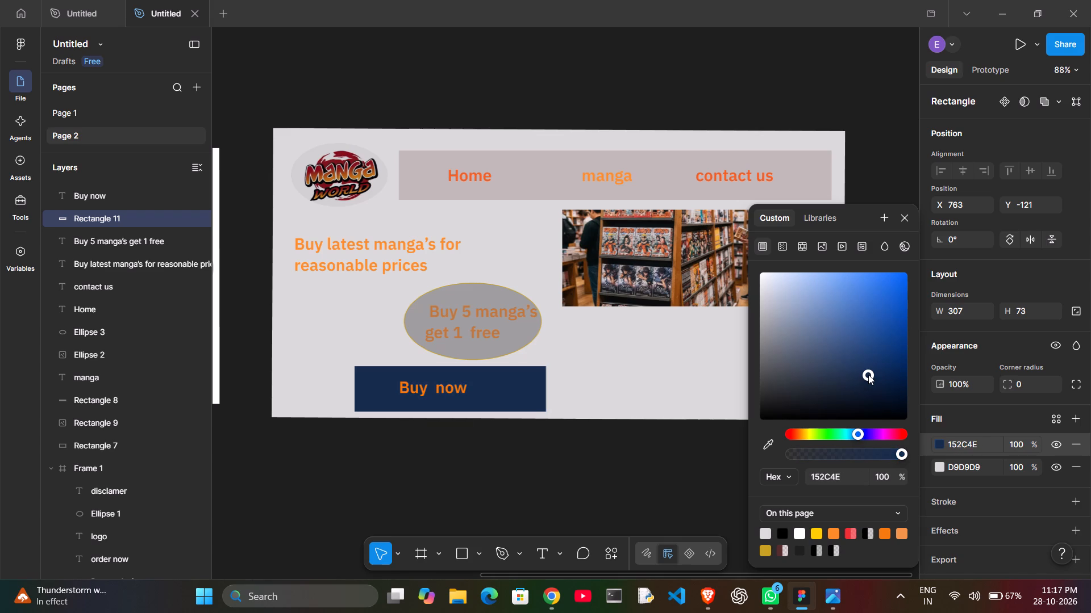
left_click(689, 481)
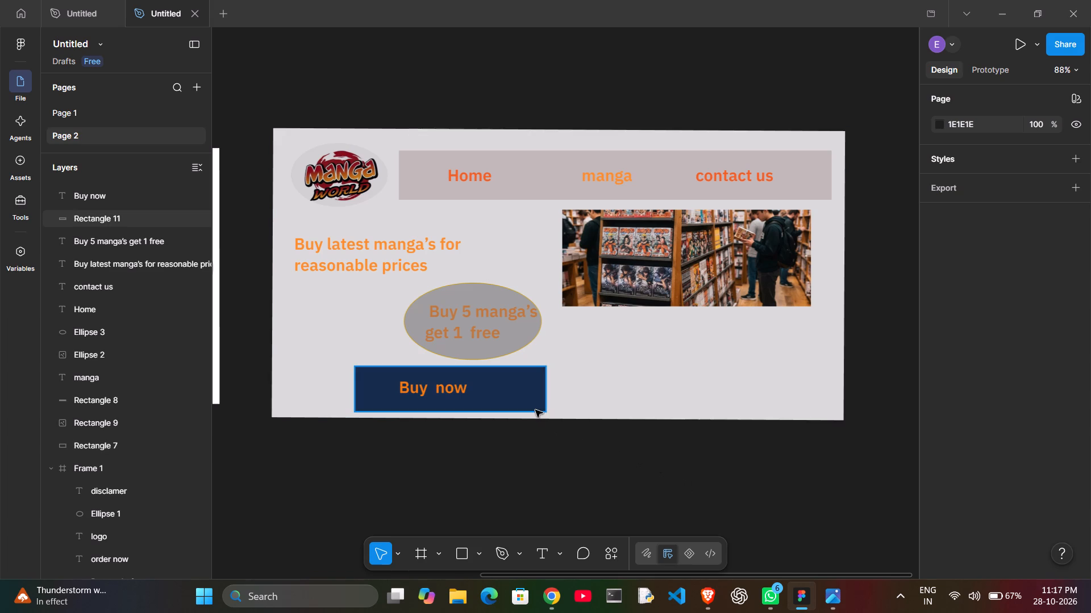
Resize the navy rectangle behind "Buy now" to about 279 × 76, keeping its bottom-left corner in place.
left_click(537, 409)
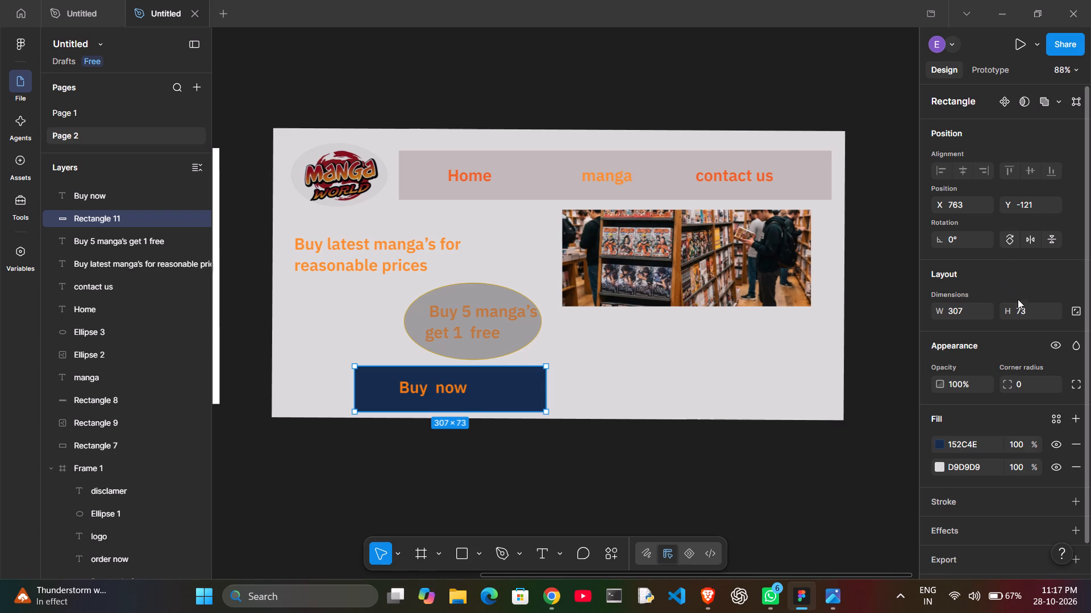
left_click(495, 391)
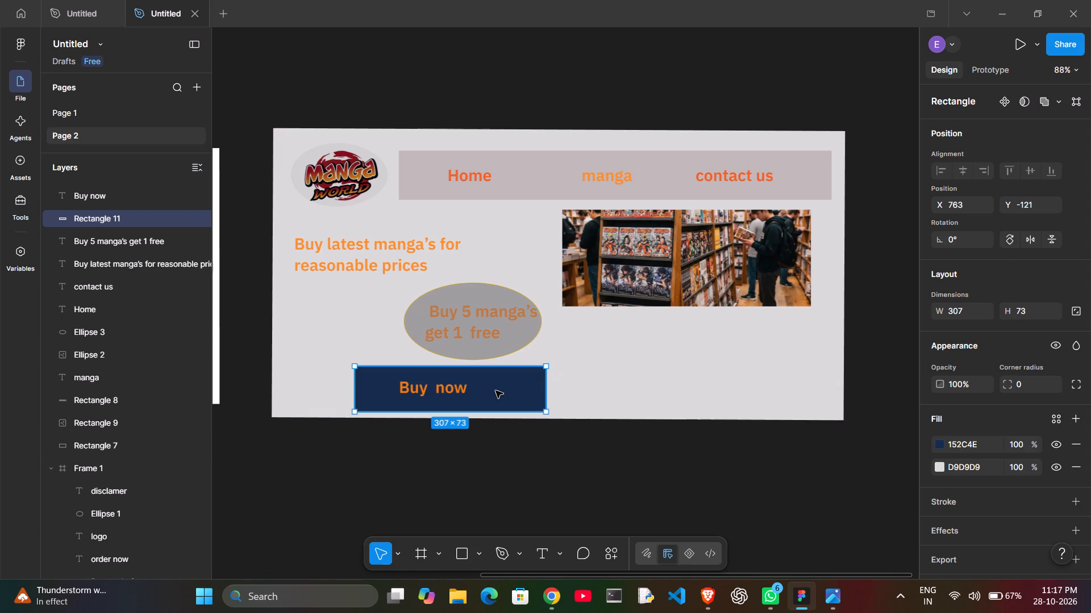
left_click_drag(547, 364, 535, 366)
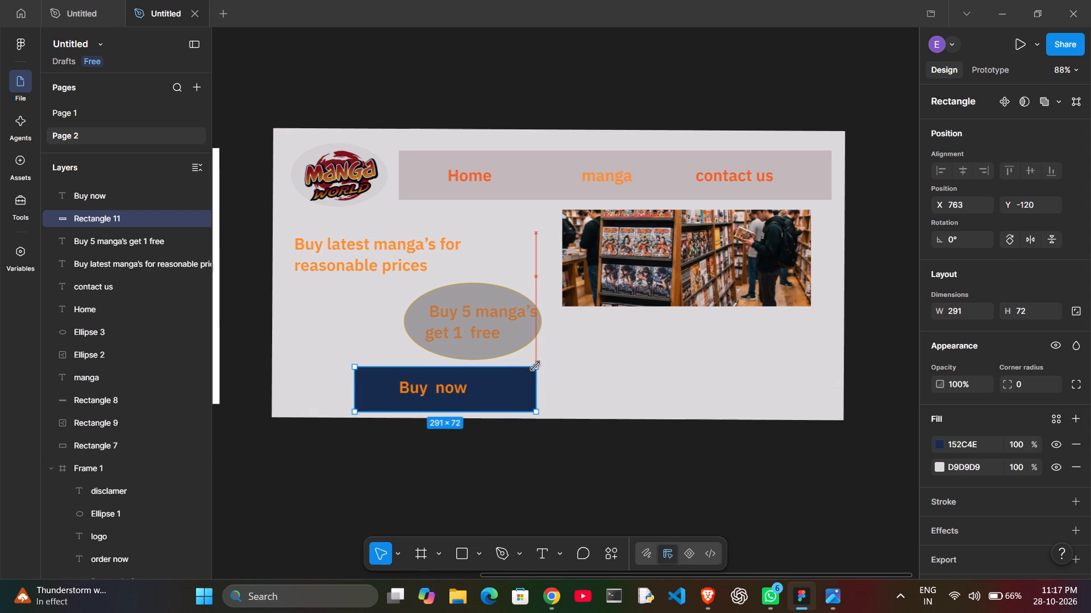
left_click_drag(535, 366, 528, 364)
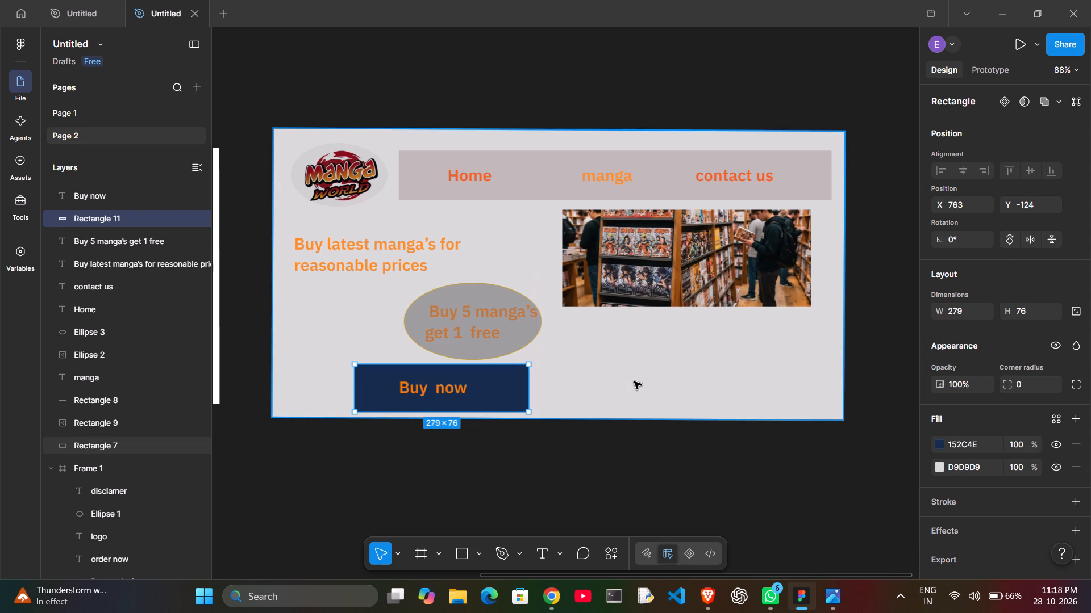
Set the corner radius of the "Buy now" rectangle to 20.
left_click(1017, 380)
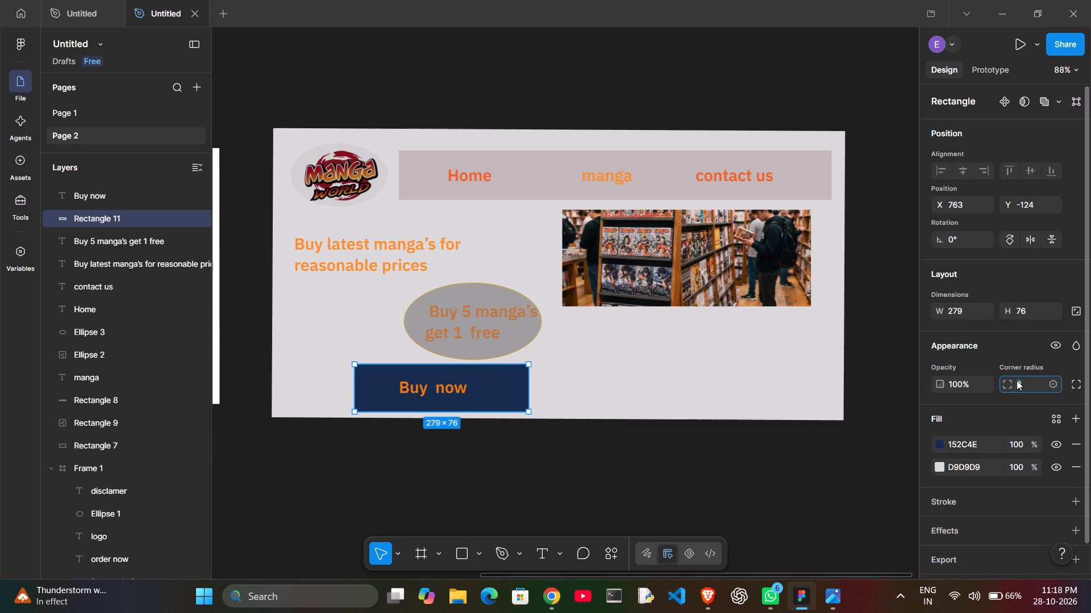
key("BackSpace")
type("20")
key("Return")
left_click(833, 478)
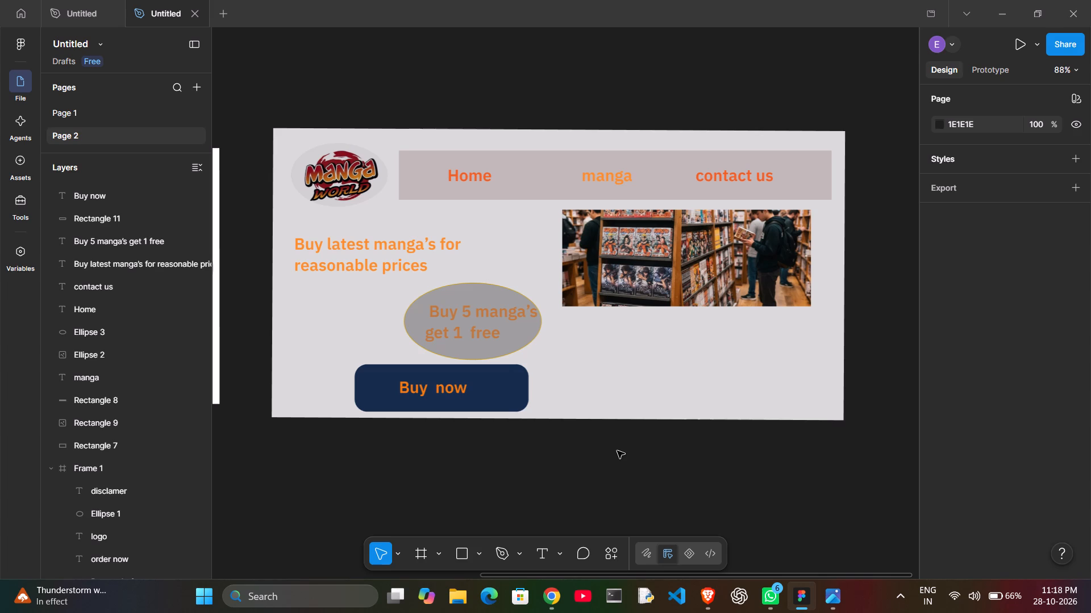
Add a second solid fill on top of the grey fill of Rectangle 7, the banner background.
left_click(661, 412)
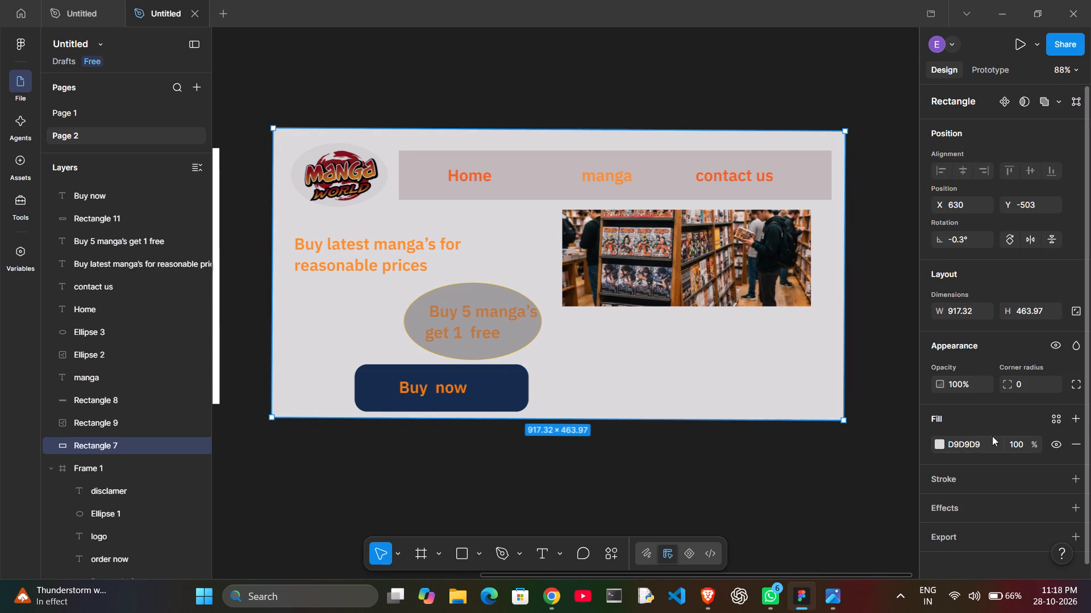
left_click(1076, 419)
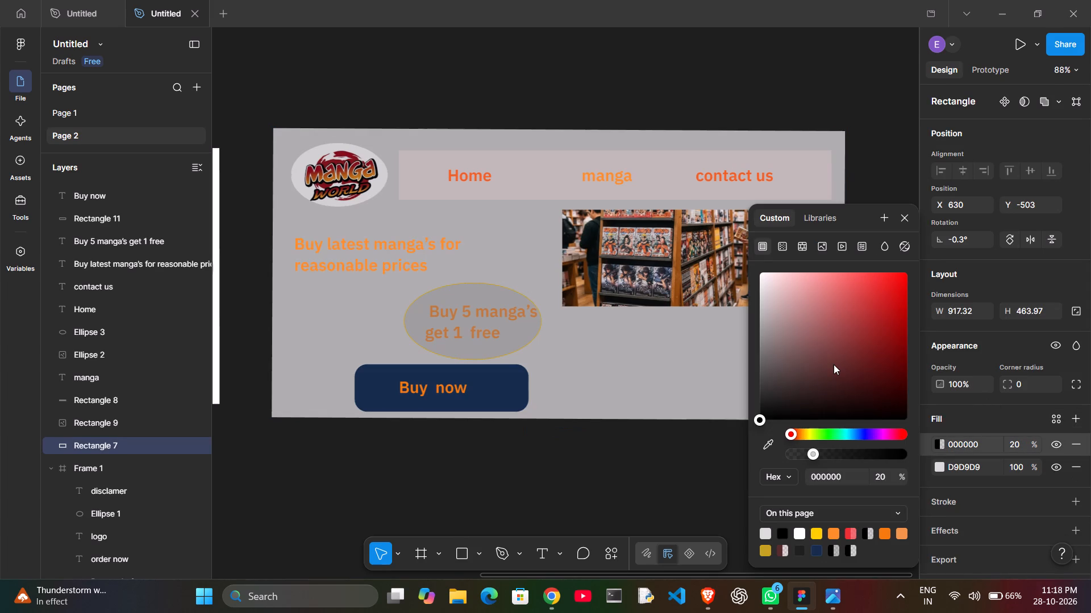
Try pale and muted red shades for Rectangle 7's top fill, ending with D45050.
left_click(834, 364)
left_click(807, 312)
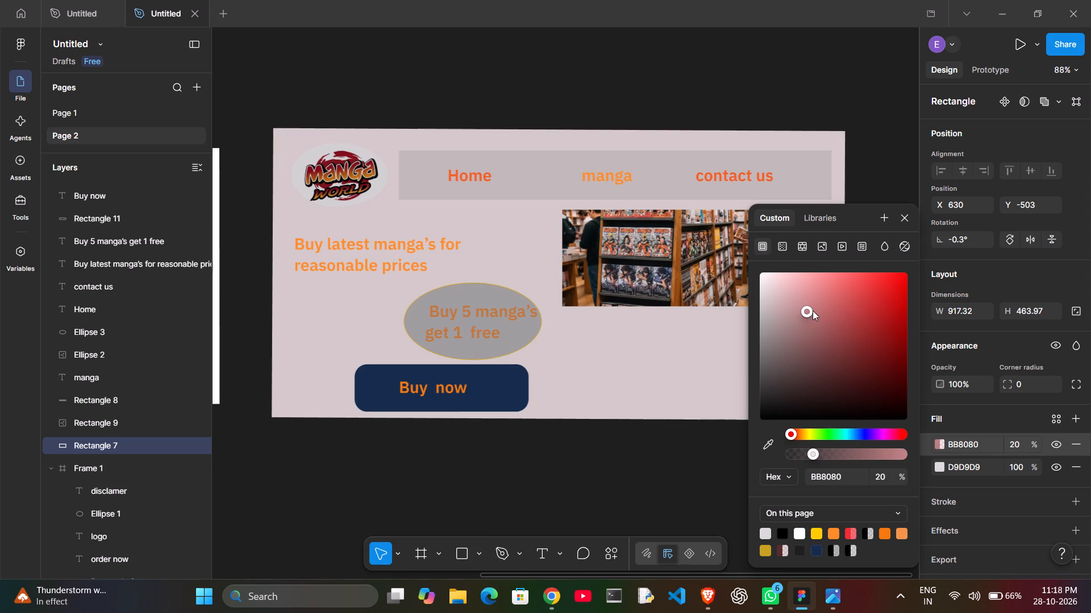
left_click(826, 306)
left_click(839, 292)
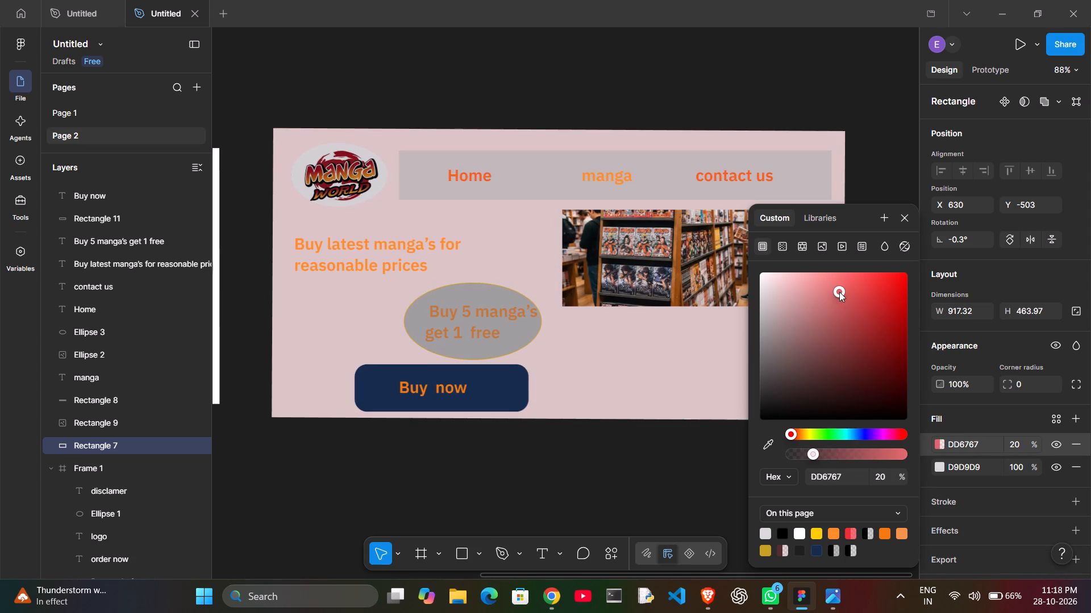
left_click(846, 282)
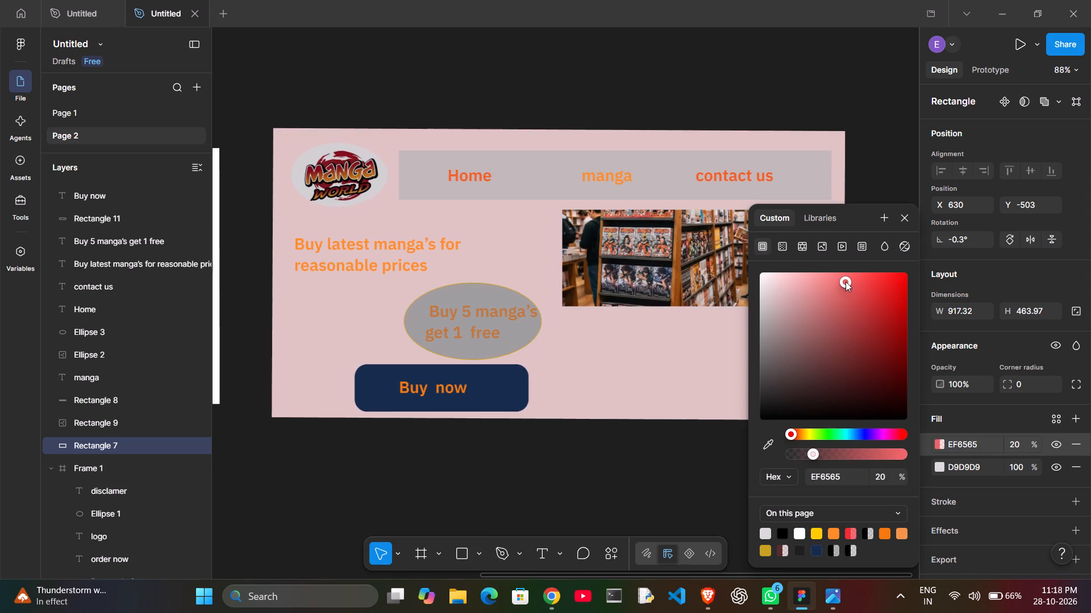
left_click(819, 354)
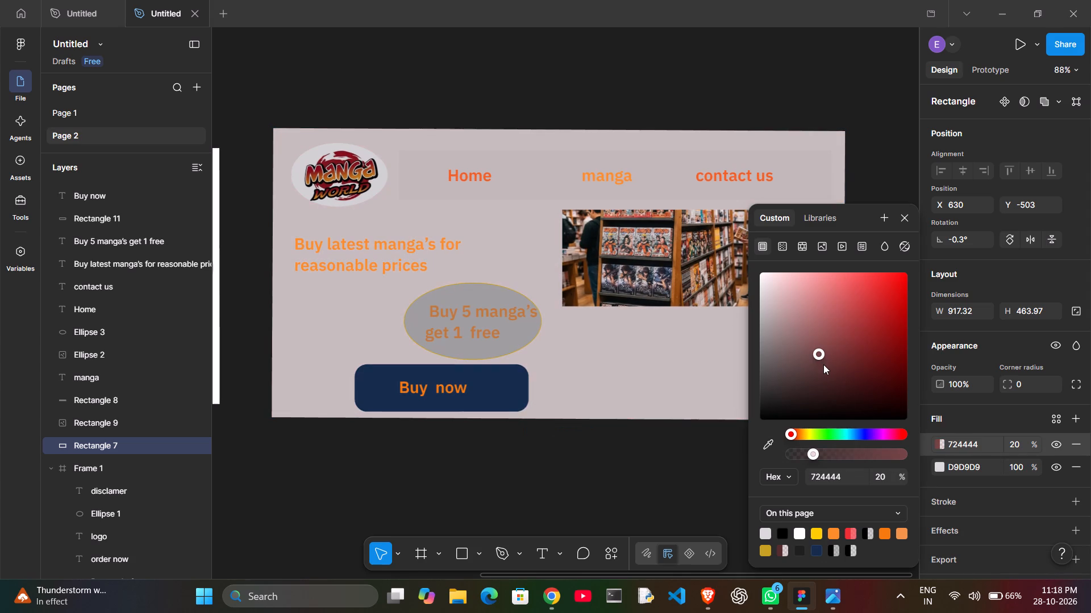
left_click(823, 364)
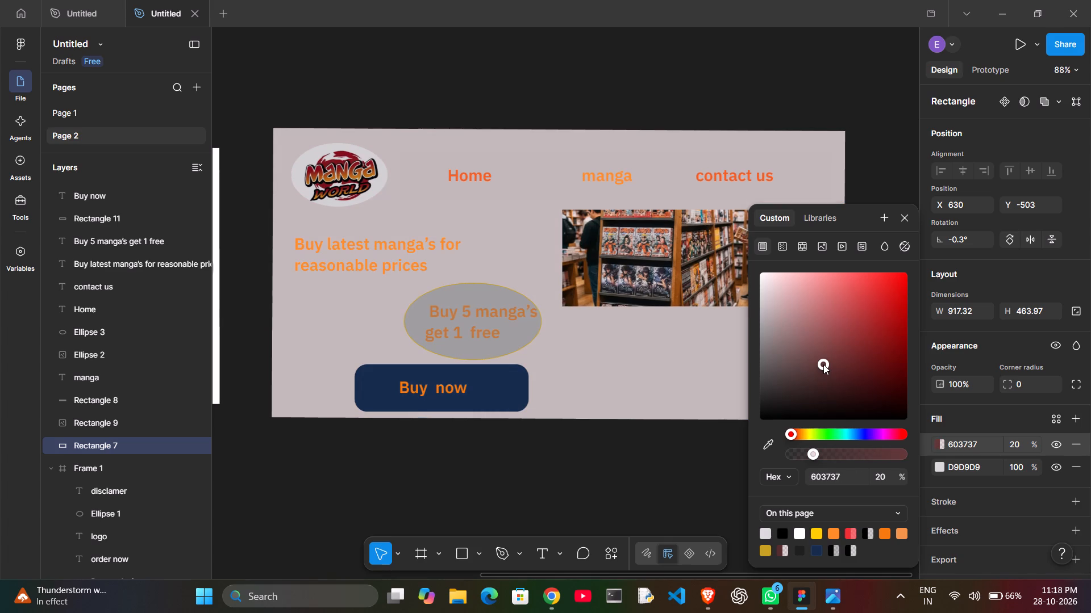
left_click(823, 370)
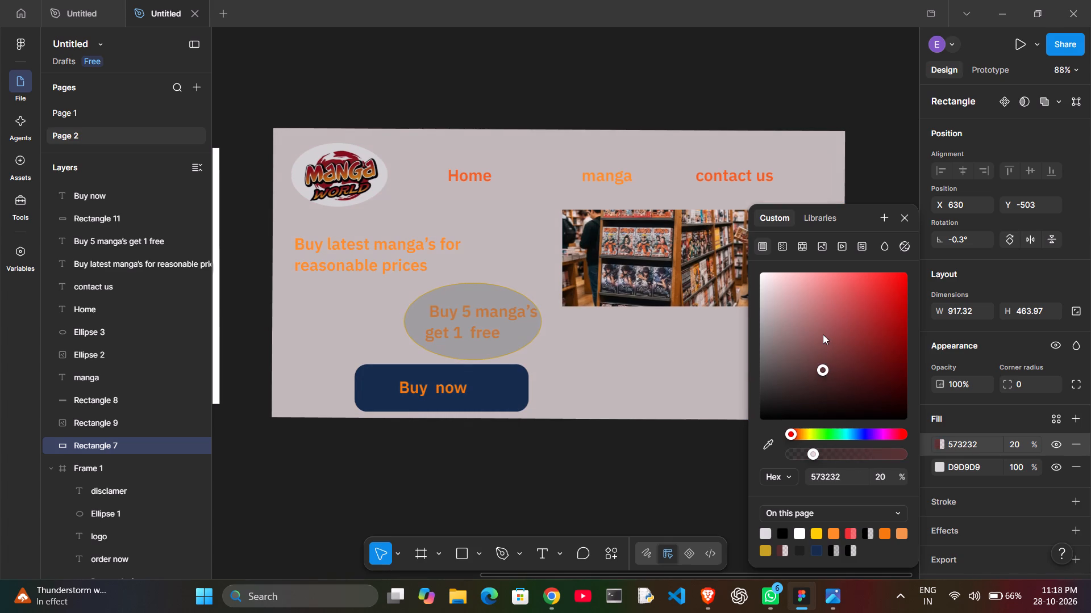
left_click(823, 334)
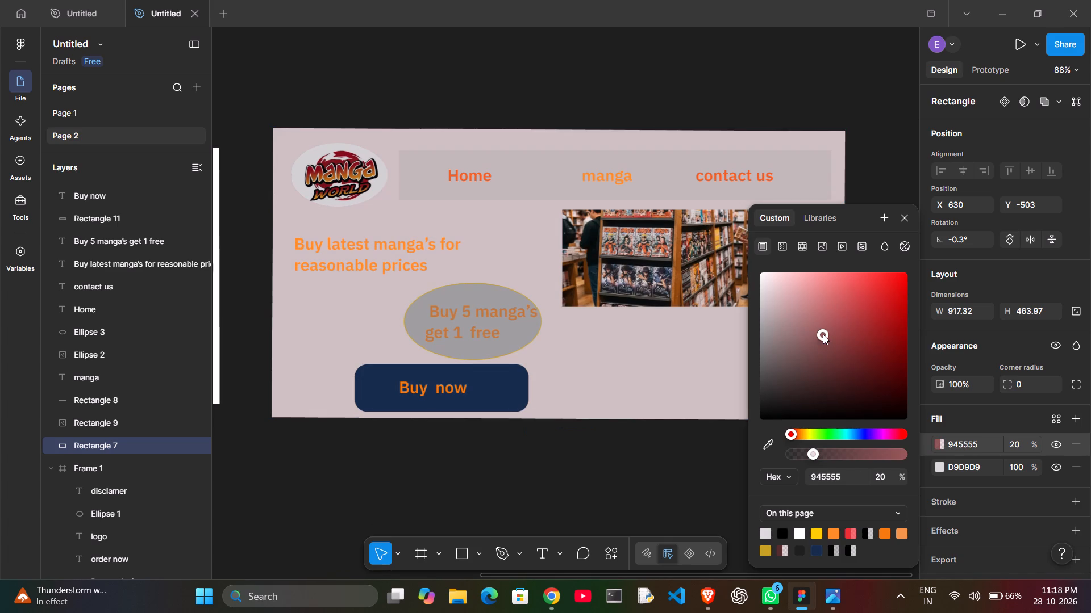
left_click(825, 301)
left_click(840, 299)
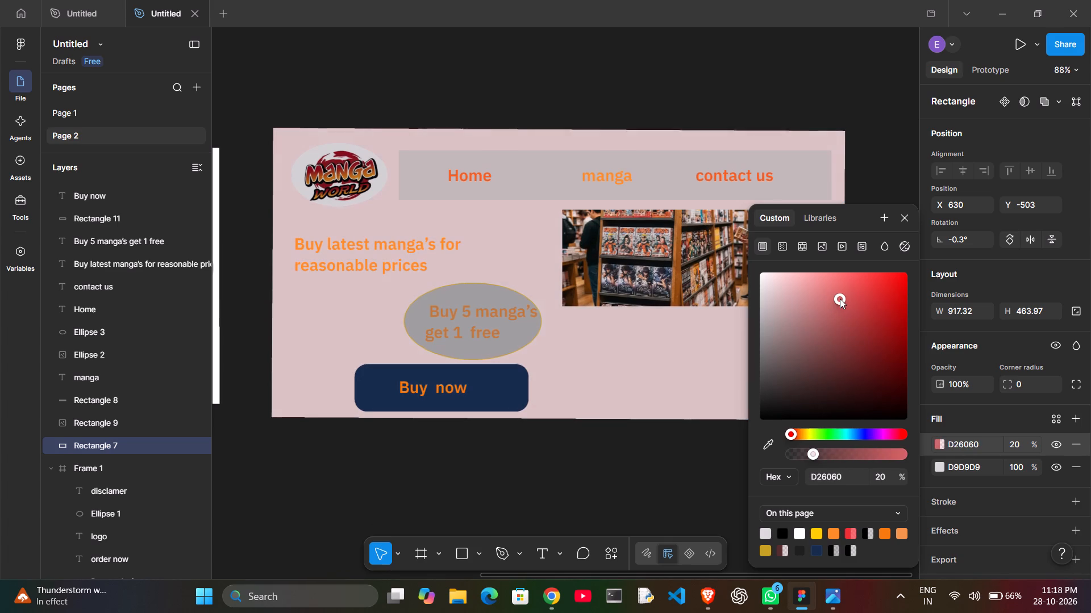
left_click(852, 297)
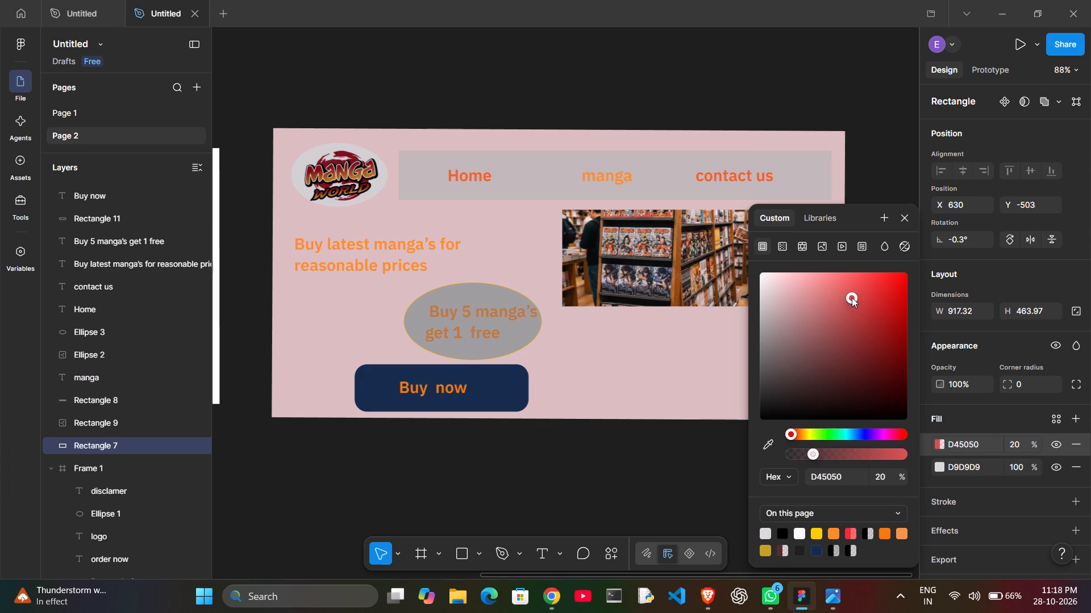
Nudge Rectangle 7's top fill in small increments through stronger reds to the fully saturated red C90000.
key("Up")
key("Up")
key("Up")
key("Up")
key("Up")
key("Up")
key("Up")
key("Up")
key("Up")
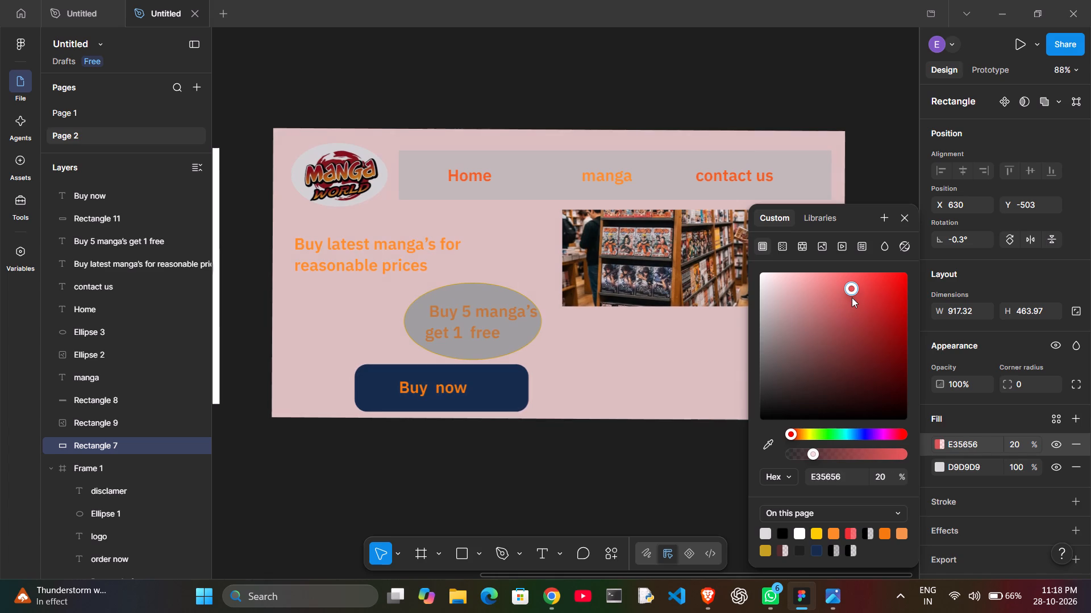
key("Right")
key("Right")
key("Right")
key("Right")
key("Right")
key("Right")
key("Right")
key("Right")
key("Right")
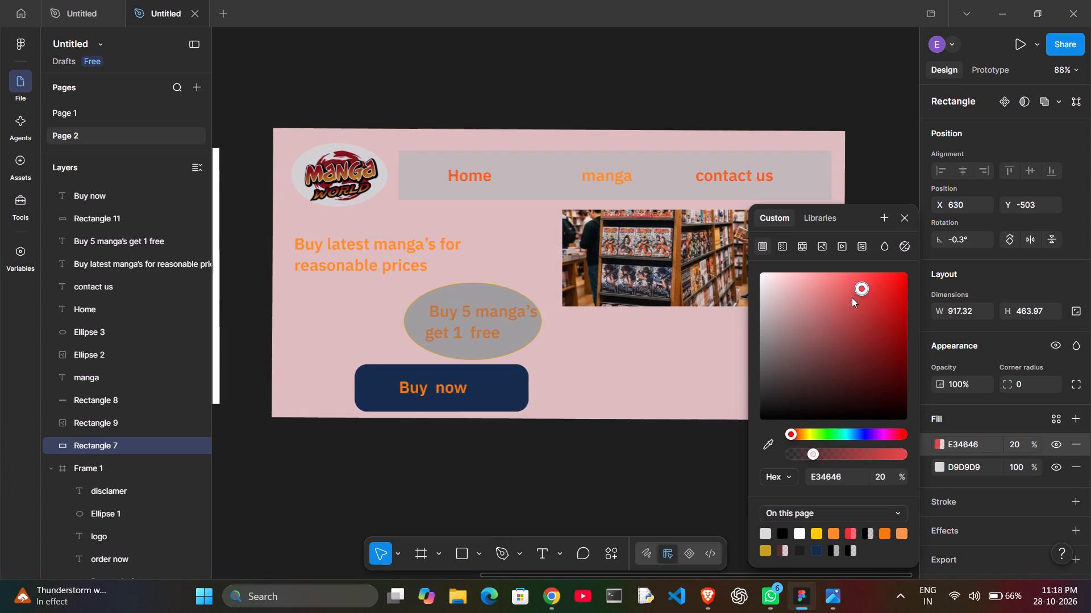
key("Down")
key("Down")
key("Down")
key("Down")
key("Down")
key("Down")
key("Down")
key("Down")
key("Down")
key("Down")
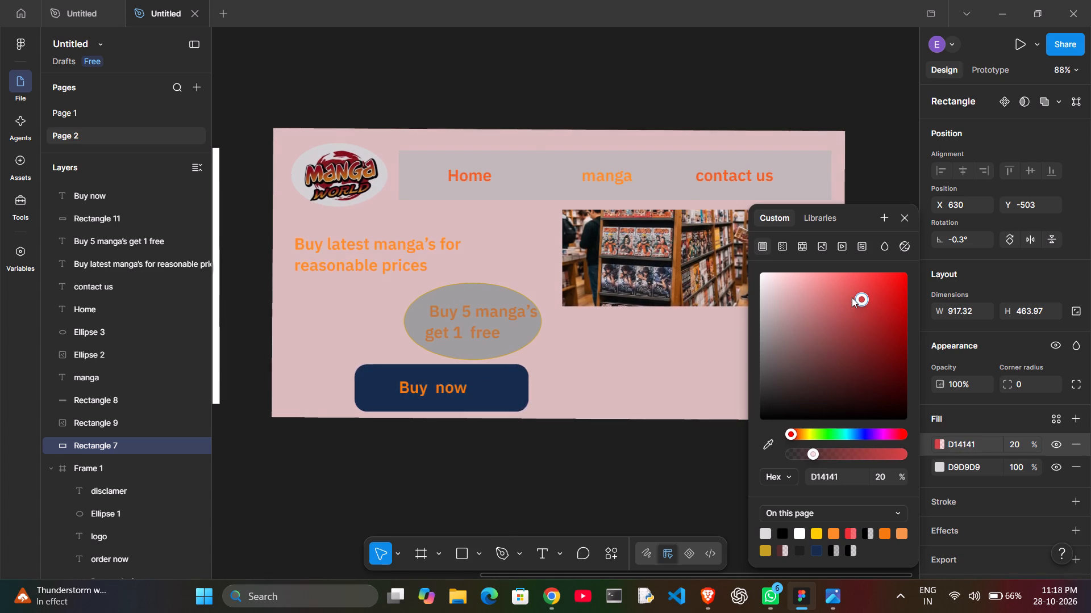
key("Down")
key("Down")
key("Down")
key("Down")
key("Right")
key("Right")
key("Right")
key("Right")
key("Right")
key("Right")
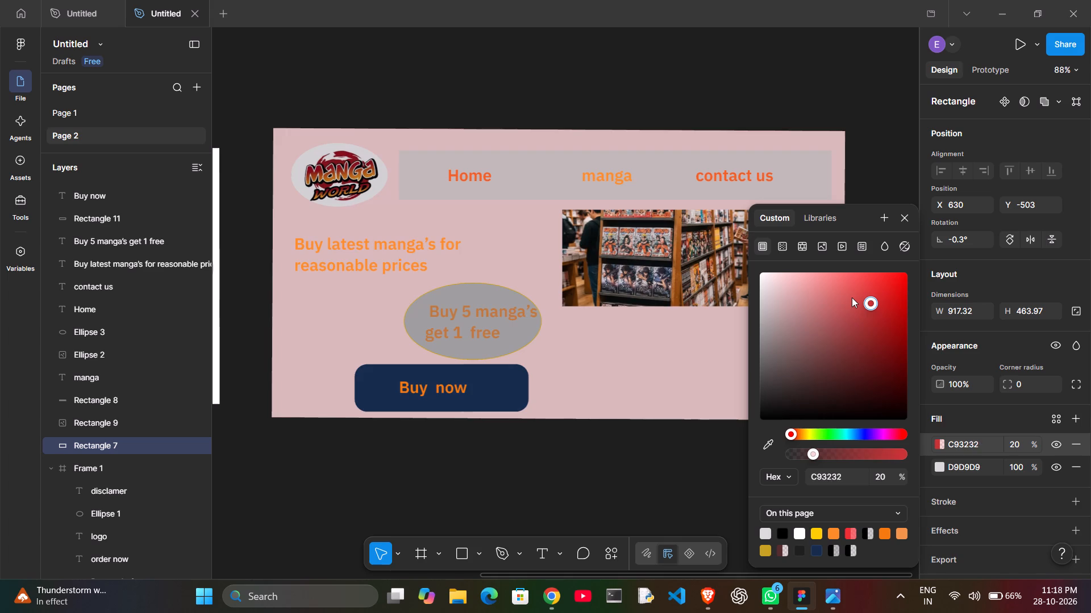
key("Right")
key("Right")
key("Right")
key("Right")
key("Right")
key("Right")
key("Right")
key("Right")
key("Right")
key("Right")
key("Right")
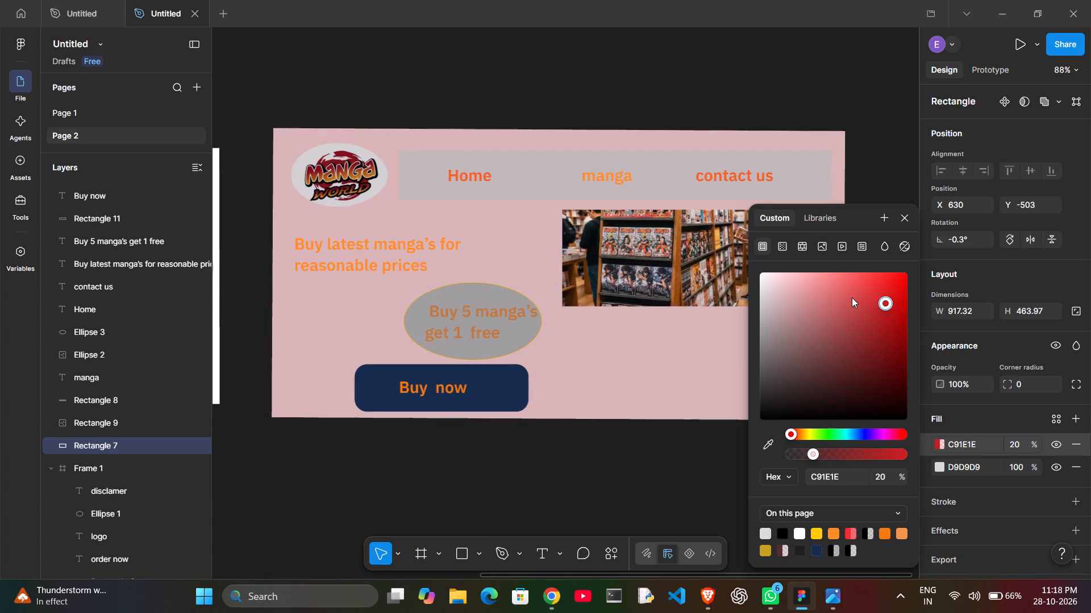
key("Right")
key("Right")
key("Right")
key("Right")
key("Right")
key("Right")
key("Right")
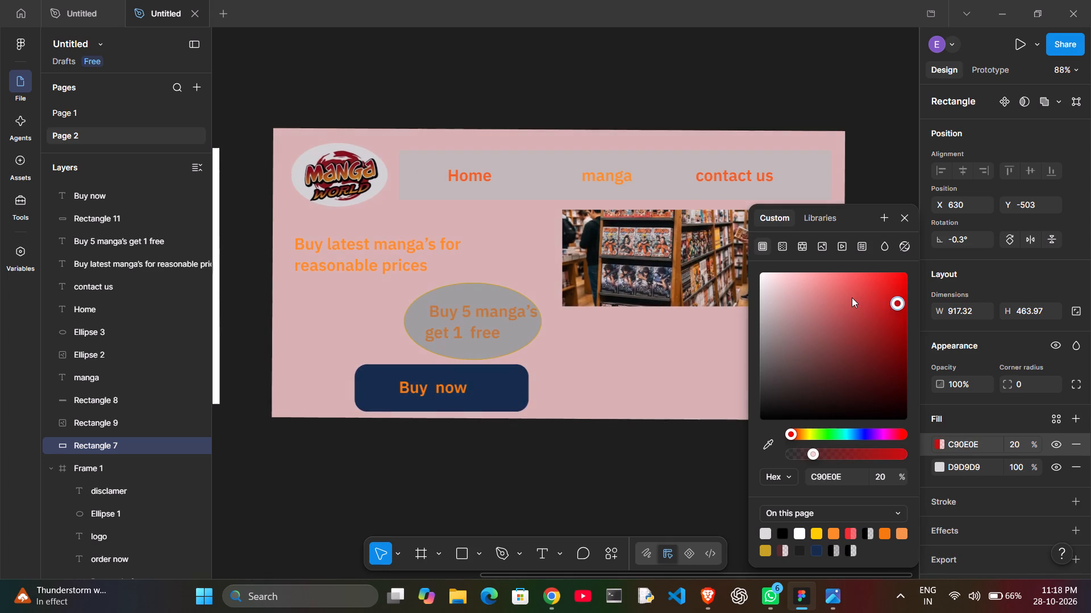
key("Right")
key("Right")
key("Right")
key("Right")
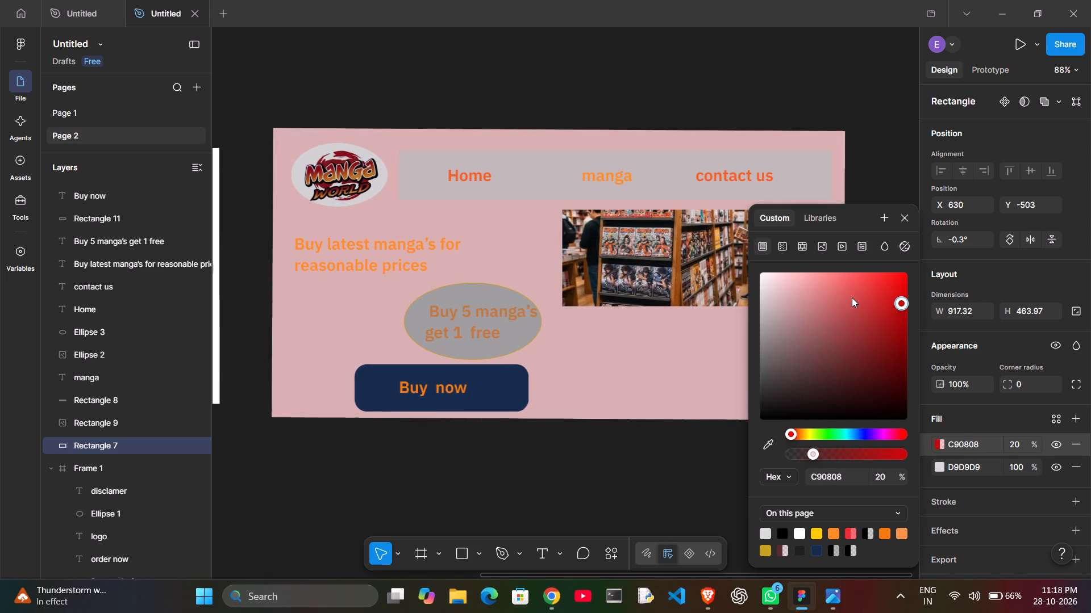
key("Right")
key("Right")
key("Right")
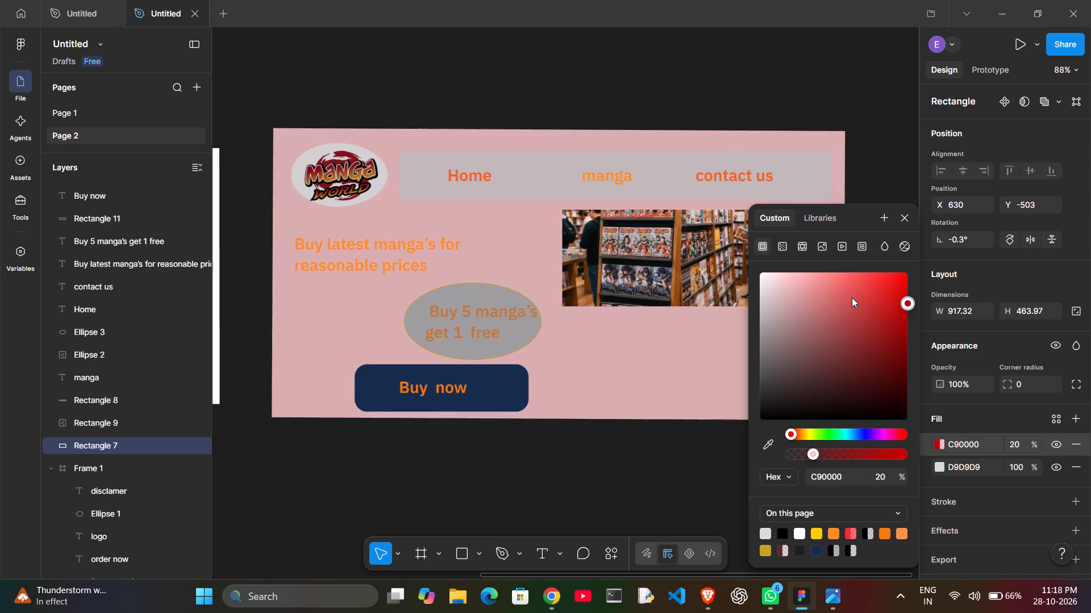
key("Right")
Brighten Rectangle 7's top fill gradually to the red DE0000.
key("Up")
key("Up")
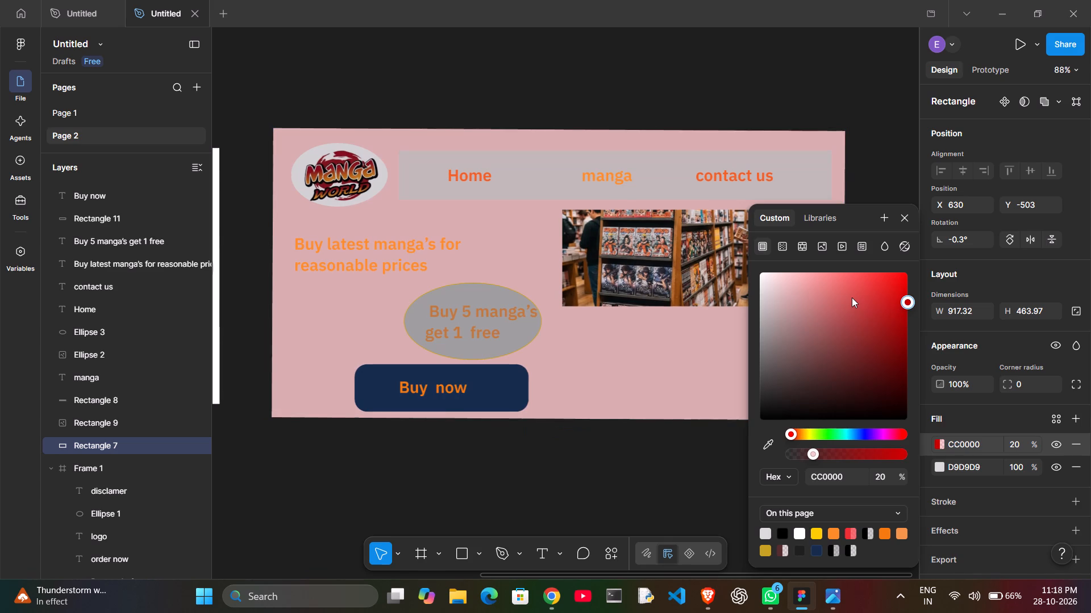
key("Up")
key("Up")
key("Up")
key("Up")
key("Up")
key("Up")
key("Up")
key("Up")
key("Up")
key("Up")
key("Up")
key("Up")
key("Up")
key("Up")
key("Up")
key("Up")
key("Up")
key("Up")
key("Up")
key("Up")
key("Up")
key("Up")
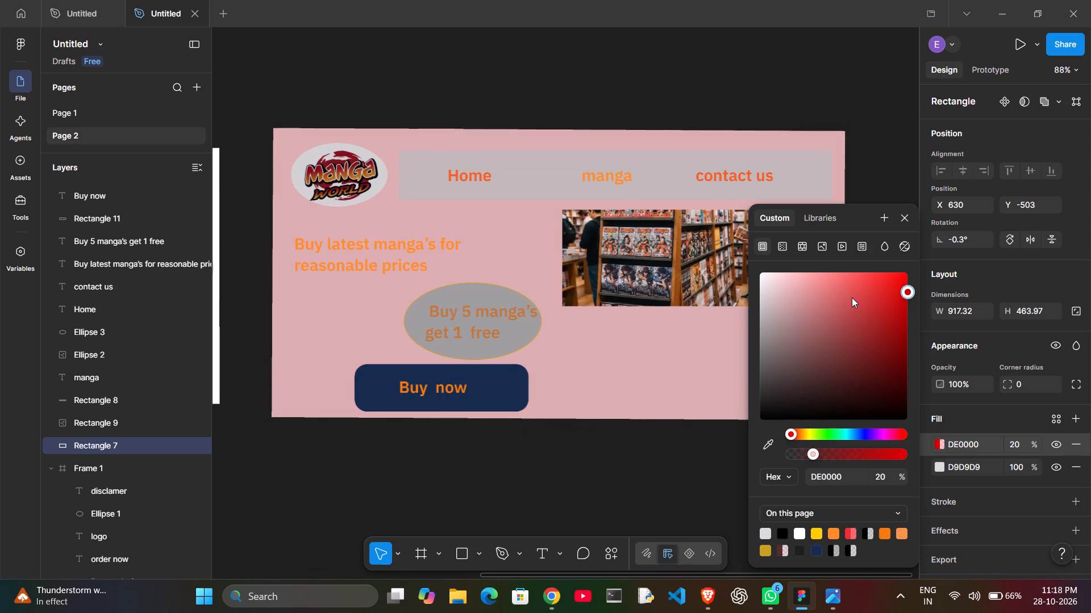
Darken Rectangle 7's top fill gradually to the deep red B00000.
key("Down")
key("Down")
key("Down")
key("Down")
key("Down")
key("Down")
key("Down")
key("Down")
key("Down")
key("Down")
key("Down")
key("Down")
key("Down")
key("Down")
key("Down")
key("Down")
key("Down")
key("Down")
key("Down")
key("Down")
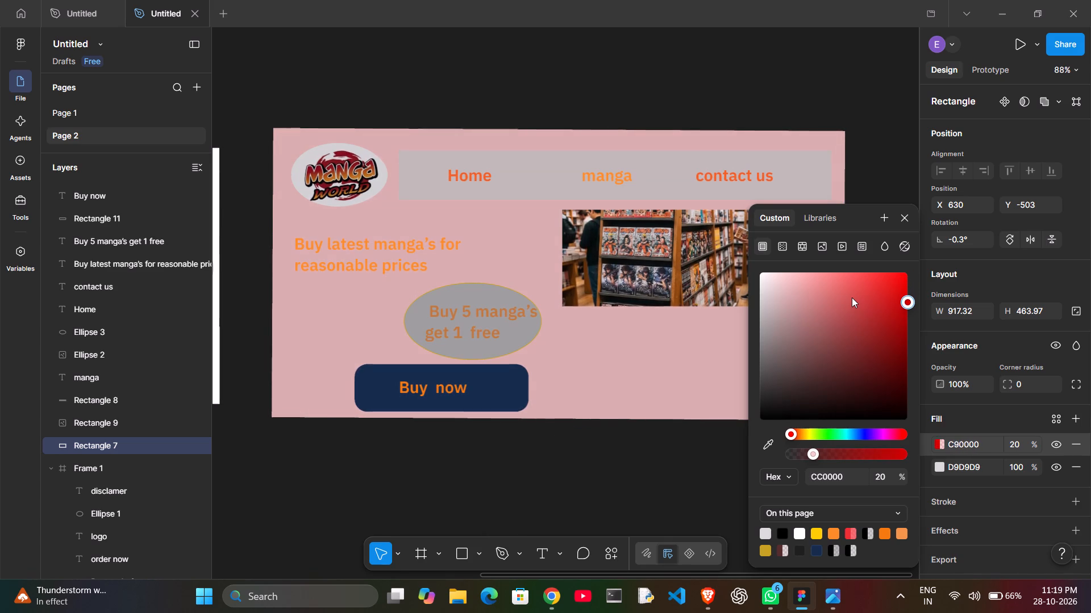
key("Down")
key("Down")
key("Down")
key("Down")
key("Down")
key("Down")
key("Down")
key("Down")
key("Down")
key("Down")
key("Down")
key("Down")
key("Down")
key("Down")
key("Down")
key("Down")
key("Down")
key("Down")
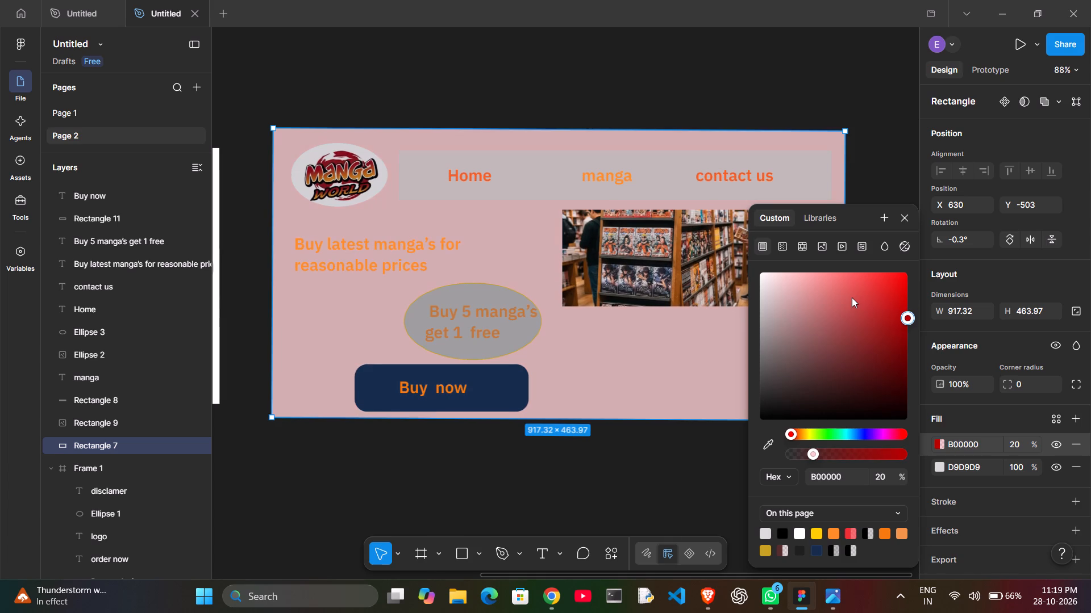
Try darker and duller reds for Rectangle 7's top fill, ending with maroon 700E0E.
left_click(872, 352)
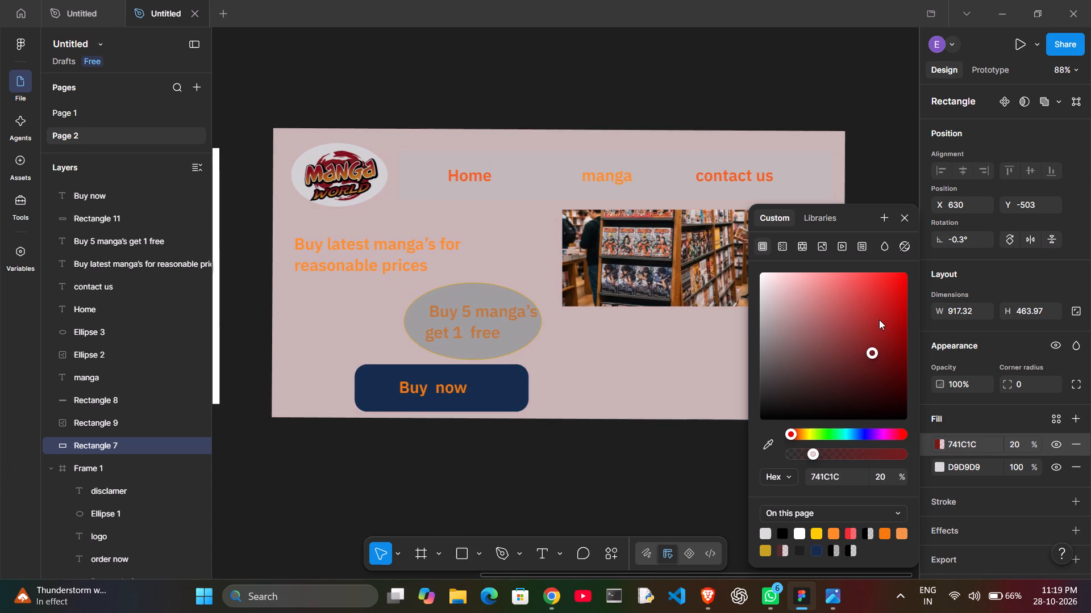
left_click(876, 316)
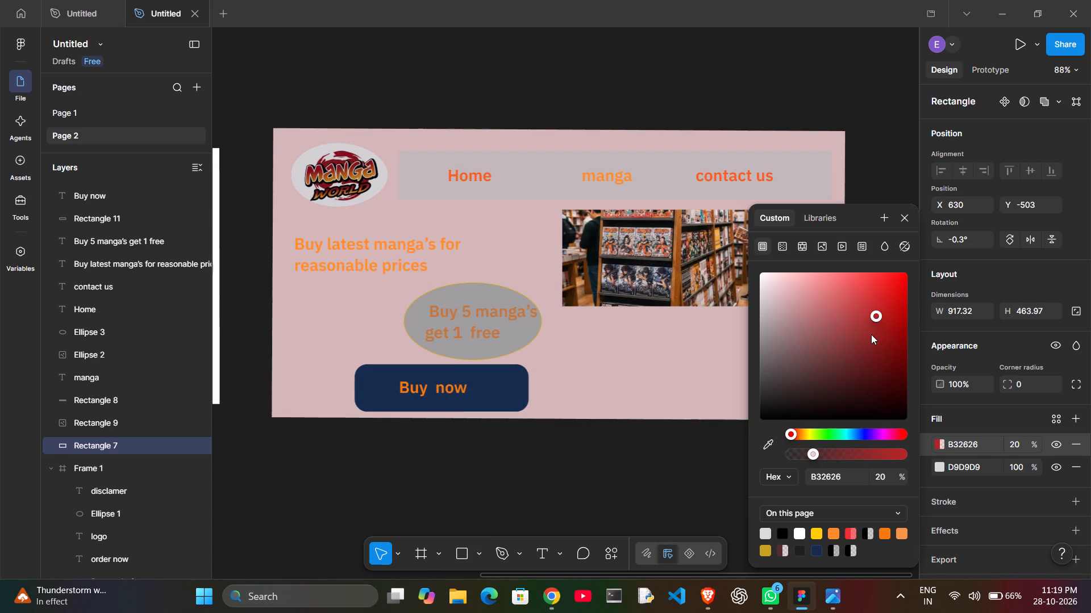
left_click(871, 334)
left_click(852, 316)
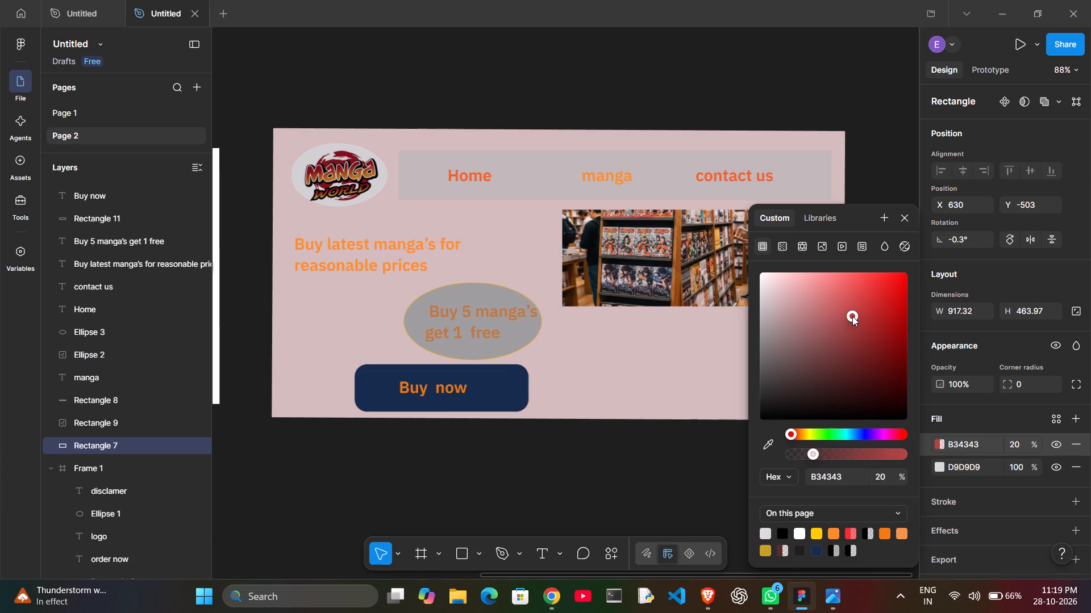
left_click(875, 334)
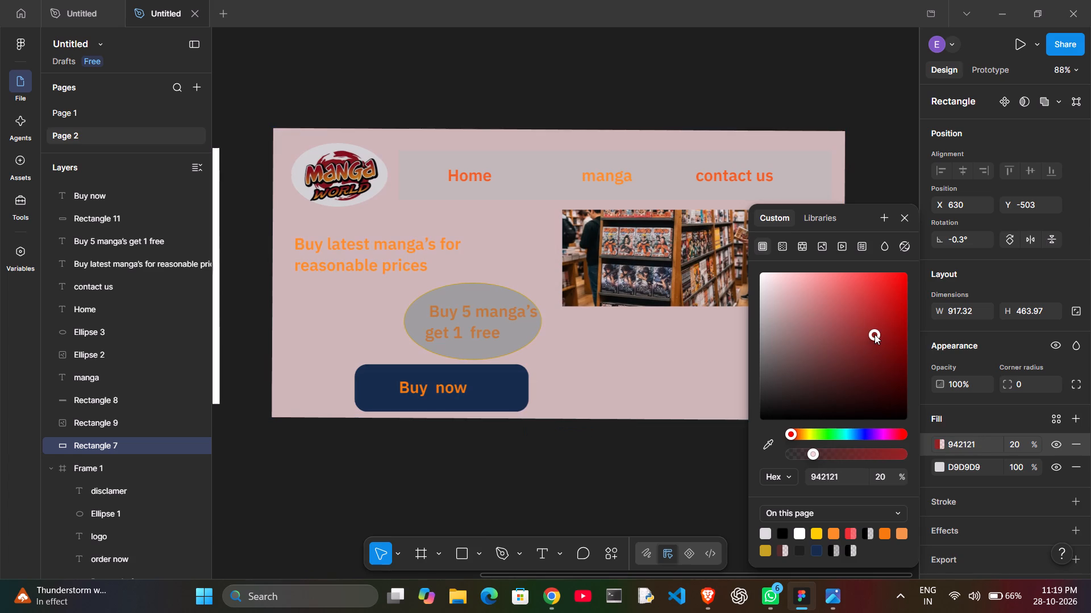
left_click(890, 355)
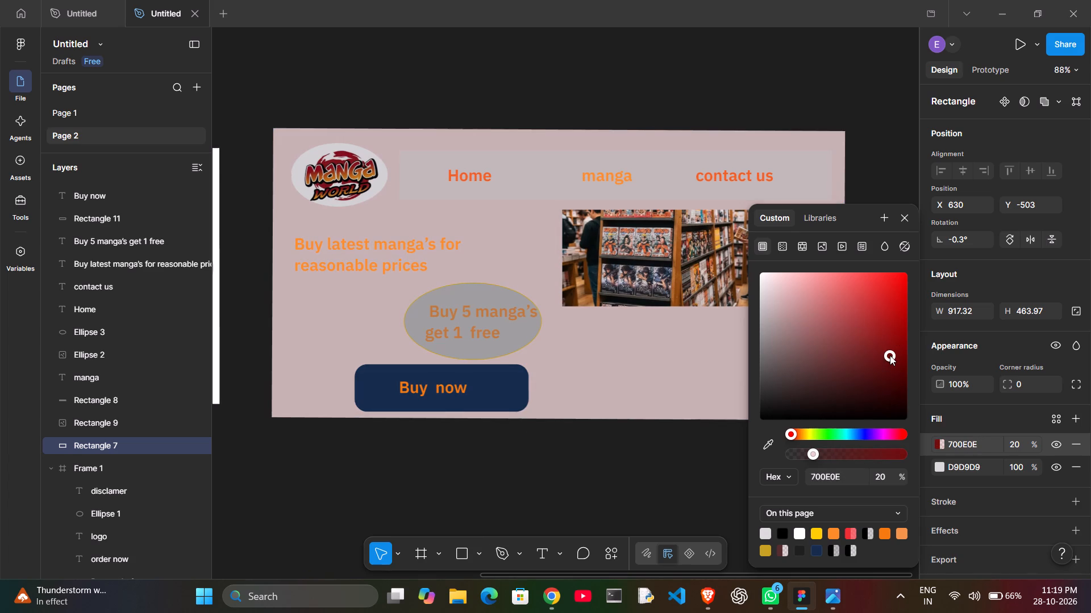
Raise the opacity of Rectangle 7's top fill to 74%, trying 90% and 59% on the way.
left_click(891, 450)
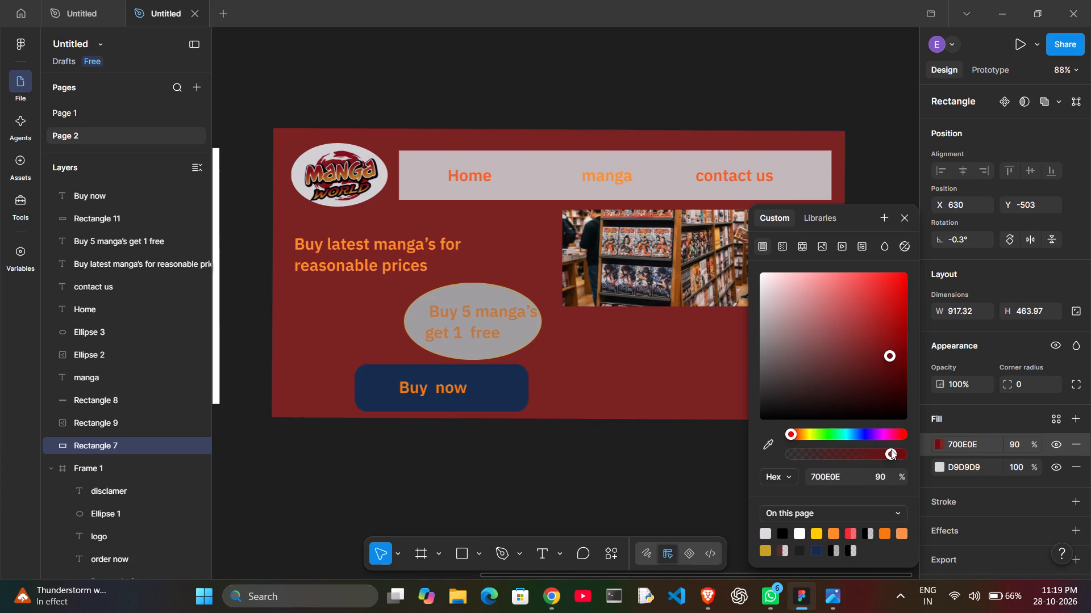
left_click(857, 455)
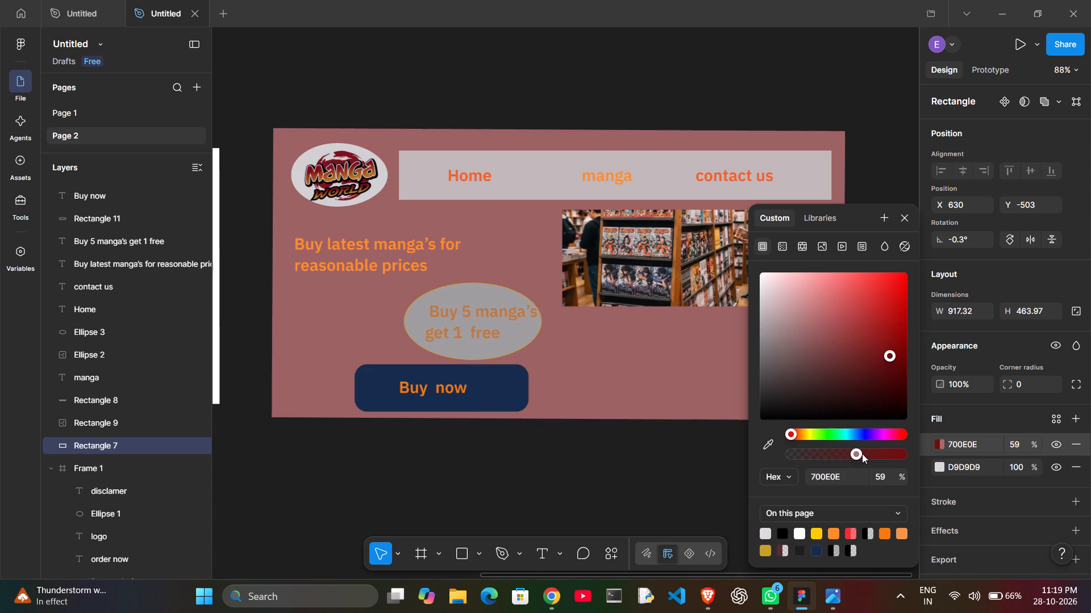
left_click(867, 453)
left_click(873, 452)
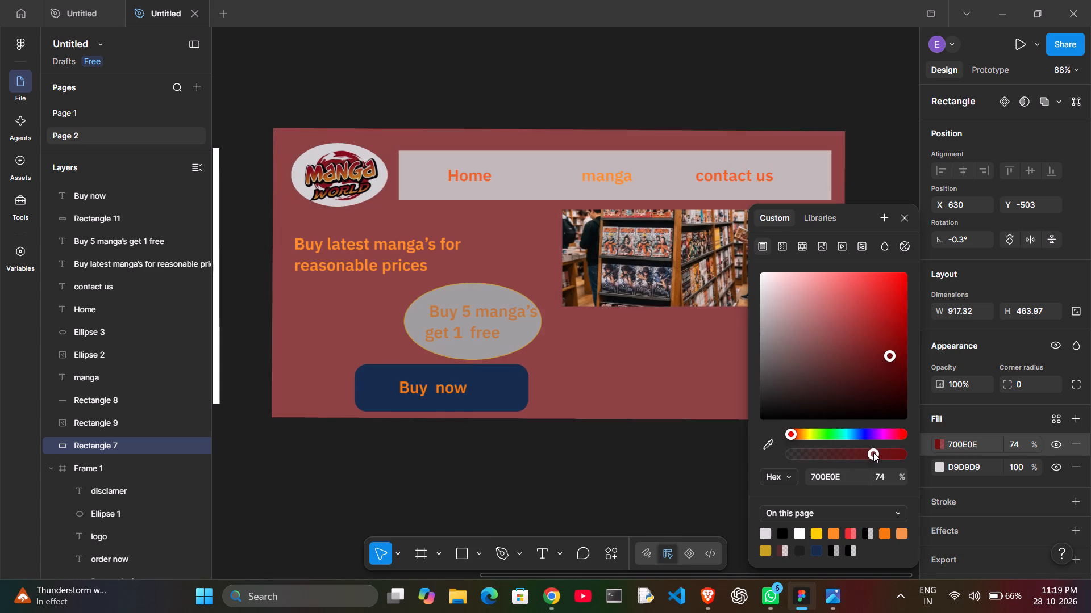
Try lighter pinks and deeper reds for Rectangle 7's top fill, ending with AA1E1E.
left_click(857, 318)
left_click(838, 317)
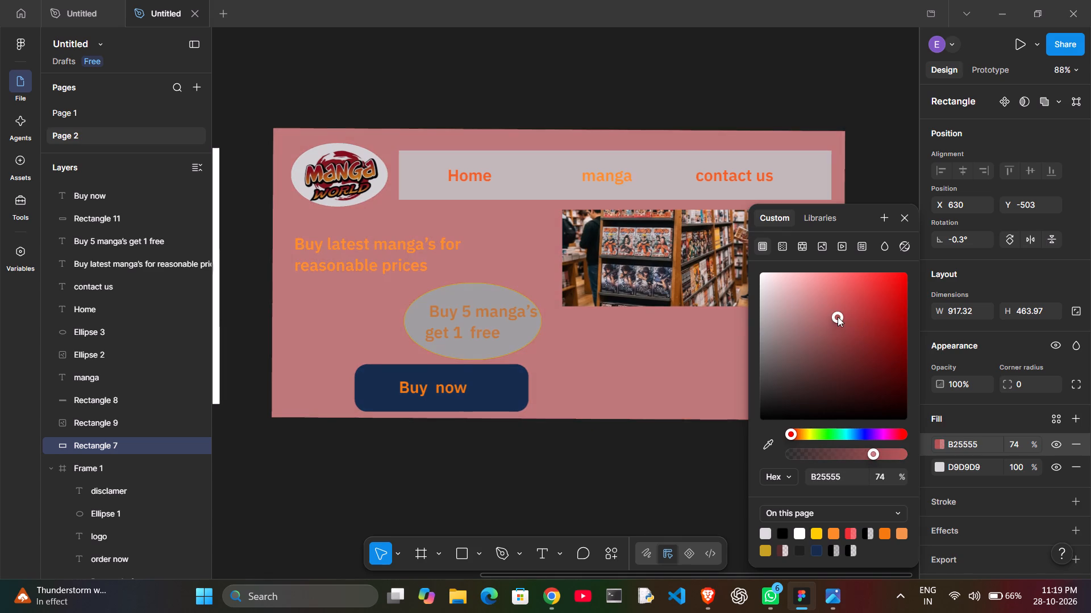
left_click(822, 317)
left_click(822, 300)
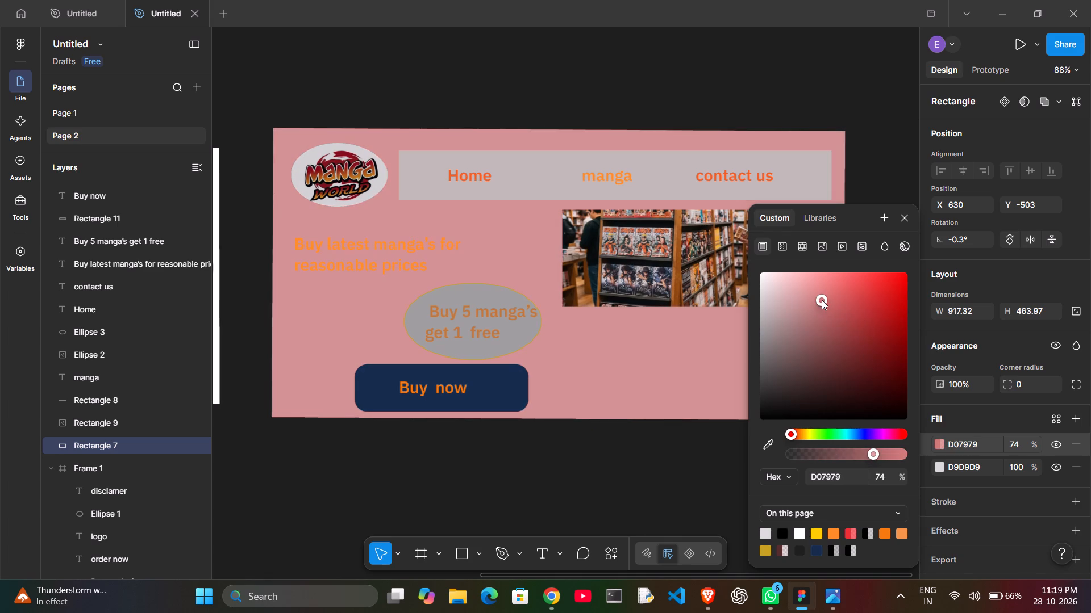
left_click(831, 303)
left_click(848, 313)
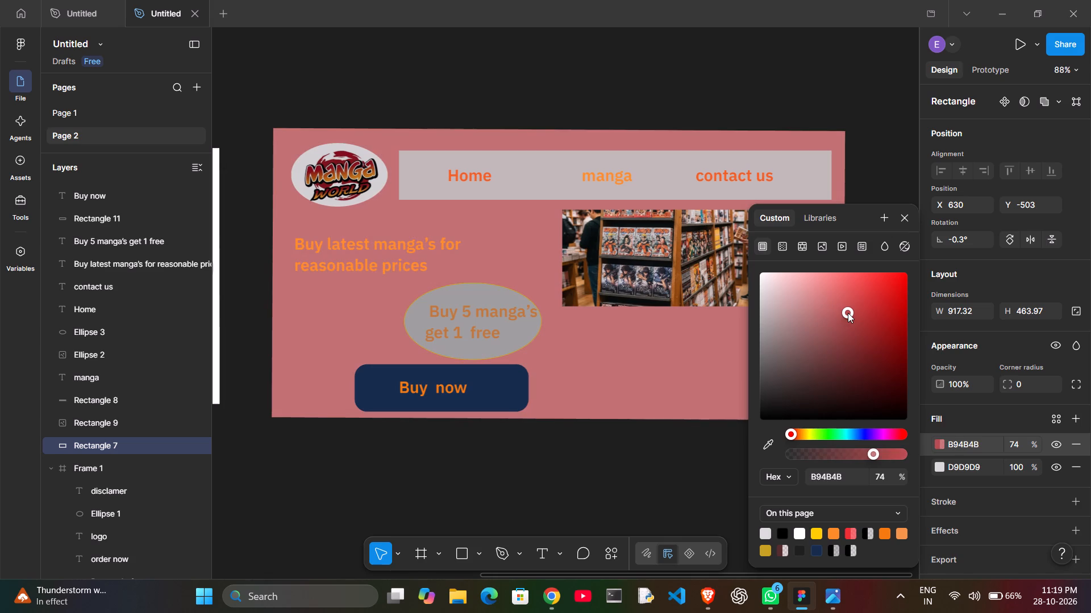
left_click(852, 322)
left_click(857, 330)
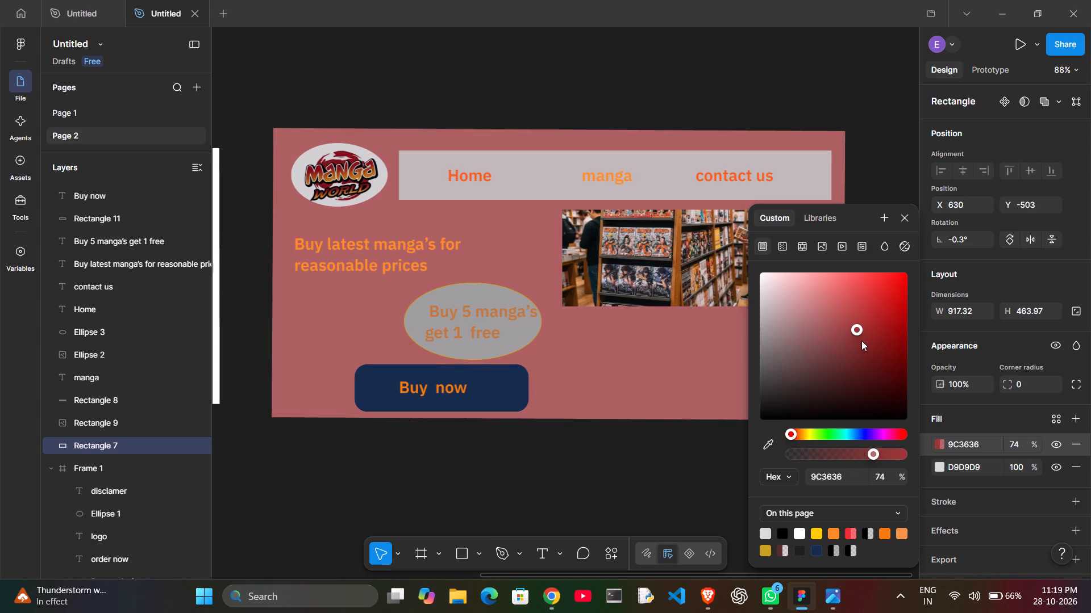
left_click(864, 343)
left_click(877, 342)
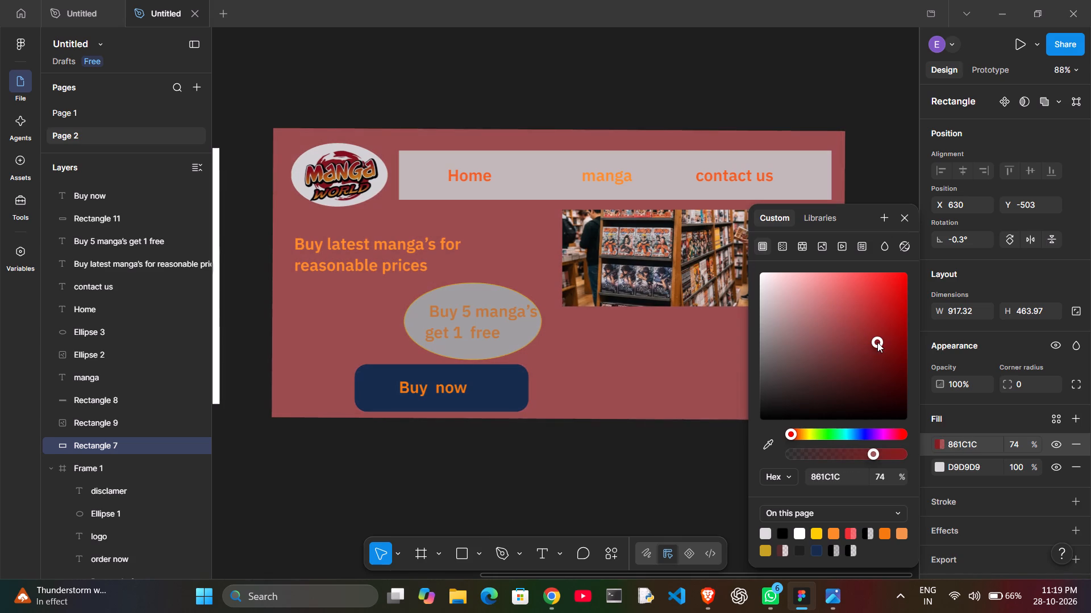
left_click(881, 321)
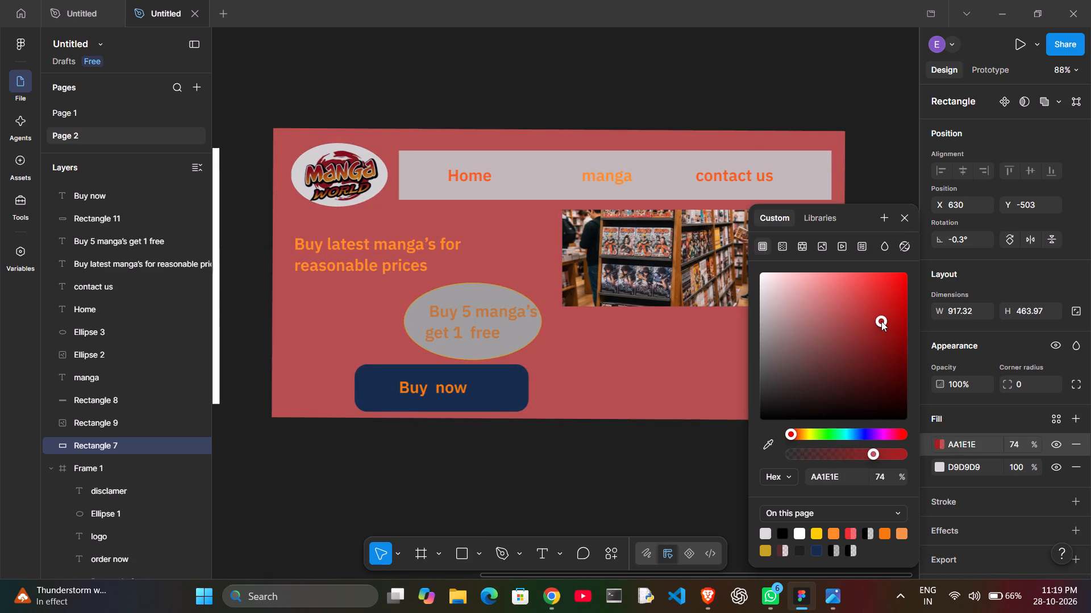
Recolour Rectangle 7's top fill to the light turquoise 56E3CC and deselect it.
left_click(844, 429)
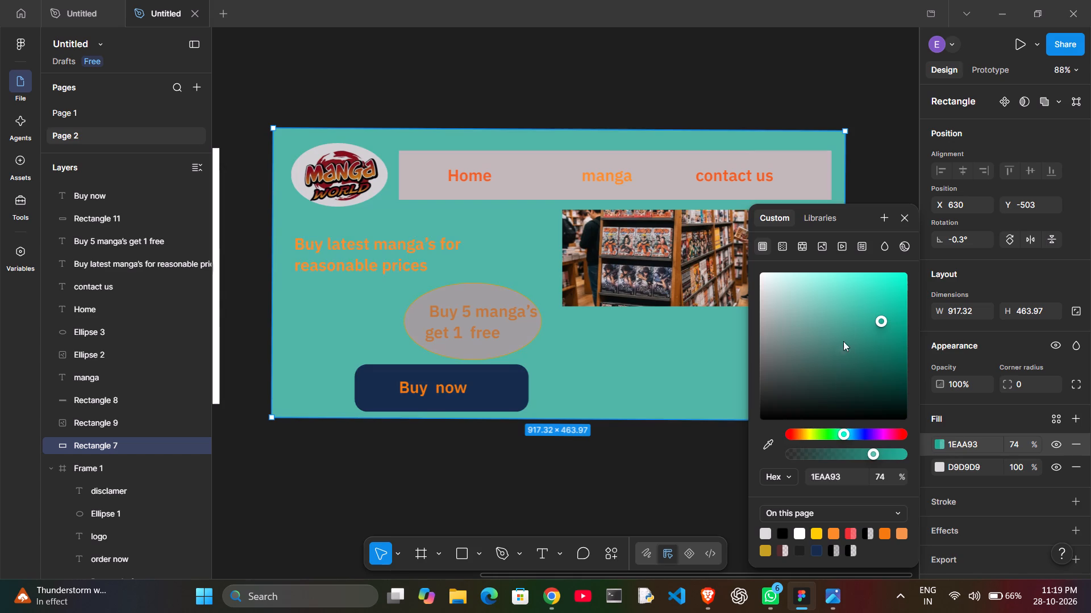
left_click(852, 288)
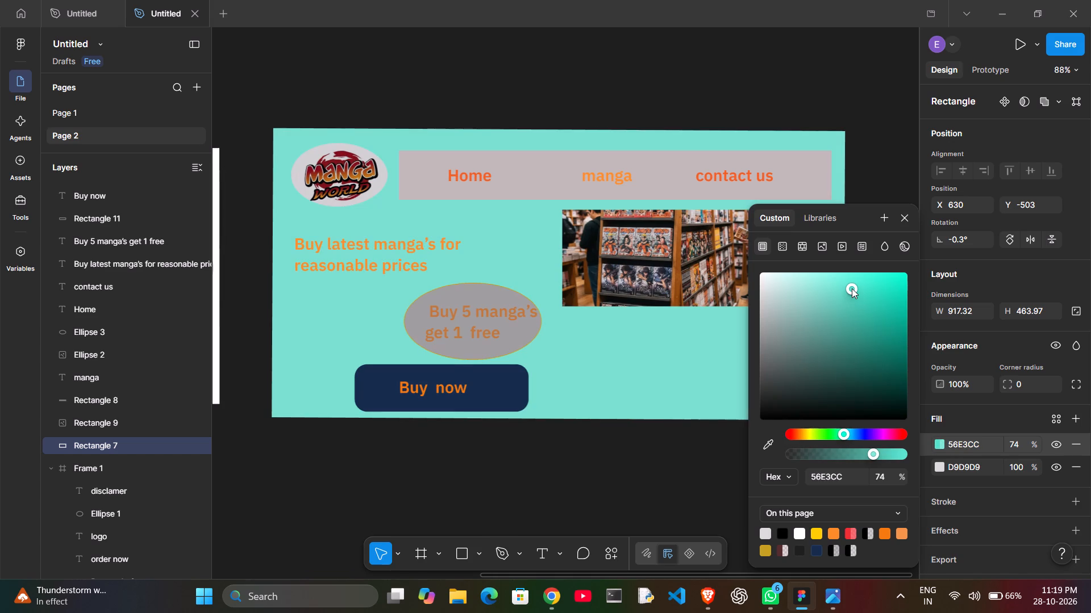
left_click(682, 486)
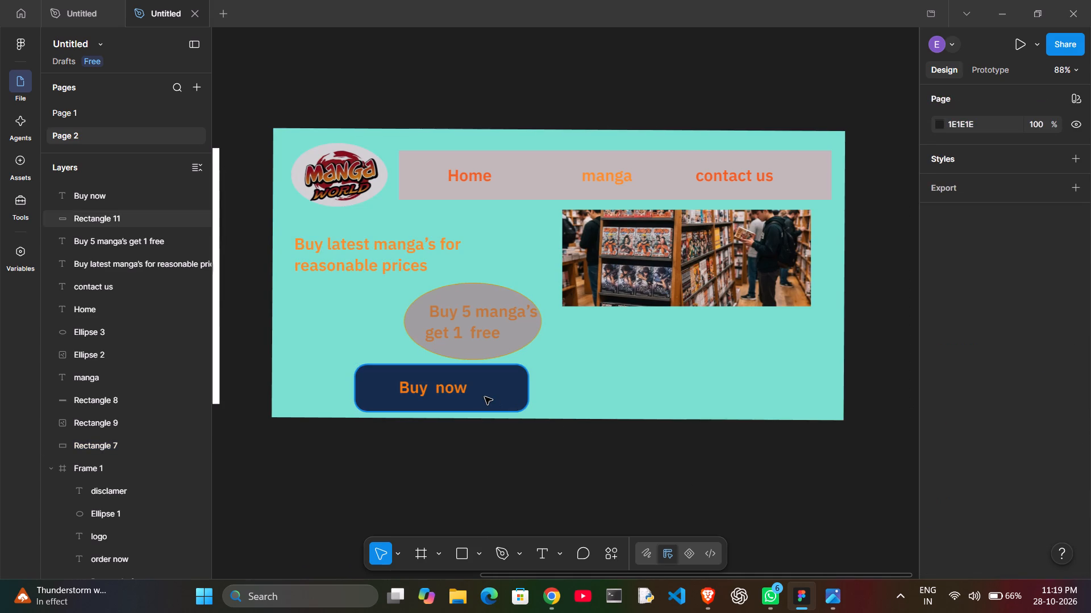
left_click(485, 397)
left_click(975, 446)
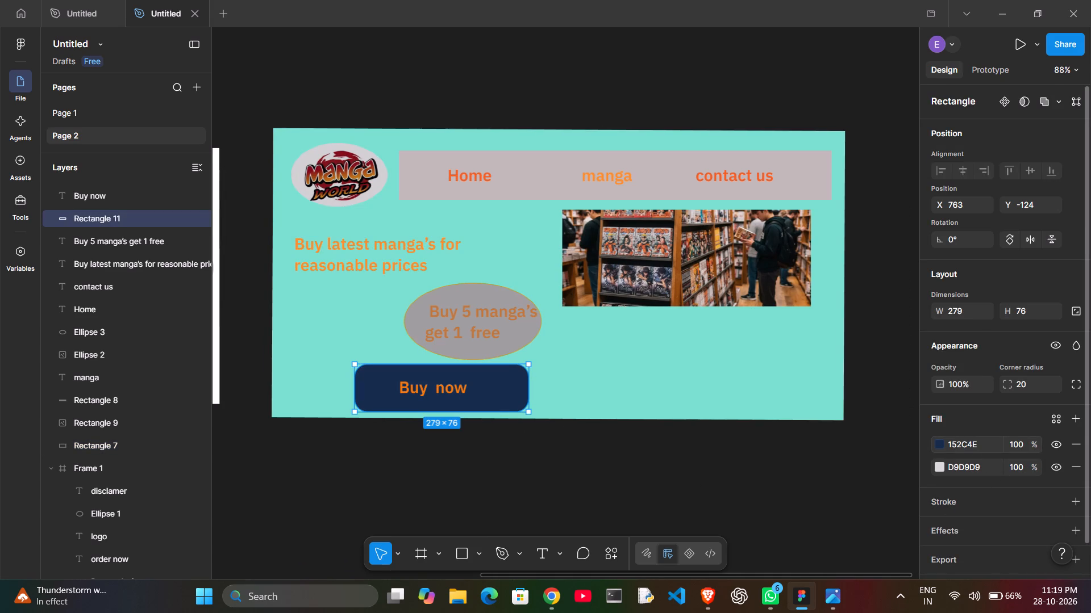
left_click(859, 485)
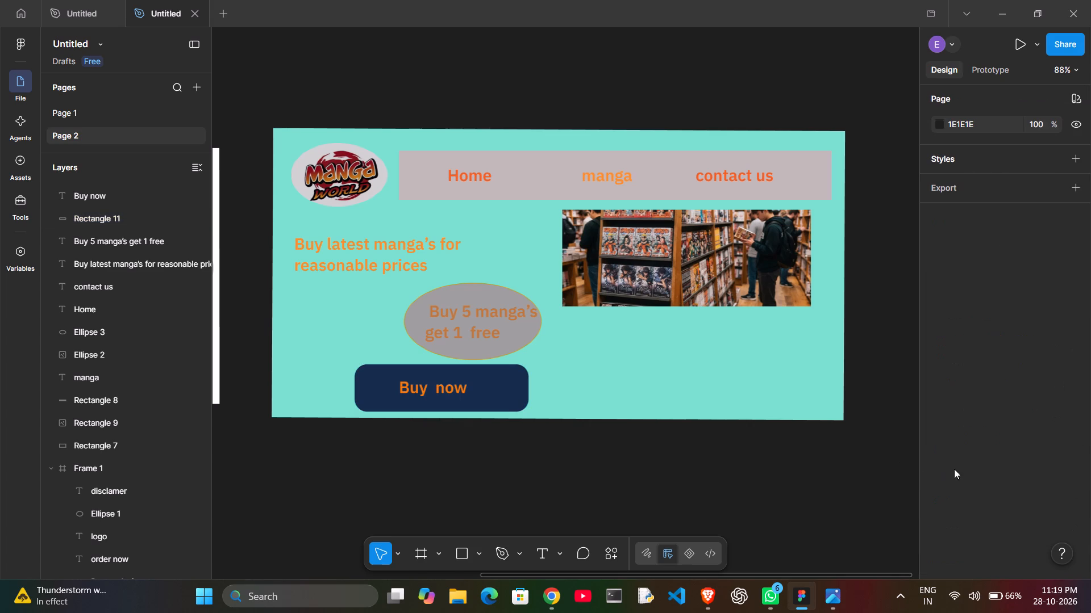
Add a new top fill to the "Buy now" button rectangle in blue 264DB8 at 58% opacity.
left_click(485, 385)
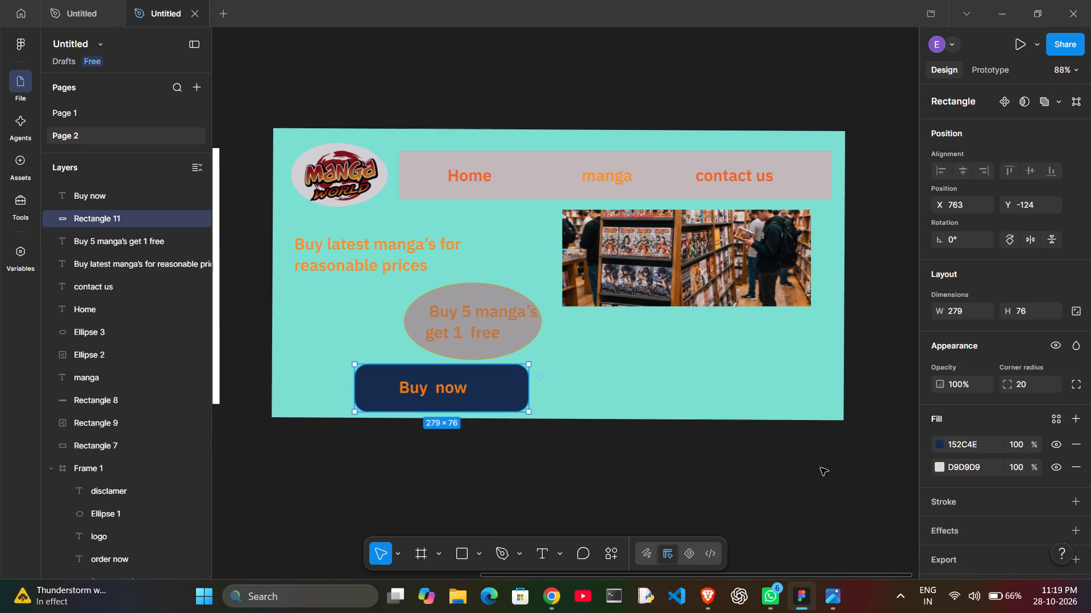
left_click(1073, 415)
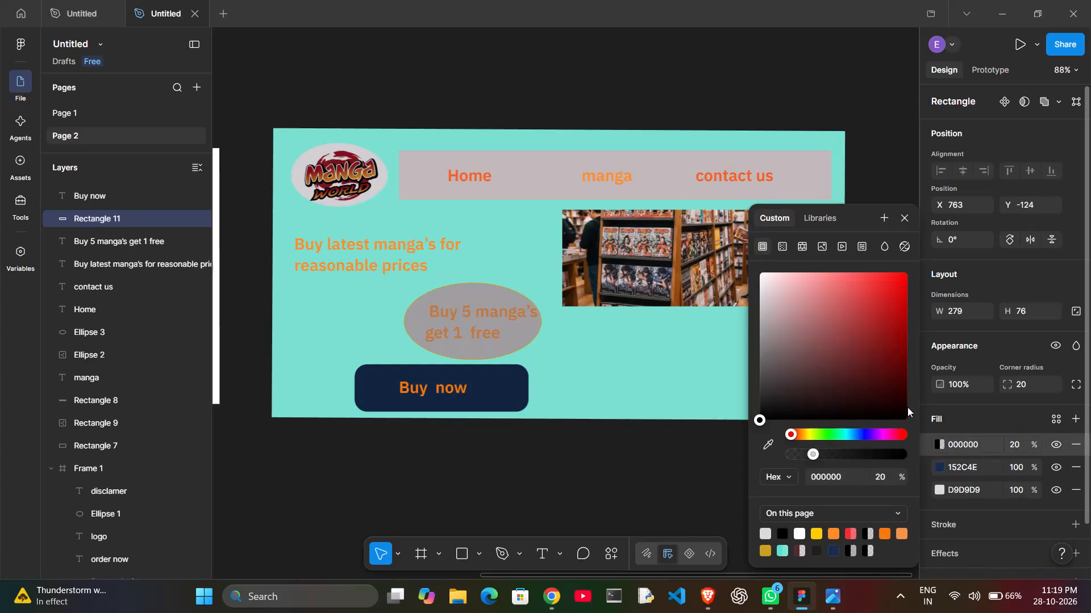
left_click(845, 437)
left_click(863, 335)
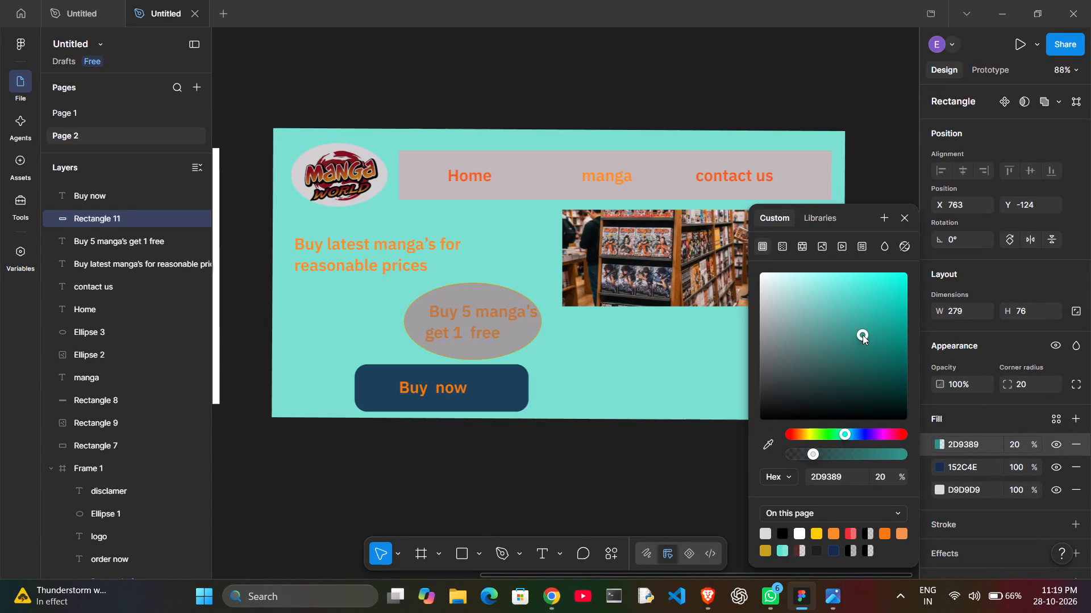
left_click(846, 322)
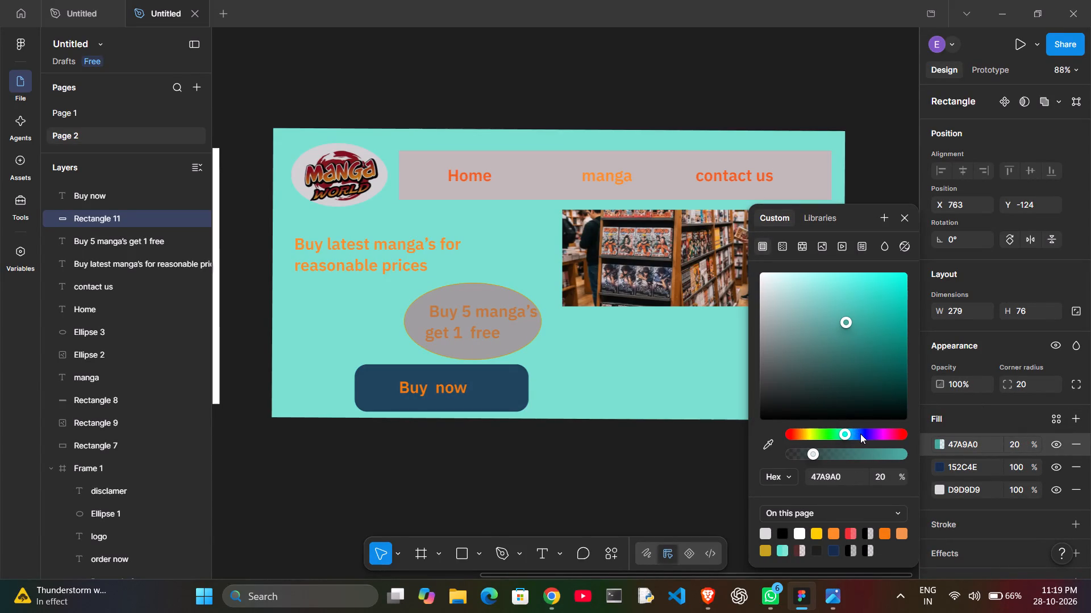
left_click(860, 434)
left_click(821, 304)
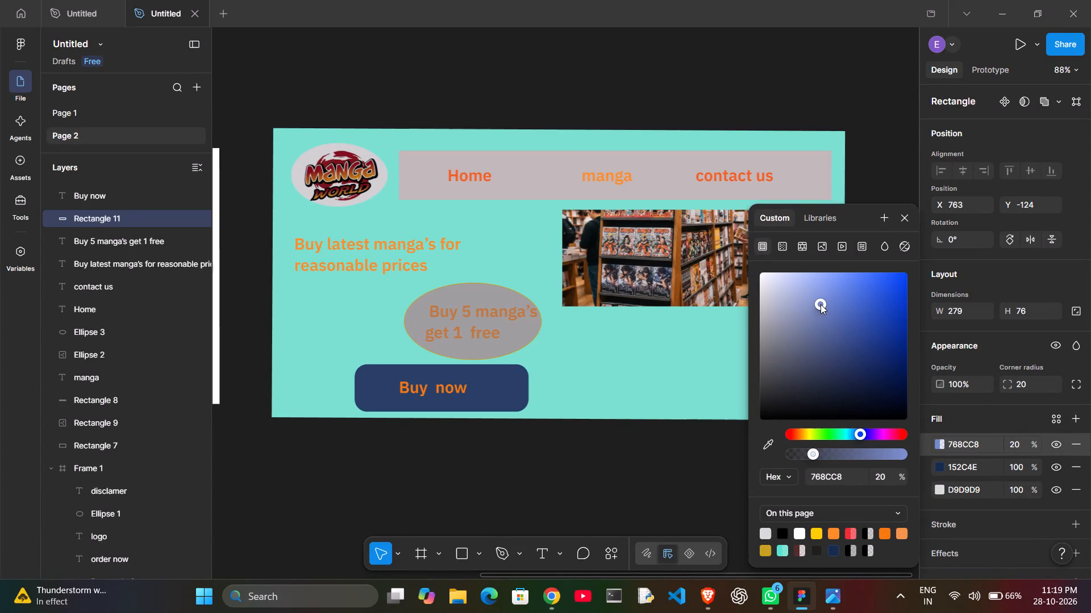
left_click(826, 280)
left_click(838, 287)
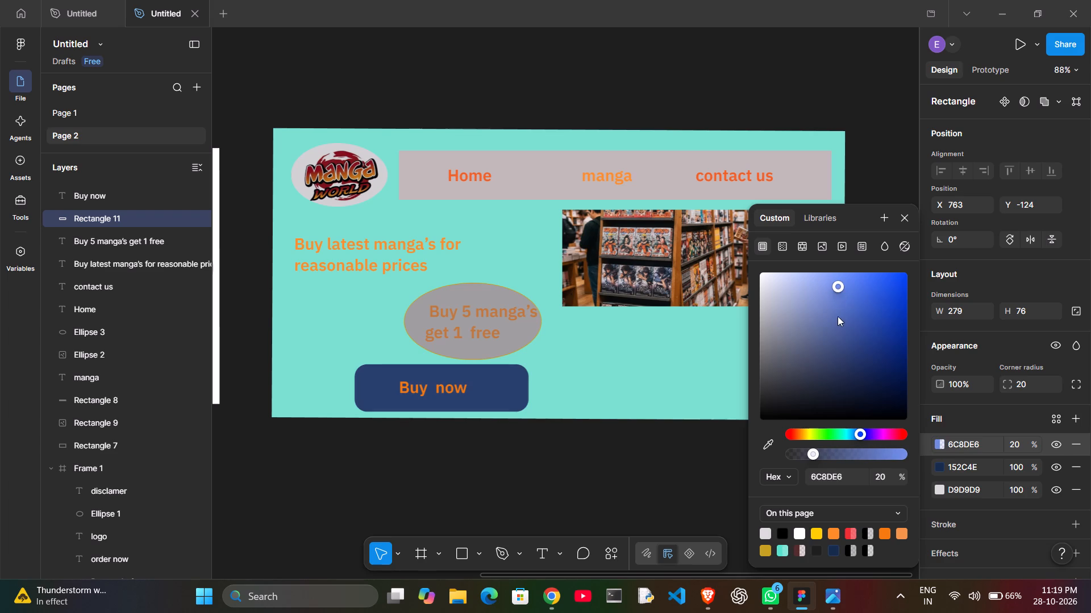
left_click(837, 319)
left_click(823, 354)
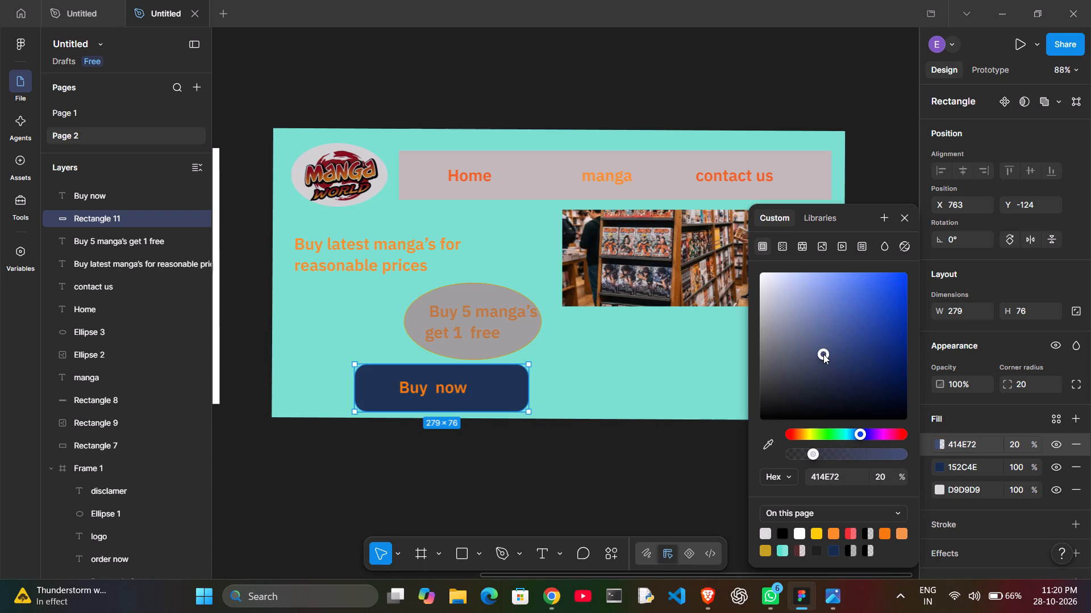
left_click(877, 313)
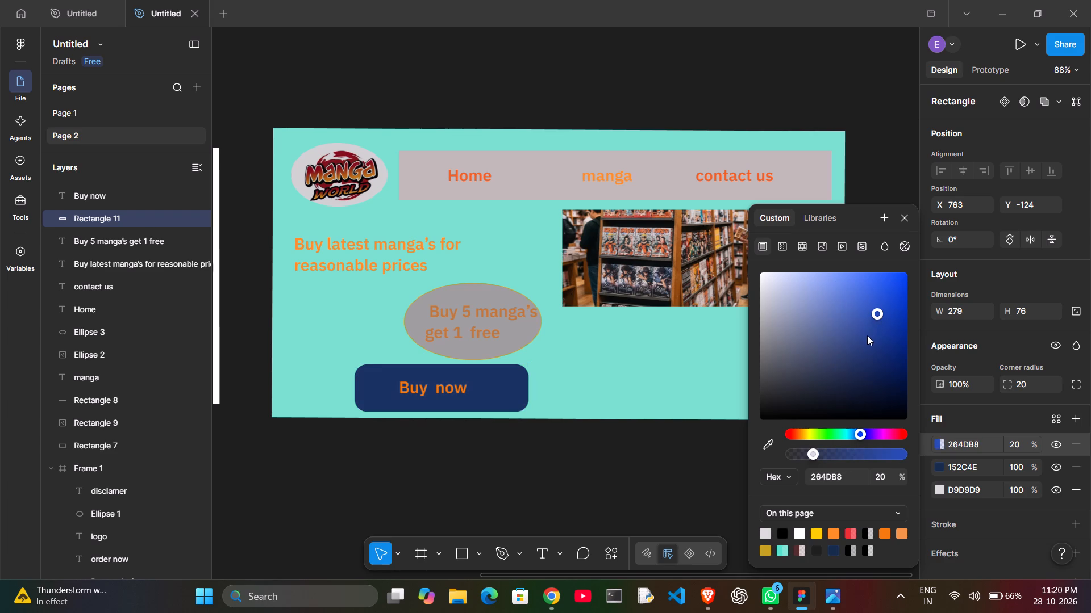
left_click(855, 450)
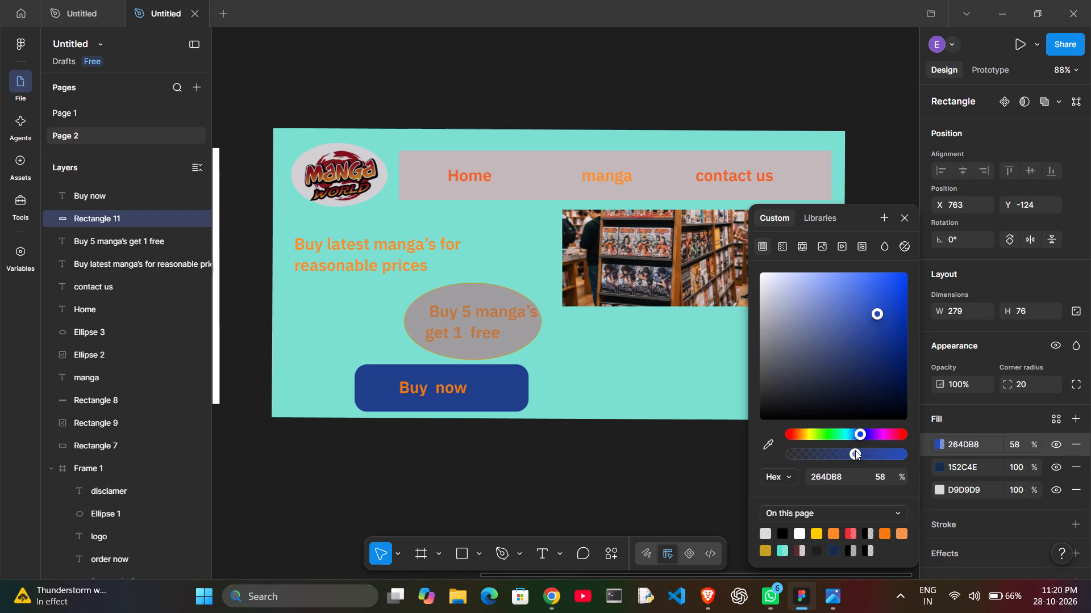
left_click(698, 469)
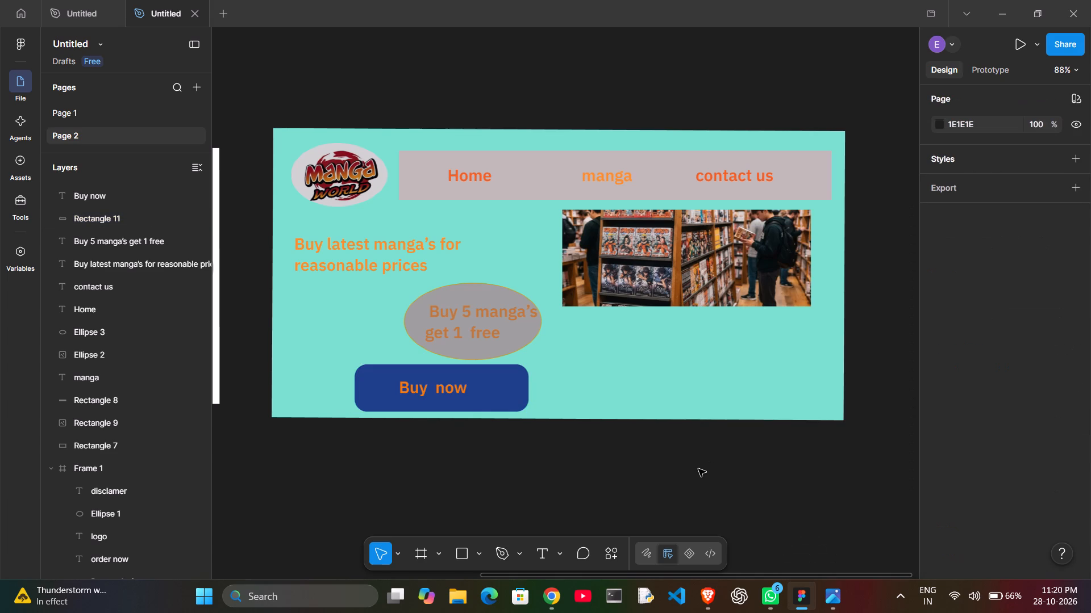
Add a new top fill to the ellipse behind "Buy 5 manga's get 1 free" in dark blue 1D246B at 44% opacity.
left_click(514, 334)
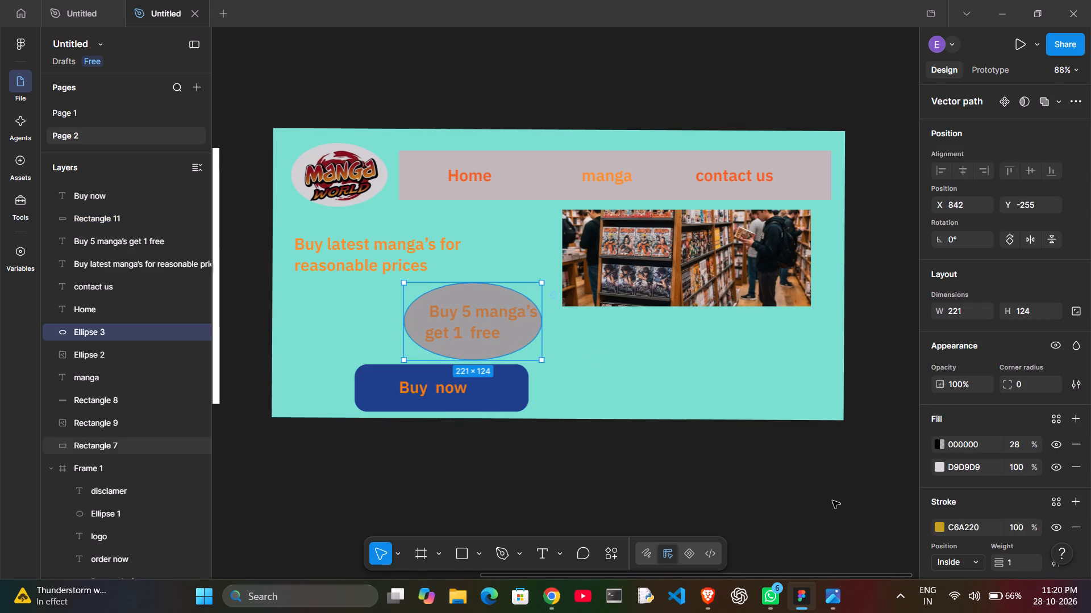
left_click(1071, 417)
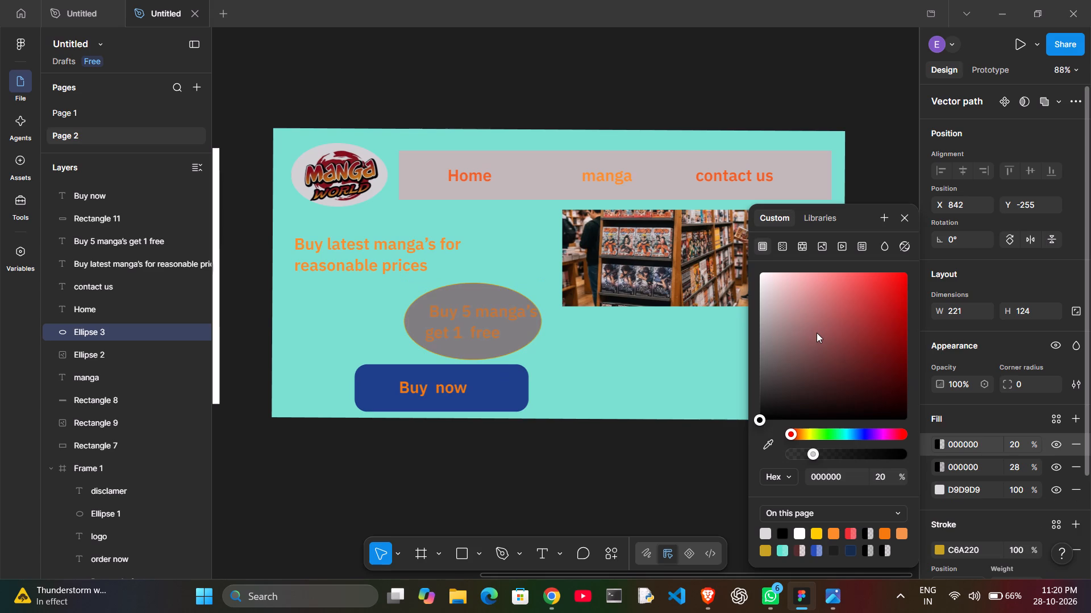
left_click(835, 326)
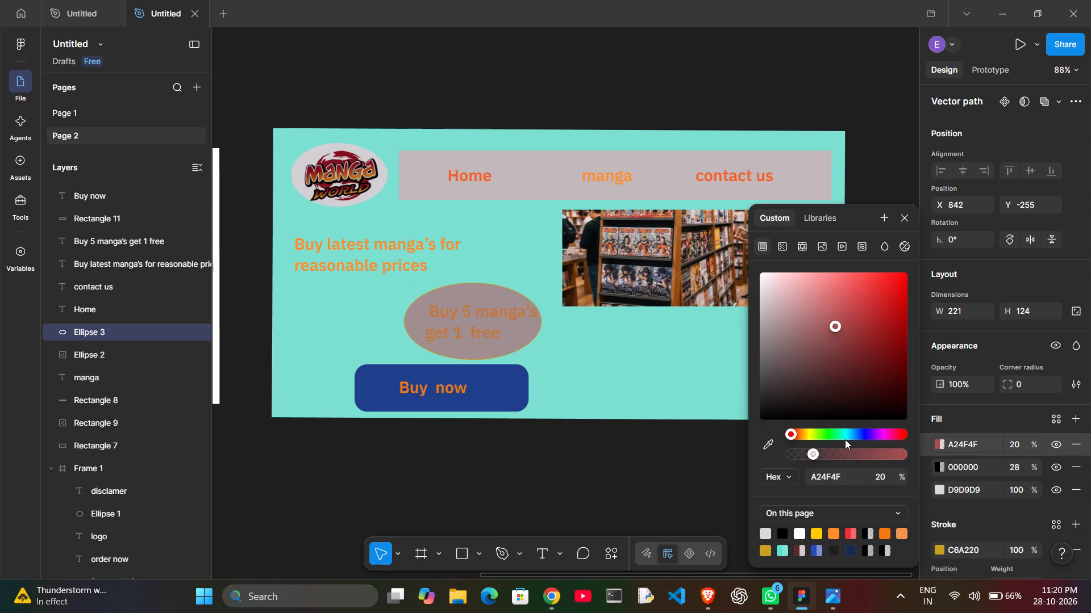
left_click(845, 439)
left_click(859, 436)
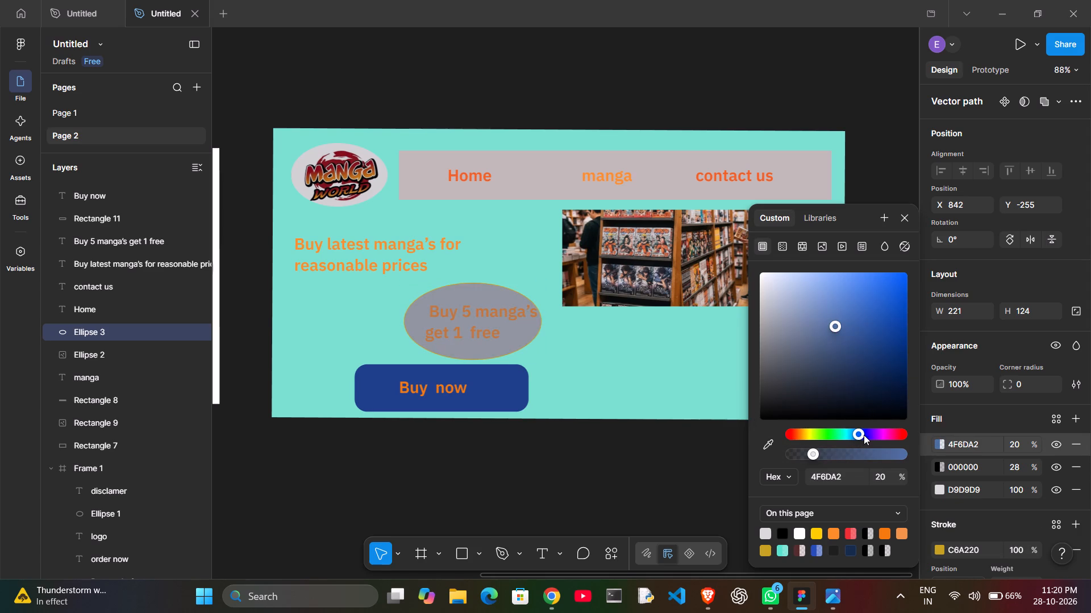
left_click(864, 435)
left_click(862, 294)
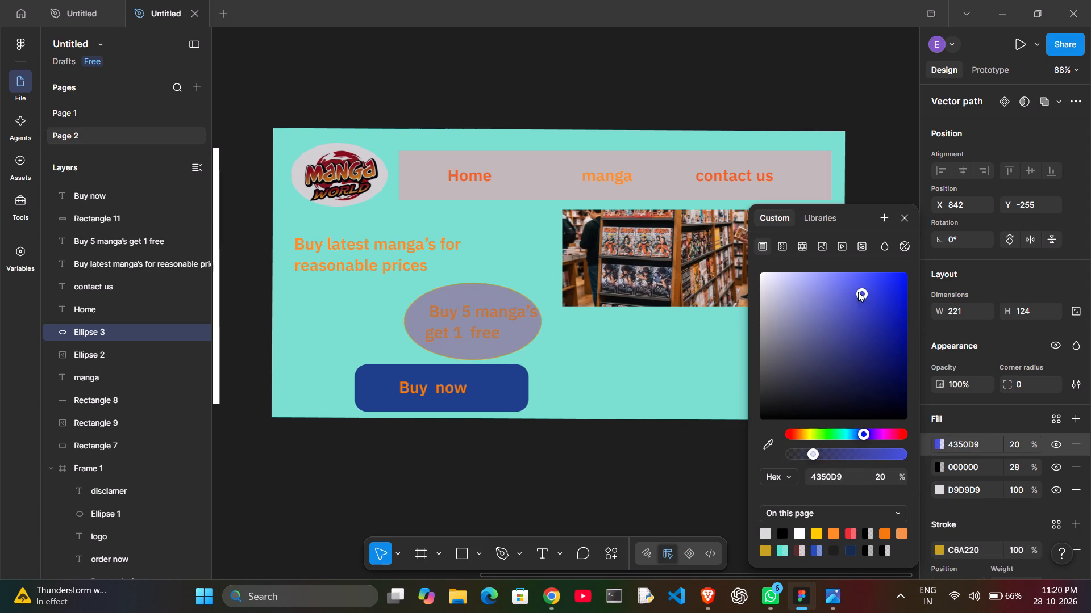
left_click(856, 290)
left_click(848, 285)
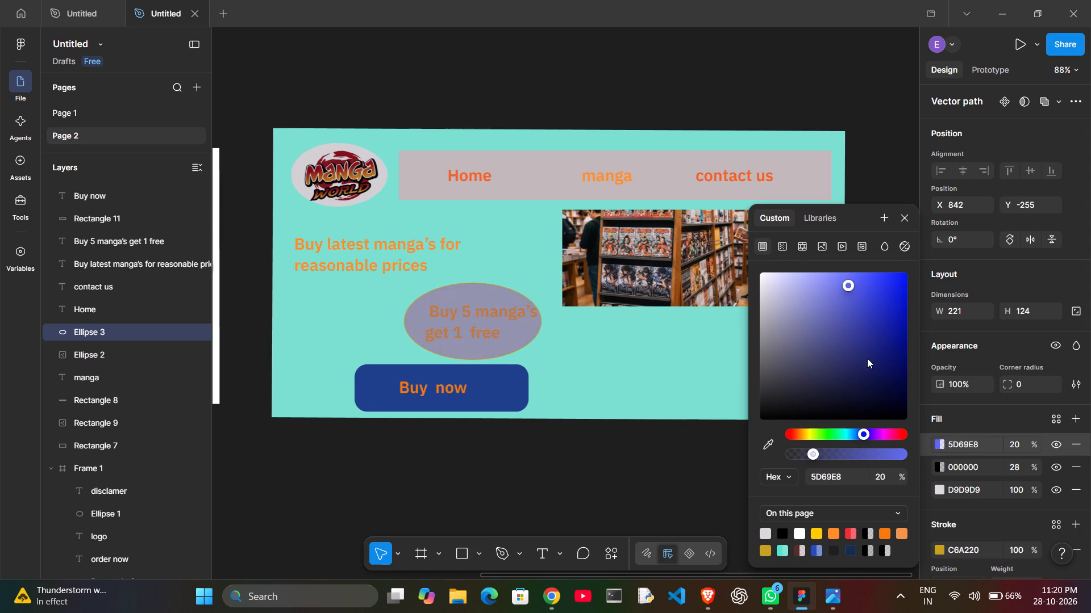
left_click(867, 358)
left_click(840, 454)
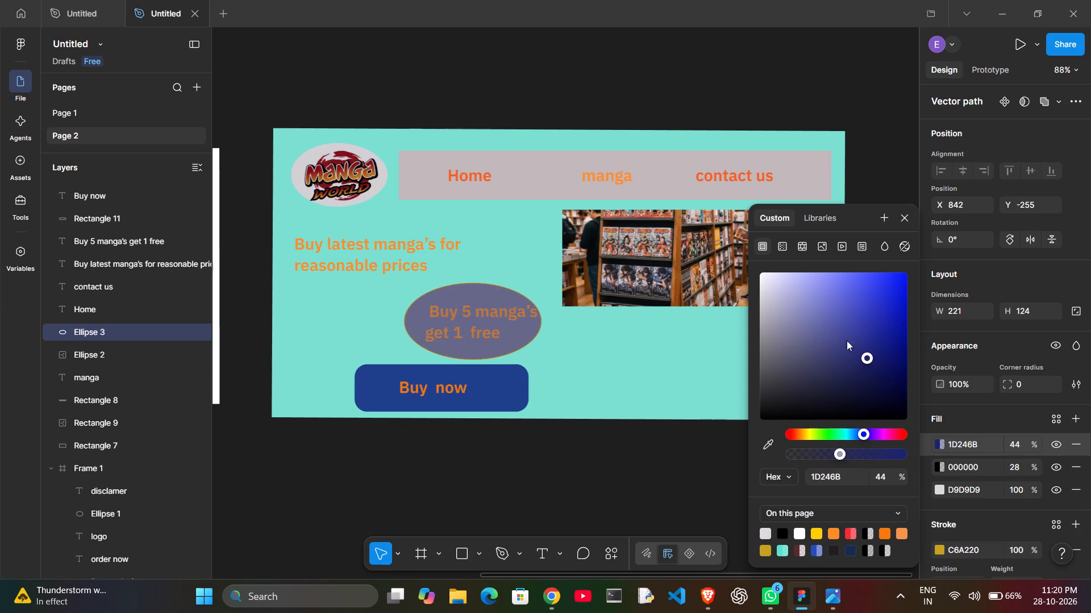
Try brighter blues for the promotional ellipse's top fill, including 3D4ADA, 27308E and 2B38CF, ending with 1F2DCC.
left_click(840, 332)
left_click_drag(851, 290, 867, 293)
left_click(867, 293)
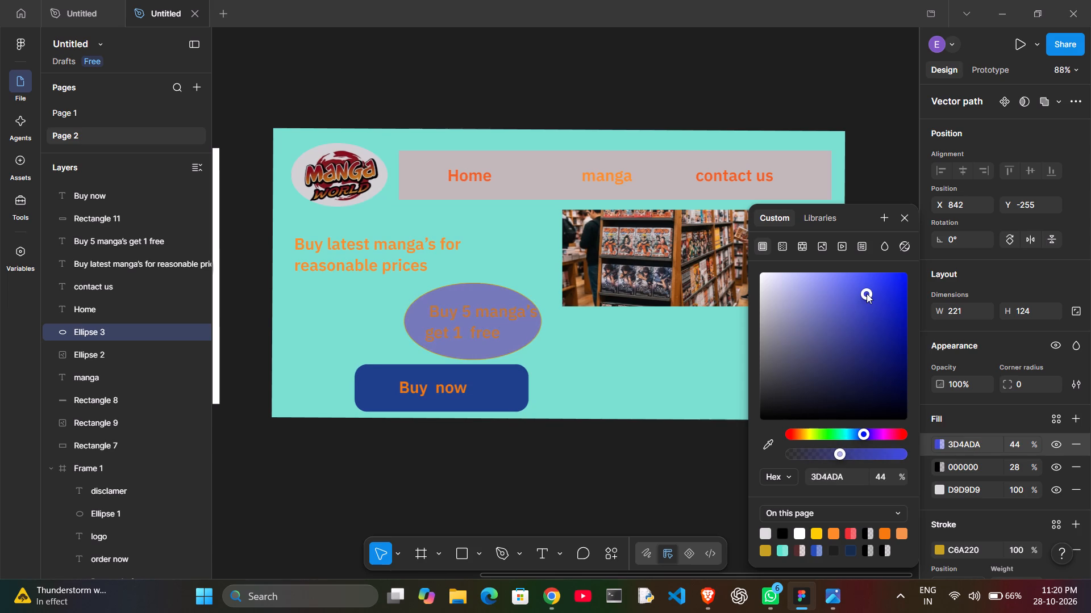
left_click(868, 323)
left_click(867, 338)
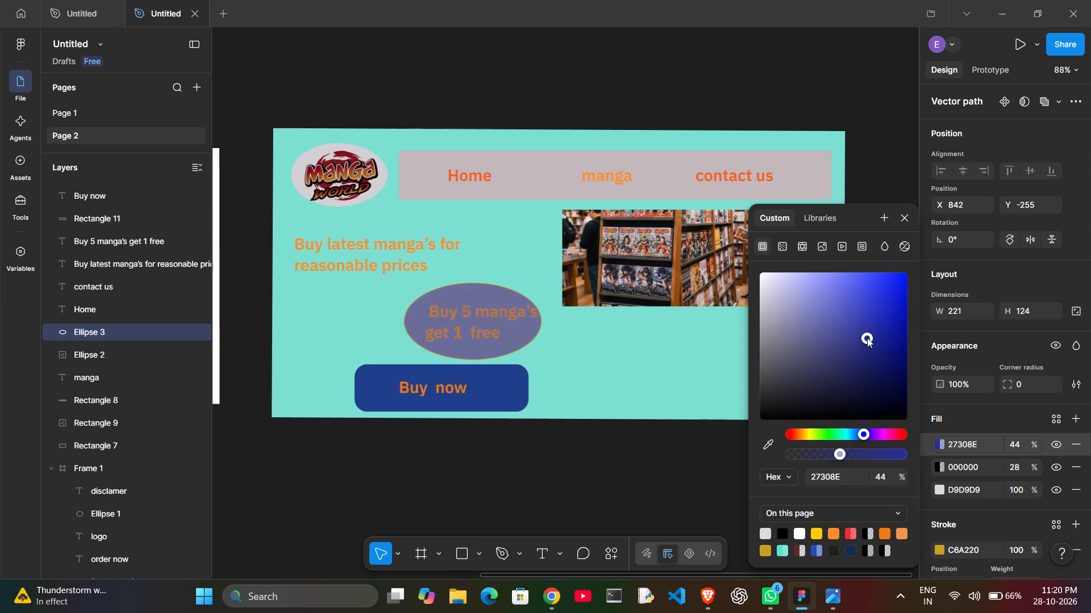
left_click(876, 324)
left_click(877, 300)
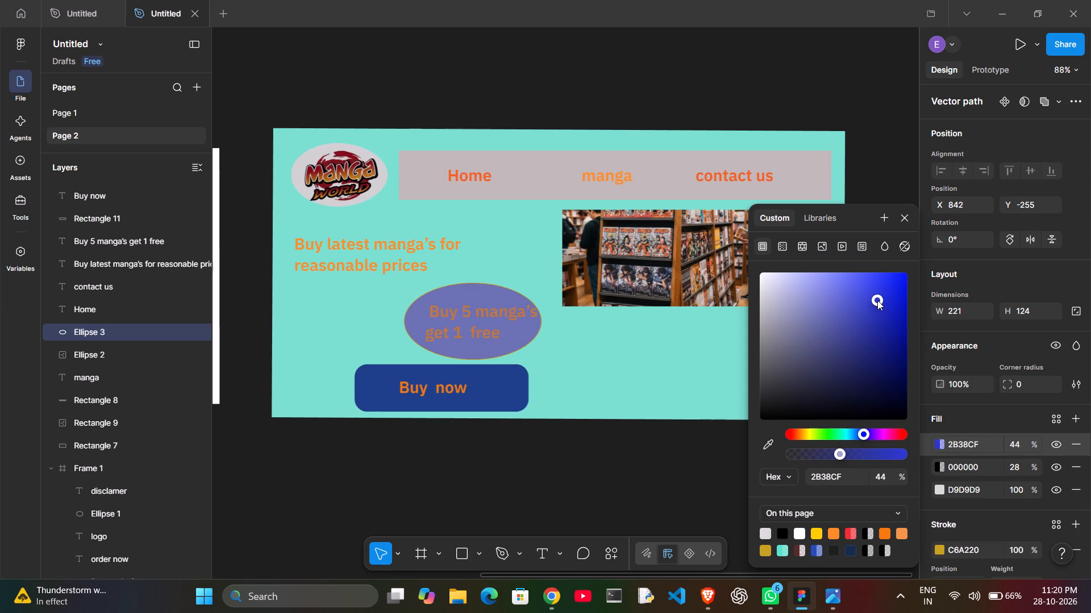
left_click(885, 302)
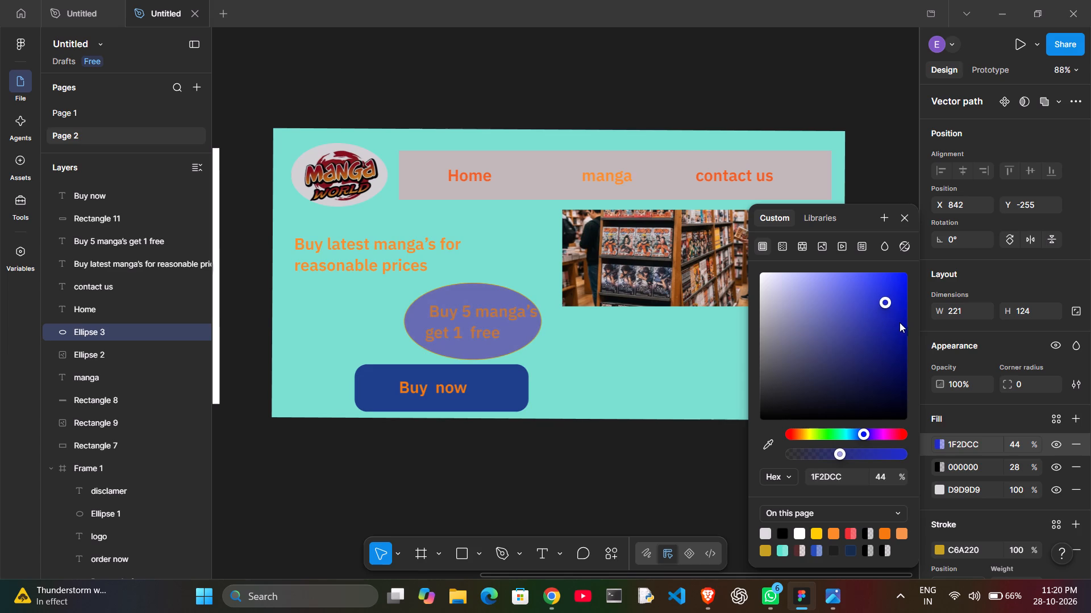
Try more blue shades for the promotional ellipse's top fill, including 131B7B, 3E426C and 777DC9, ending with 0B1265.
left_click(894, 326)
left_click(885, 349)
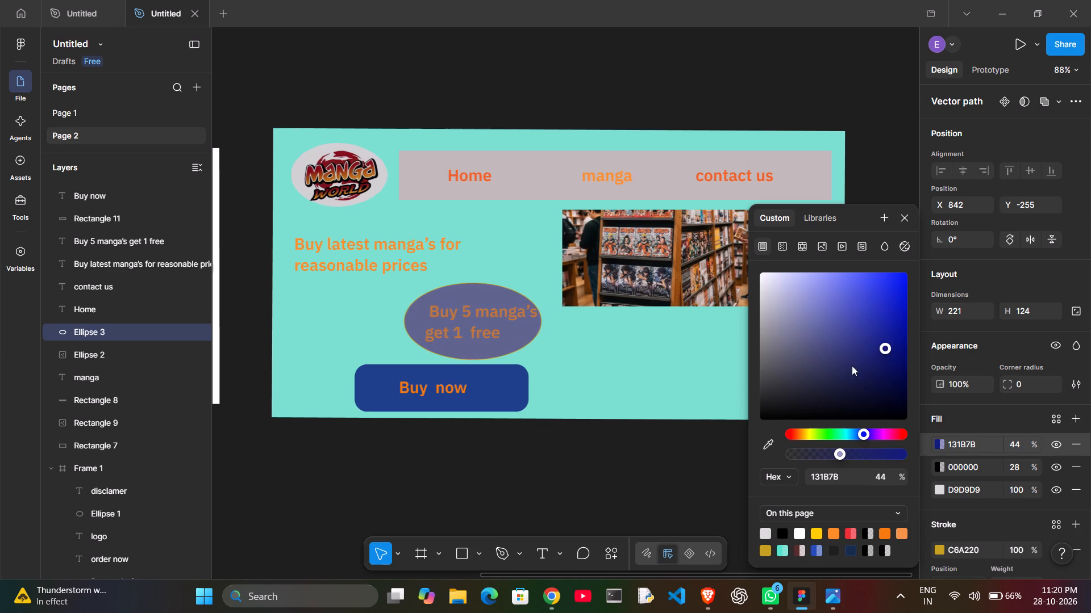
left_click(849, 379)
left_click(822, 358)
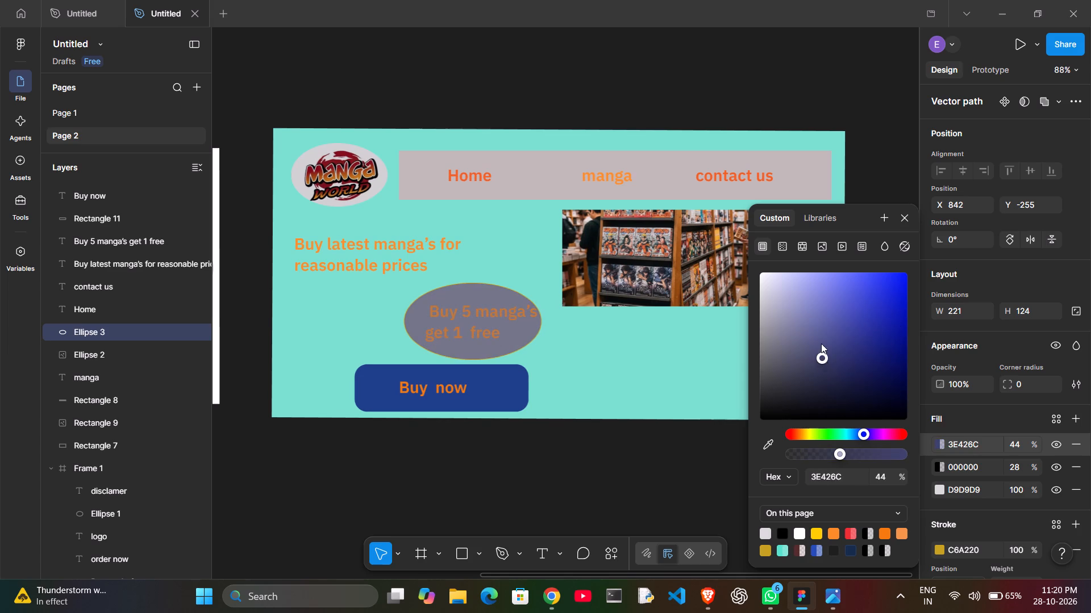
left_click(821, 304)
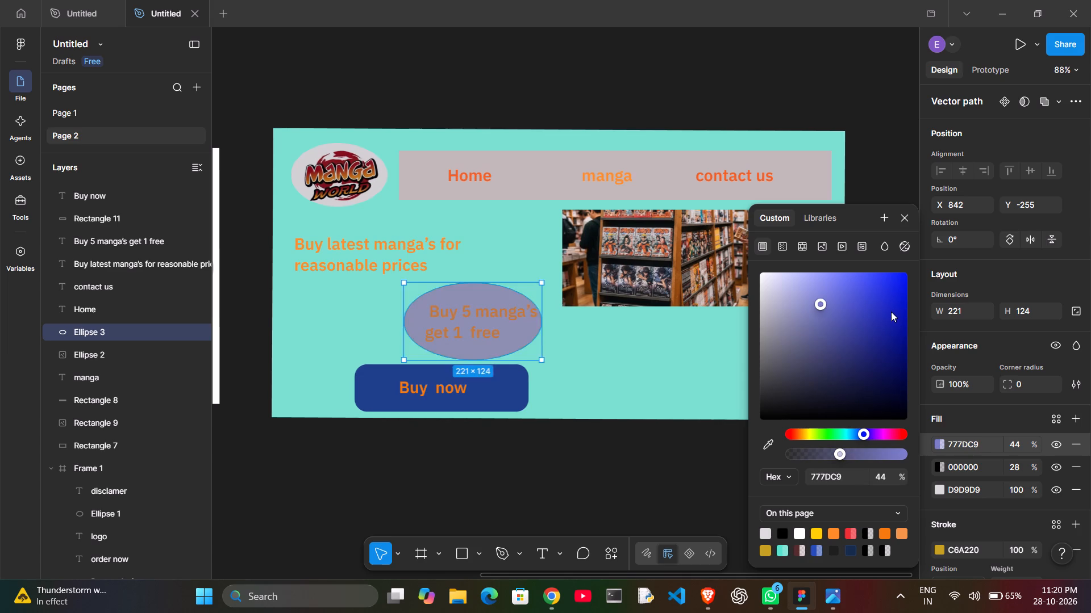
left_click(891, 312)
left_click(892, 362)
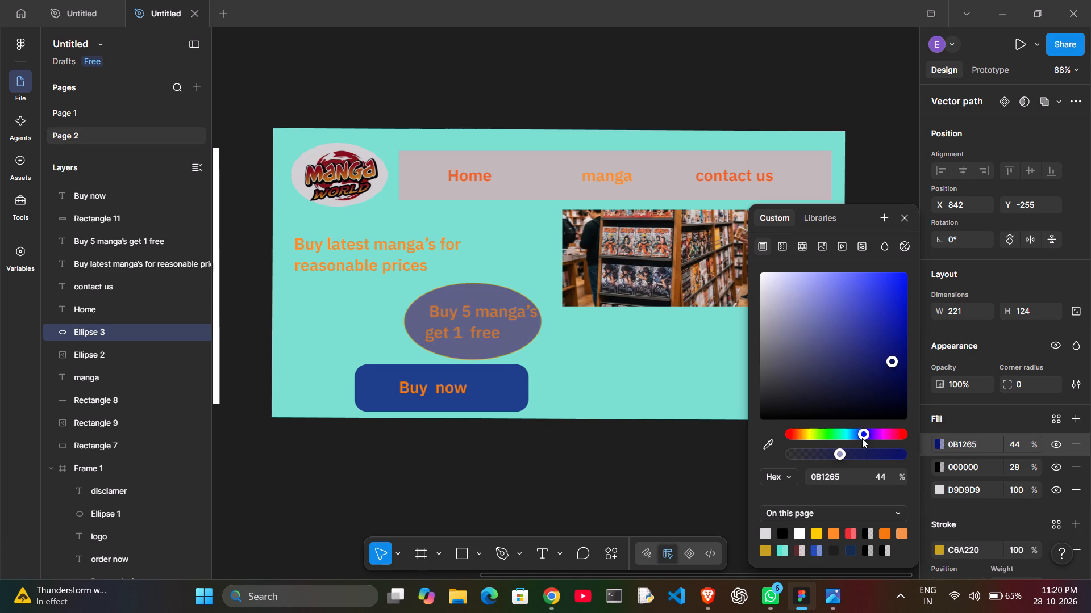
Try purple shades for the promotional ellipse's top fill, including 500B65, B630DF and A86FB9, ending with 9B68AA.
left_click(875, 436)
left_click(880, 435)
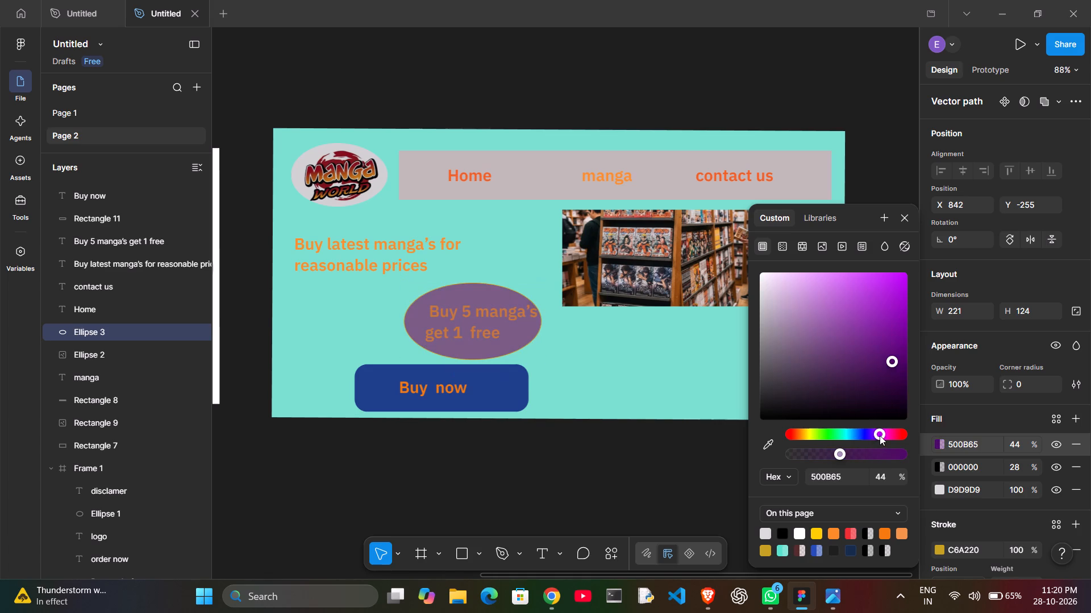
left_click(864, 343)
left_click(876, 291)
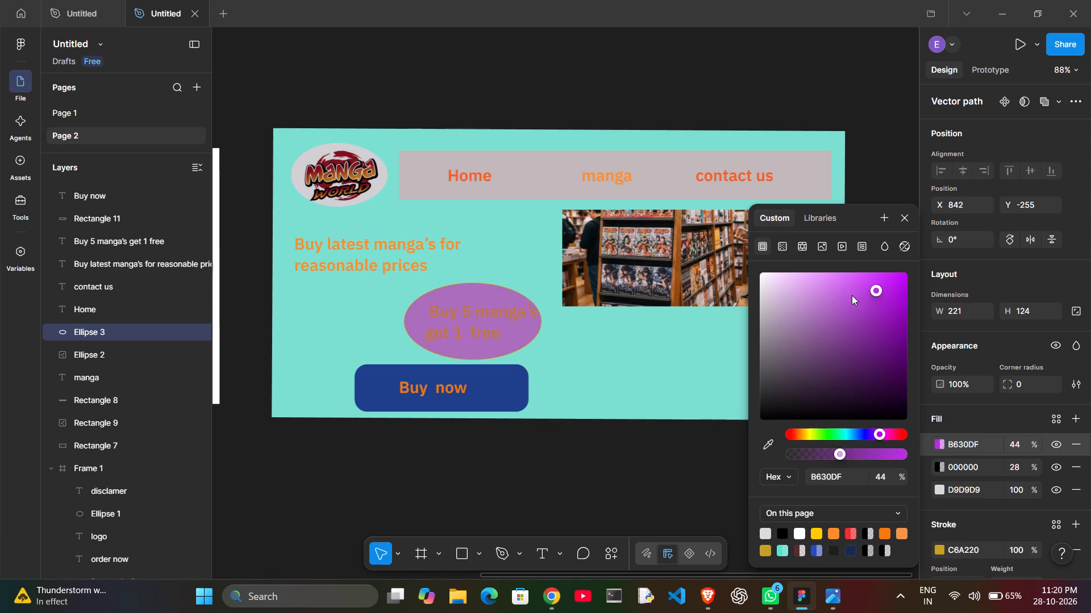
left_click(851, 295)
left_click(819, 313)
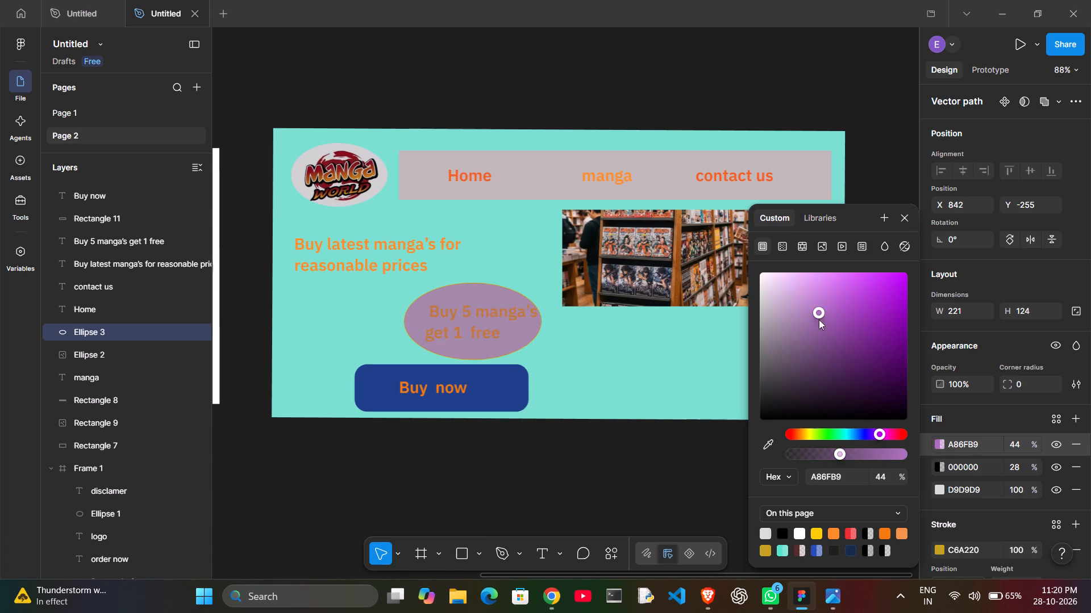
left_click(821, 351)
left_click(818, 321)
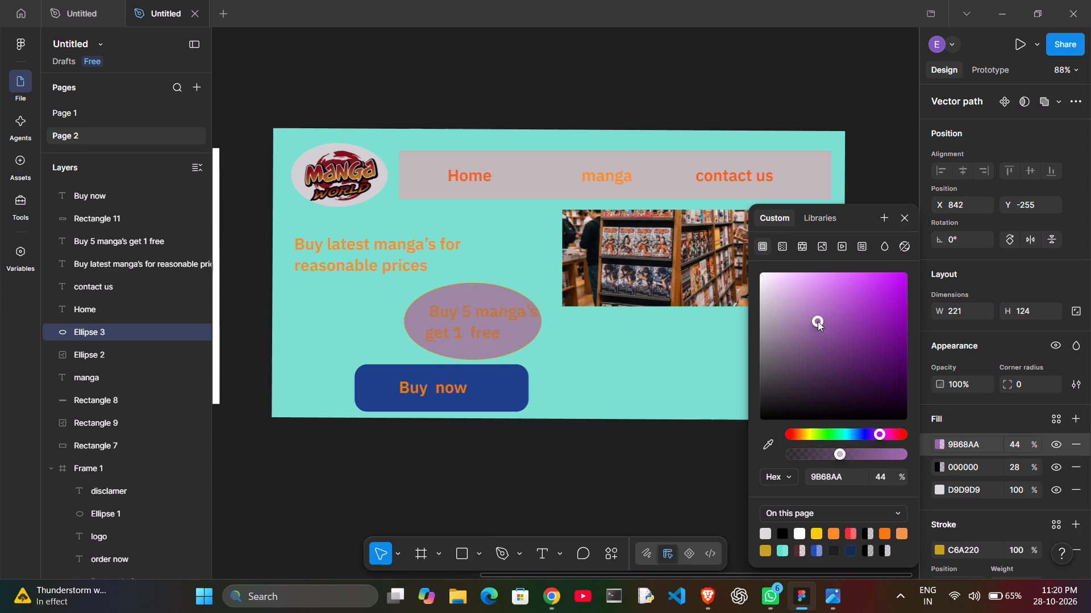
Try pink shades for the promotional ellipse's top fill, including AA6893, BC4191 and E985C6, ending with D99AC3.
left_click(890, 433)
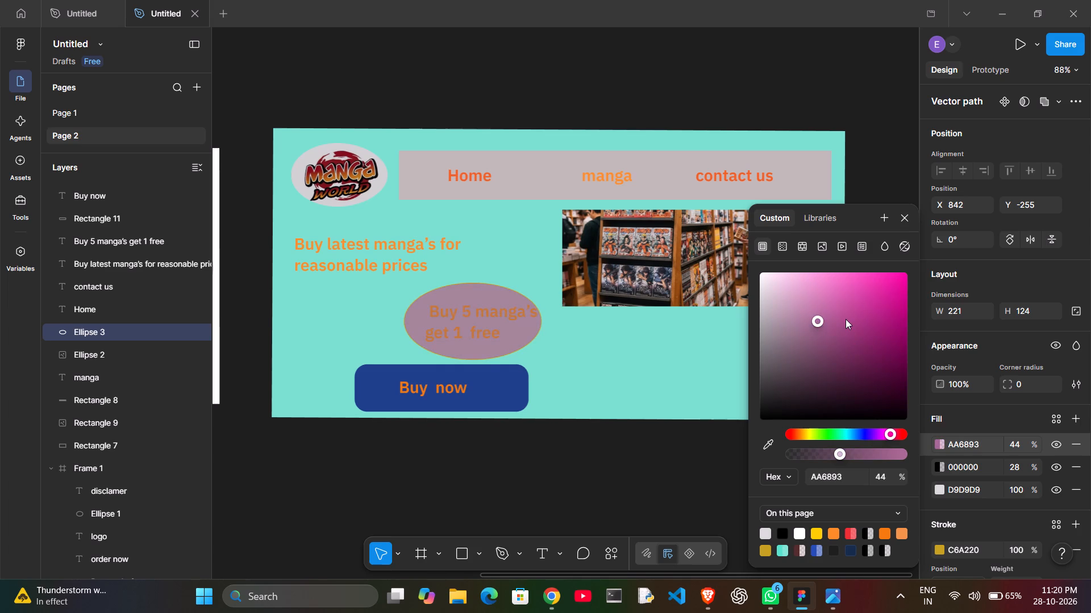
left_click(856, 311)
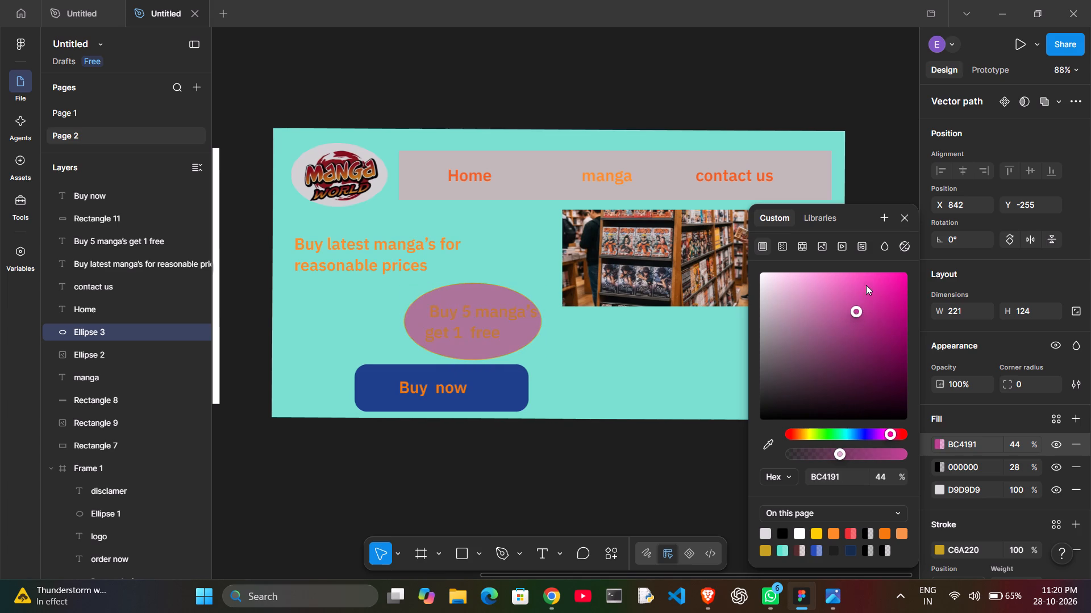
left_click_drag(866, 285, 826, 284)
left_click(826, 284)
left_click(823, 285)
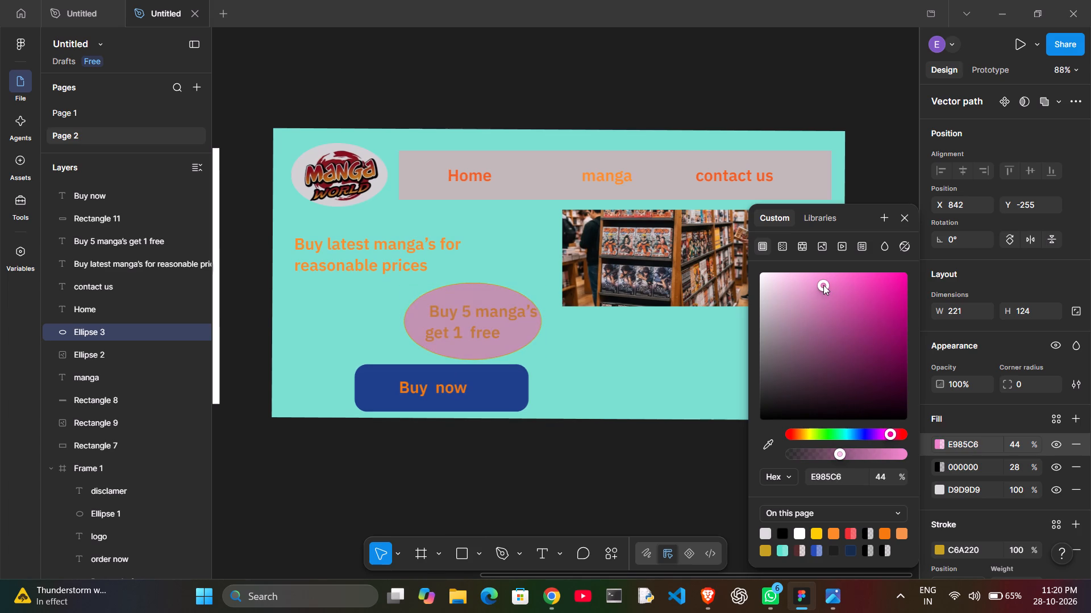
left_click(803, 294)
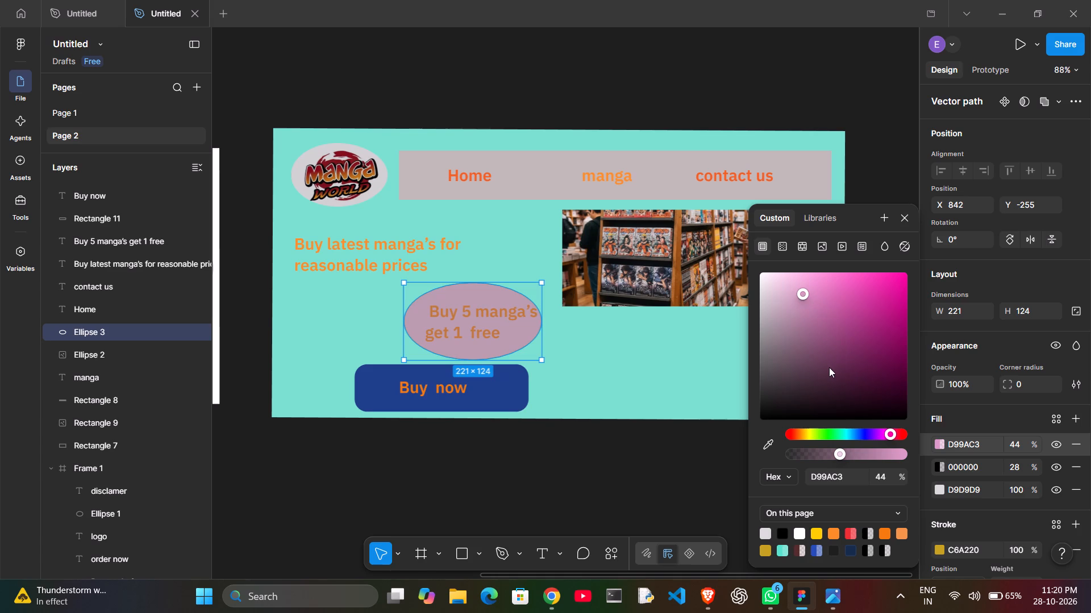
Undo the ellipse's colour trials, the added top fills on the ellipse and "Buy now" button, and Rectangle 7's turquoise recolouring.
key("ctrl+z")
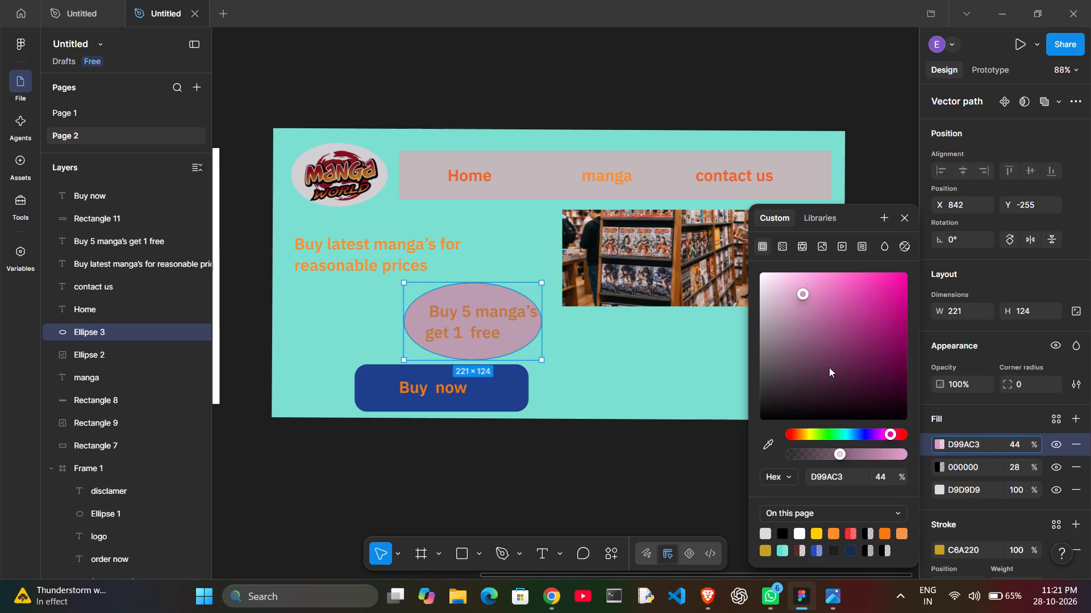
key("ctrl+z")
key("ctrl+z")
key("ctrl+z")
key("ctrl+z")
key("ctrl+z")
key("ctrl+z")
key("ctrl+z")
key("ctrl+z")
key("ctrl+z")
key("ctrl+z")
key("ctrl+z")
key("ctrl+z")
key("ctrl+z")
key("ctrl+z")
key("ctrl+z")
key("ctrl+z")
key("ctrl+z")
key("ctrl+z")
key("ctrl+z")
key("ctrl+z")
key("ctrl+z")
key("ctrl+z")
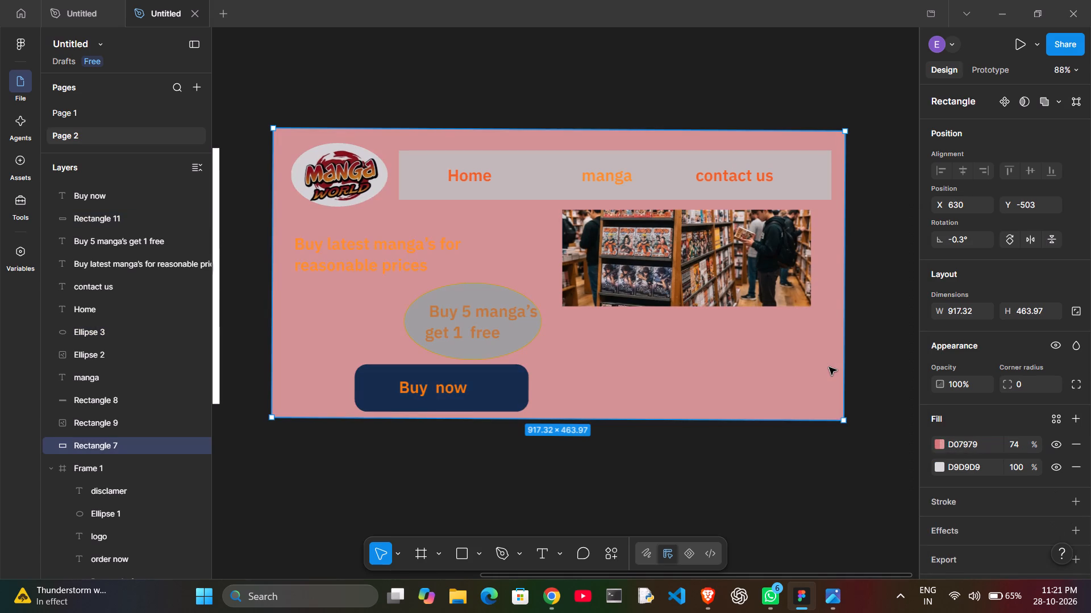
Undo the earlier series of stronger and darker red colour and opacity changes on background Rectangle 7's top fill.
key("ctrl+z")
key("ctrl+z")
key("ctrl+z")
key("ctrl+z")
key("ctrl+z")
key("ctrl+z")
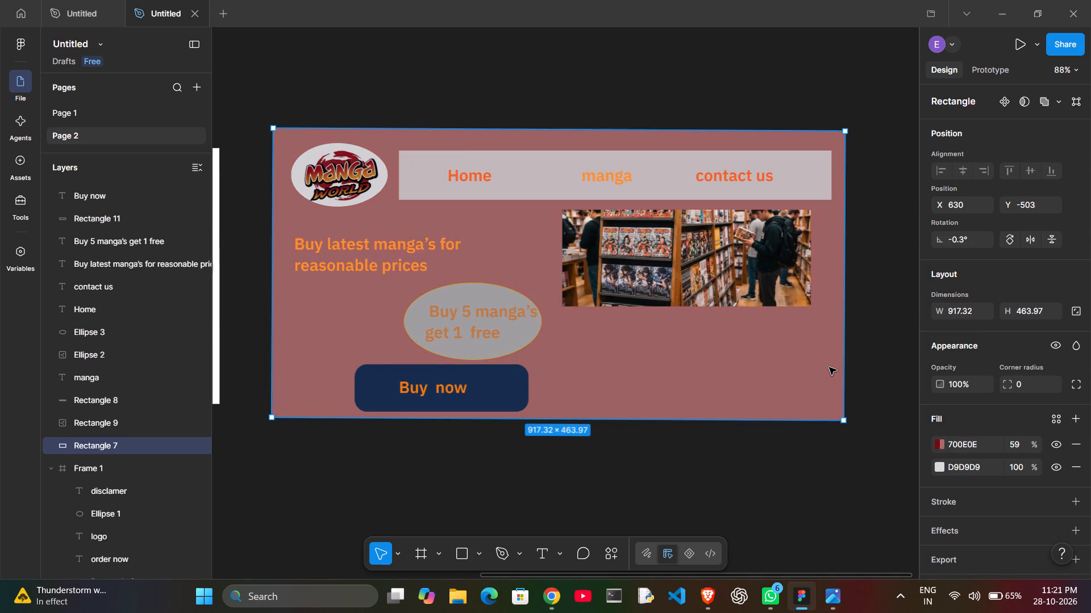
key("ctrl+z")
key("ctrl+z")
key("ctrl+z")
key("ctrl+z")
key("ctrl+z")
key("ctrl+z")
key("ctrl+z")
key("ctrl+z")
key("ctrl+z")
key("ctrl+z")
key("ctrl+z")
key("ctrl+z")
key("ctrl+z")
key("ctrl+z")
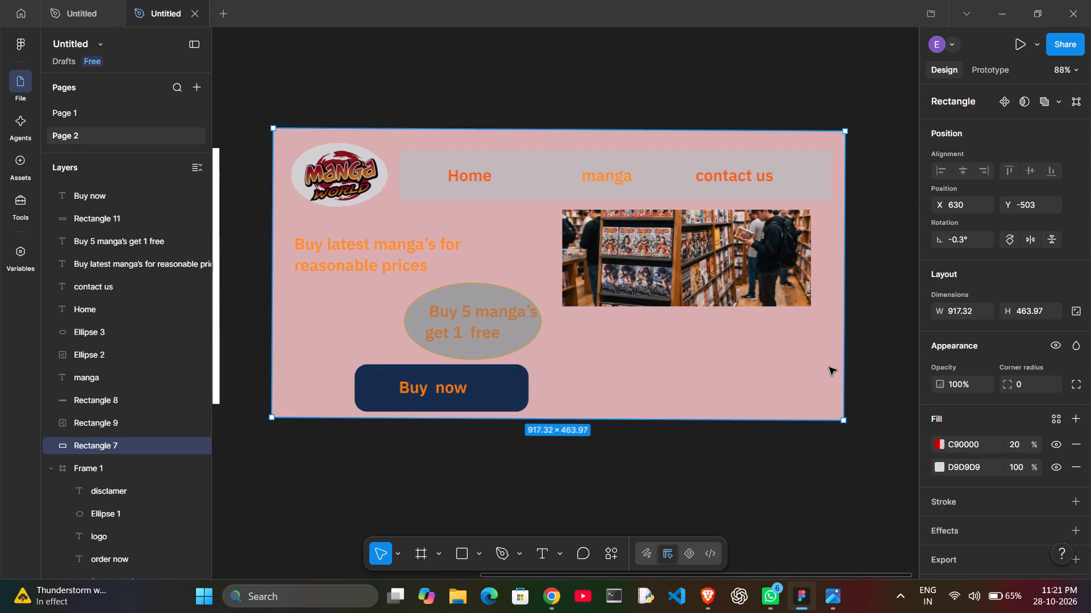
key("ctrl+z")
key("ctrl+z")
key("ctrl+z")
key("ctrl+z")
key("ctrl+z")
key("ctrl+z")
key("ctrl+z")
key("ctrl+z")
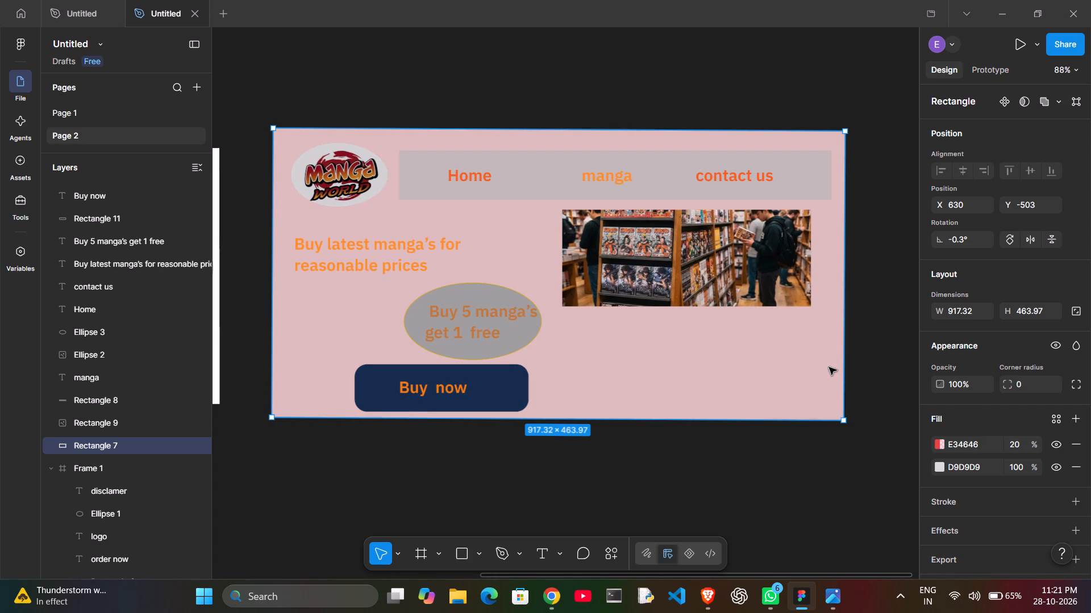
key("ctrl+z")
key("ctrl+z")
key("ctrl+z")
key("ctrl+z")
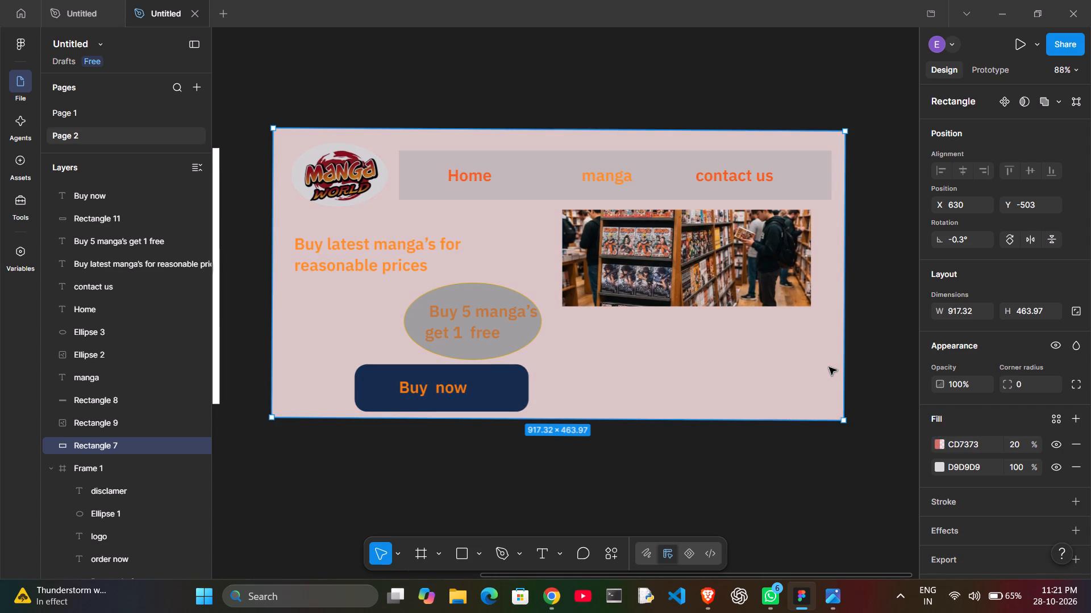
Add a new top fill at 20% opacity to the "Buy now" button rectangle, trying 753030 and DF8B8B and ending with red CF2B2B.
left_click(486, 388)
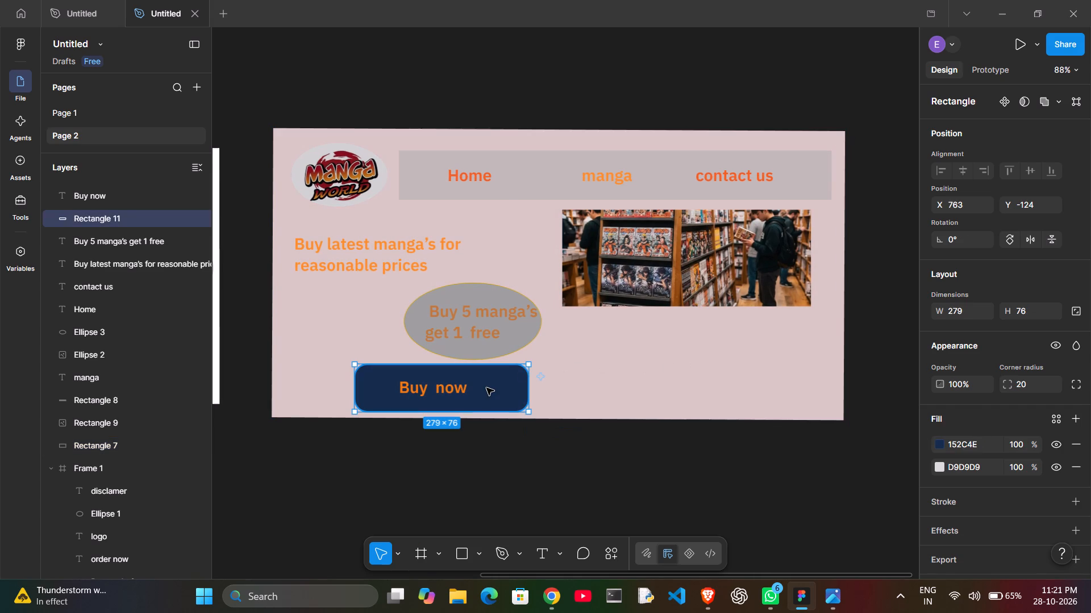
left_click(486, 388)
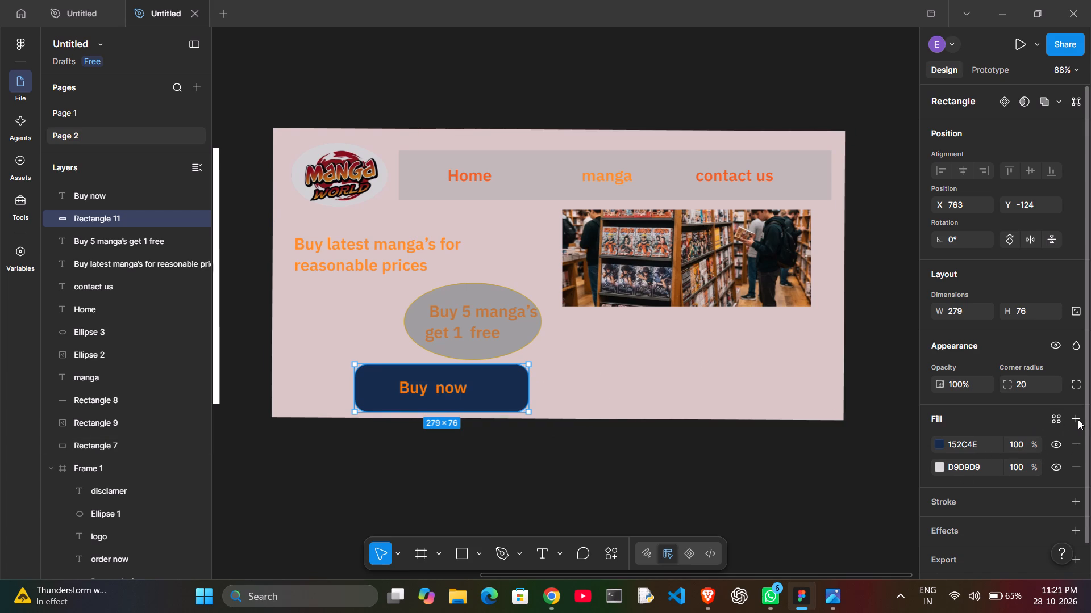
left_click(1078, 419)
left_click(848, 352)
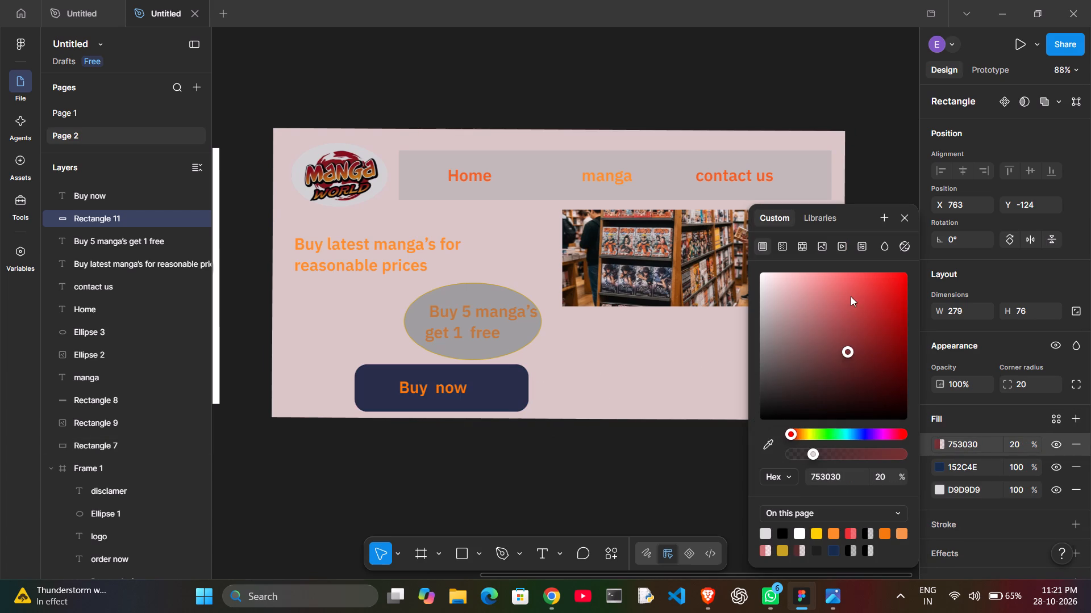
left_click(850, 296)
left_click(816, 291)
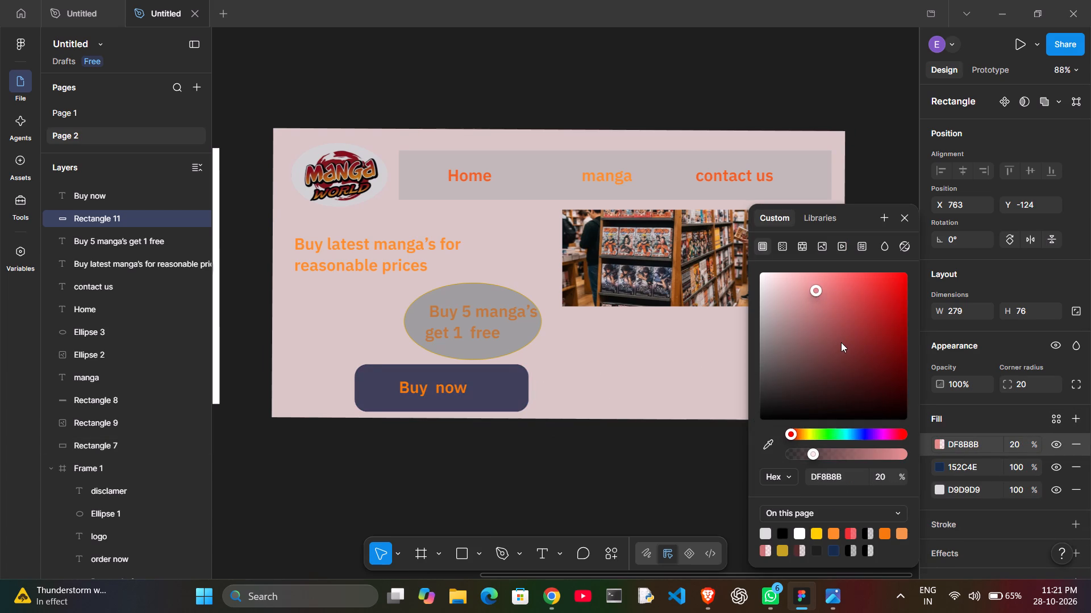
left_click(841, 342)
left_click(877, 300)
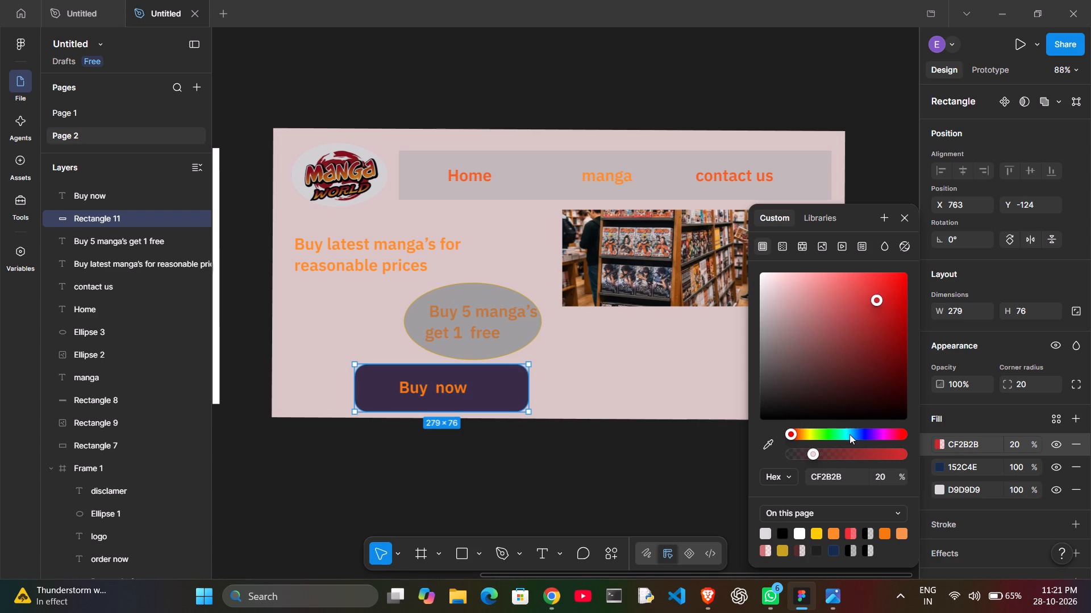
Shift the "Buy now" button's top fill to cyan, trying 4BC8DE and 72D8EA and ending with 0AD1F4.
left_click(850, 434)
left_click(858, 291)
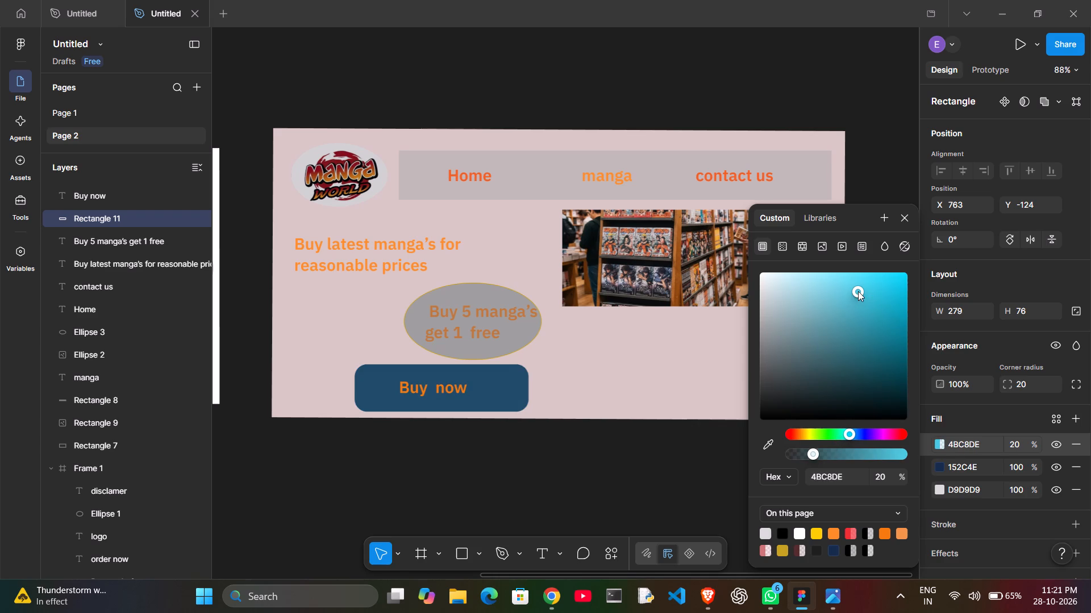
left_click(843, 287)
left_click(836, 284)
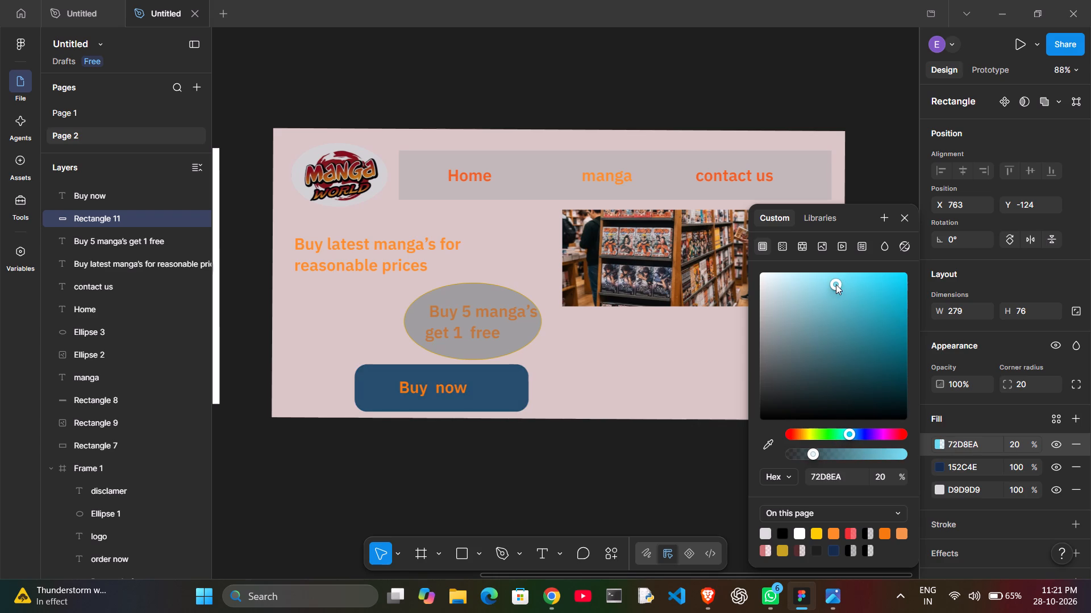
left_click(902, 279)
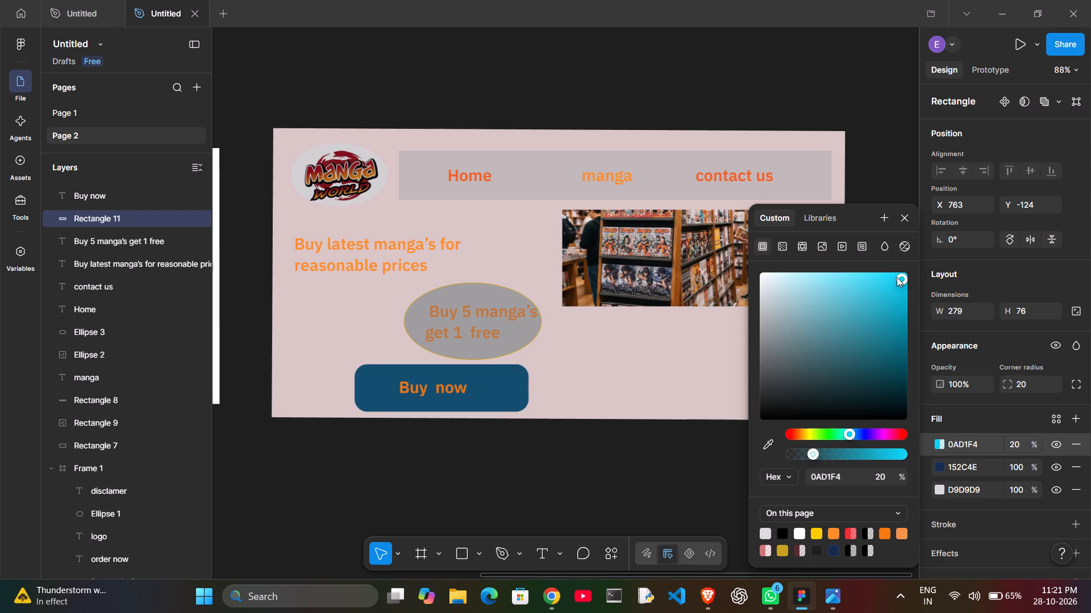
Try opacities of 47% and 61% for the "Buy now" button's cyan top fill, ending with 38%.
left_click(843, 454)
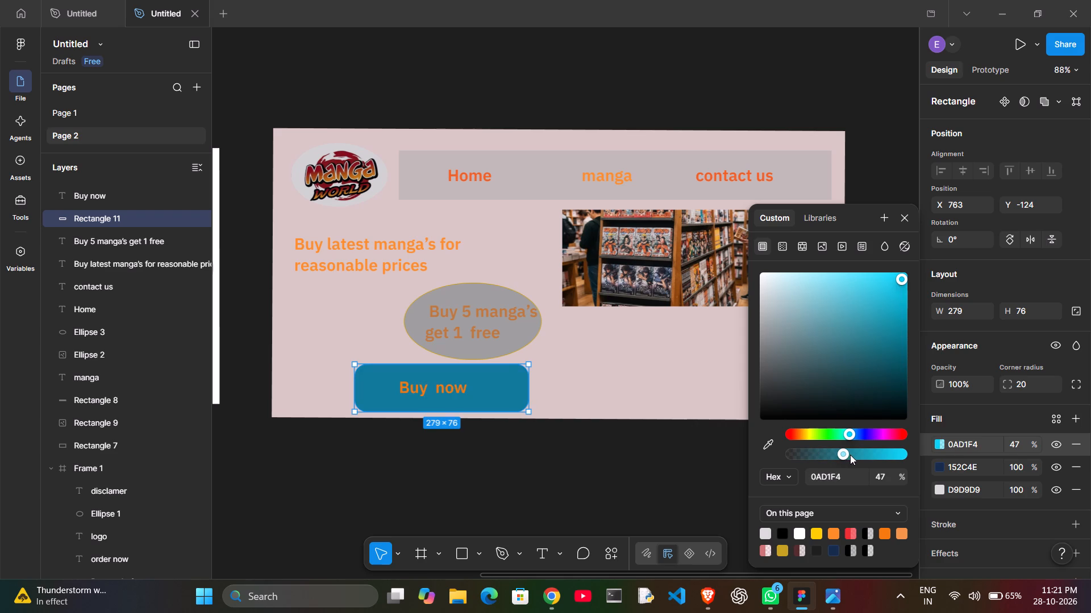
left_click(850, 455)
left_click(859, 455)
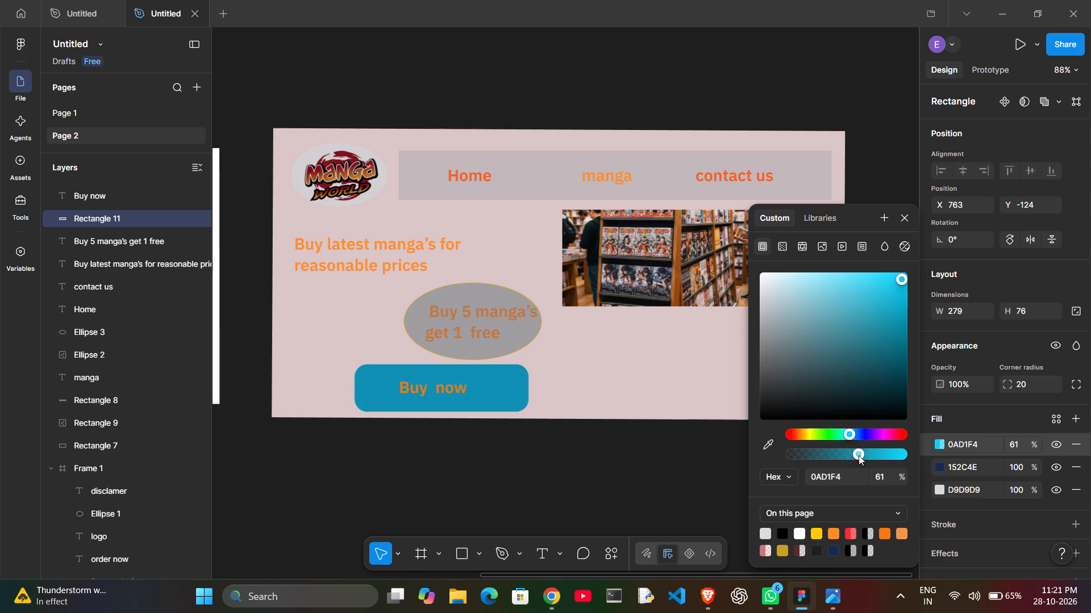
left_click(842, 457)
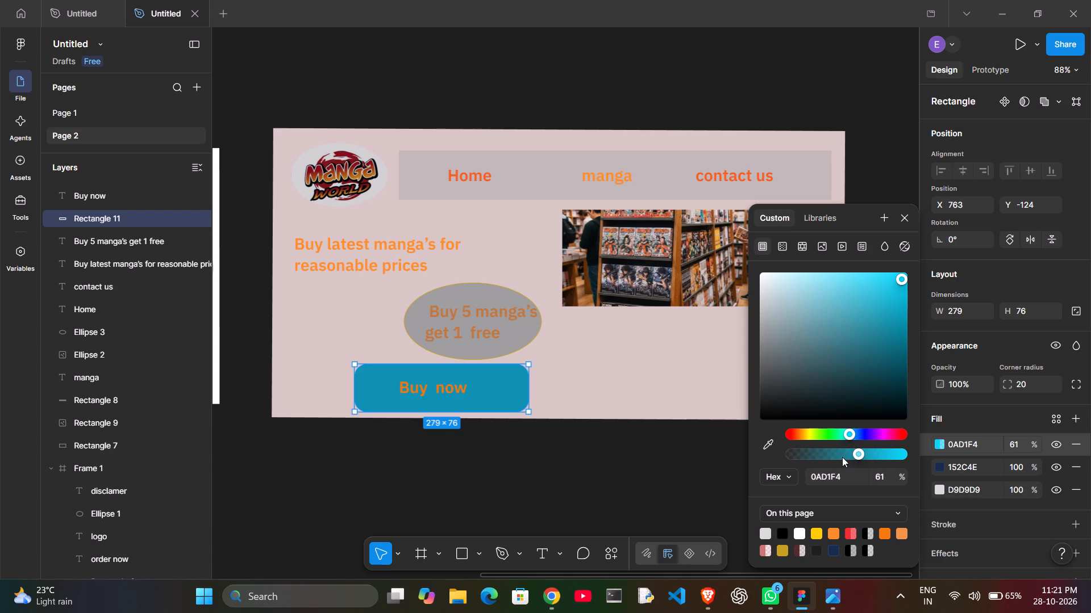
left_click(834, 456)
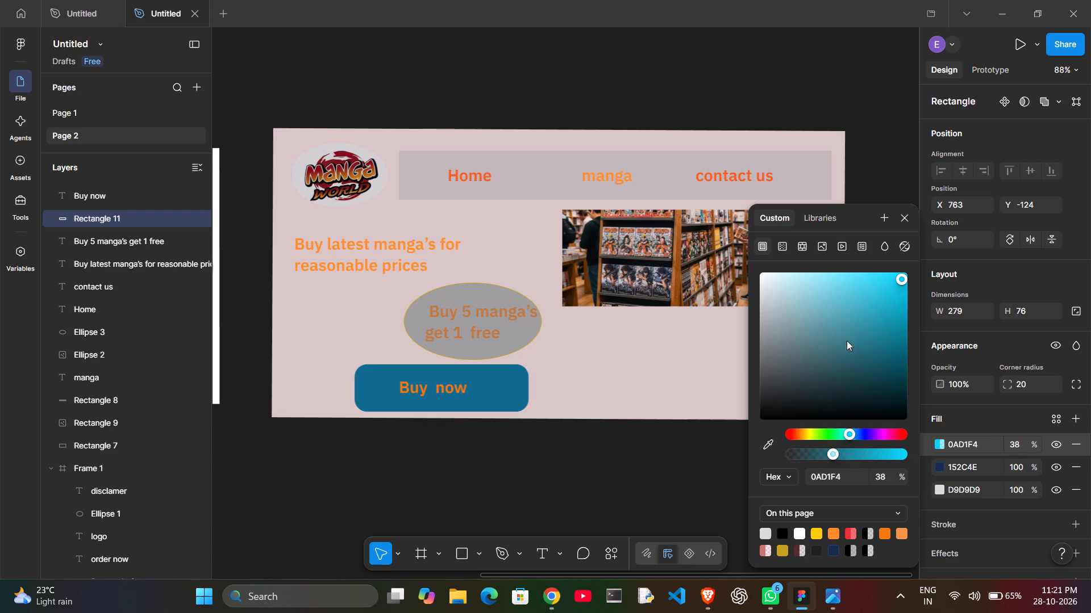
Lighten the "Buy now" button's cyan top fill to 43DEFA and set its opacity to 51%.
left_click(856, 285)
left_click(875, 283)
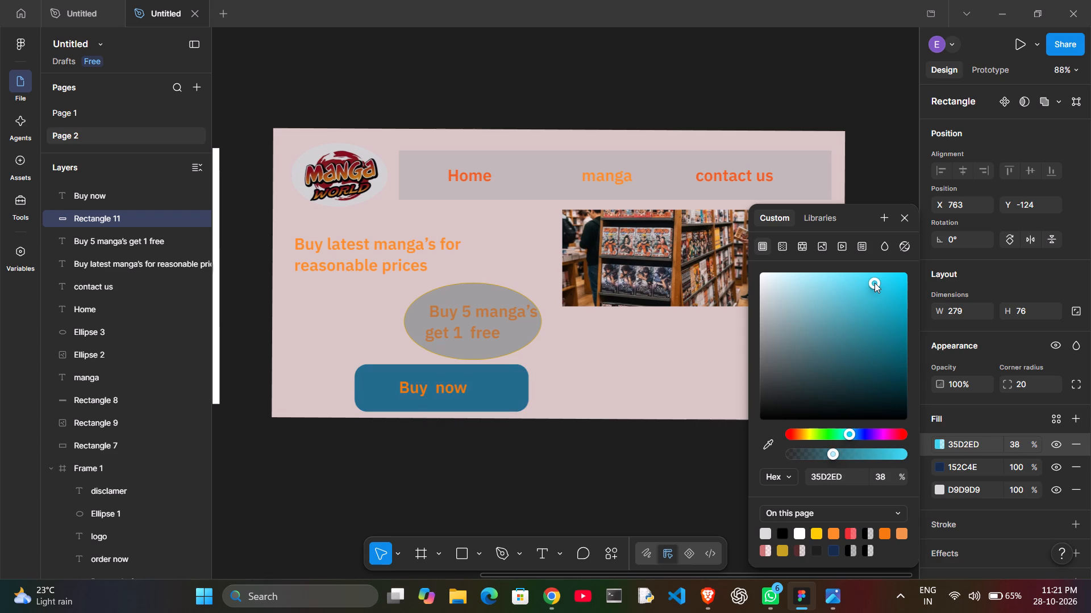
left_click(868, 275)
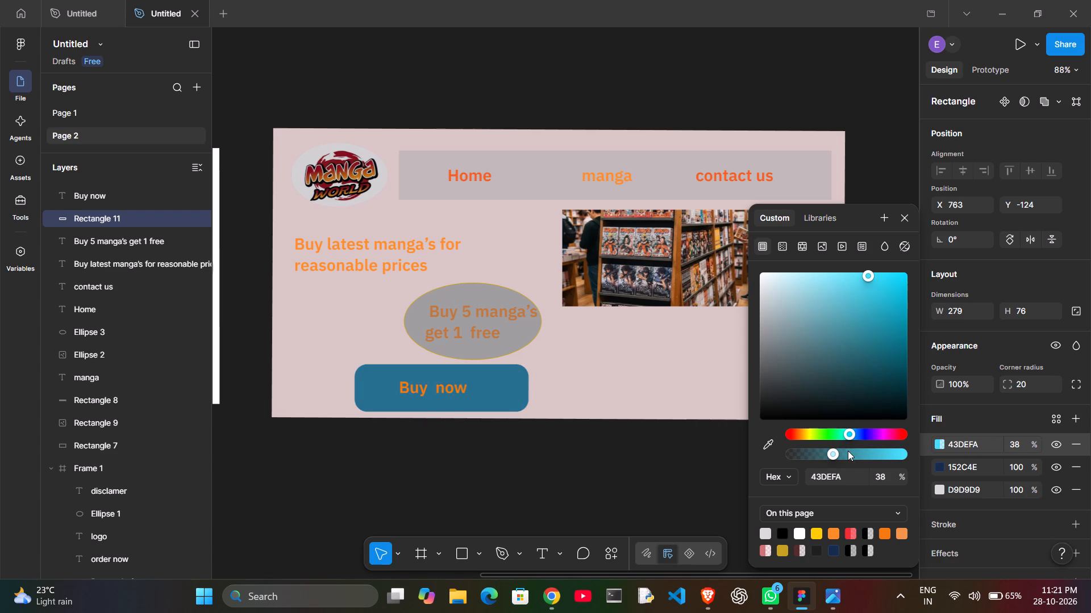
left_click(848, 451)
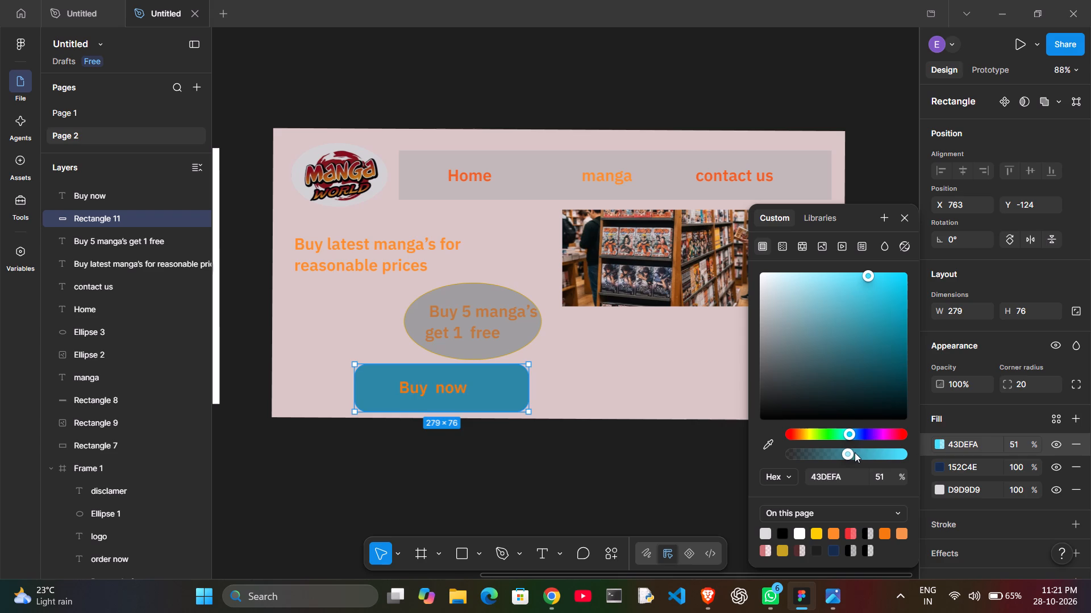
Raise the opacity of the "Buy now" button's cyan top fill to 58%.
left_click(855, 452)
left_click(680, 487)
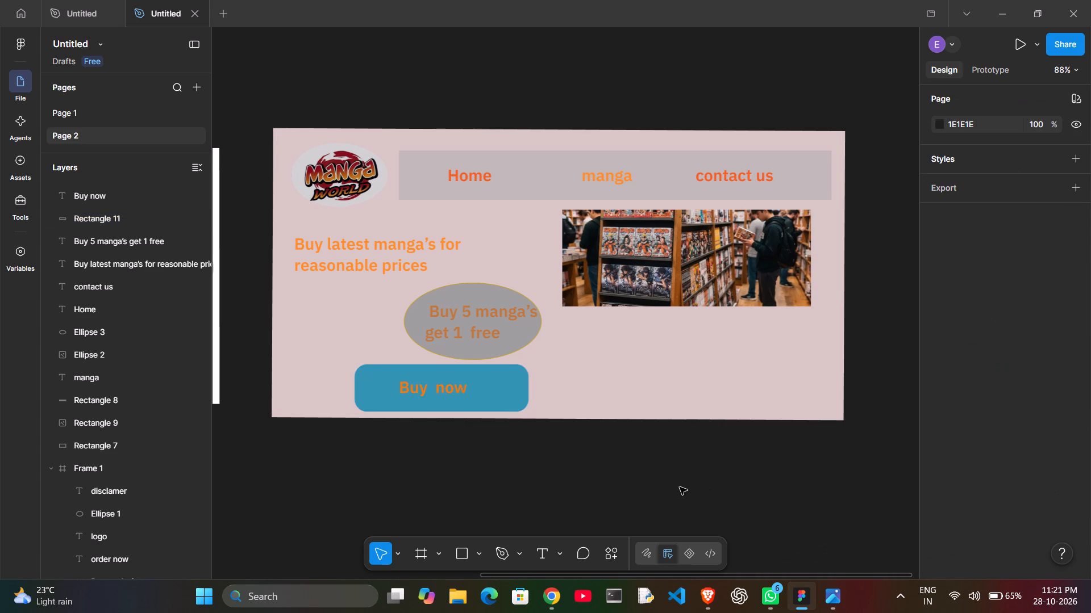
Move the blue button rectangle below the bookstore image, to X 1100, Y -169.
left_click_drag(527, 374, 525, 368)
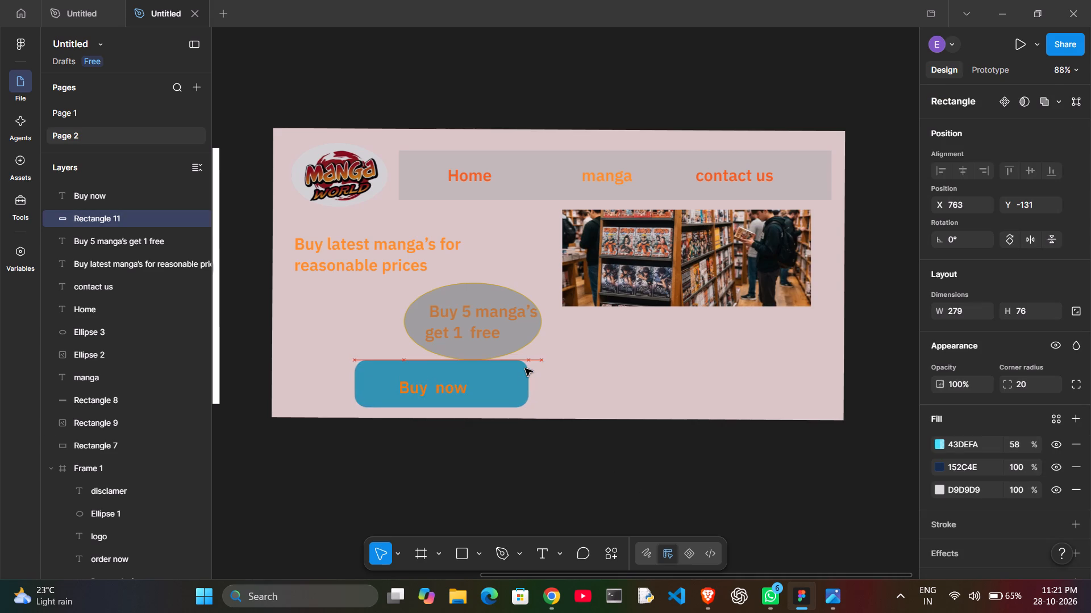
left_click_drag(525, 368, 681, 364)
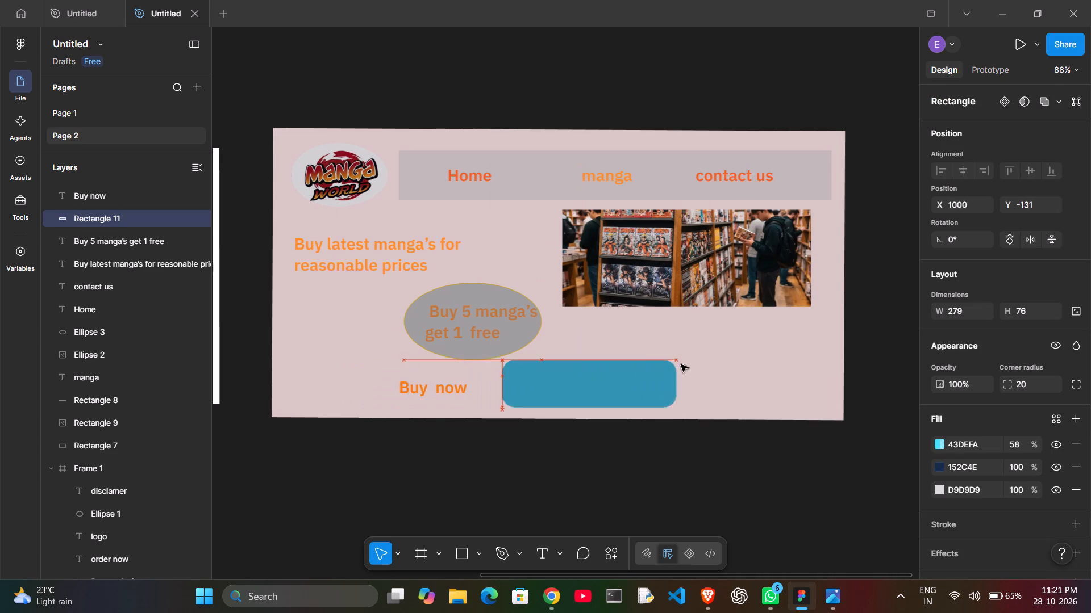
left_click_drag(681, 364, 737, 344)
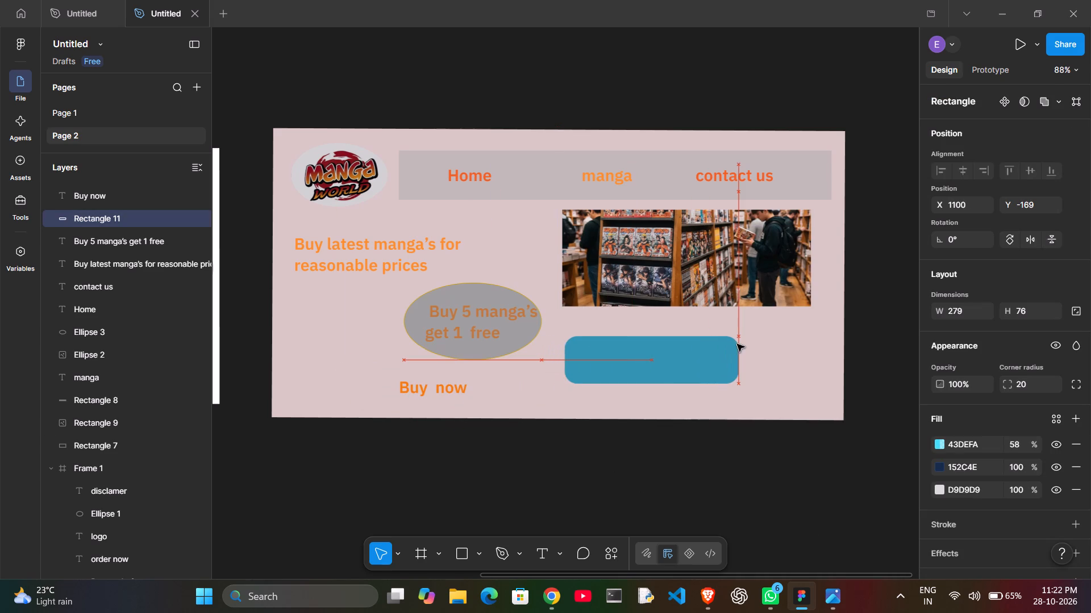
left_click_drag(737, 344, 737, 345)
left_click(772, 368)
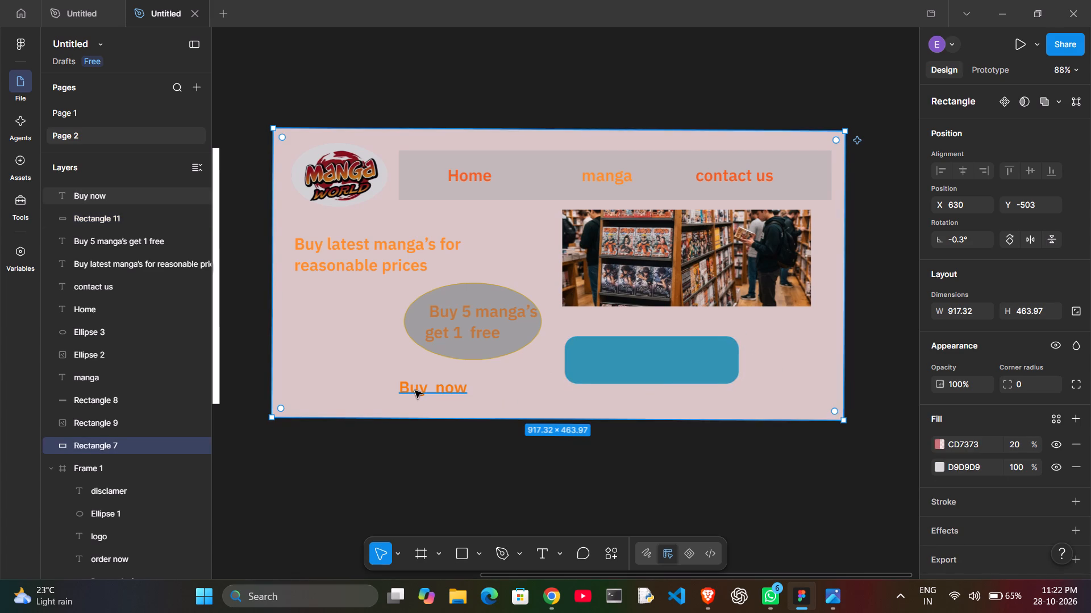
Delete the orange "Buy now" text left behind below the offer ellipse.
left_click(415, 391)
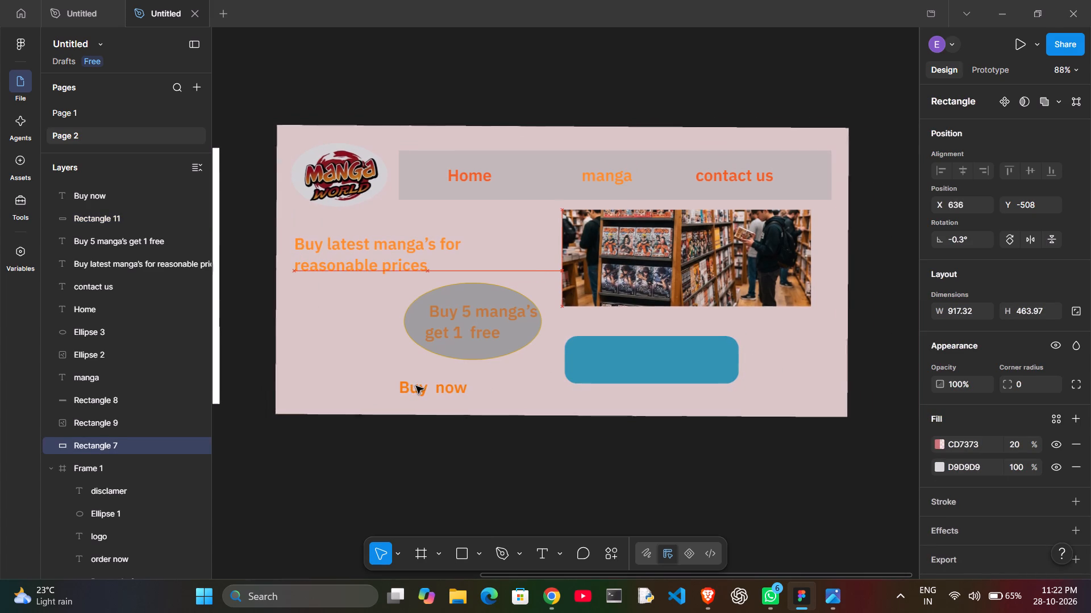
triple_click(402, 389)
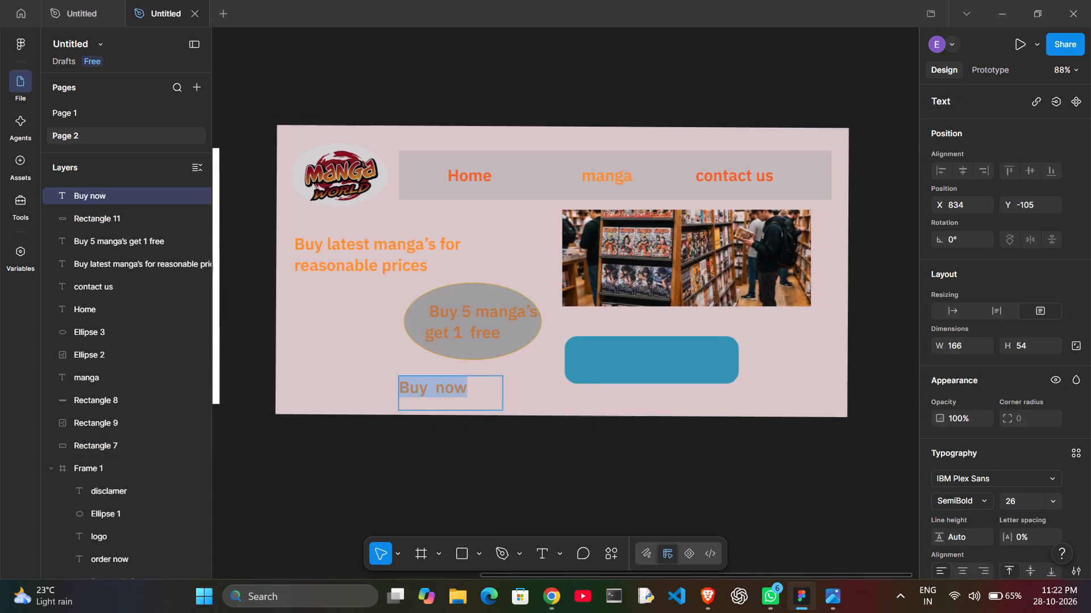
left_click(403, 389)
left_click_drag(403, 389, 467, 393)
left_click_drag(467, 393, 472, 393)
key("ctrl+c")
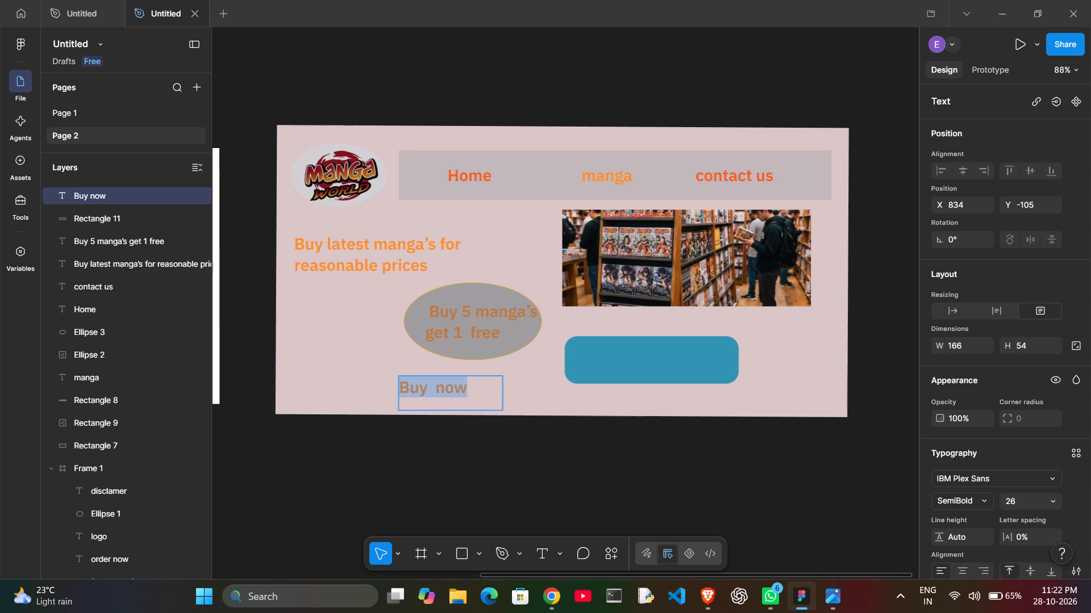
left_click(472, 393)
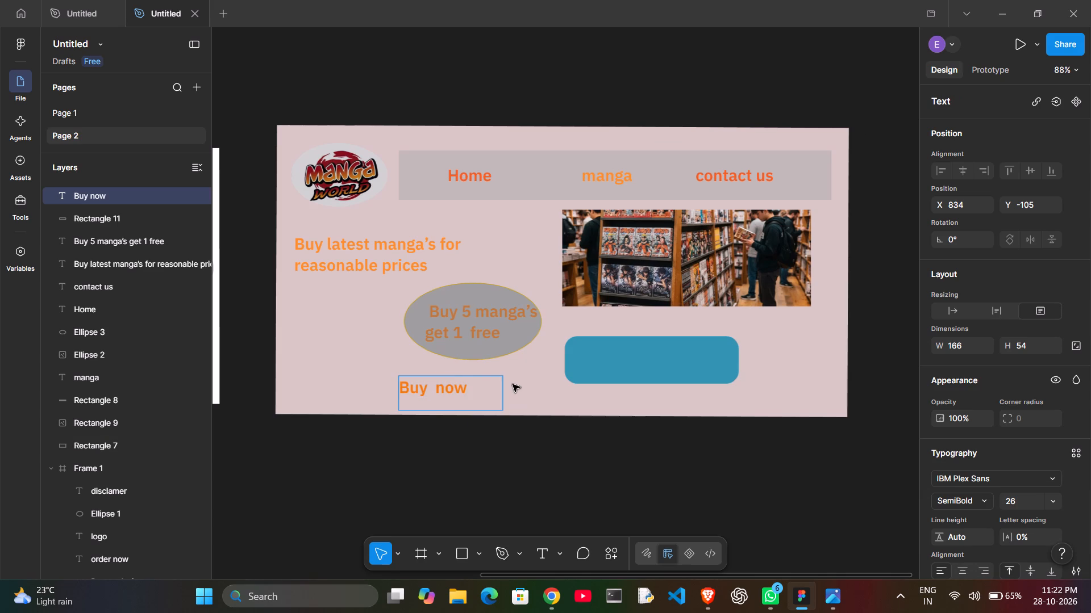
key("BackSpace")
key("BackSpace")
key("BackSpace")
key("BackSpace")
key("BackSpace")
key("BackSpace")
key("BackSpace")
key("BackSpace")
Add a new text "buy now" on the blue button rectangle below the bookstore image.
left_click(593, 364)
left_click(598, 356)
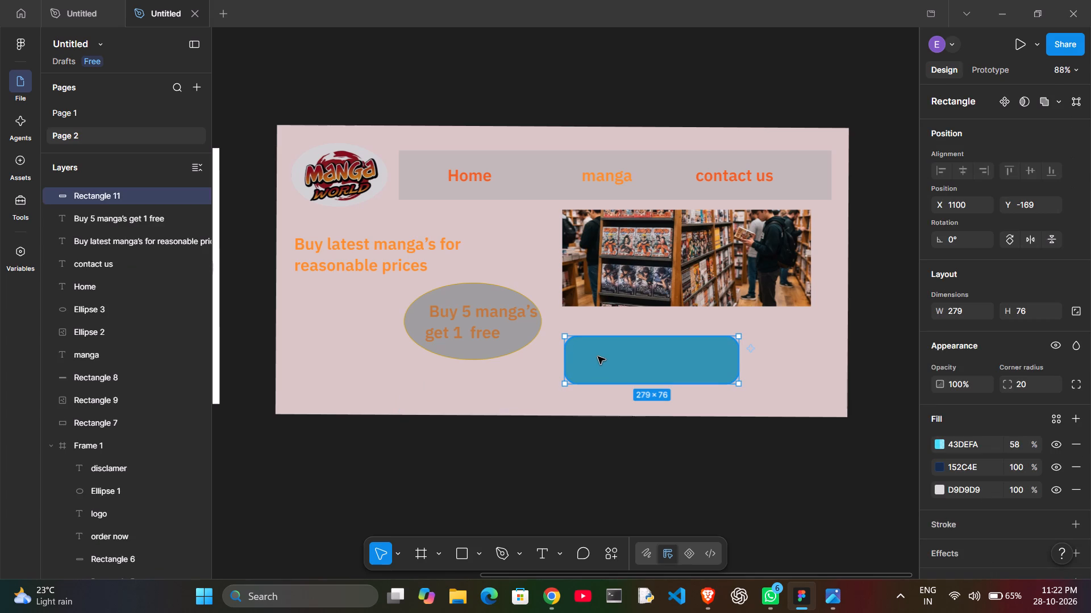
left_click(552, 558)
left_click(615, 371)
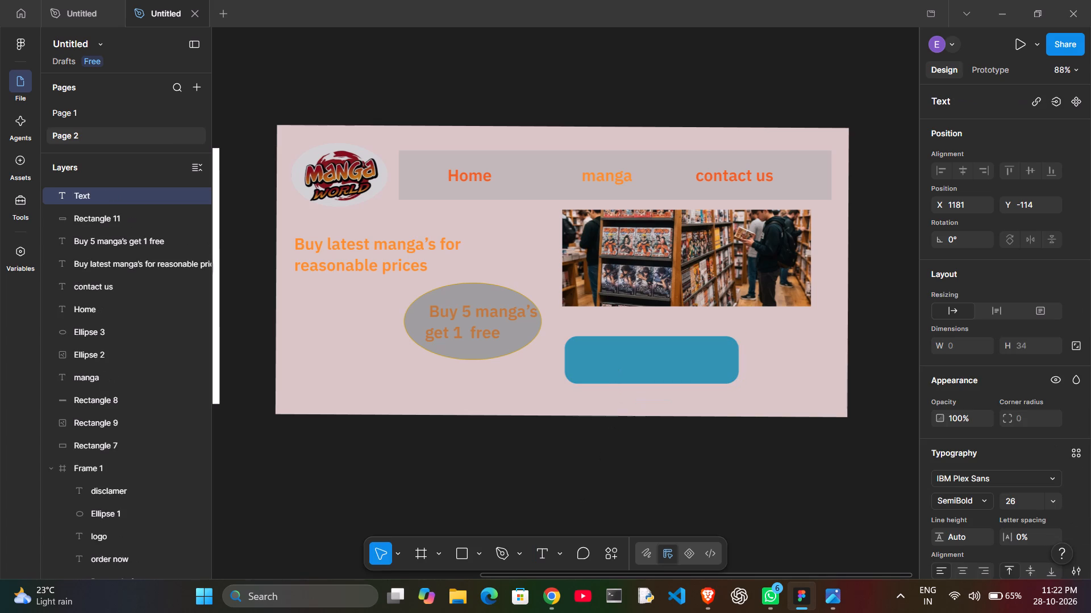
left_click(602, 352)
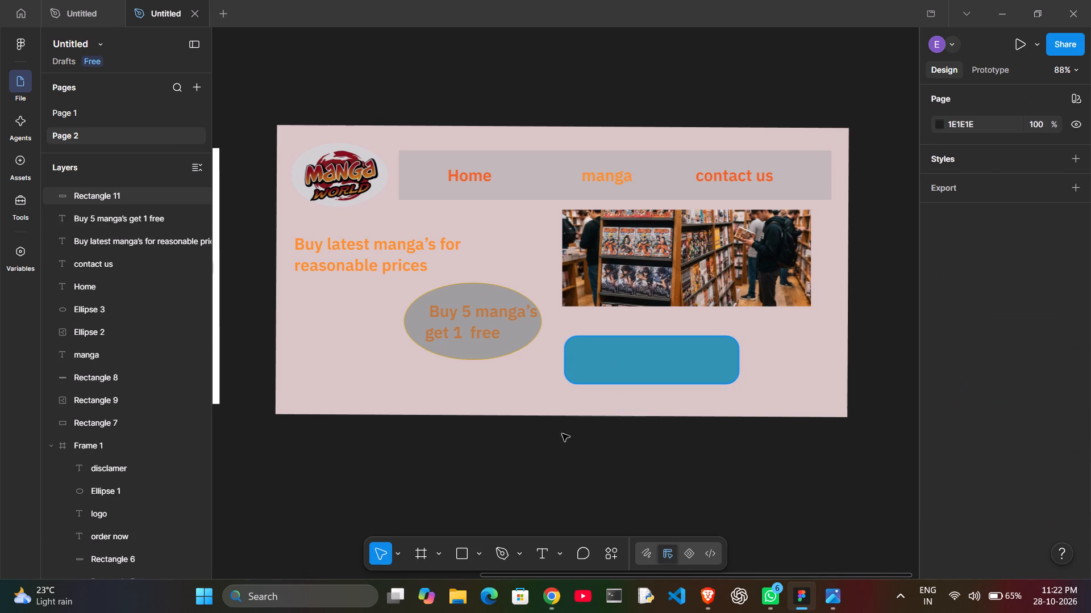
left_click(537, 557)
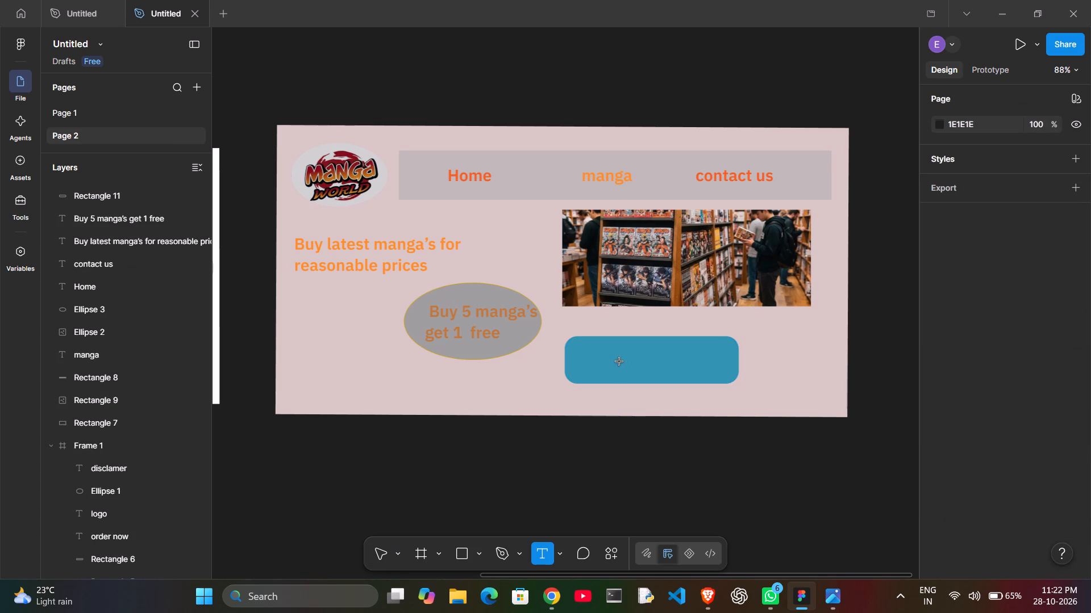
left_click(615, 362)
type("buy")
key("space")
type("now")
Shift the blue button rectangle down to about Y -149 so the "buy now" text is vertically centred on it.
left_click_drag(628, 378, 615, 374)
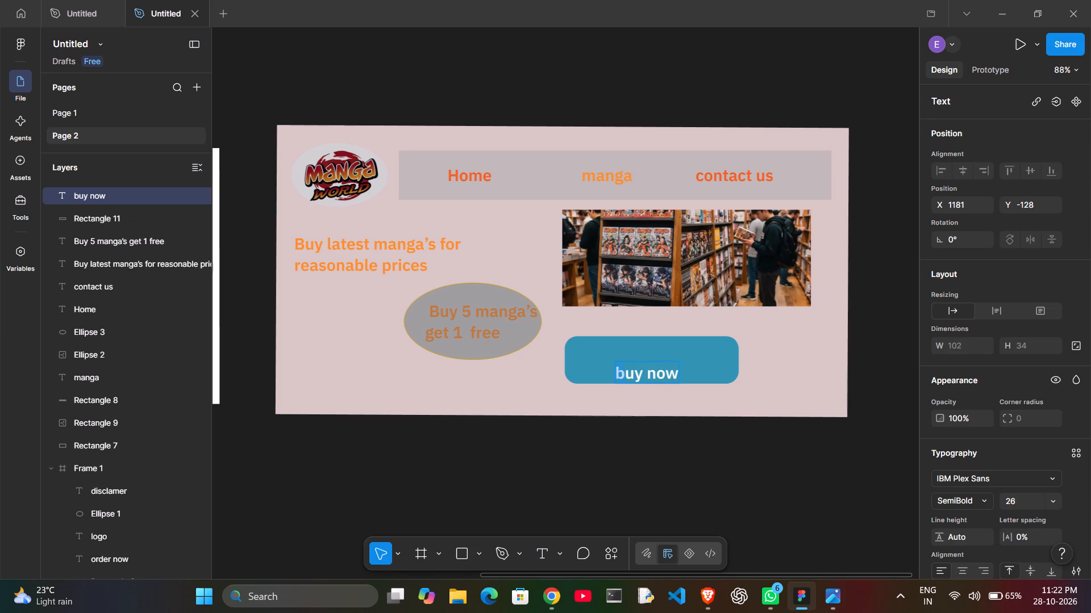
left_click_drag(615, 374, 615, 374)
left_click(615, 374)
left_click_drag(617, 371, 682, 373)
left_click_drag(666, 373, 662, 354)
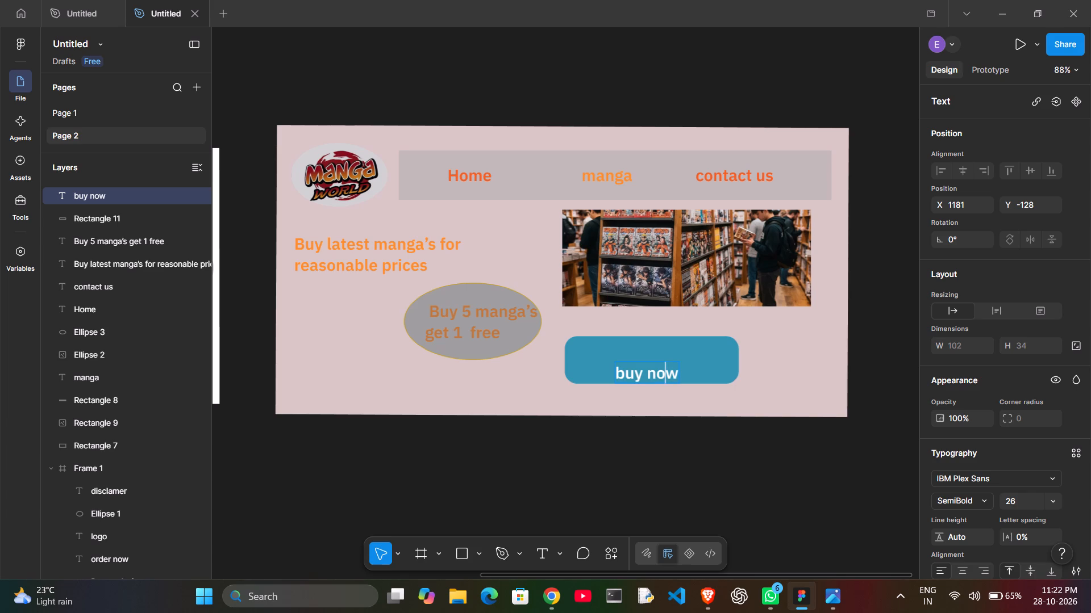
left_click_drag(662, 354, 715, 367)
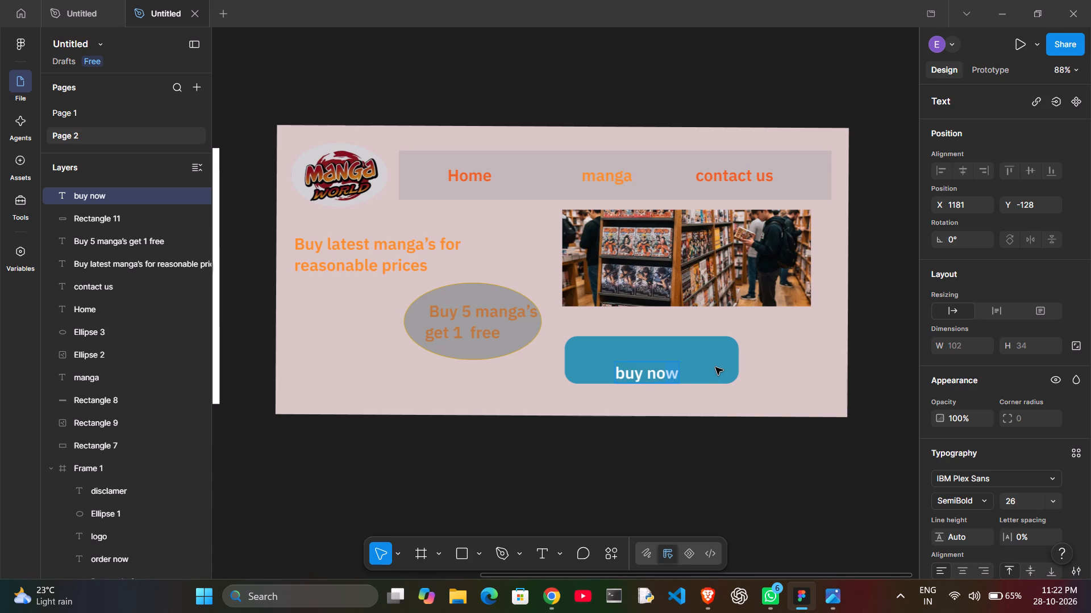
left_click(715, 367)
left_click_drag(715, 367, 719, 377)
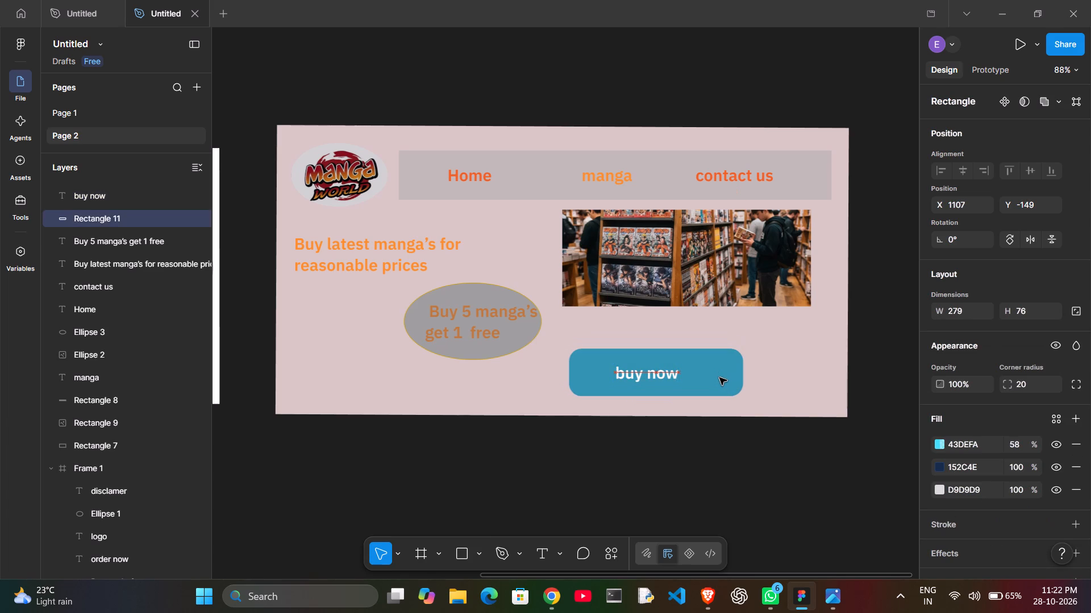
left_click_drag(719, 377, 718, 379)
left_click(766, 371)
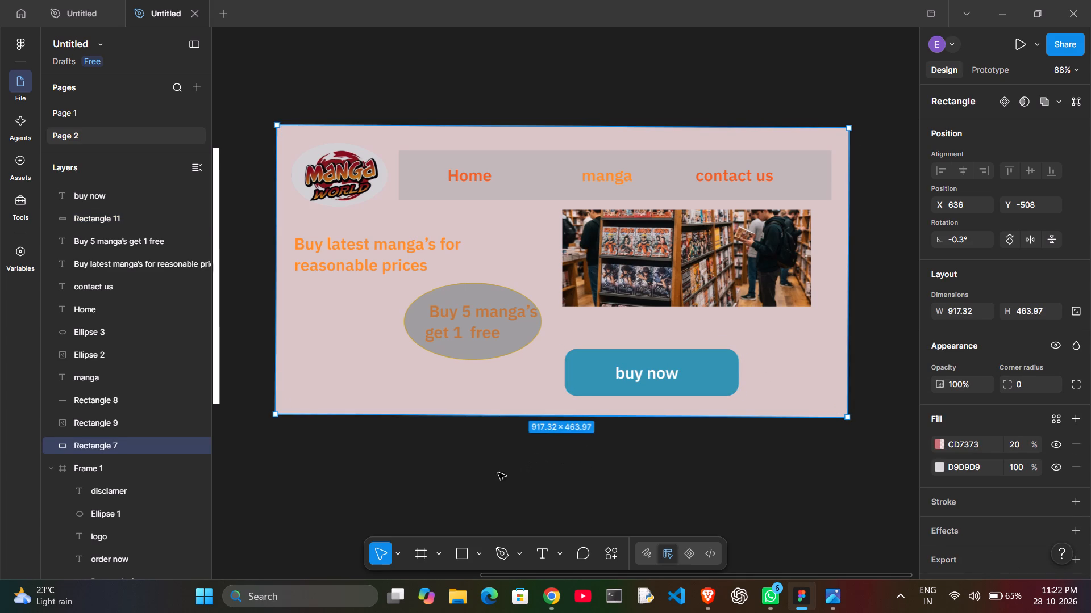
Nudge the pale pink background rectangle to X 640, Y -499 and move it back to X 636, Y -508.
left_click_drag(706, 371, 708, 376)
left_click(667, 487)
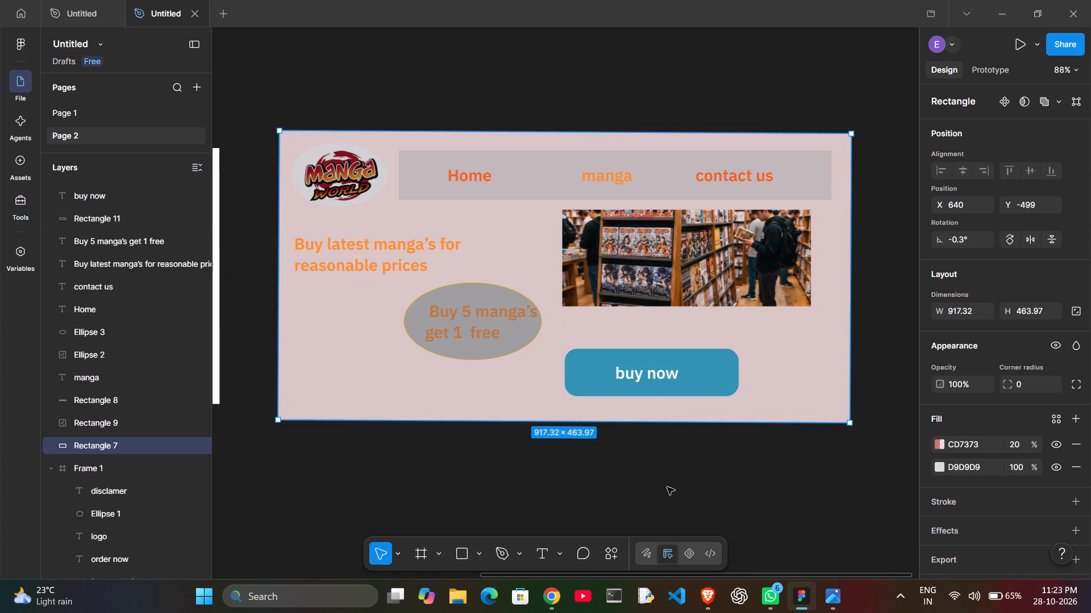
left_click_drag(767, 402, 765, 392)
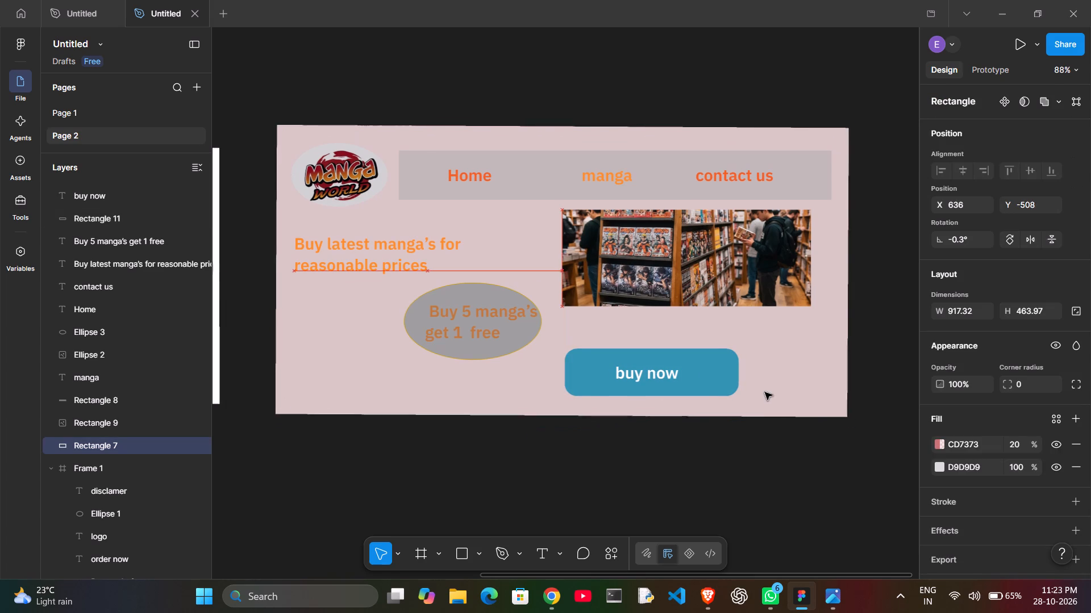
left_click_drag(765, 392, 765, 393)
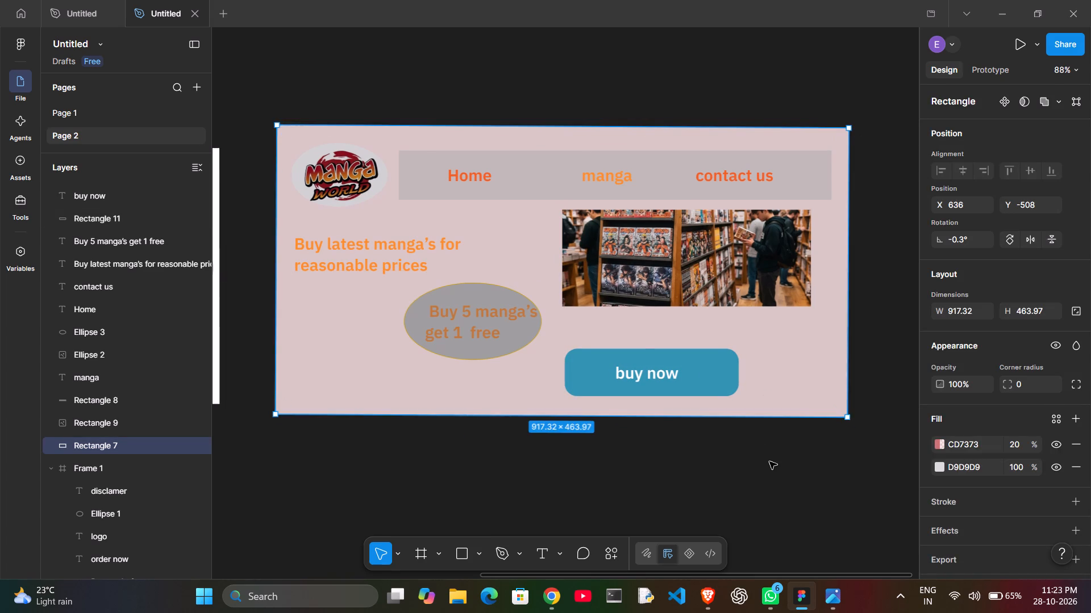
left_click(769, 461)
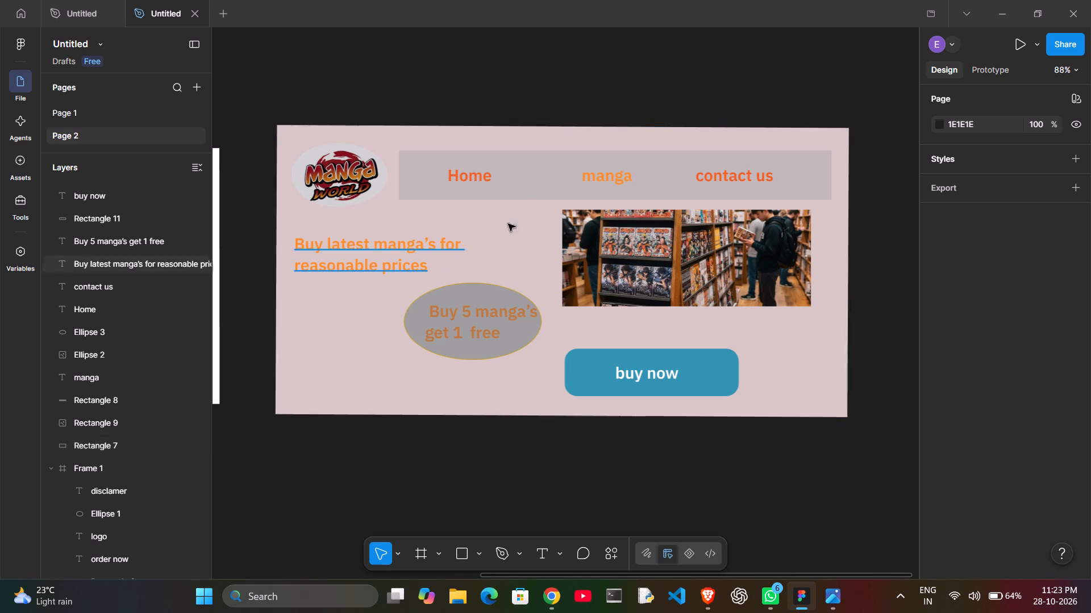
Add a 1x PNG export setting to the page and start its export.
left_click(460, 472)
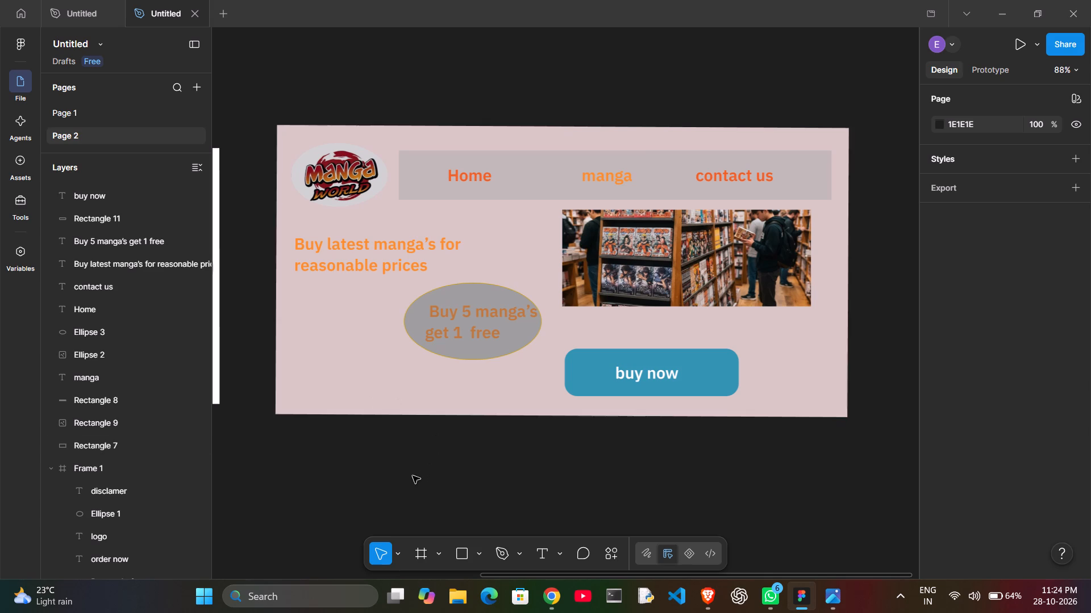
left_click(953, 190)
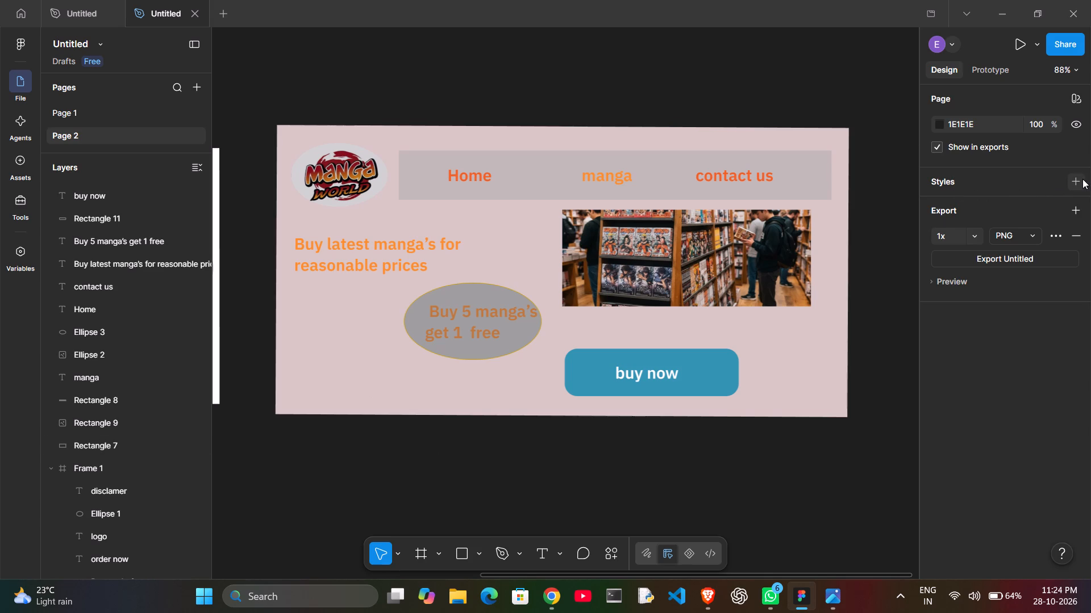
left_click(1034, 255)
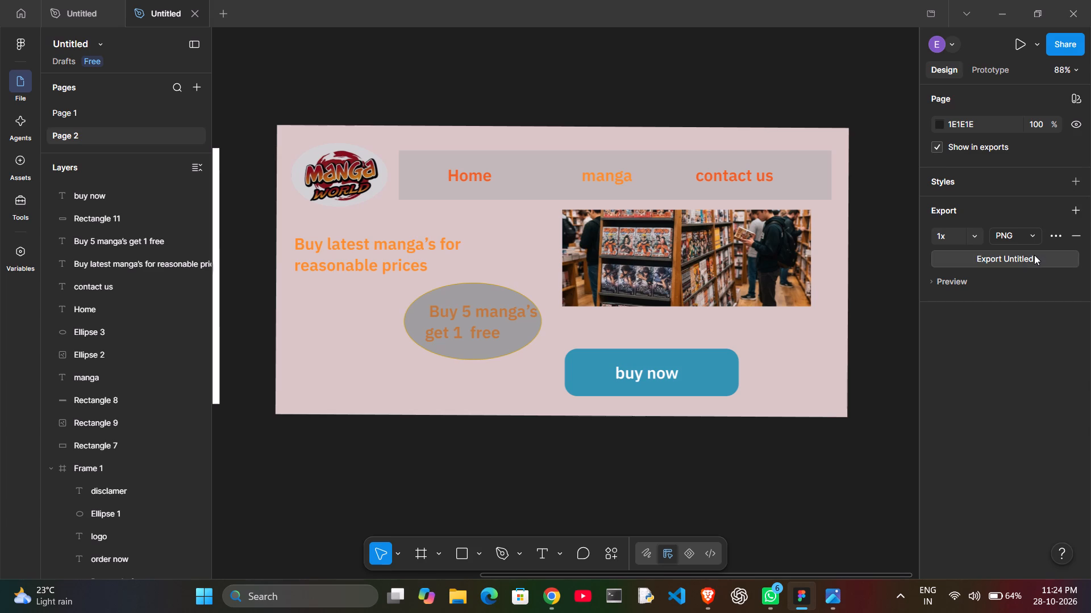
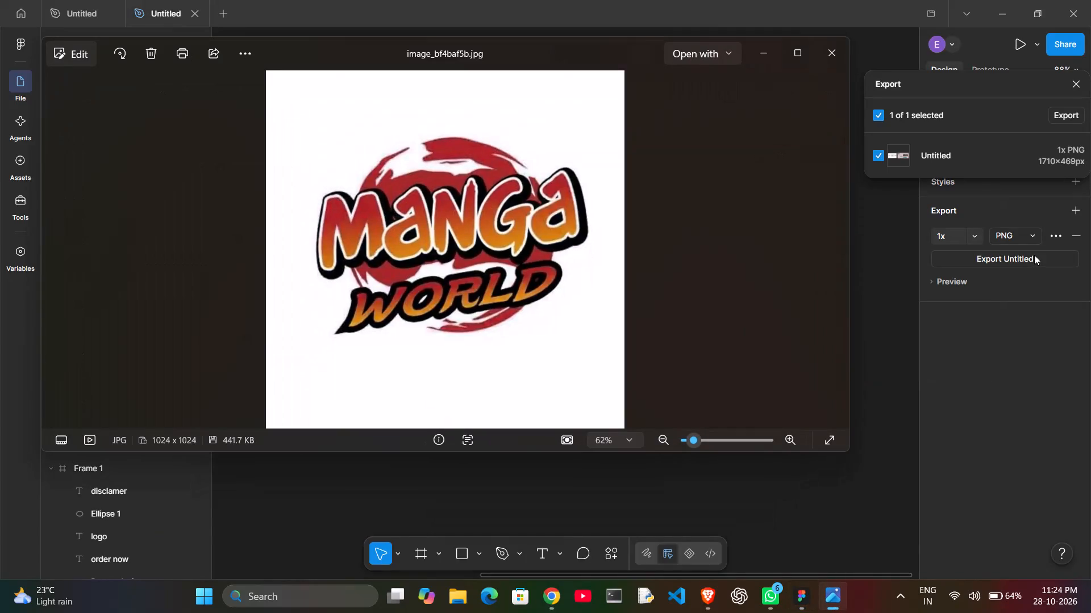
View the Manga World logo image at full window size in the photo viewer and close the viewer.
left_click(798, 62)
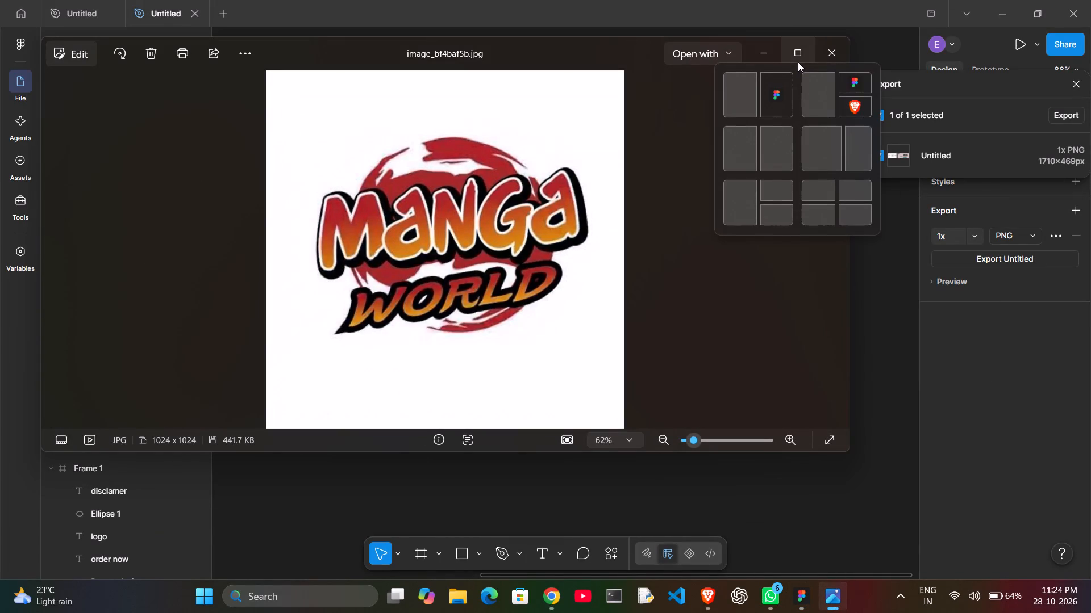
left_click(799, 48)
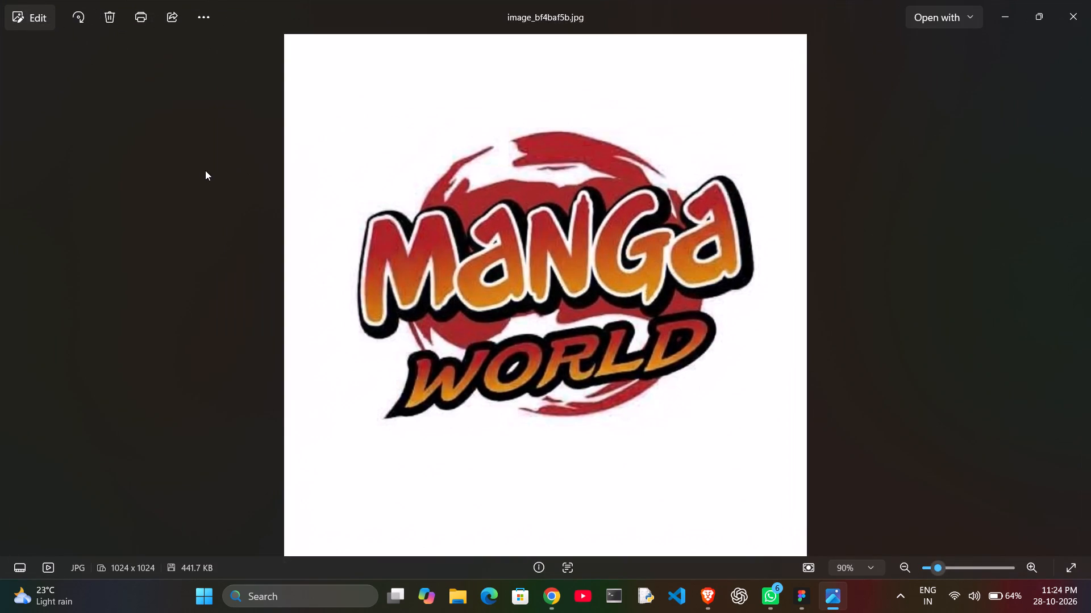
key("alt+Left")
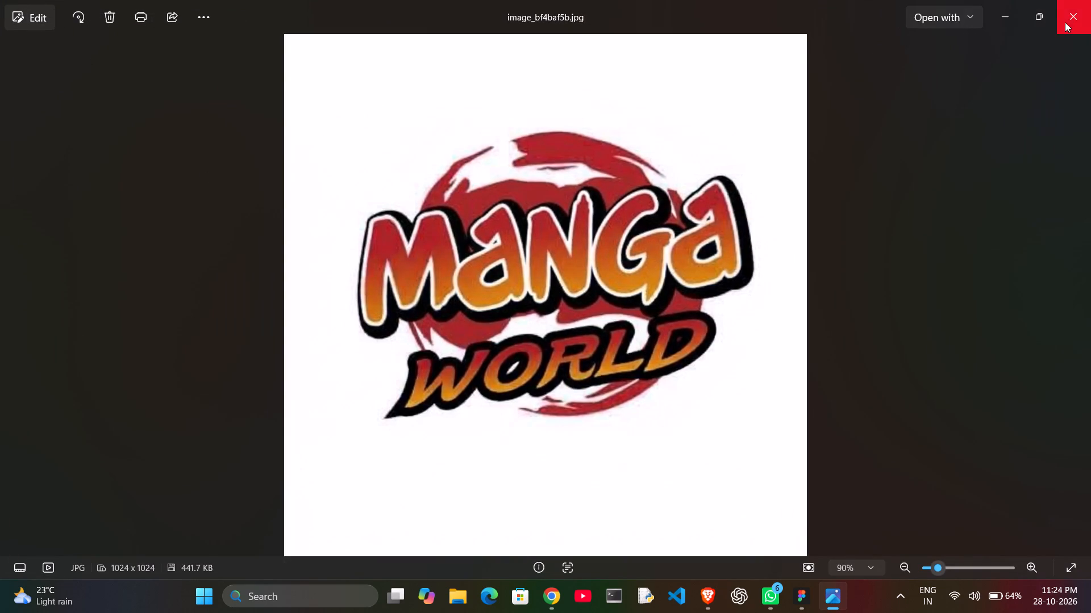
left_click(1065, 22)
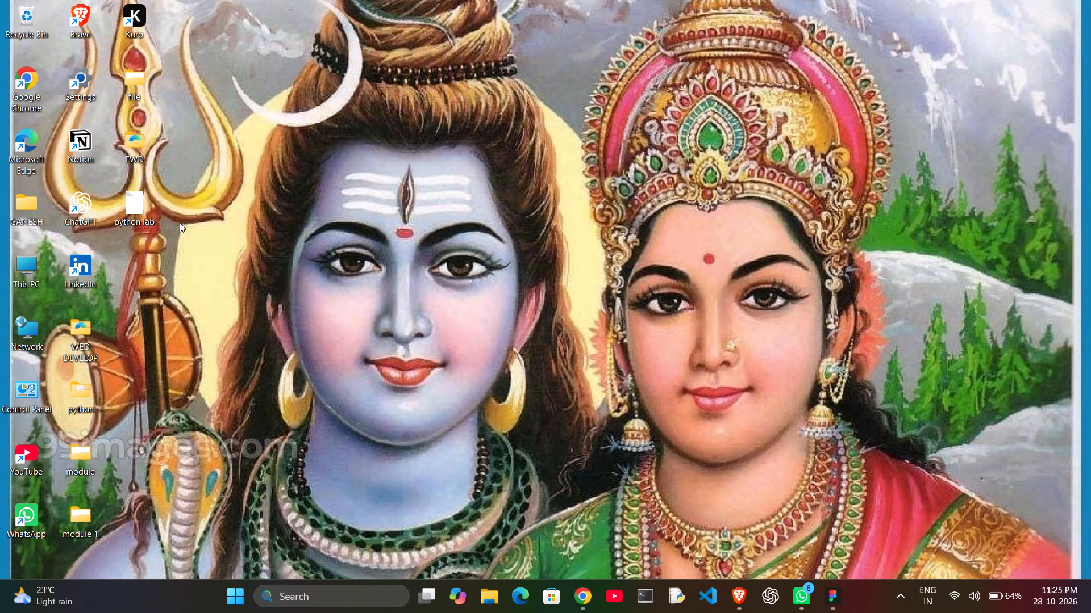
In File Explorer, find the logo image image_bf4baf5b in the Downloads folder and delete it.
double_click(19, 206)
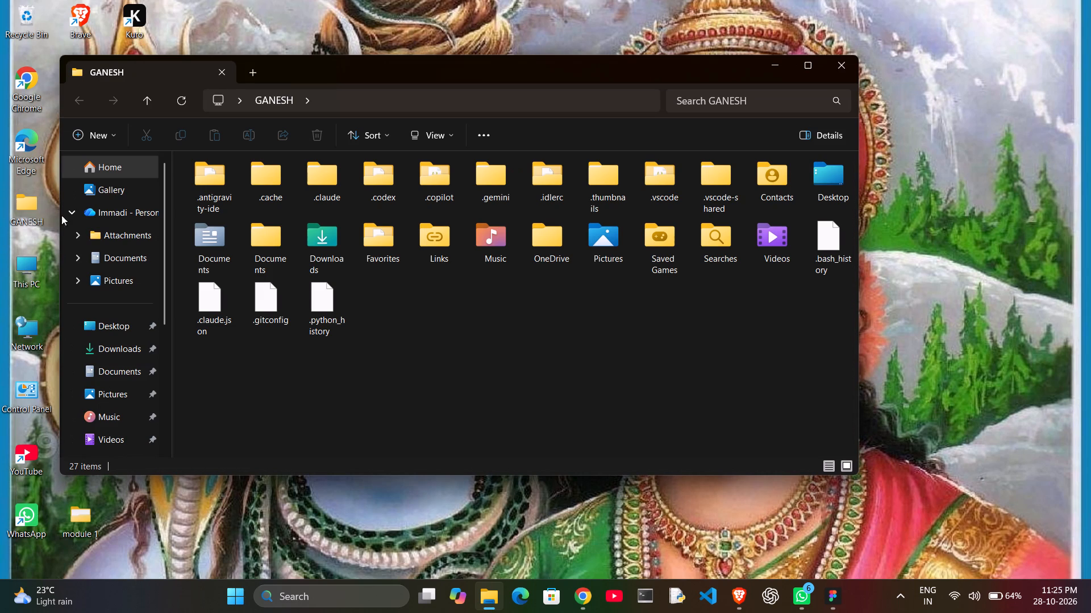
left_click(109, 195)
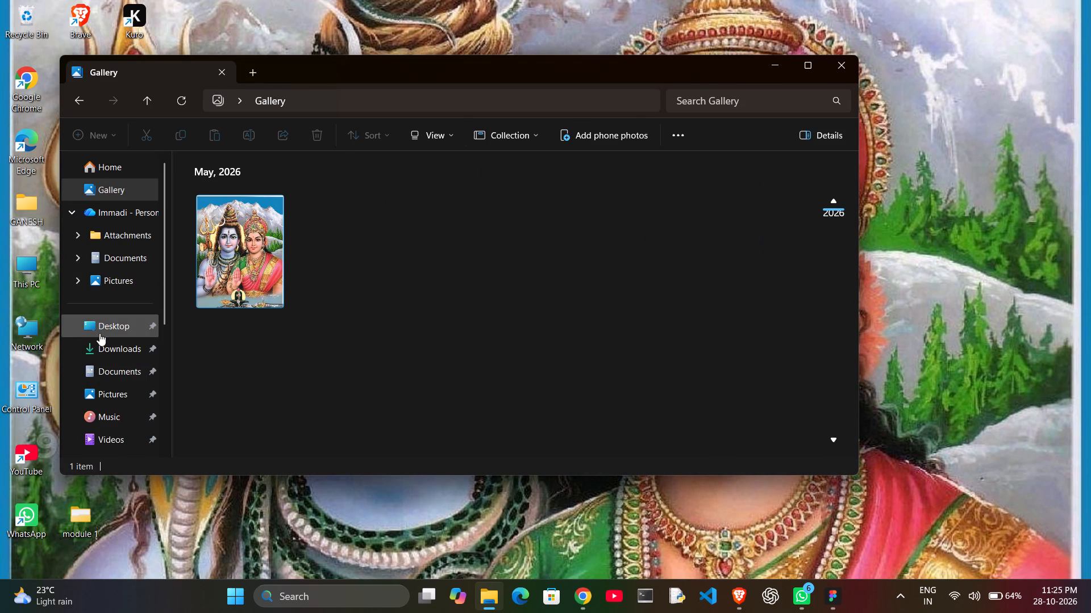
left_click(110, 261)
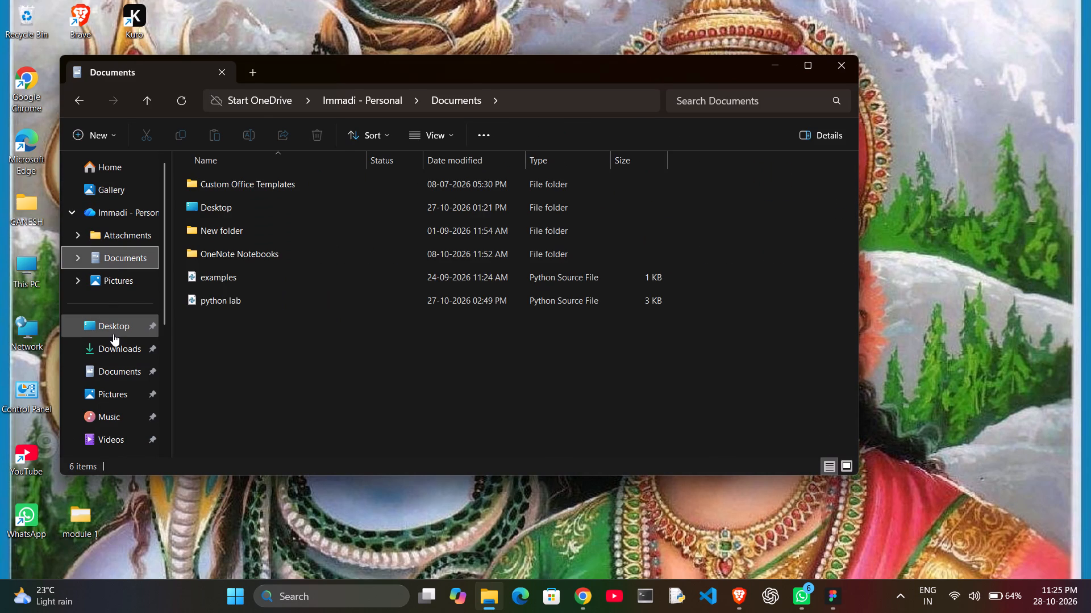
left_click(113, 334)
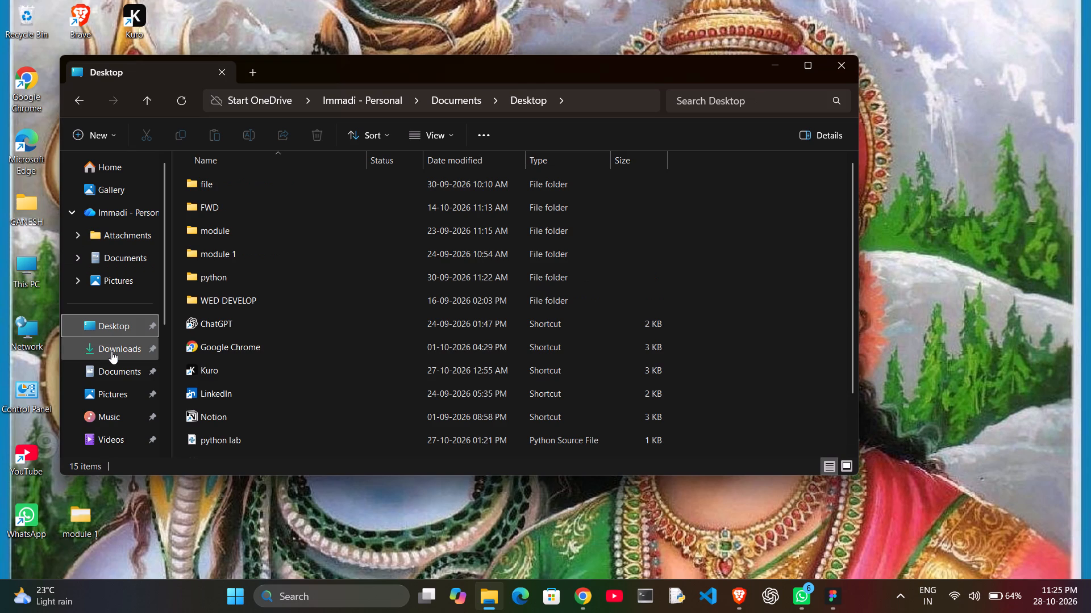
left_click(111, 351)
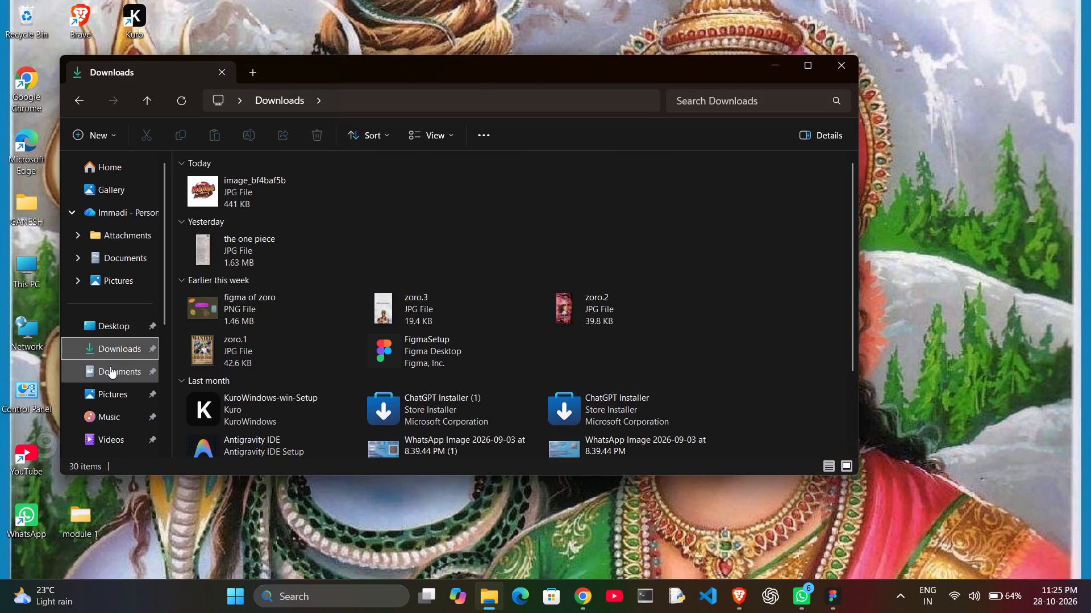
right_click(235, 200)
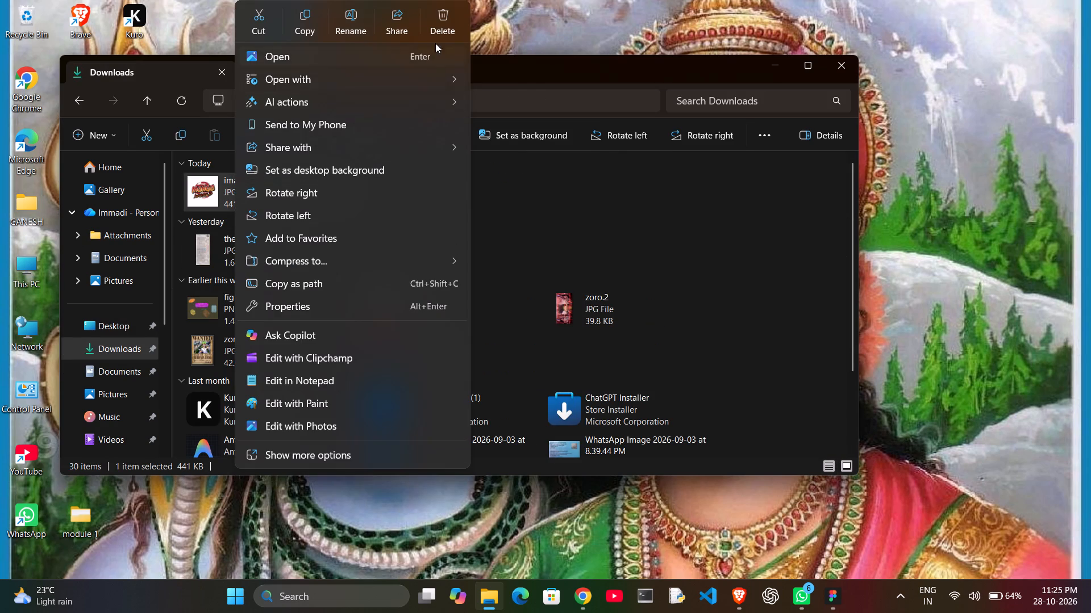
left_click(448, 23)
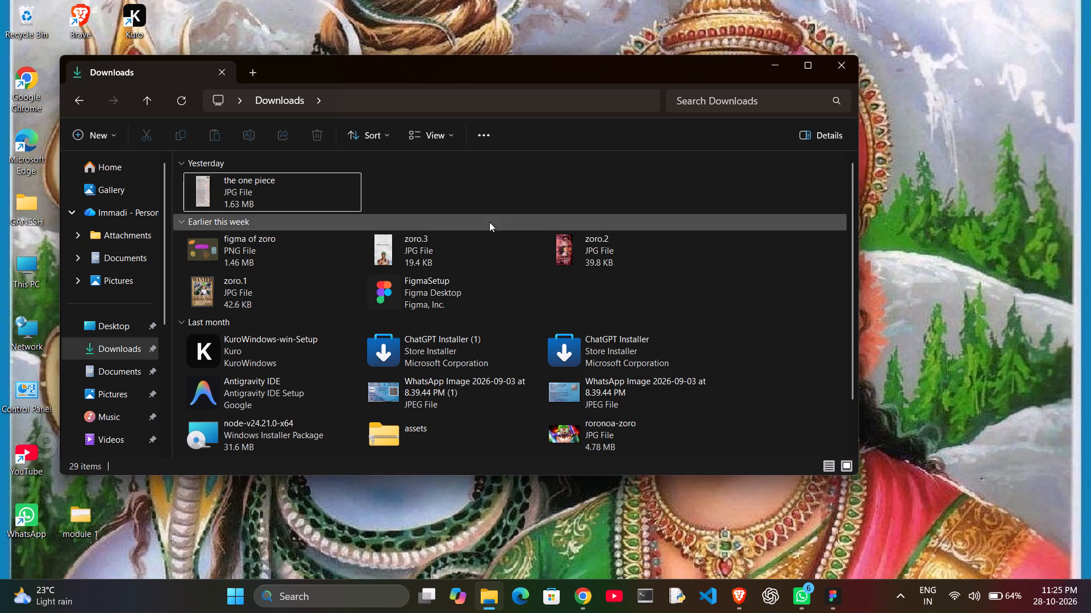
Look through Downloads, Documents, Pictures, Attachments, Gallery and the recent files on Home for the exported banner.
left_click(106, 347)
left_click(103, 363)
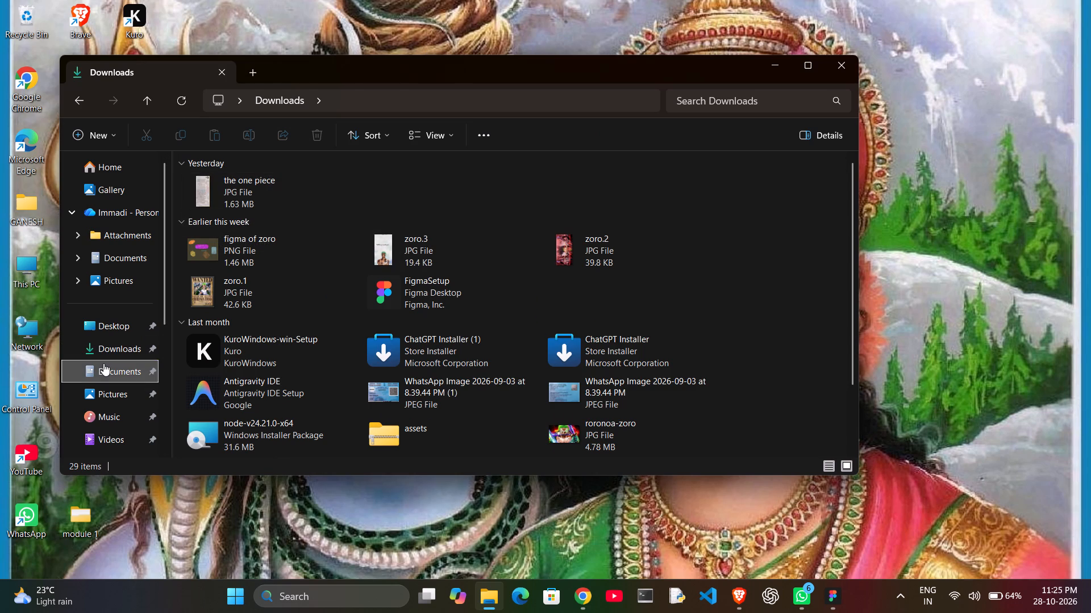
left_click(101, 317)
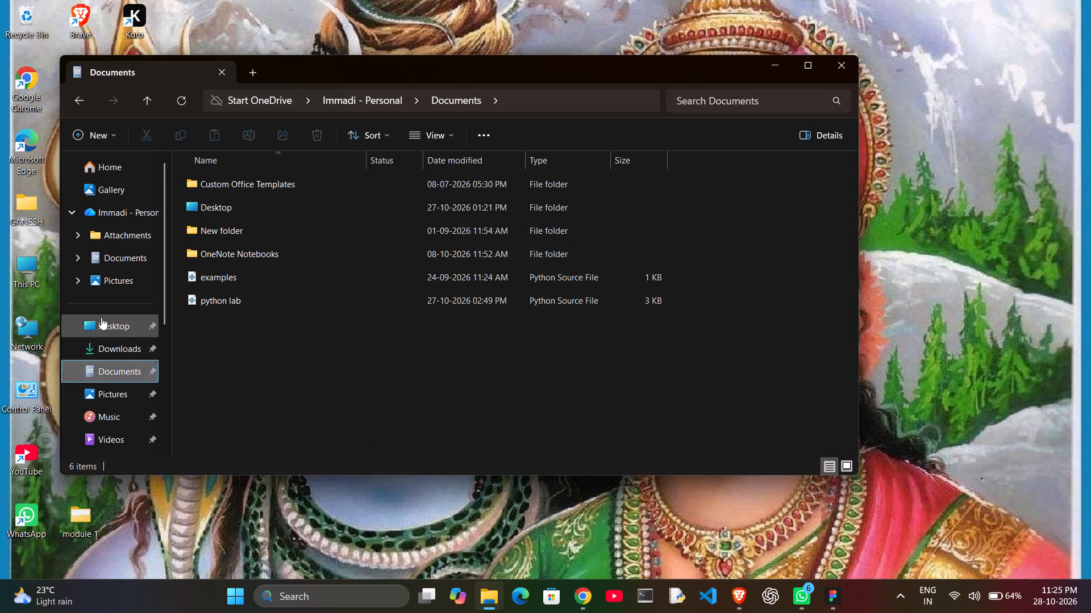
left_click(105, 346)
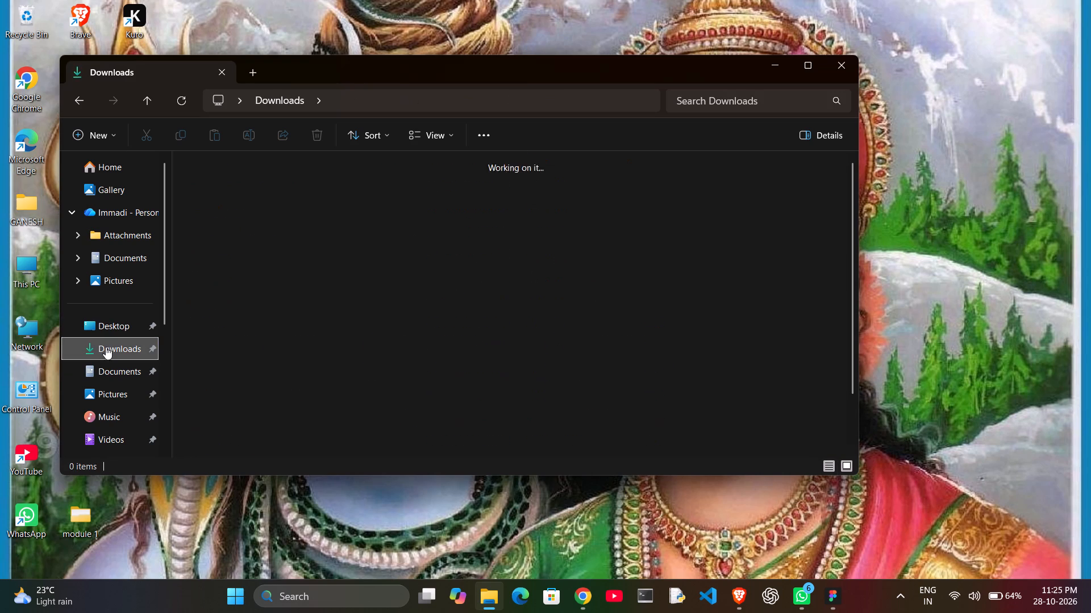
left_click(107, 372)
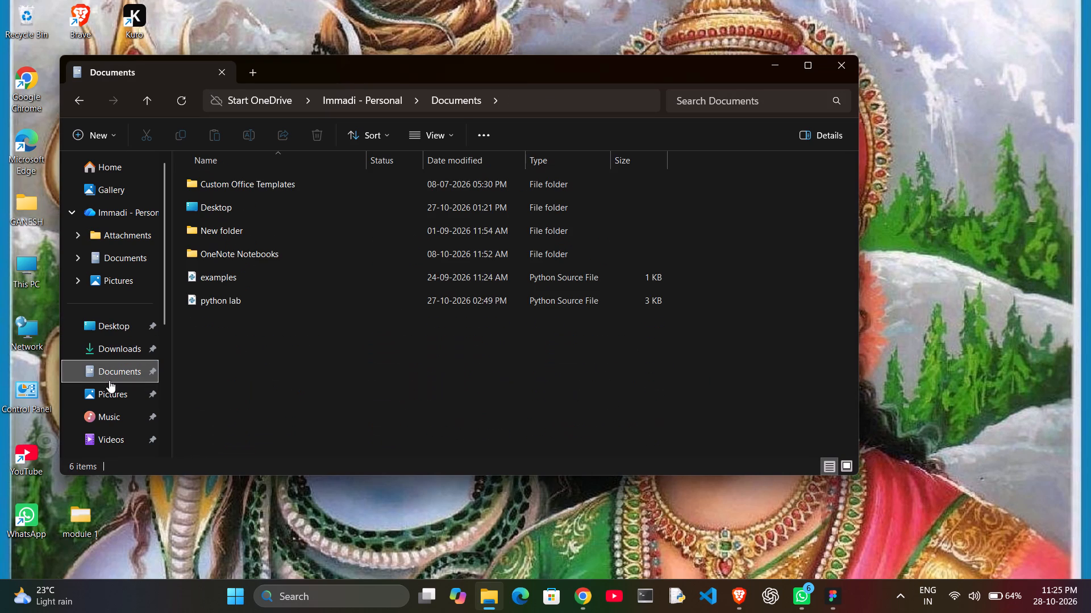
left_click(109, 392)
left_click(109, 406)
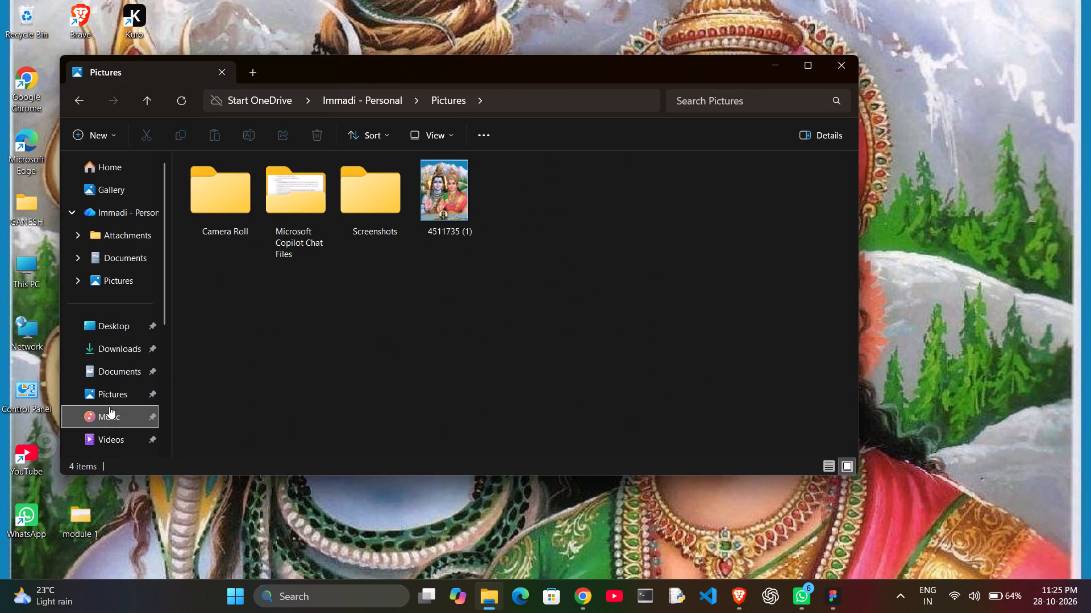
left_click(112, 275)
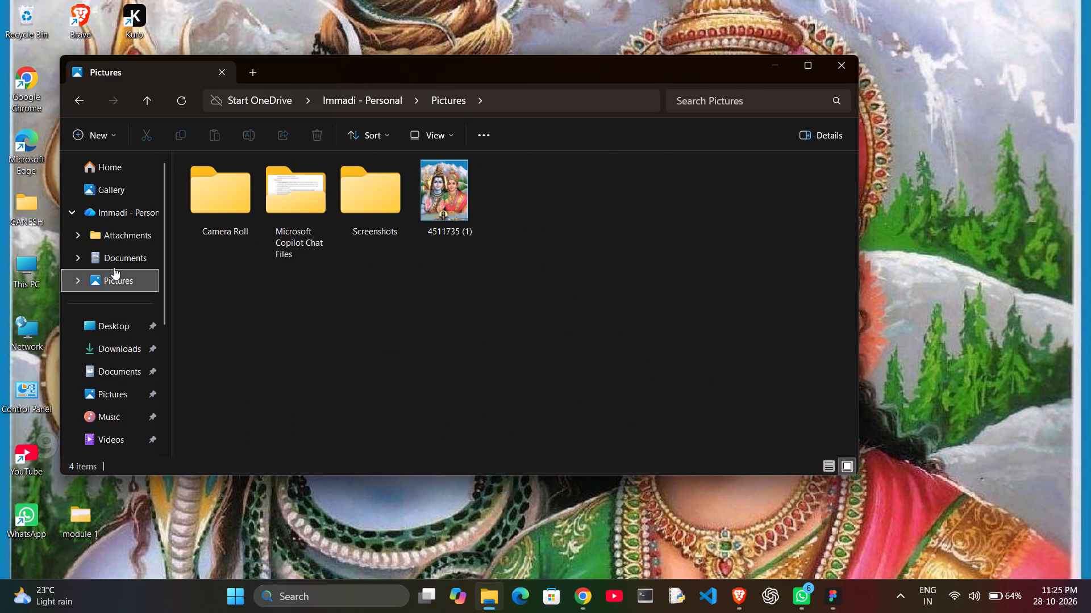
left_click(116, 257)
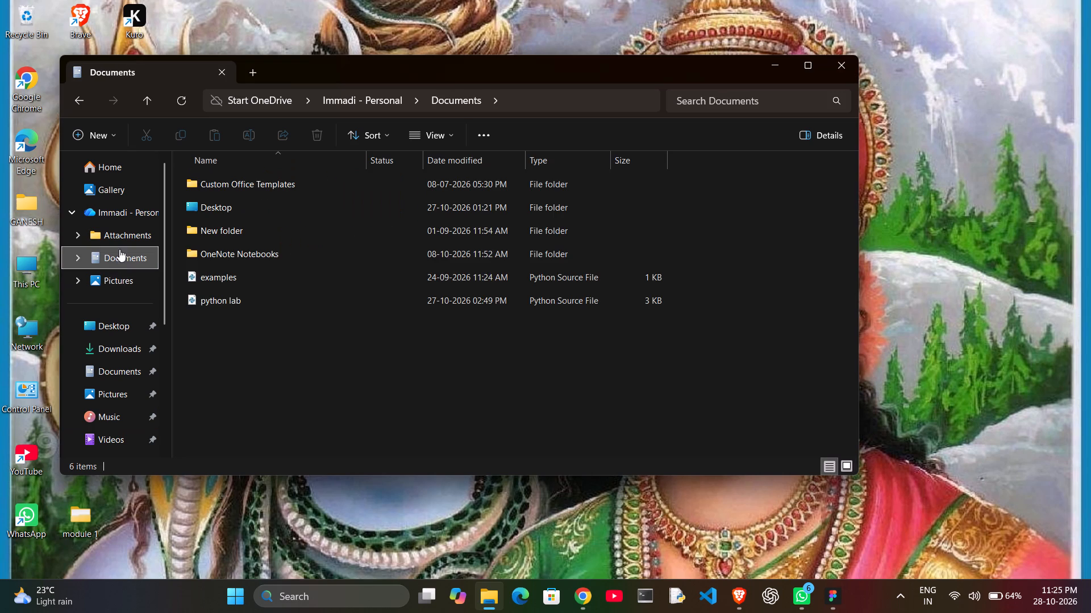
left_click(119, 240)
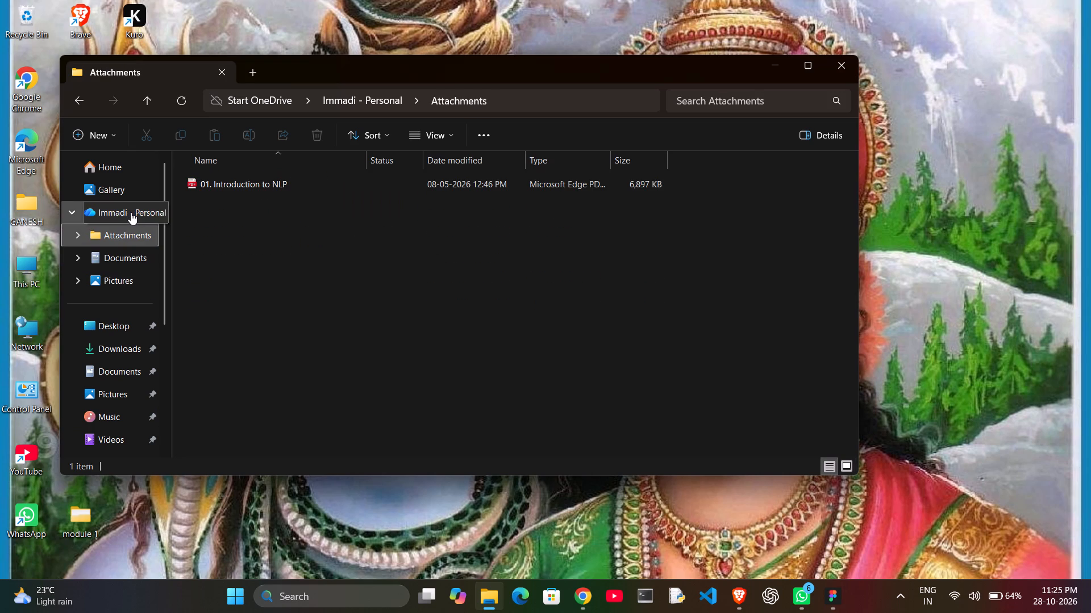
left_click(131, 212)
left_click(131, 194)
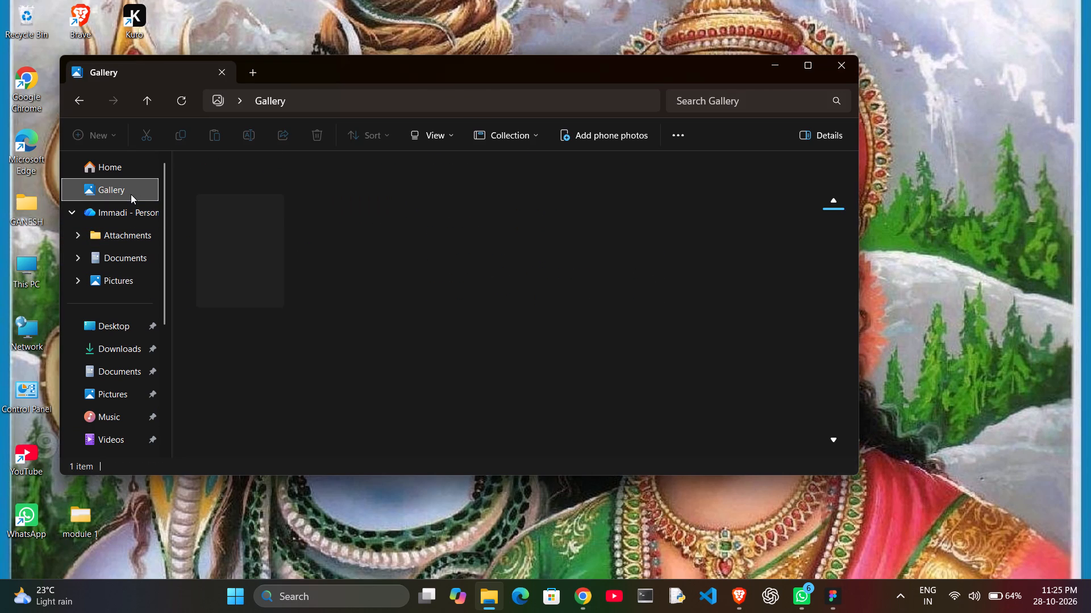
left_click(138, 171)
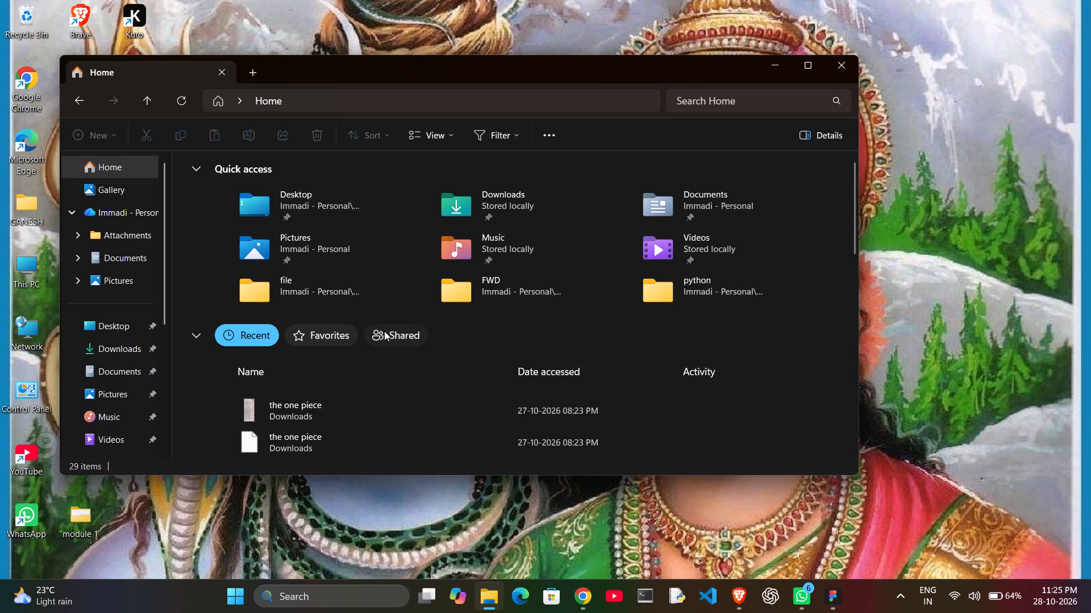
scroll(384, 331, "down", 1)
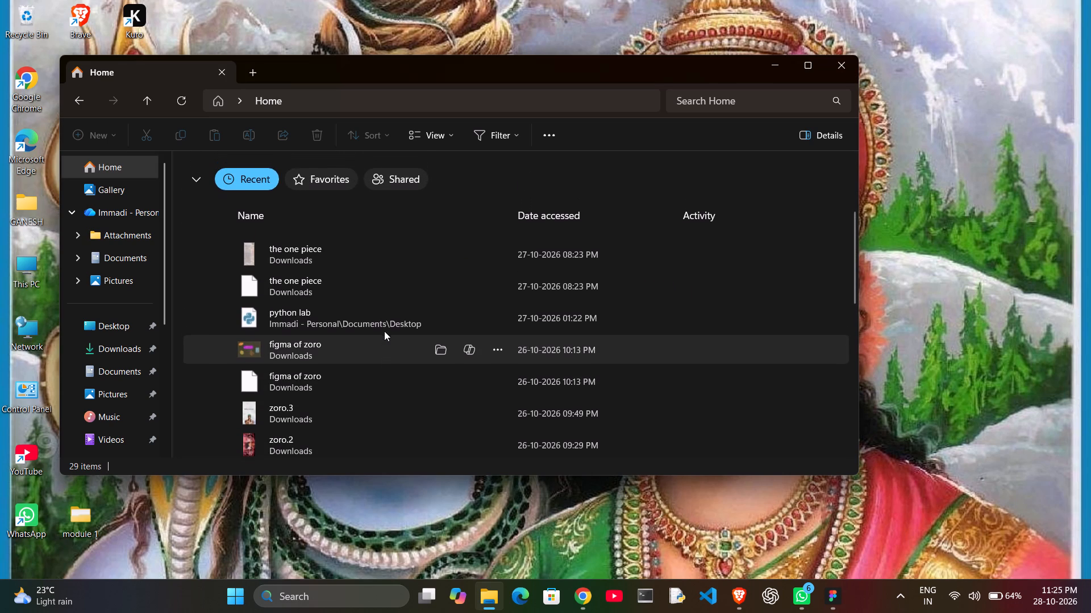
scroll(384, 331, "down", 1)
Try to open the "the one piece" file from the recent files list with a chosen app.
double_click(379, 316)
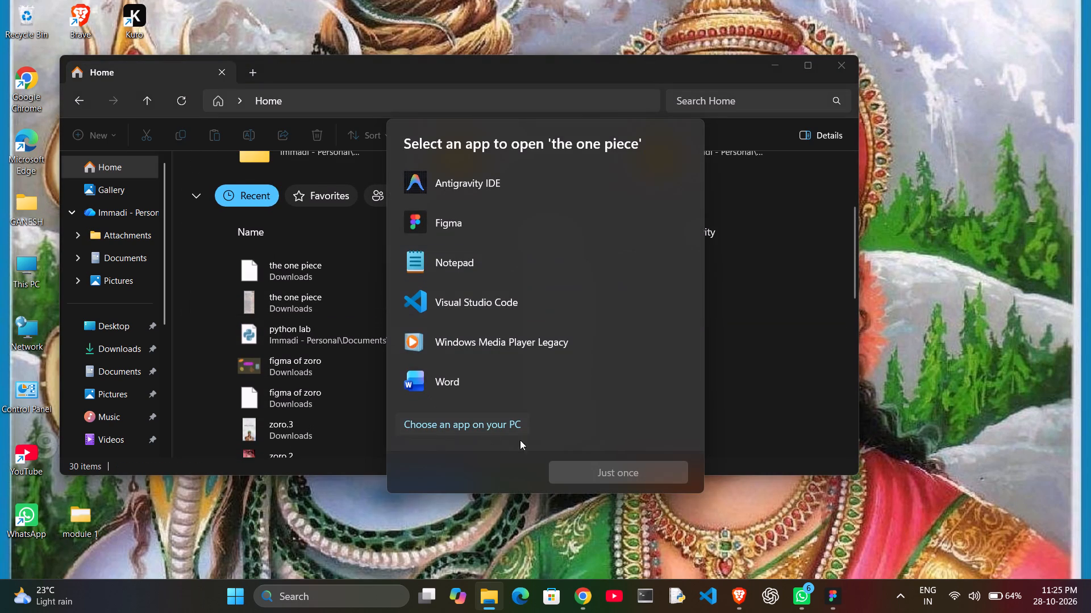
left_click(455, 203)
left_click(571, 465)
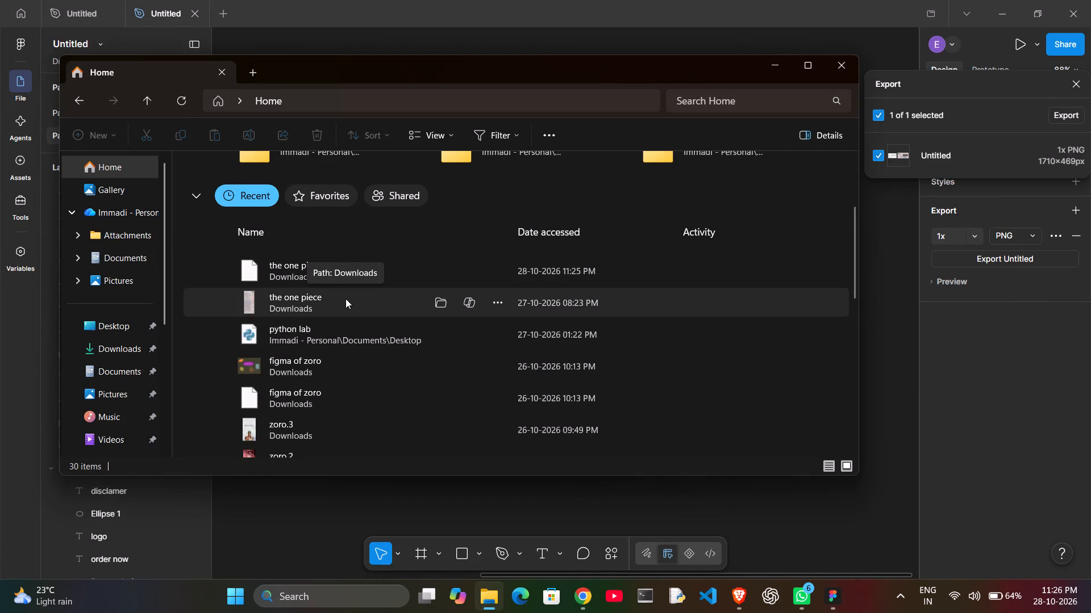
Copy the "the one piece" image file from the recent files list.
scroll(345, 299, "up", 2)
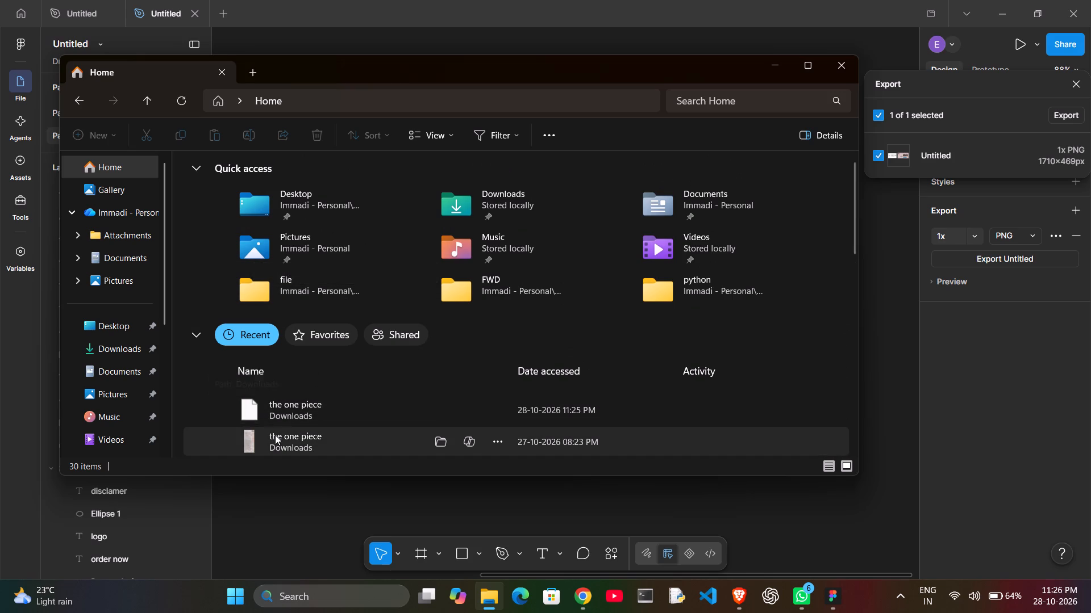
left_click(492, 440)
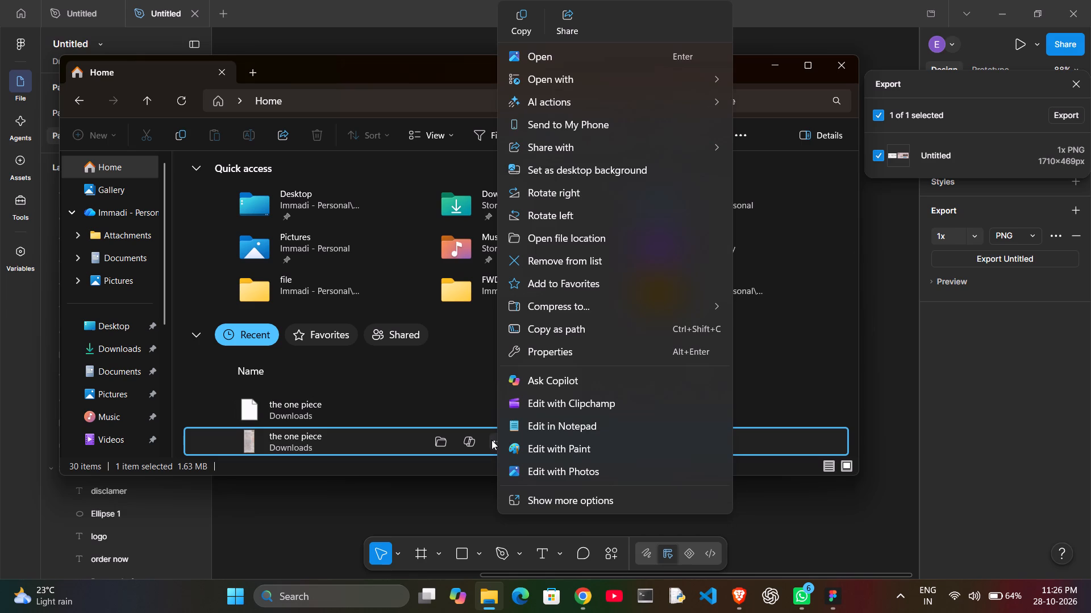
left_click(593, 502)
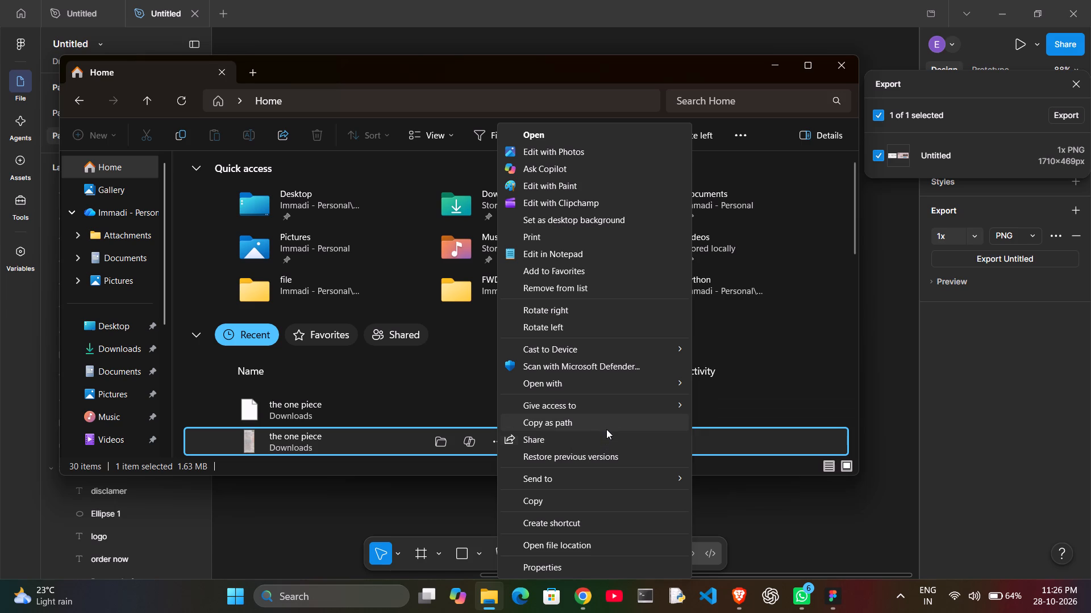
left_click(556, 502)
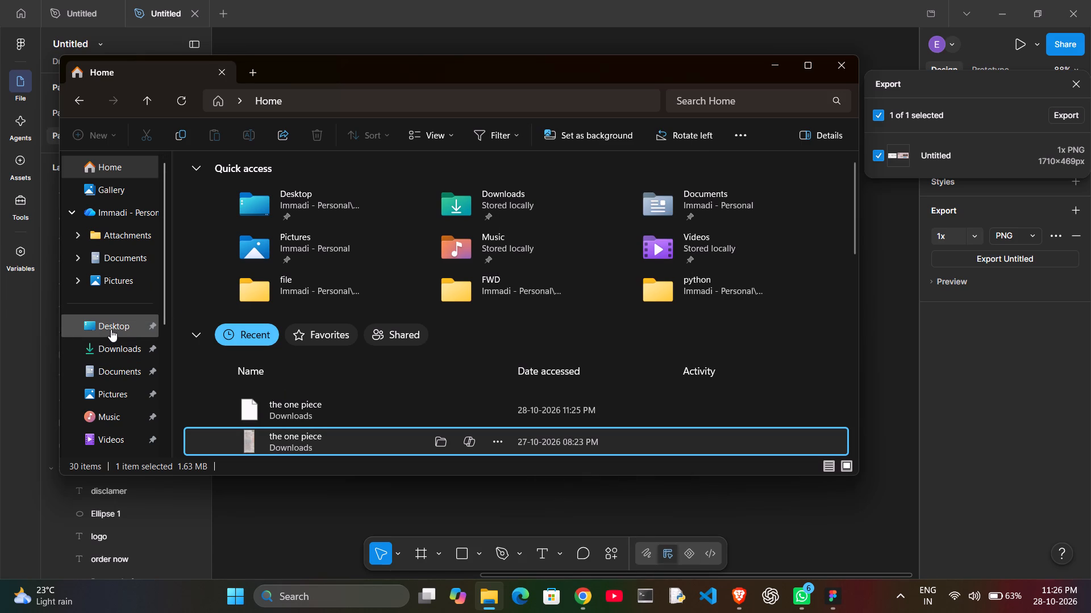
Look through Downloads, Desktop, Pictures, Documents, Attachments, the OneDrive folder and Gallery for the exported banner.
left_click(119, 352)
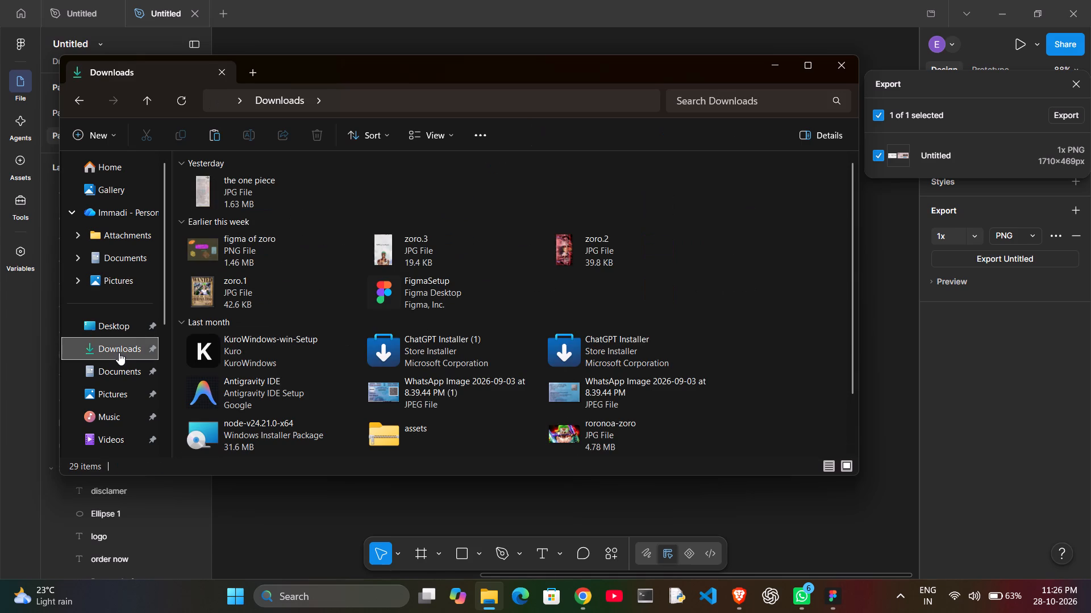
left_click(327, 190)
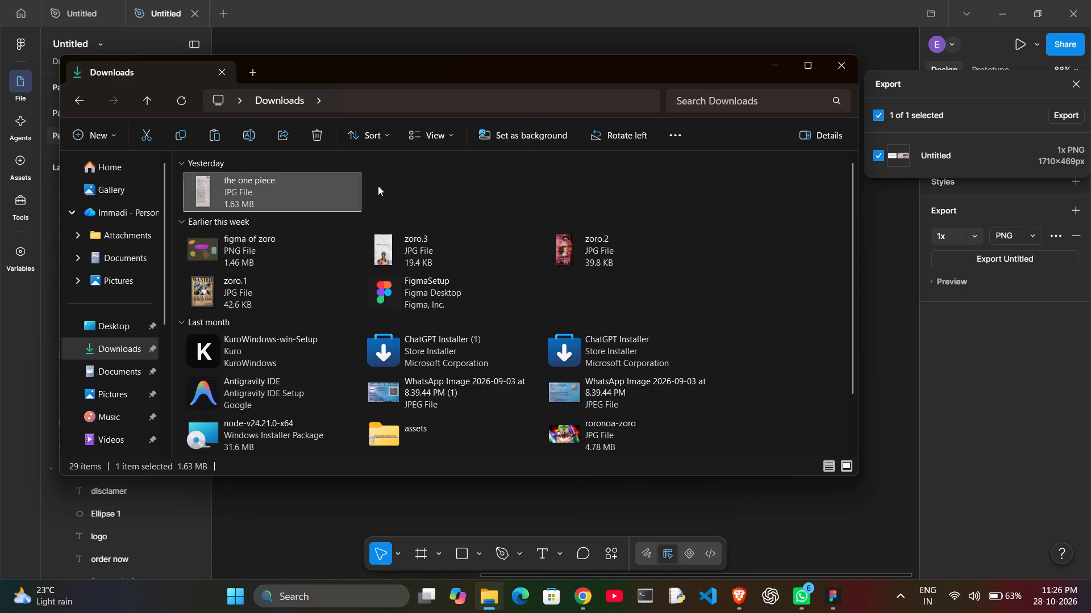
left_click(426, 184)
left_click(426, 184)
left_click(426, 184)
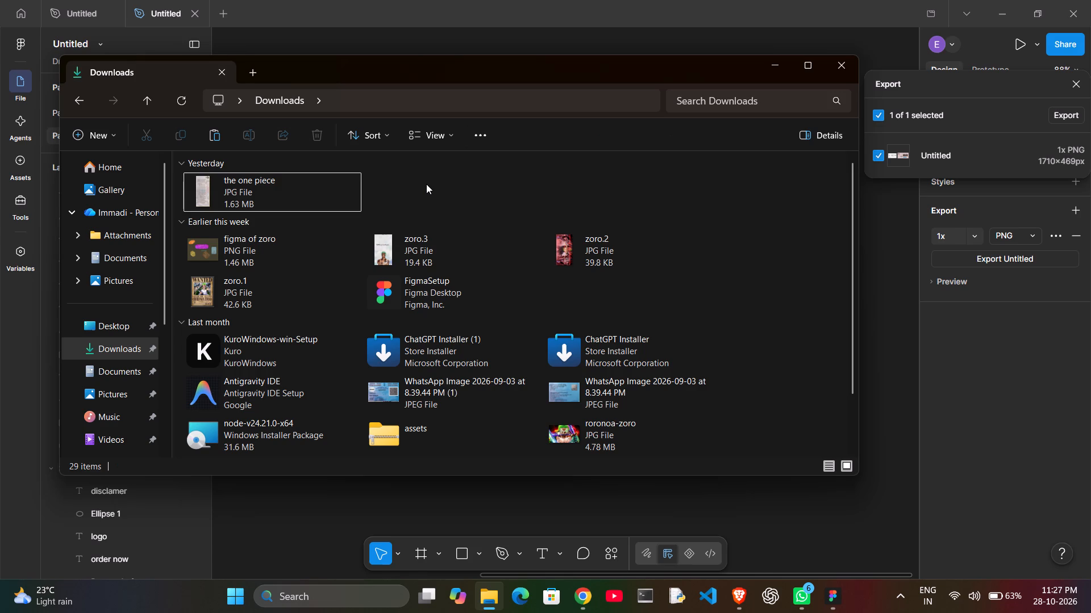
scroll(426, 184, "up", 1)
left_click(398, 185)
left_click(110, 333)
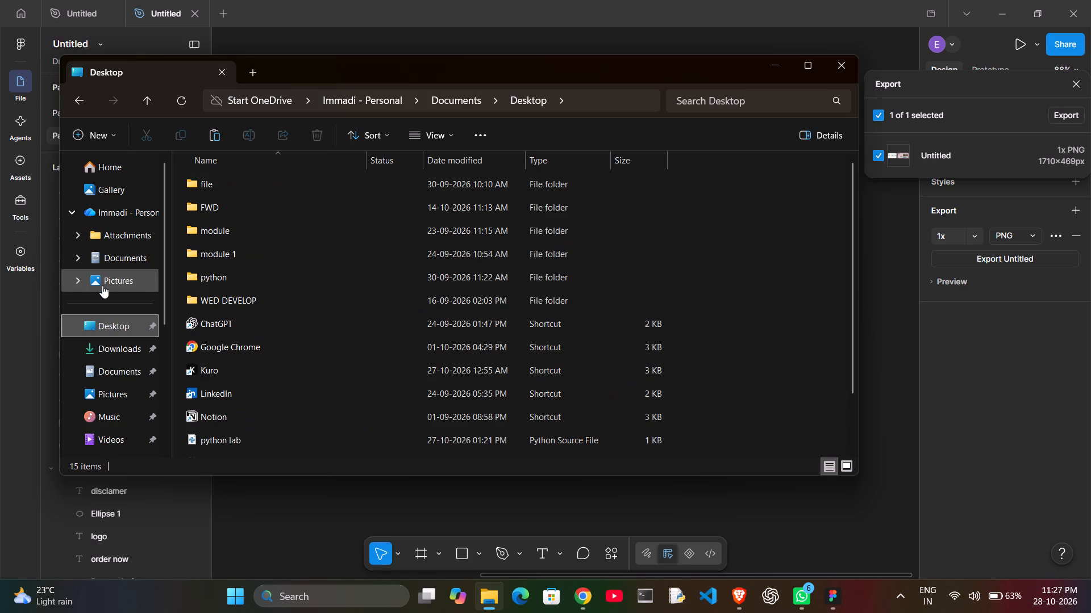
left_click(102, 285)
left_click(103, 256)
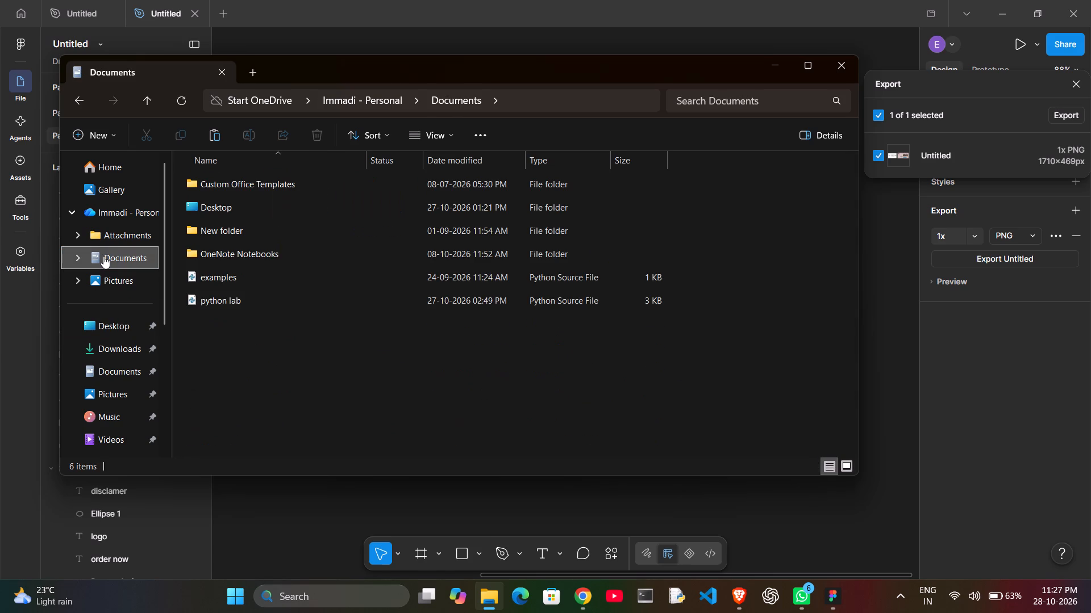
left_click(106, 233)
left_click(106, 213)
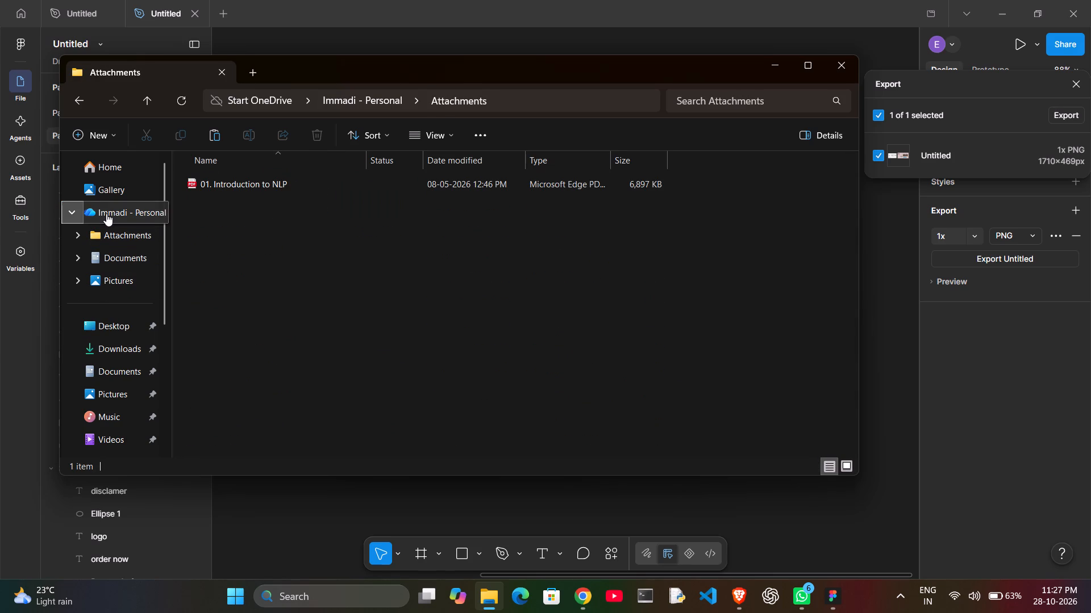
left_click(103, 193)
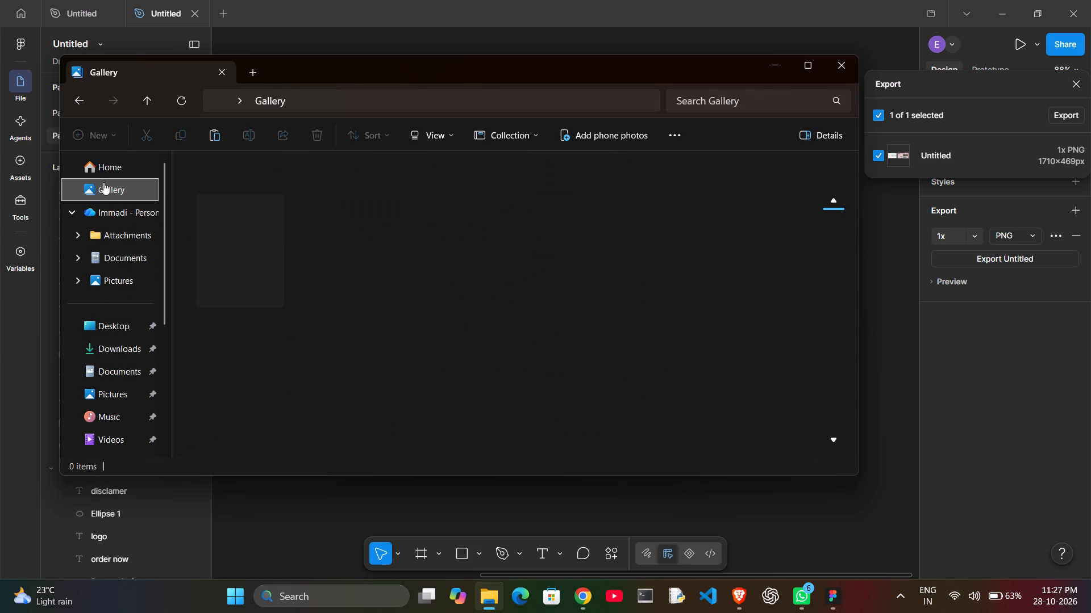
Try to open the most recently accessed "the one piece" file from Home's recent files in Figma, just once.
left_click(102, 172)
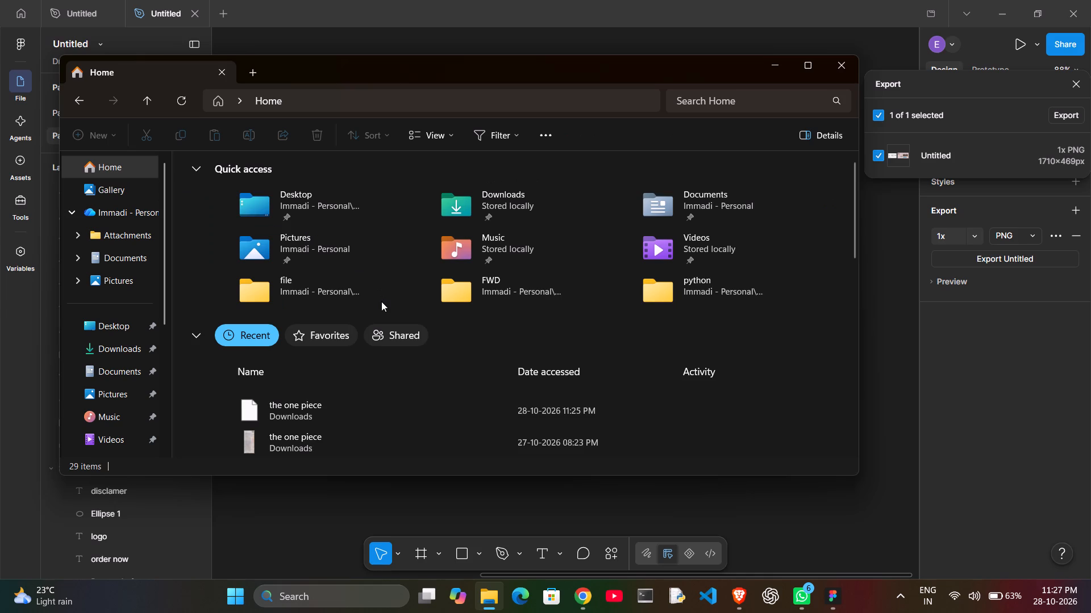
scroll(381, 301, "down", 1)
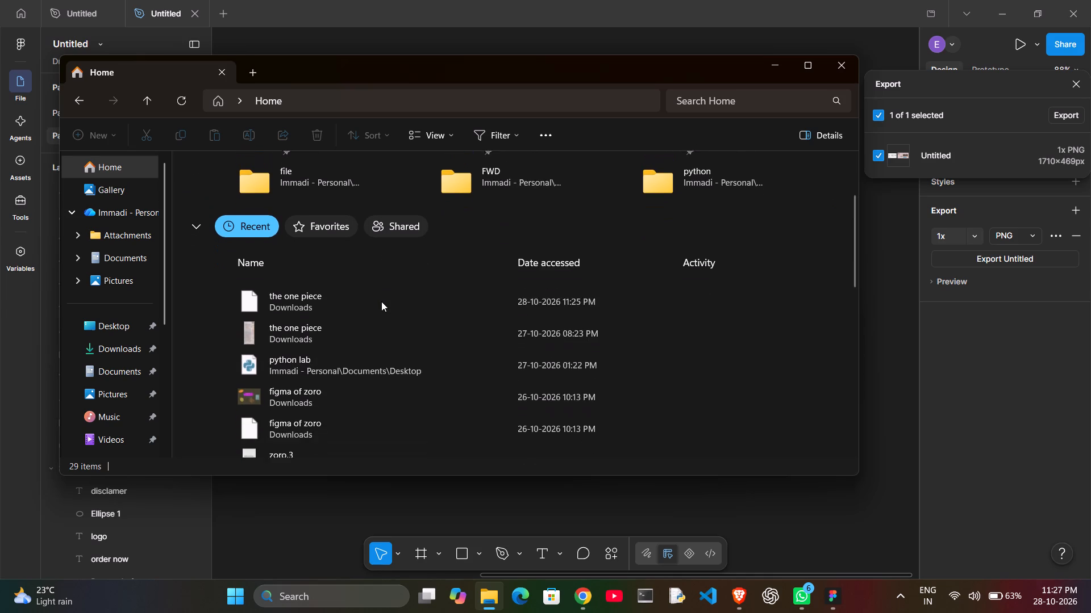
scroll(381, 301, "down", 3)
scroll(381, 301, "up", 1)
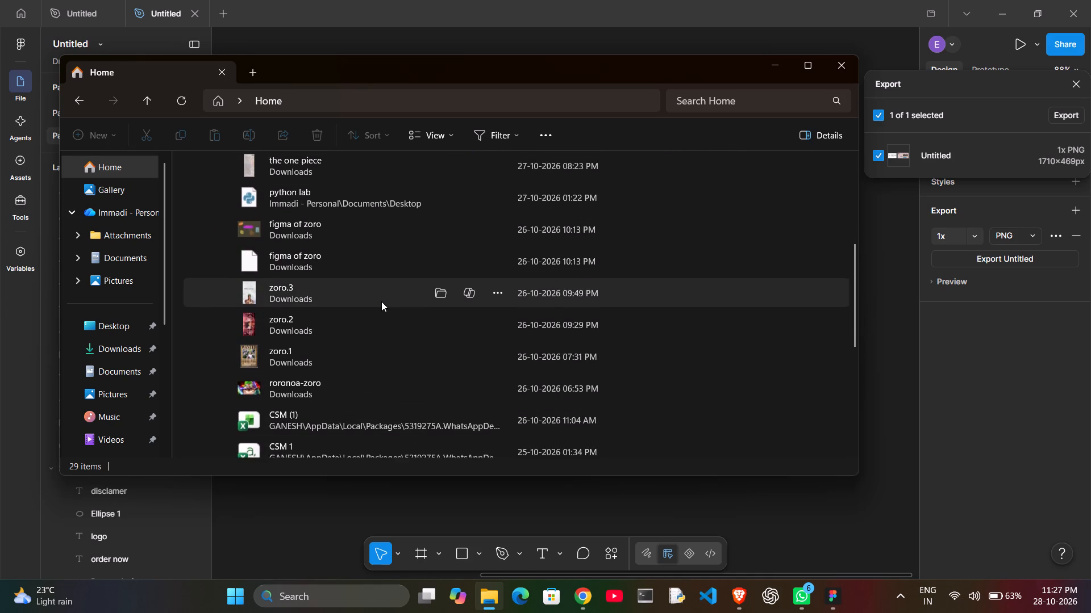
scroll(381, 301, "up", 1)
scroll(381, 301, "down", 1)
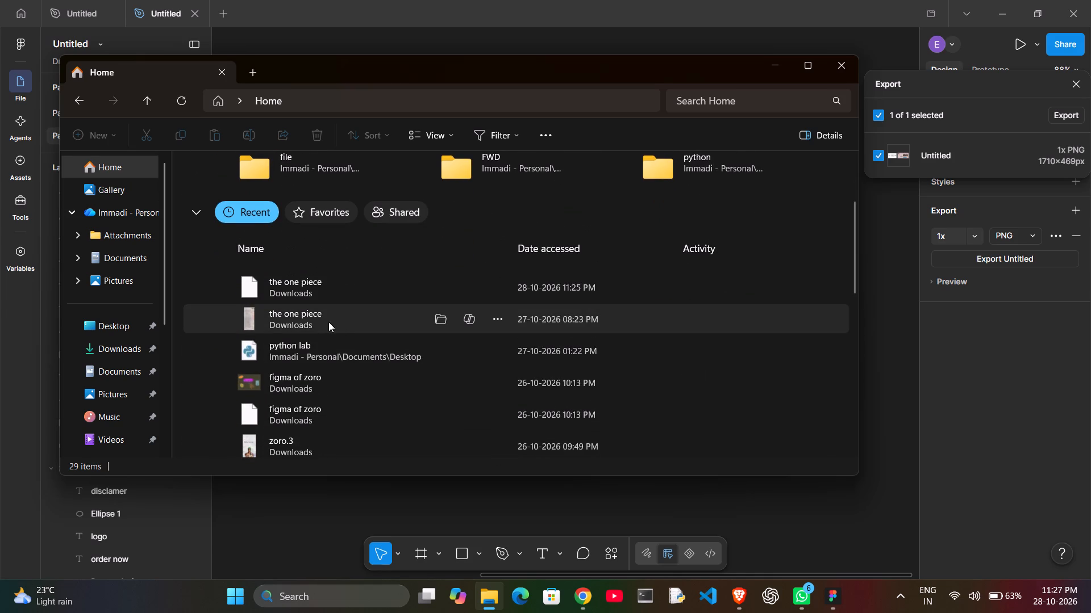
double_click(312, 298)
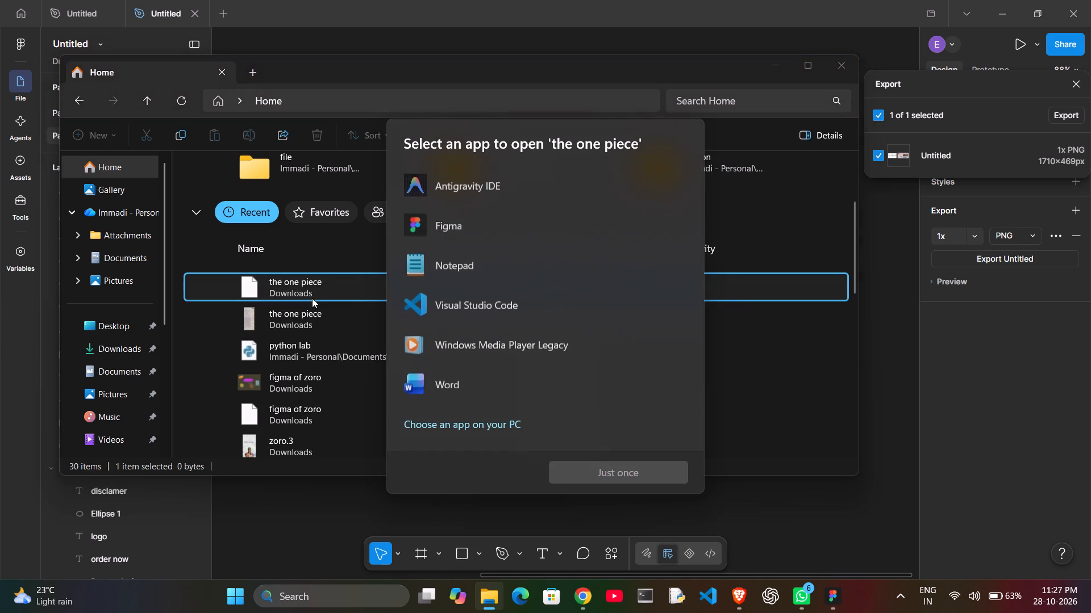
left_click(463, 237)
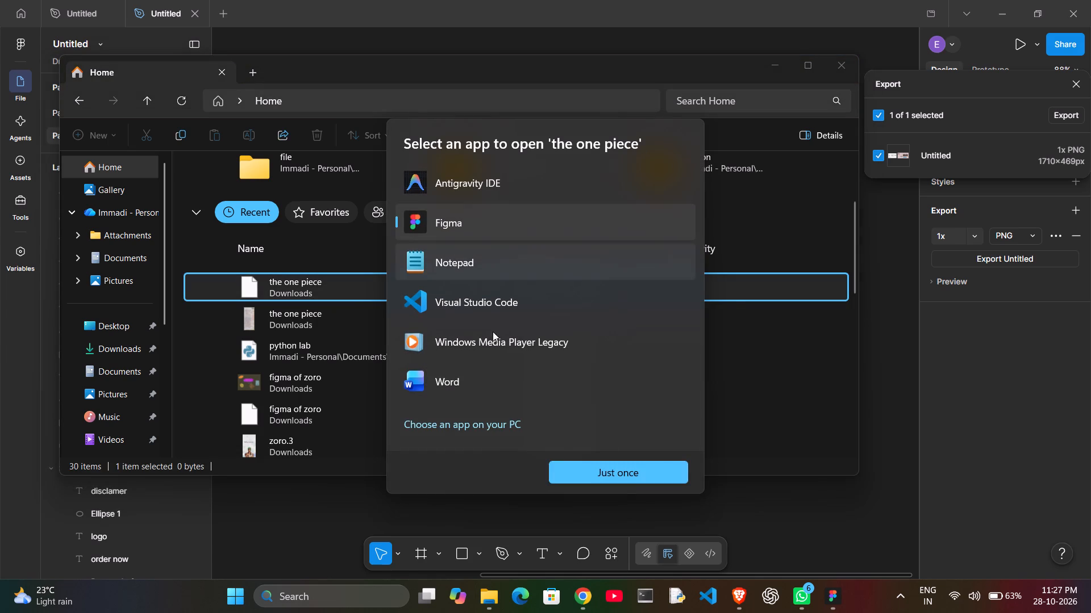
left_click(573, 476)
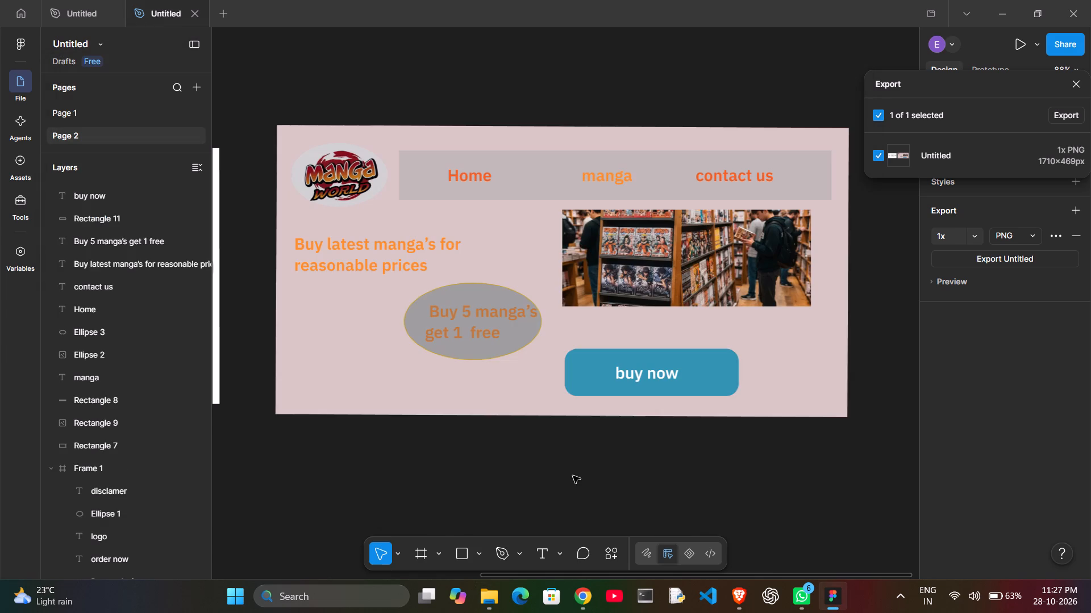
Dismiss the open PNG export dialog and set the page's export format to JPEG at 1x.
left_click(1082, 86)
left_click(1011, 237)
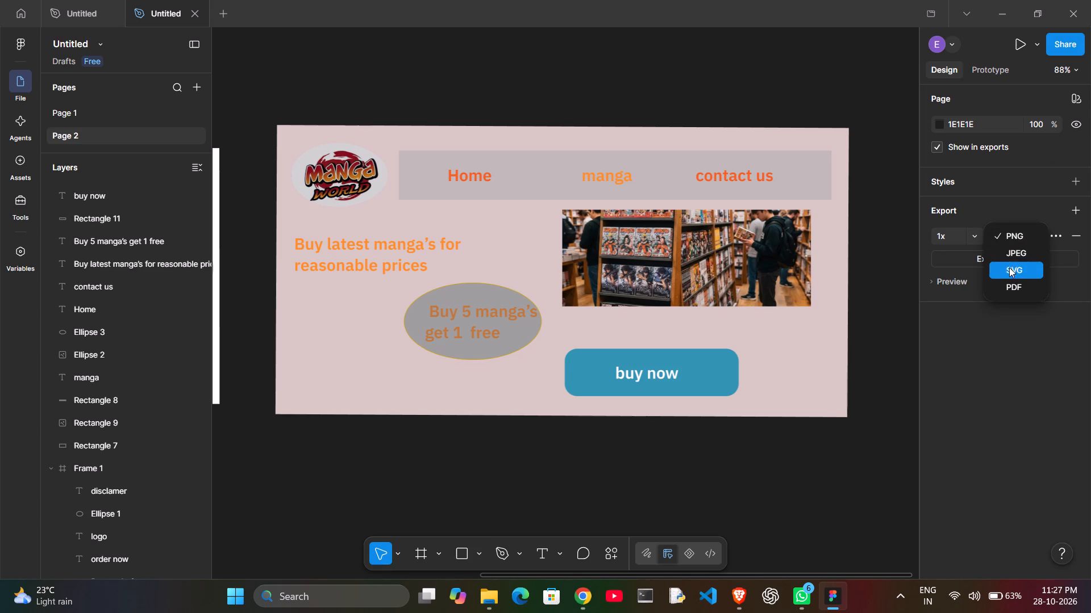
left_click(1007, 258)
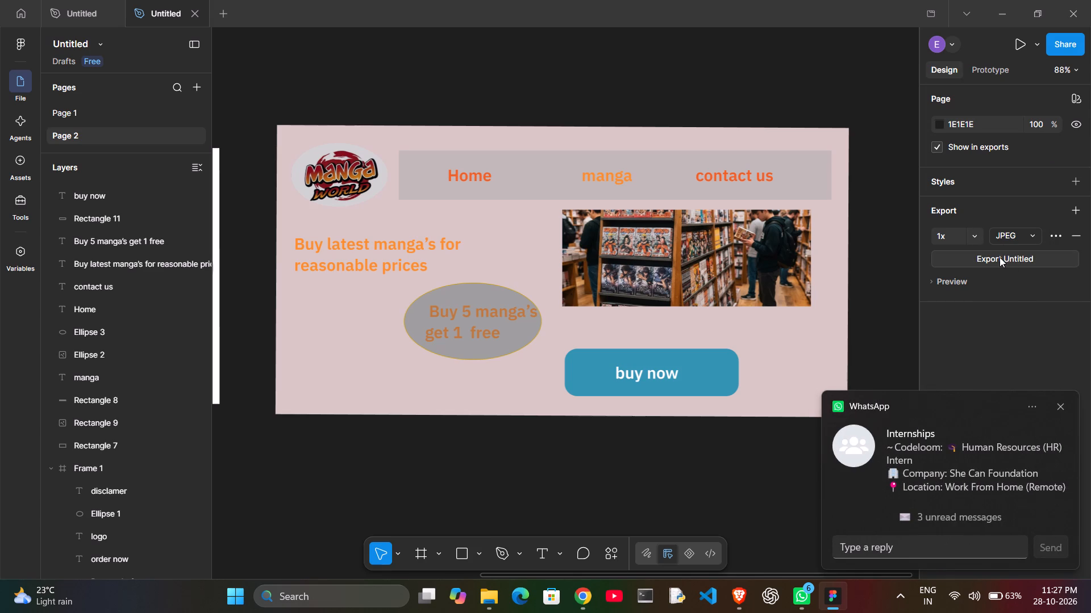
Export the Untitled page to the Downloads folder with the file name "manga store.jpg".
left_click(1000, 257)
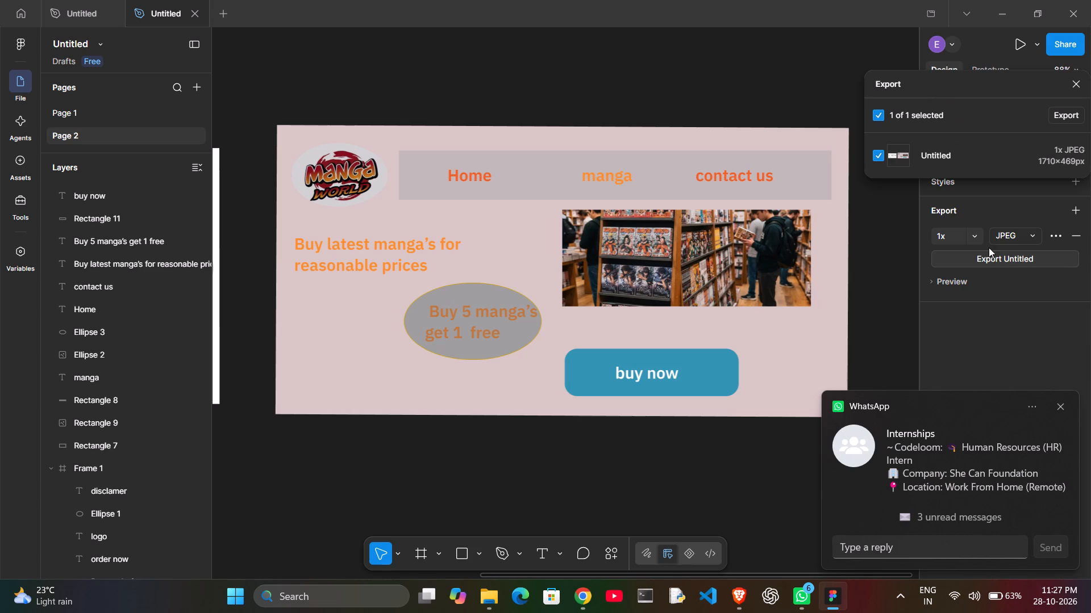
left_click(1058, 108)
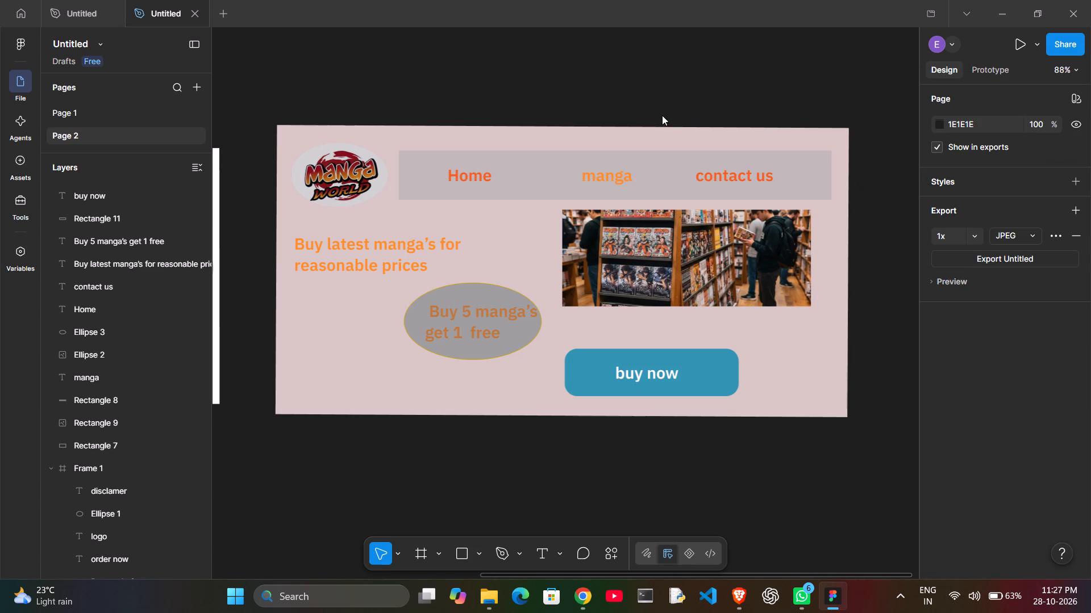
key("BackSpace")
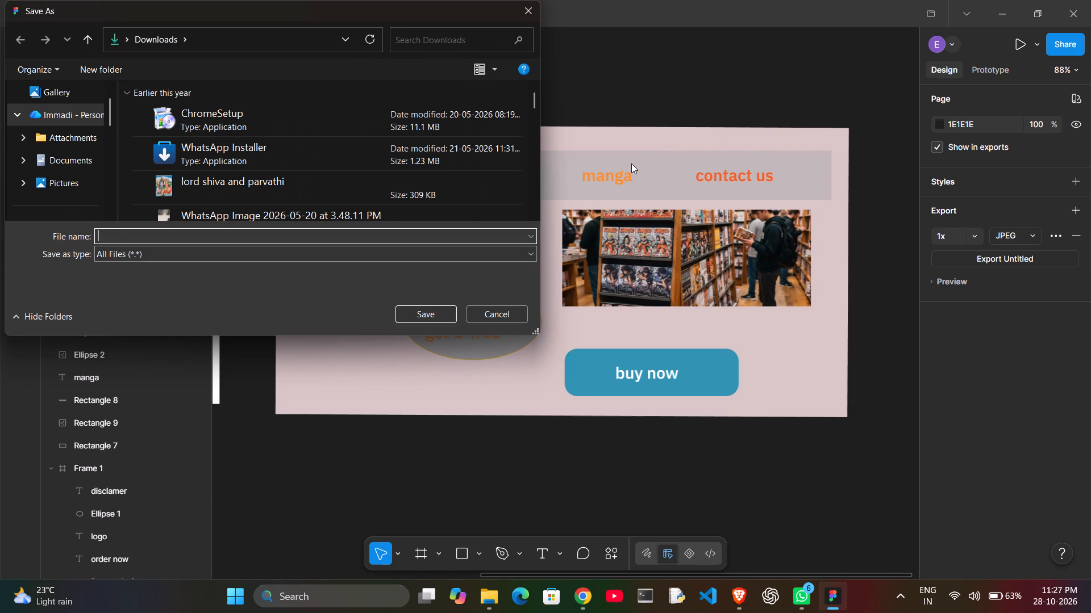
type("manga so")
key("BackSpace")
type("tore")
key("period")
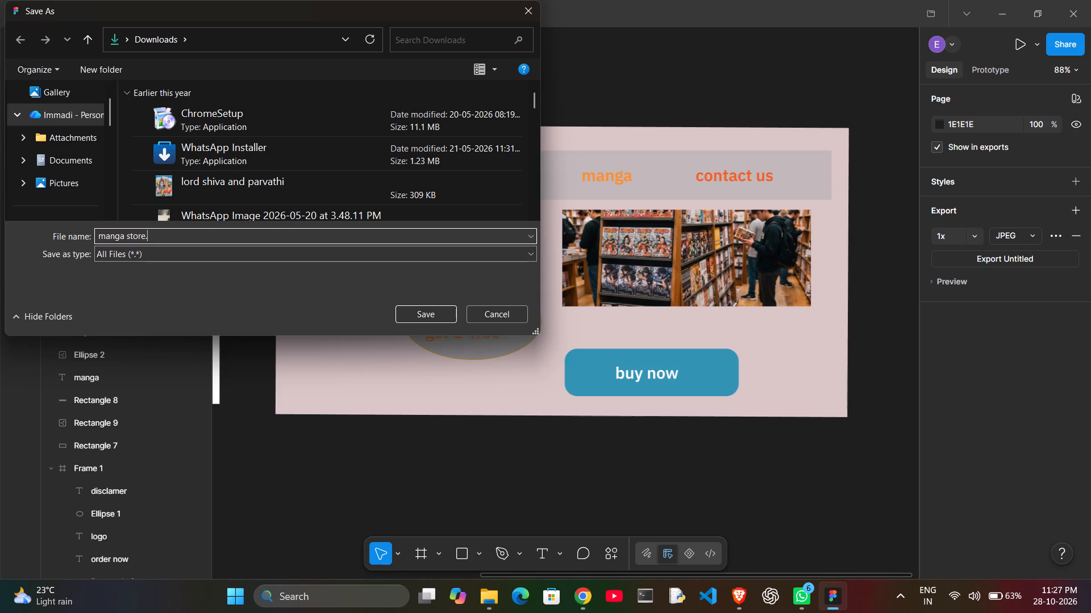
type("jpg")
Save the exported page image as "manga store" in the Downloads folder.
left_click(441, 308)
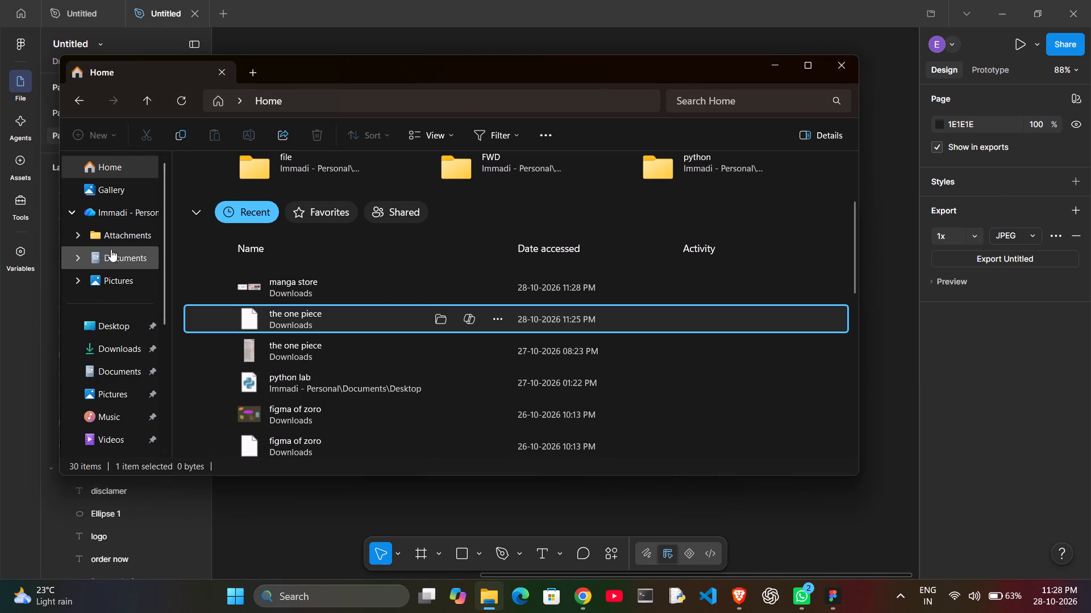
Switch to File Explorer, open the exported "manga store" JPG from Downloads and examine the wireframe and the finished page design.
left_click(110, 347)
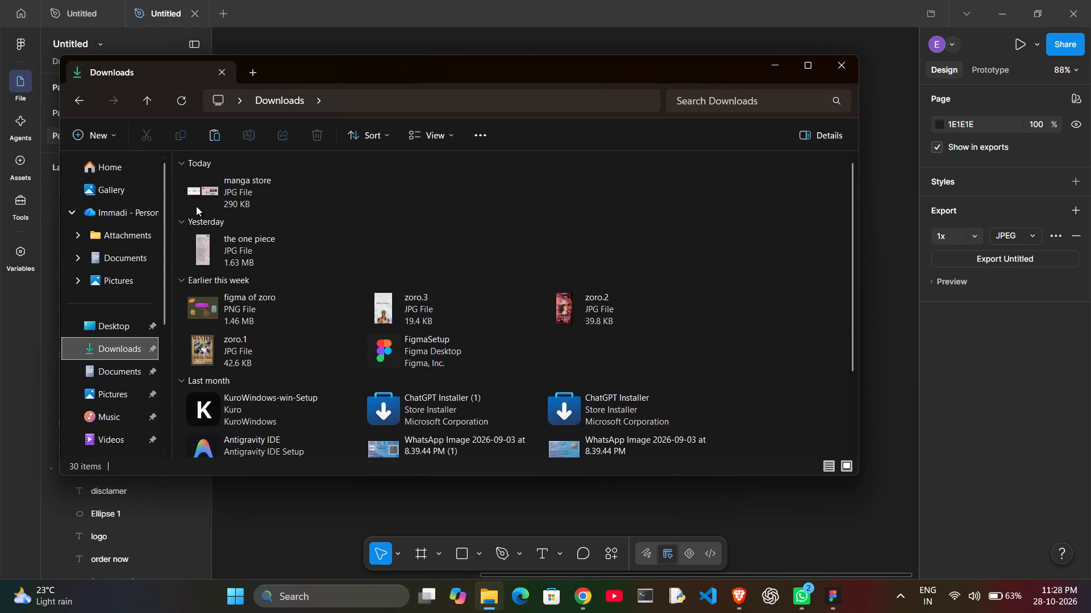
double_click(231, 173)
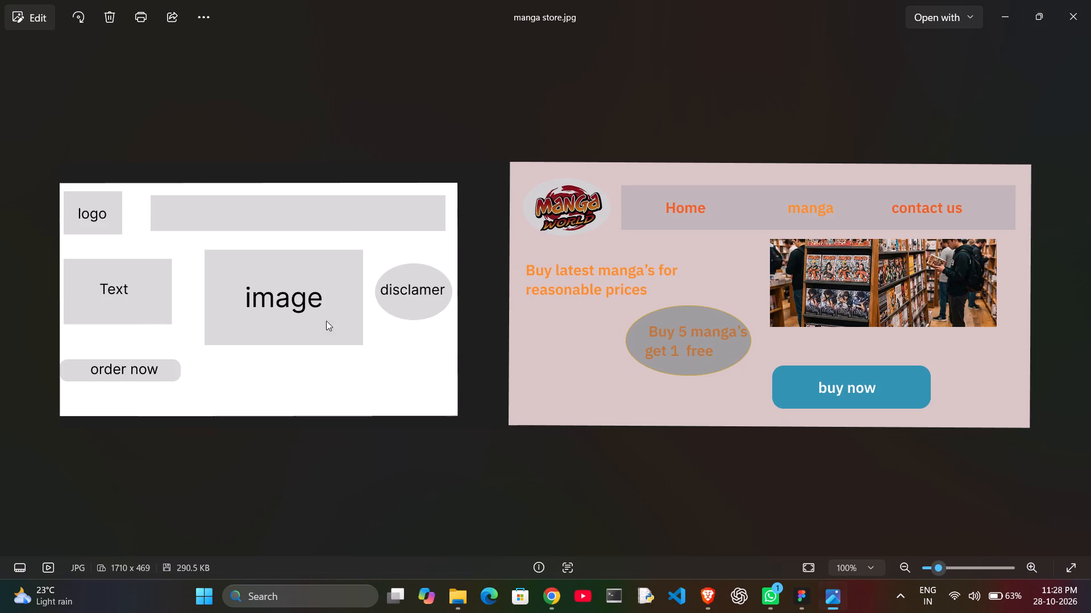
scroll(311, 313, "left", 1)
scroll(652, 364, "left", 2)
scroll(639, 371, "down", 7, "ctrl")
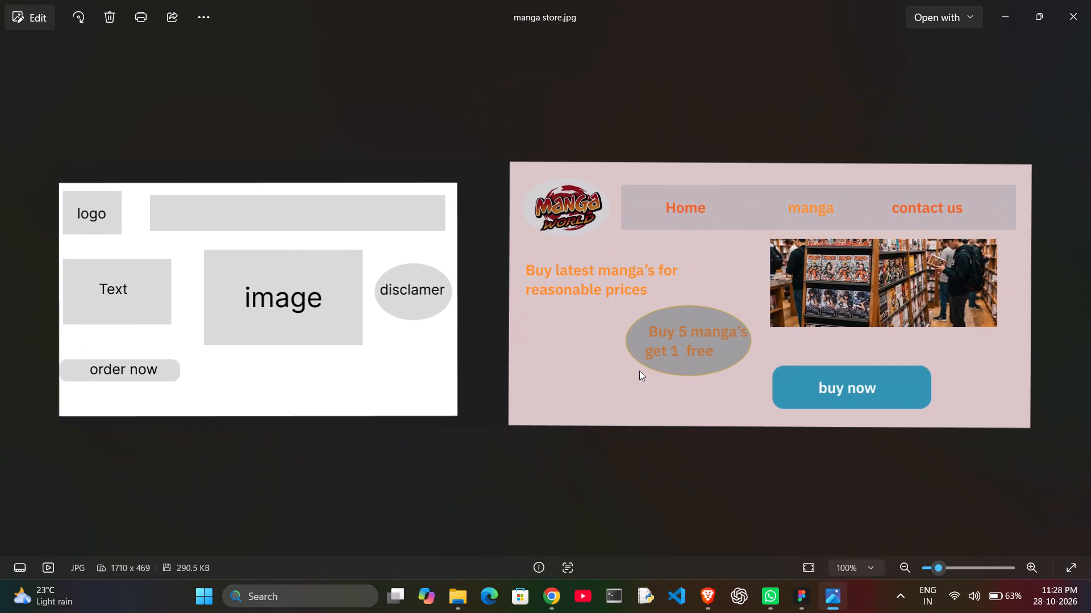